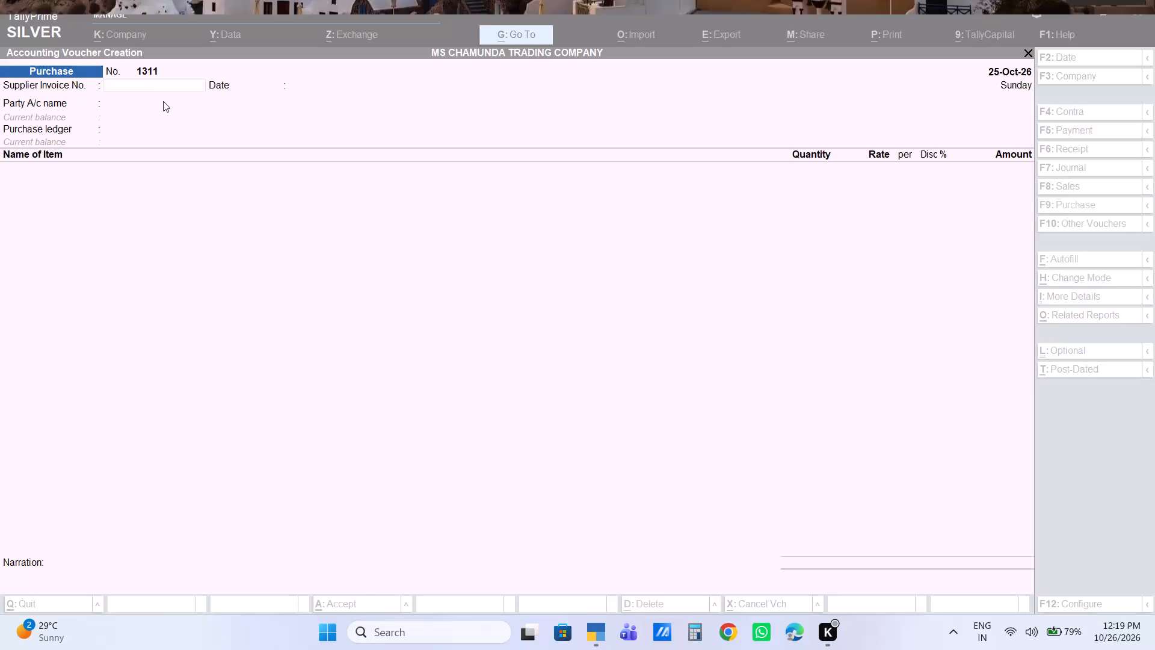
# Leave the blank purchase voucher without saving and open the Day Book for 25-Oct-26.
pyautogui.press('Escape')
pyautogui.press('Escape')
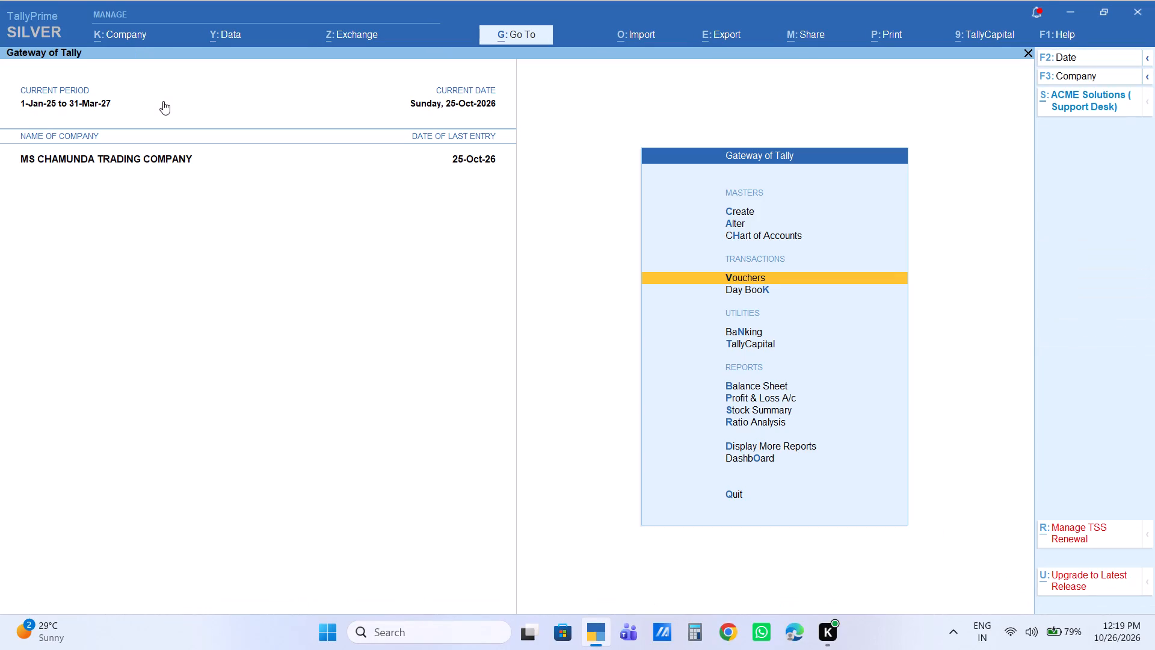
pyautogui.press('Down')
pyautogui.press('Return')
# Open Cash sales voucher 11013 from the Day Book for alteration.
pyautogui.press('Down')
pyautogui.press('Down')
pyautogui.press('Down')
pyautogui.press('Down')
pyautogui.press('Down')
pyautogui.press('Down')
pyautogui.press('Down')
pyautogui.press('Down')
pyautogui.press('Down')
pyautogui.press('Down')
pyautogui.press('Down')
pyautogui.press('Down')
pyautogui.press('Down')
pyautogui.press('Down')
pyautogui.press('Down')
pyautogui.press('Down')
pyautogui.press('Down')
pyautogui.press('Down')
pyautogui.press('Down')
pyautogui.press('Down')
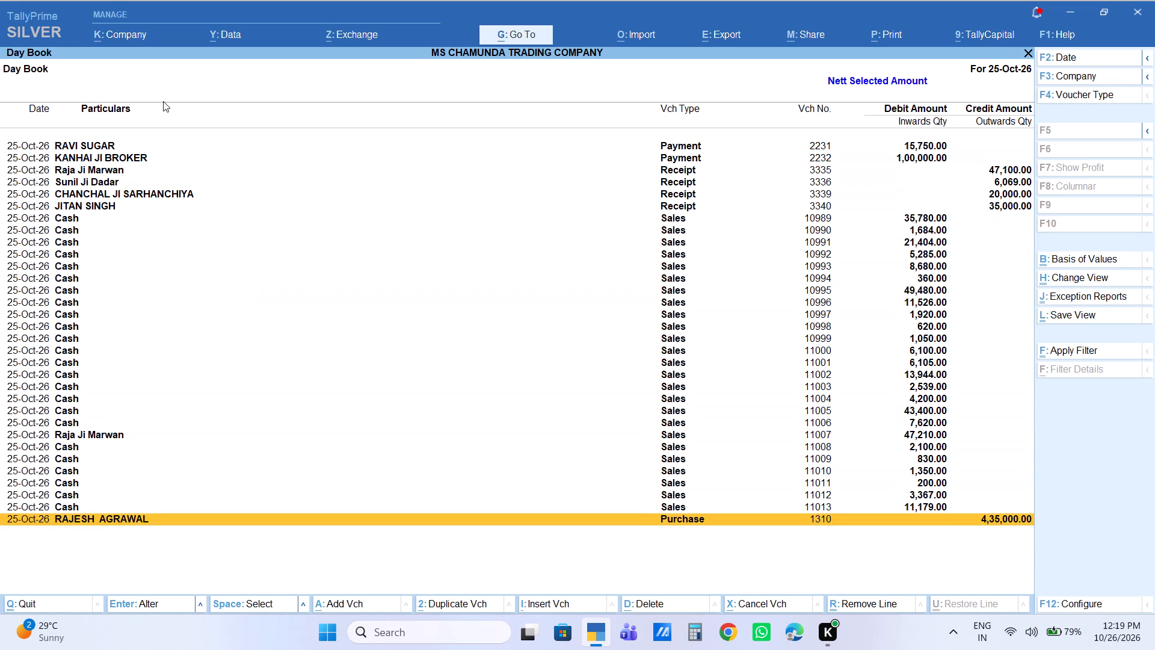
pyautogui.press('Up')
pyautogui.press('Return')
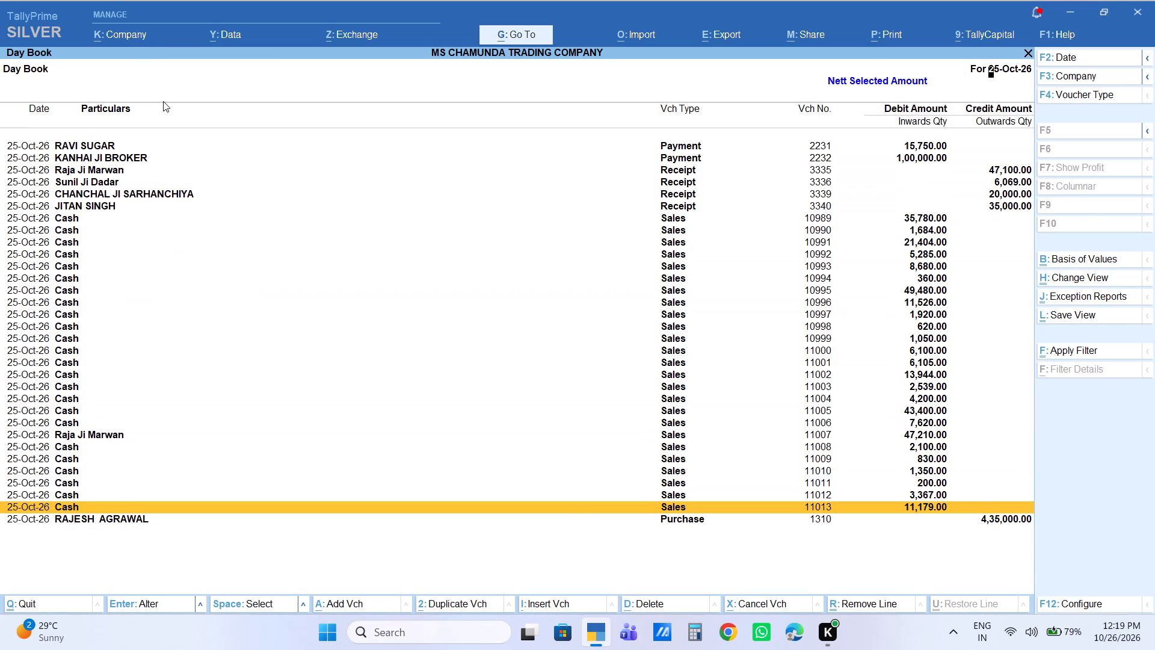
# Set the rate of Chura Indrason 26kg to 1,092 per BAG and continue through the remaining item line.
pyautogui.press('Return')
pyautogui.press('Return')
pyautogui.press('Return')
pyautogui.press('Return')
pyautogui.press('Return')
pyautogui.press('Return')
pyautogui.press('Return')
pyautogui.press('Return')
pyautogui.press('Return')
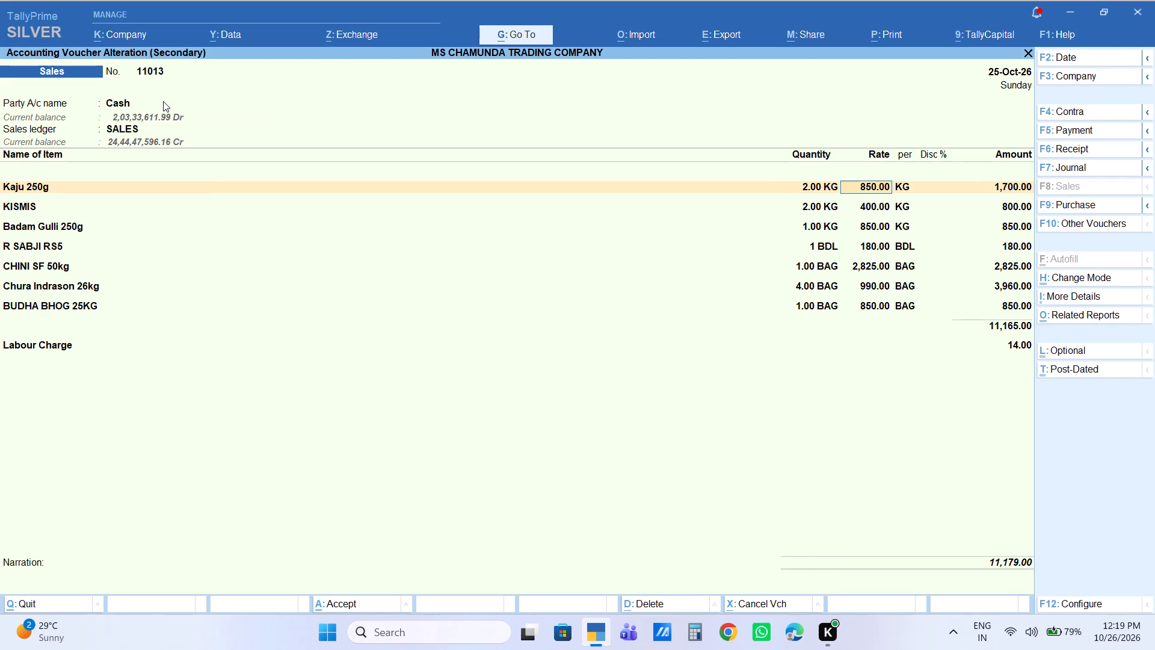
pyautogui.press('Down')
pyautogui.press('Down')
pyautogui.press('Down')
pyautogui.press('Down')
pyautogui.press('Down')
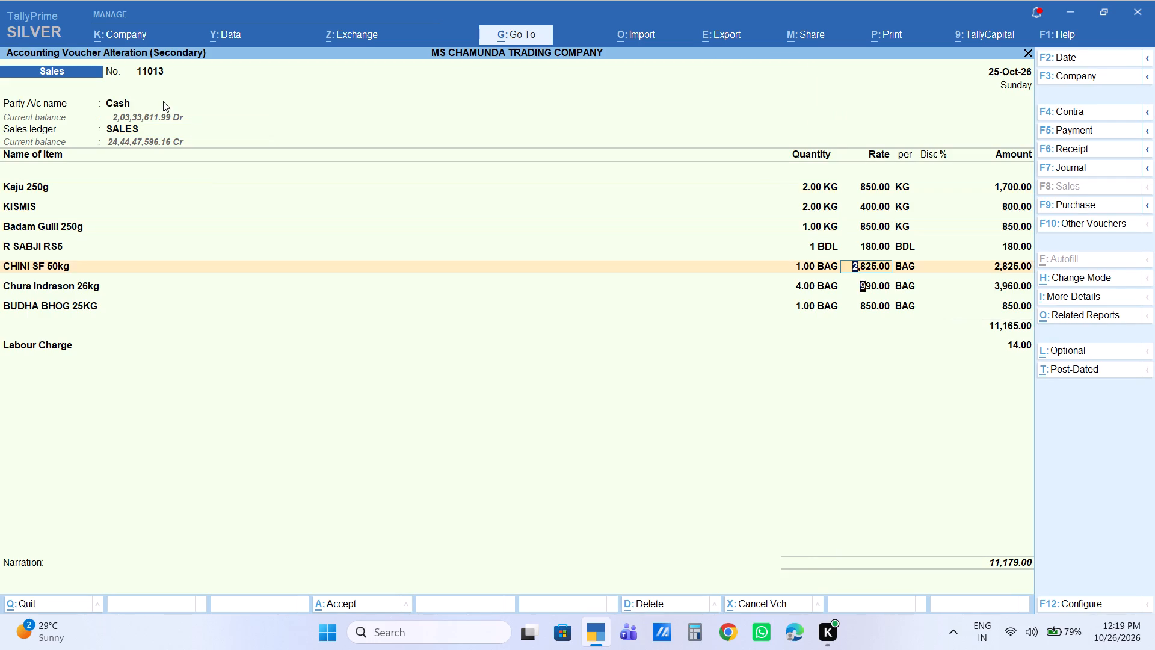
pyautogui.write('1092')
pyautogui.press('Return')
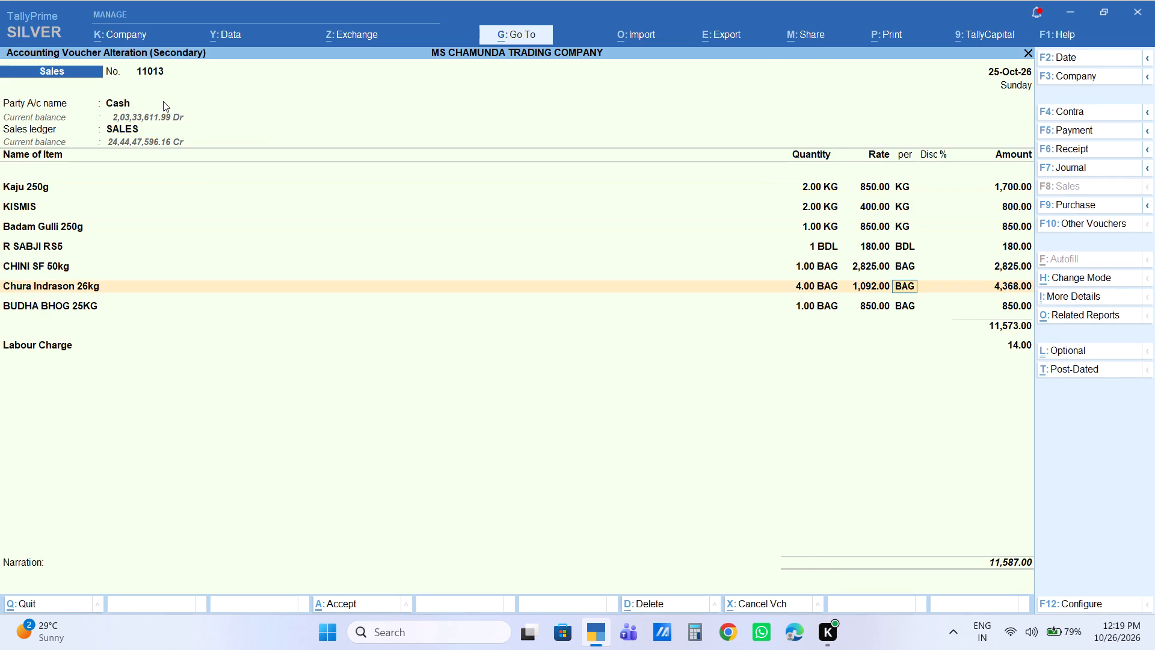
pyautogui.press('Return')
pyautogui.press('Return')
pyautogui.press('Return')
pyautogui.press('Return')
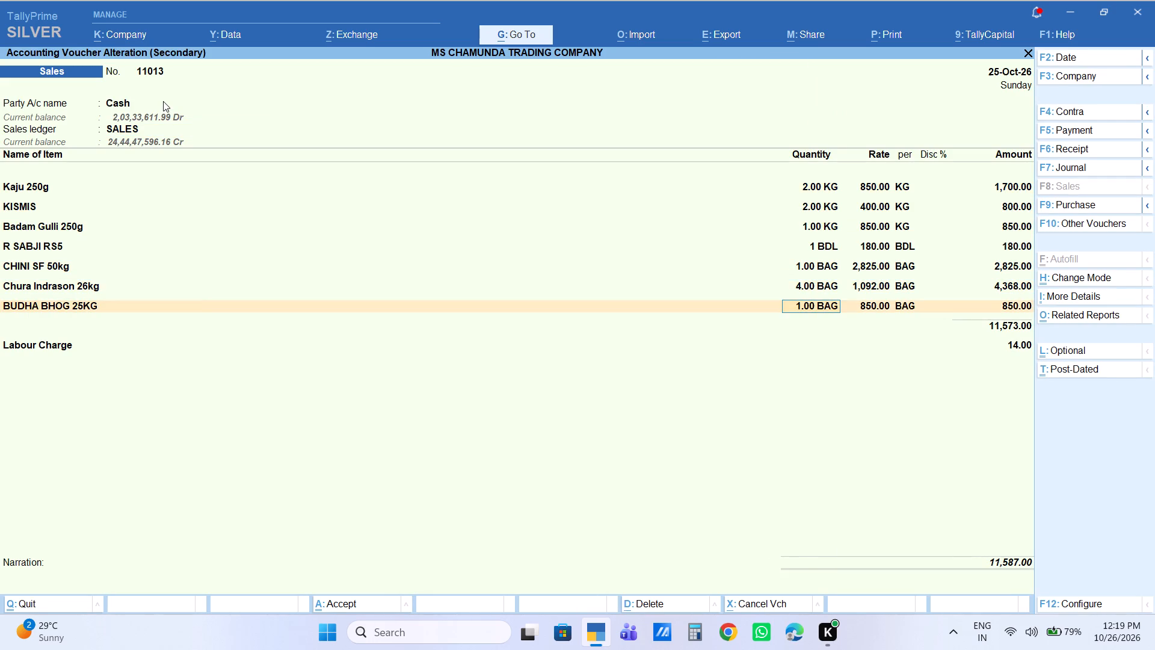
pyautogui.press('Return')
pyautogui.press('Return')
pyautogui.press('Return')
pyautogui.press('Return')
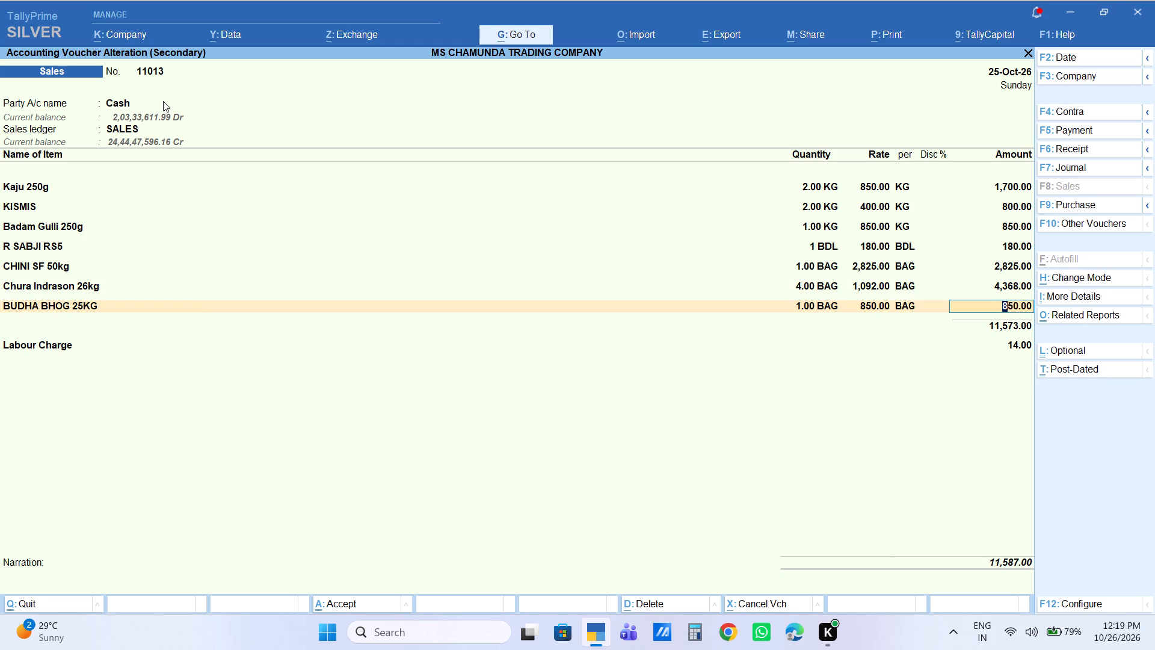
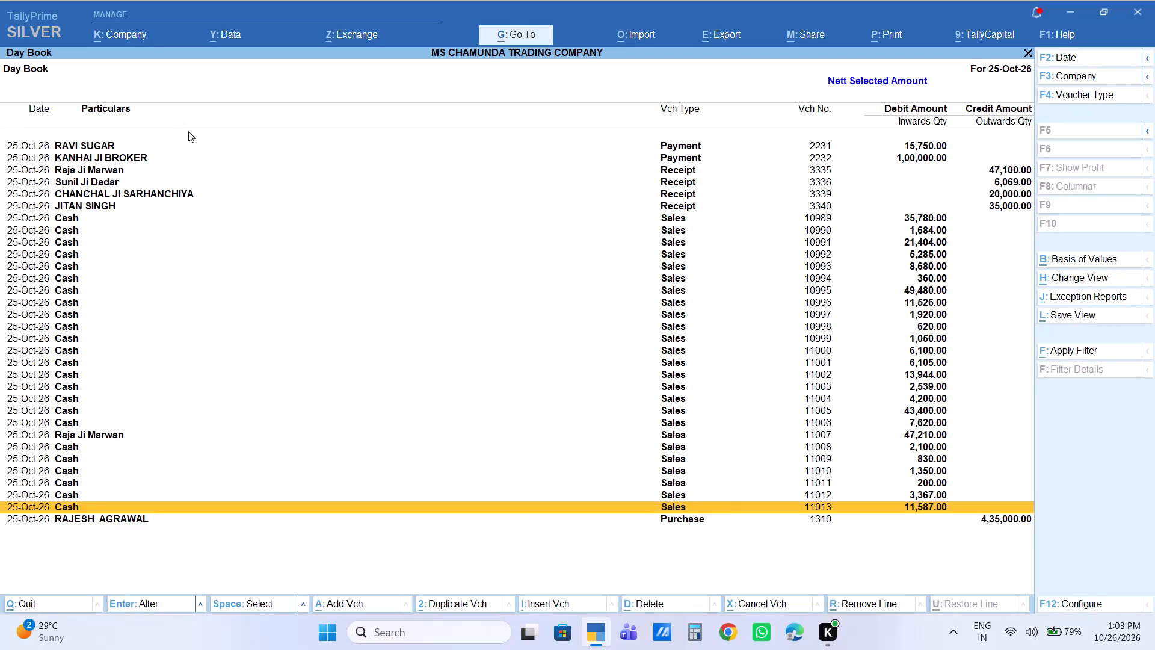
# Leave the Day Book and open a new sales voucher, No. 11014, for entry.
pyautogui.press('Escape')
pyautogui.press('Up')
pyautogui.press('Return')
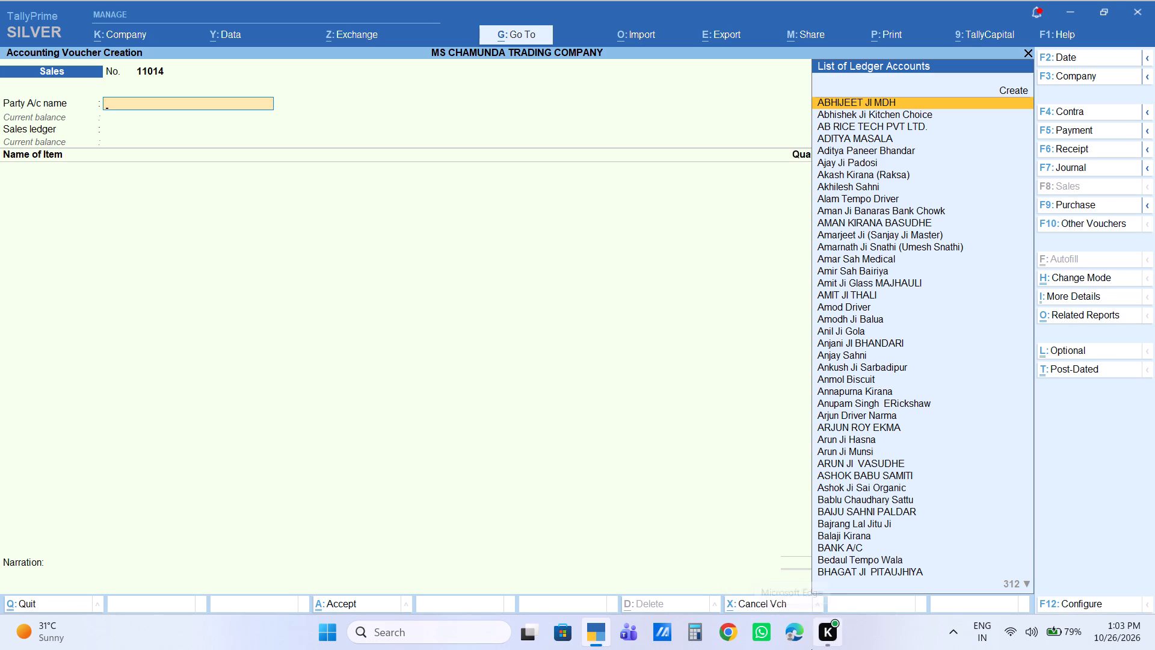
# Select the first ledger in the list as the sales voucher's party account and return to the party field.
pyautogui.press('Return')
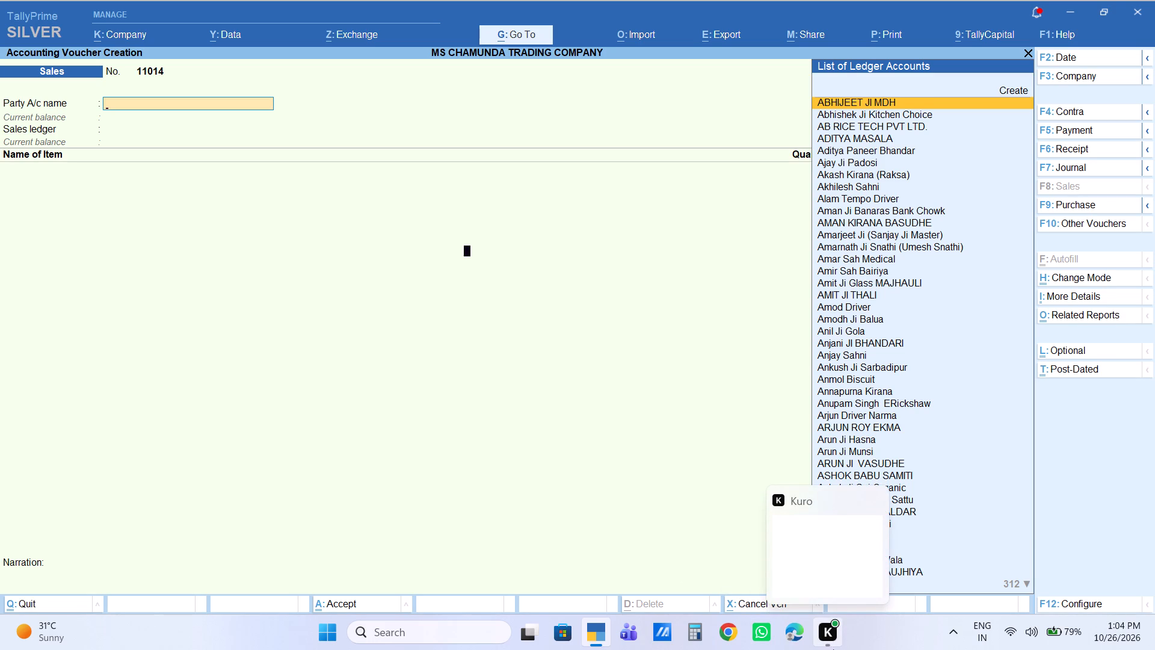
pyautogui.press('BackSpace')
pyautogui.press('Return')
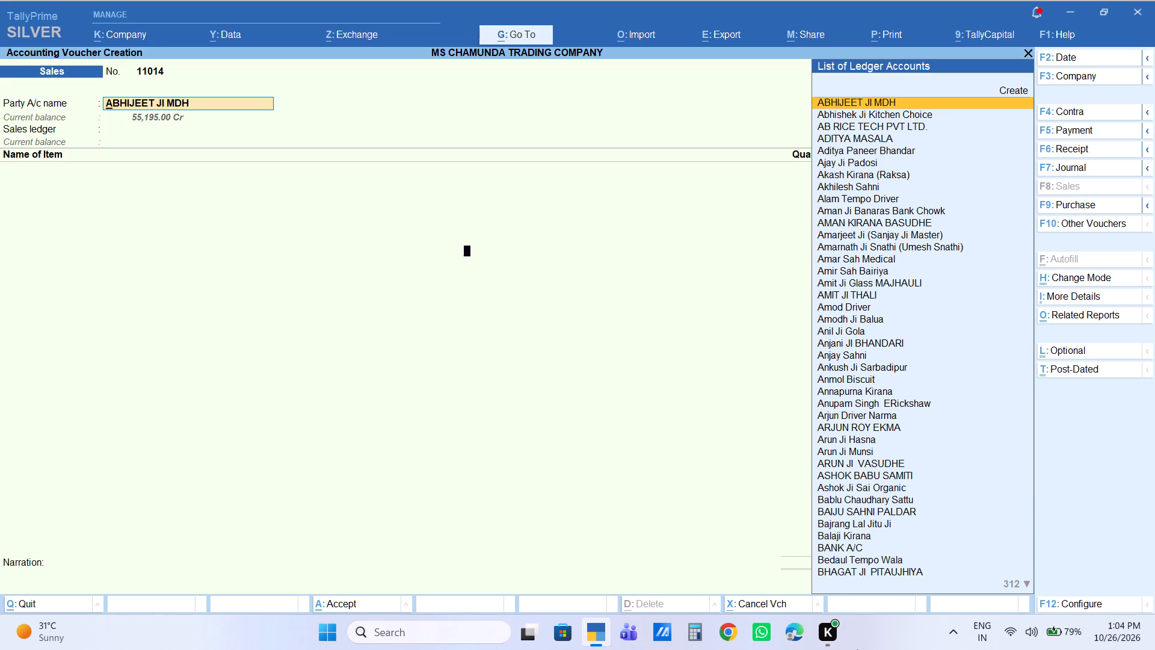
pyautogui.press('BackSpace')
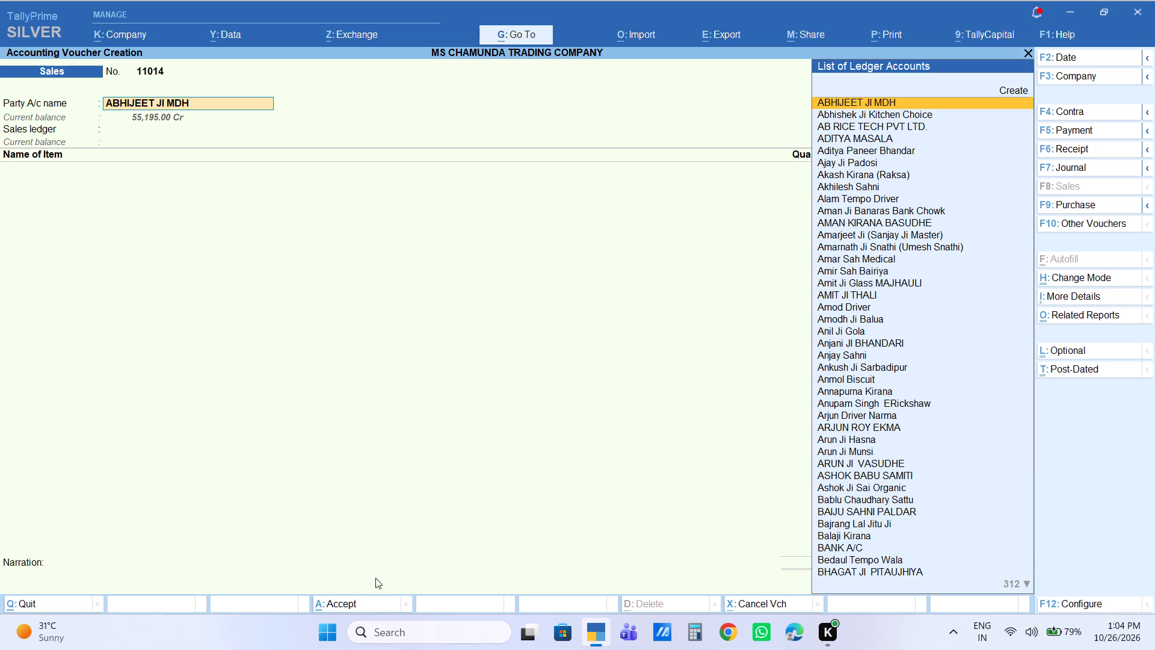
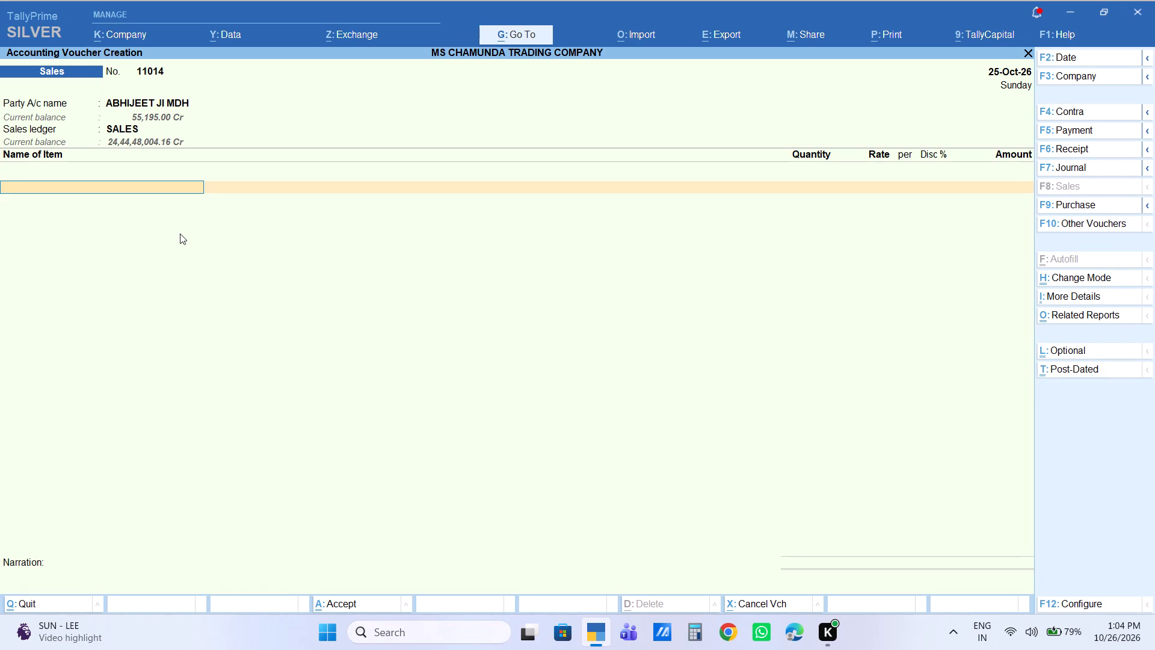
# Change the sales voucher's party account to Cash, keep SALES as the sales ledger, and move on to the item entries.
pyautogui.press('BackSpace')
pyautogui.press('BackSpace')
pyautogui.press('BackSpace')
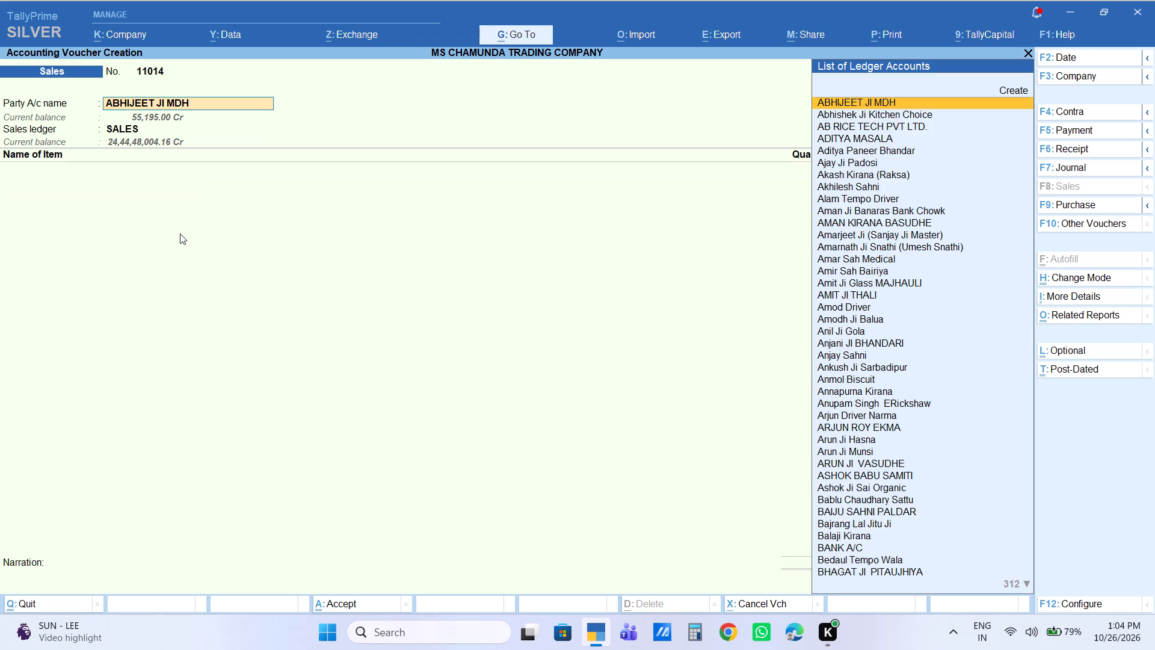
pyautogui.press('BackSpace')
pyautogui.write('cas')
pyautogui.press('Return')
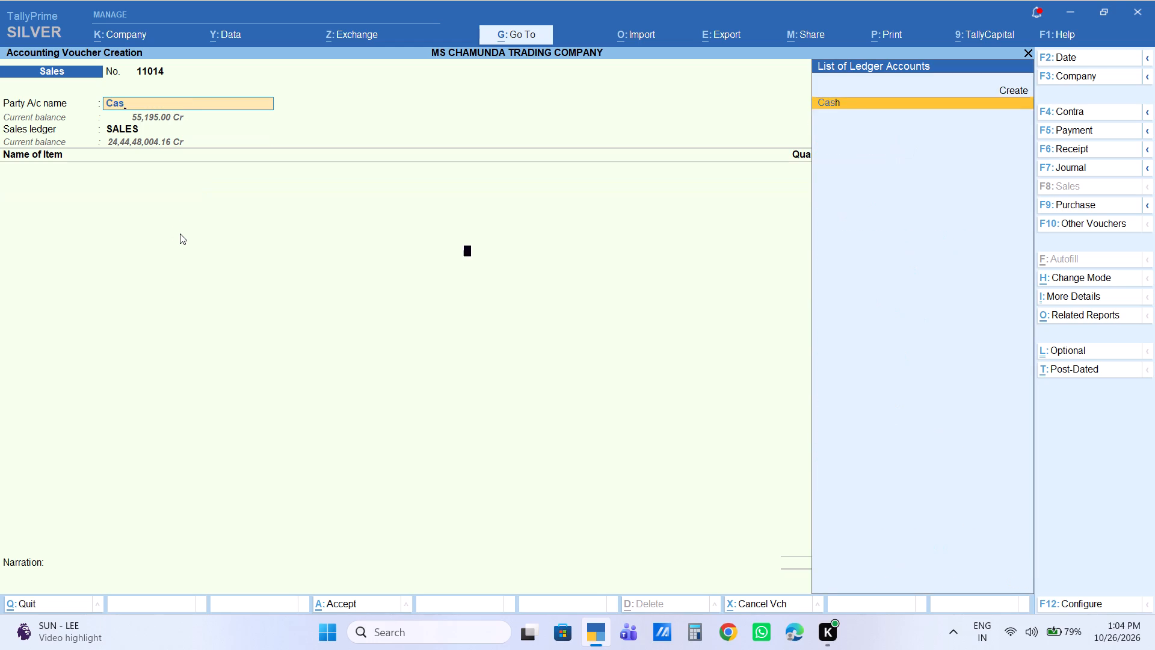
pyautogui.press('Return')
pyautogui.press('Return')
pyautogui.press('Return')
pyautogui.press('Return')
pyautogui.press('Return')
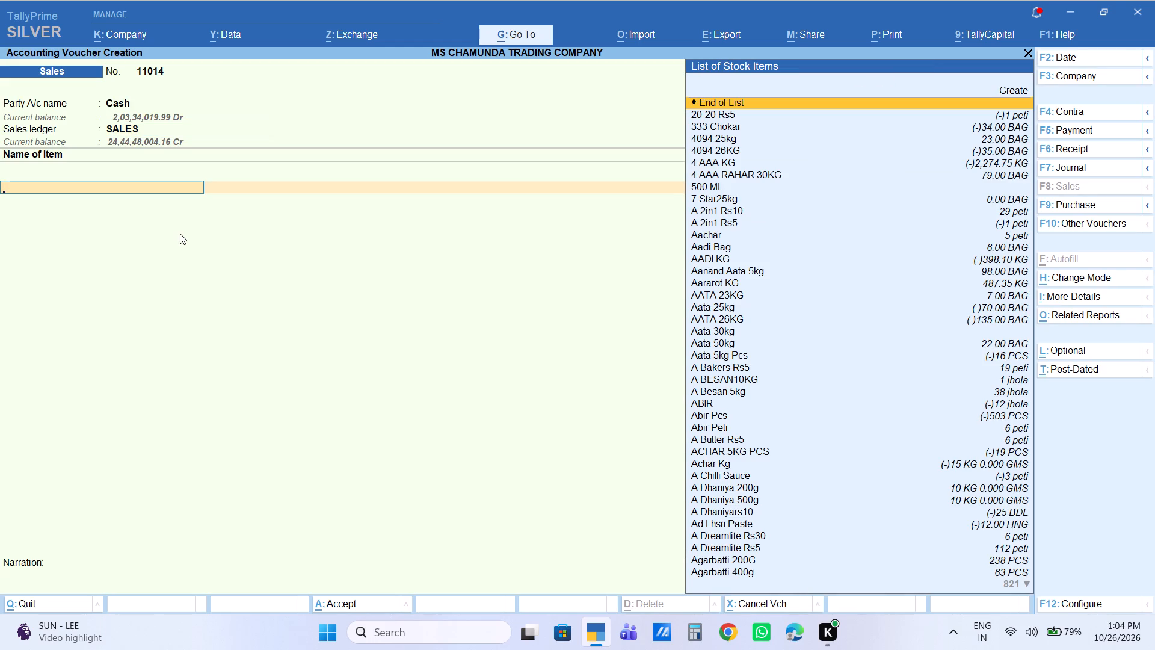
# Add the stock item Chura Indrason 26kg with a quantity of 2 bags at the default rate.
pyautogui.write('chura iu')
pyautogui.press('Down')
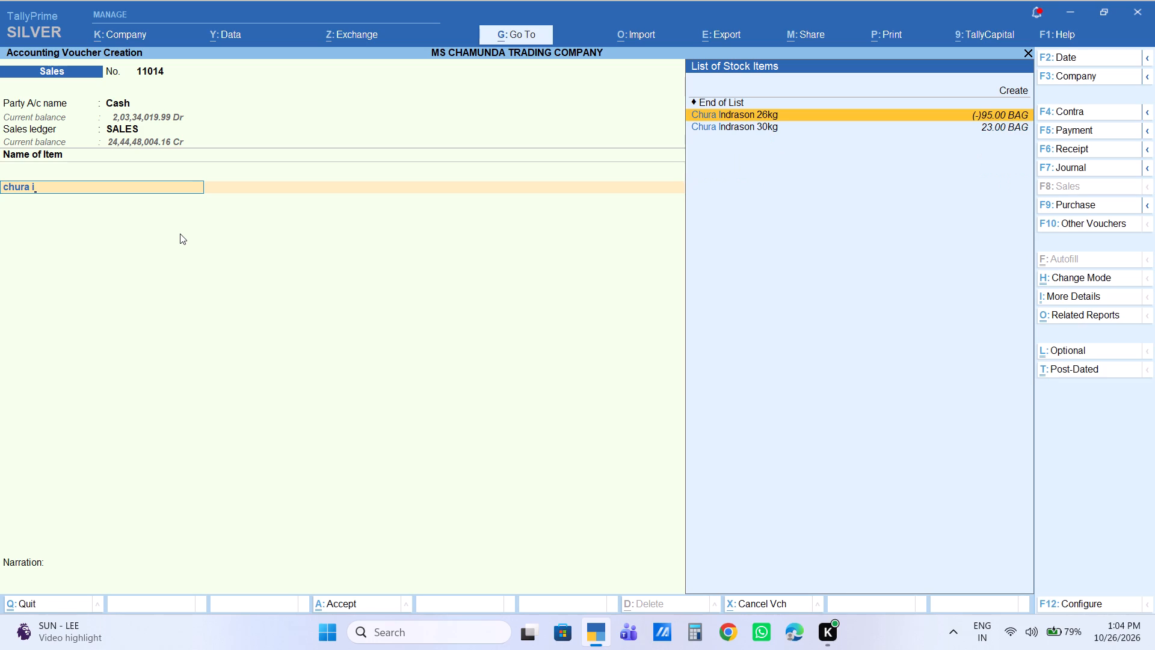
pyautogui.press('Return')
pyautogui.press('2')
pyautogui.press('Return')
pyautogui.press('Return')
pyautogui.press('Return')
pyautogui.press('Return')
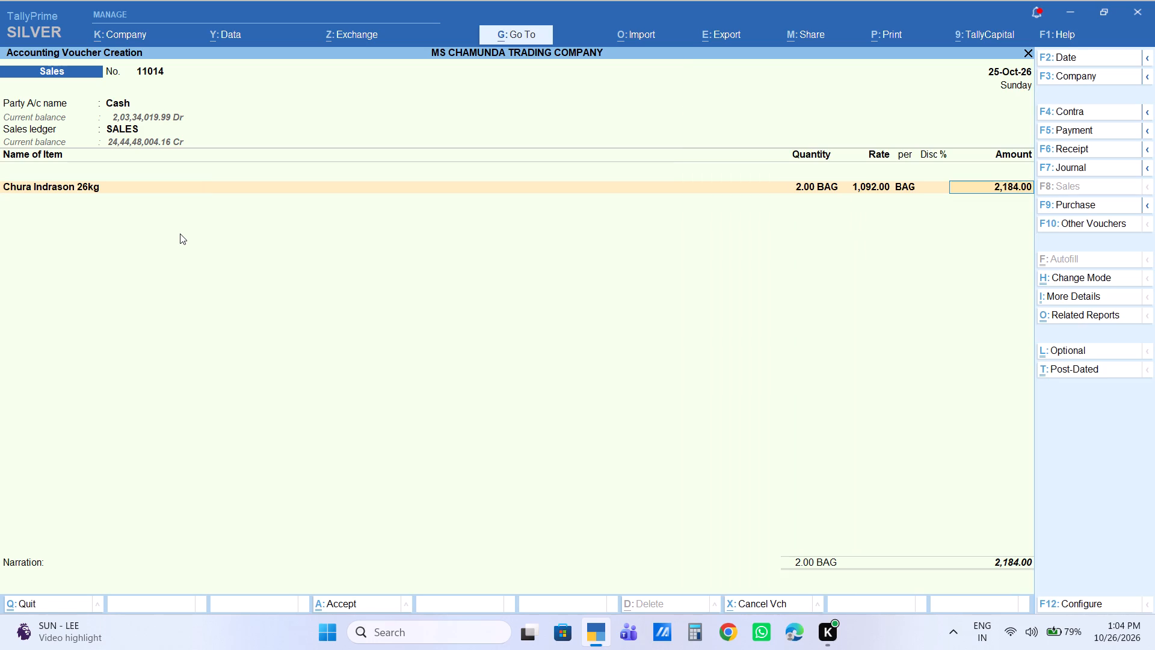
pyautogui.press('Return')
# Add the stock item SALONI 1L PETI with a quantity of 1 peti at the default rate.
pyautogui.write('saloni1')
pyautogui.press('Down')
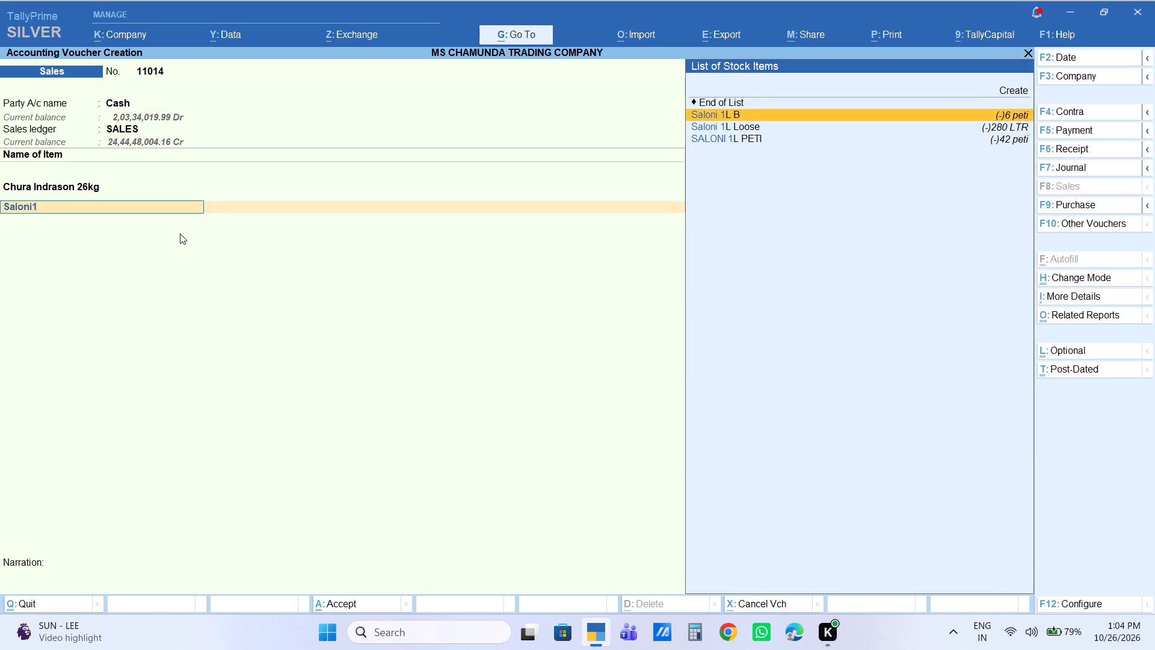
pyautogui.press('Down')
pyautogui.press('Down')
pyautogui.press('Return')
pyautogui.press('1')
pyautogui.press('Return')
pyautogui.press('Return')
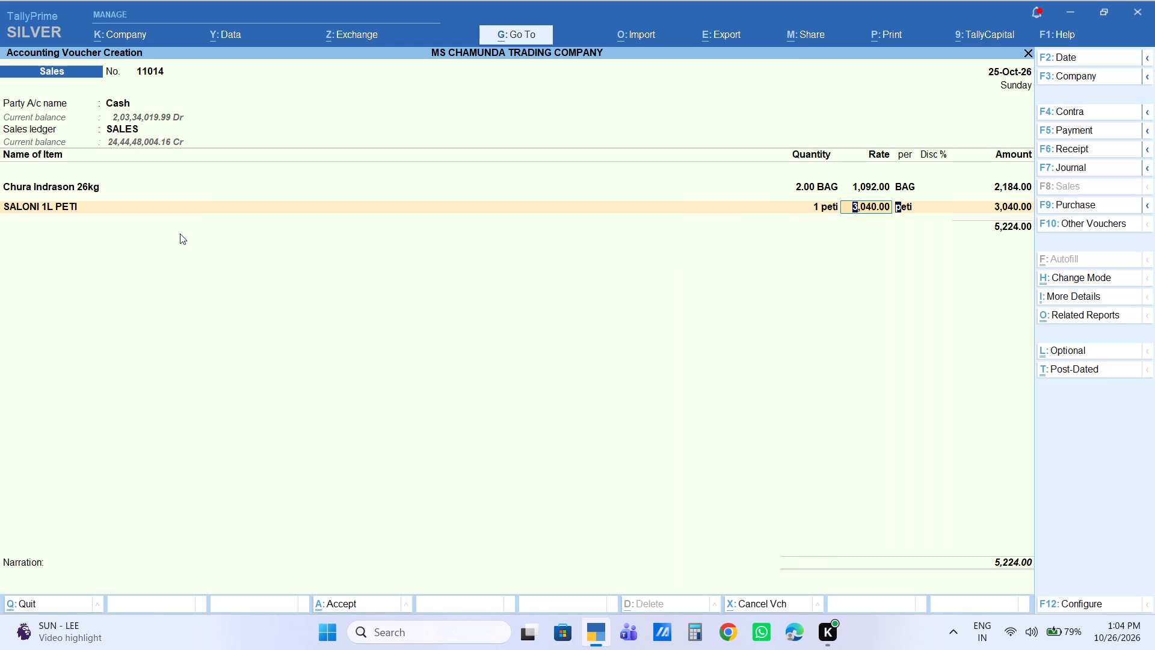
pyautogui.press('Return')
pyautogui.press('Return')
pyautogui.press('Return')
# Add the stock item HATHI 1L with a quantity of 1 peti and set its amount to 3070.
pyautogui.write('hathi1')
pyautogui.press('Return')
pyautogui.press('1')
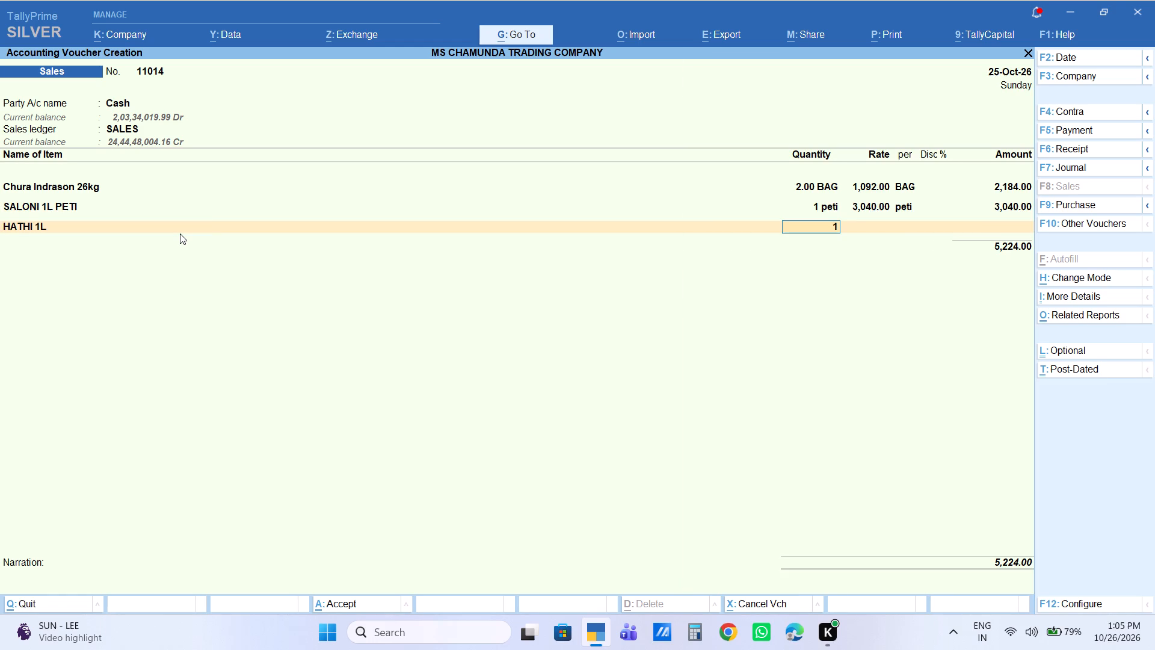
pyautogui.press('Return')
pyautogui.press('Return')
pyautogui.press('Return')
pyautogui.press('Return')
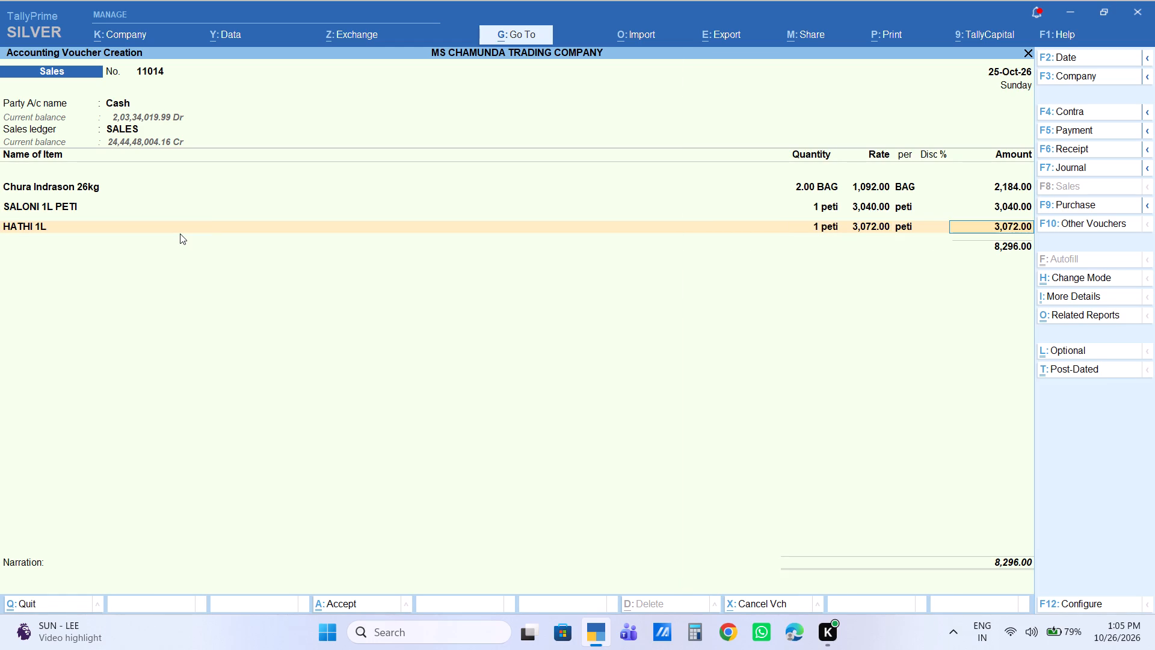
pyautogui.write('3070')
pyautogui.press('Return')
# Add the stock item DHARA 1L with a quantity of 1 peti at the default rate and end the item list.
pyautogui.write('dhara')
pyautogui.press('Down')
pyautogui.press('Return')
pyautogui.press('1')
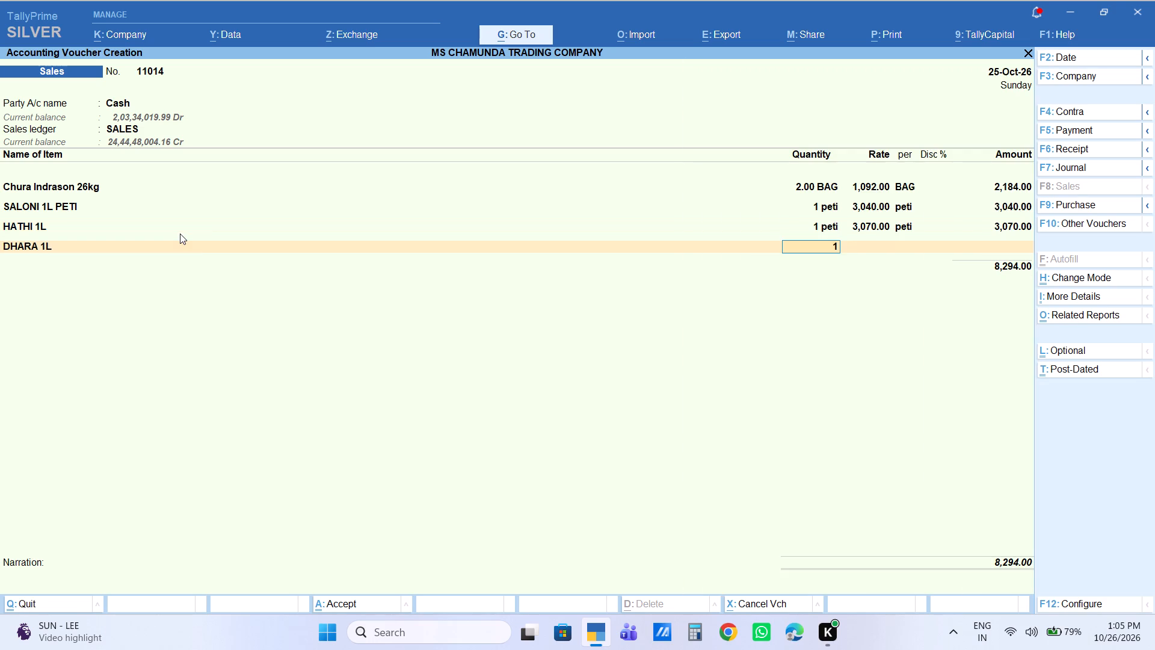
pyautogui.press('Return')
pyautogui.press('Return')
pyautogui.press('Return')
pyautogui.press('Return')
pyautogui.press('Return')
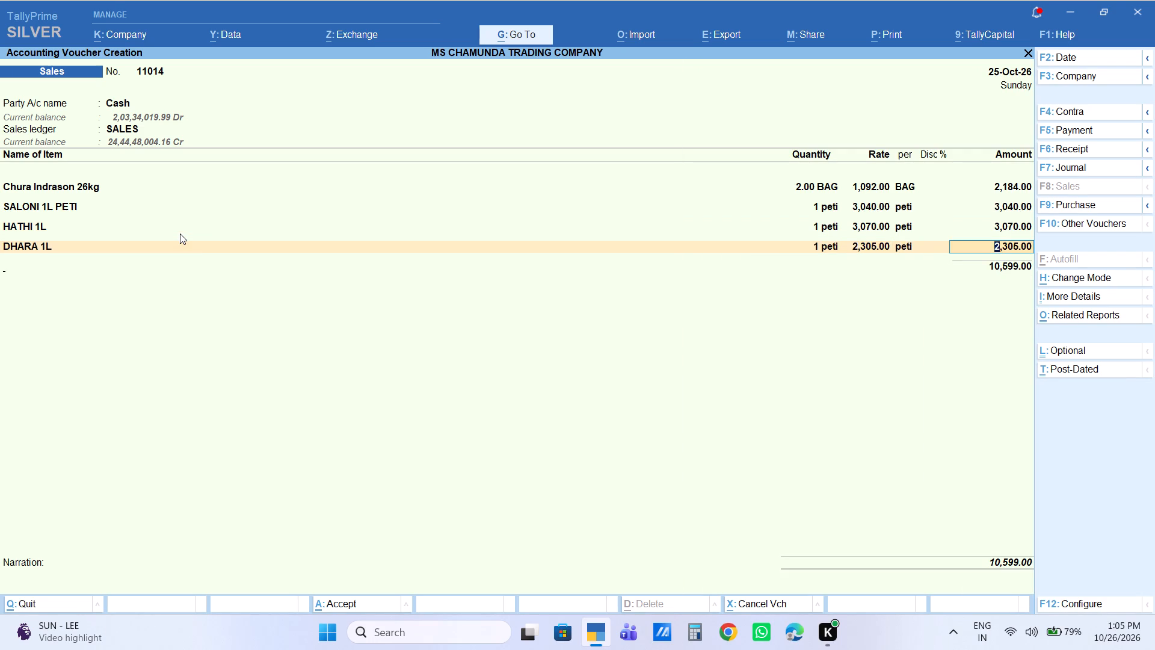
pyautogui.press('Return')
# Add the Labour Charge ledger below the items with an amount of 10.
pyautogui.write('la')
pyautogui.press('Return')
pyautogui.press('Return')
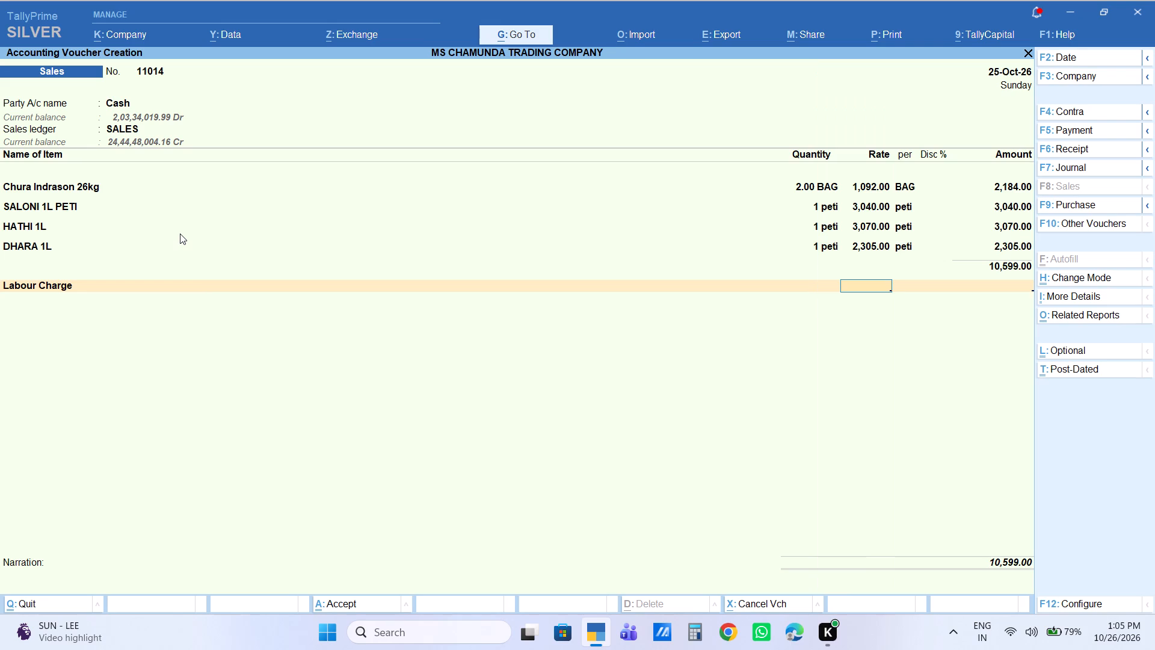
pyautogui.press('5')
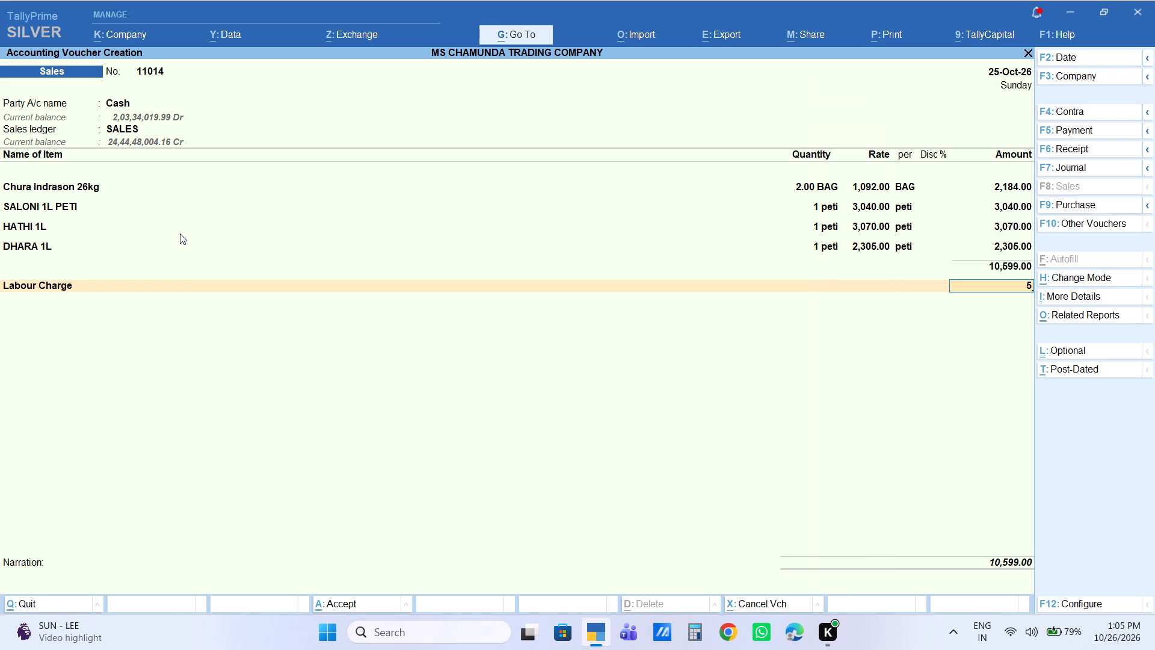
pyautogui.press('BackSpace')
pyautogui.write('10')
pyautogui.press('Return')
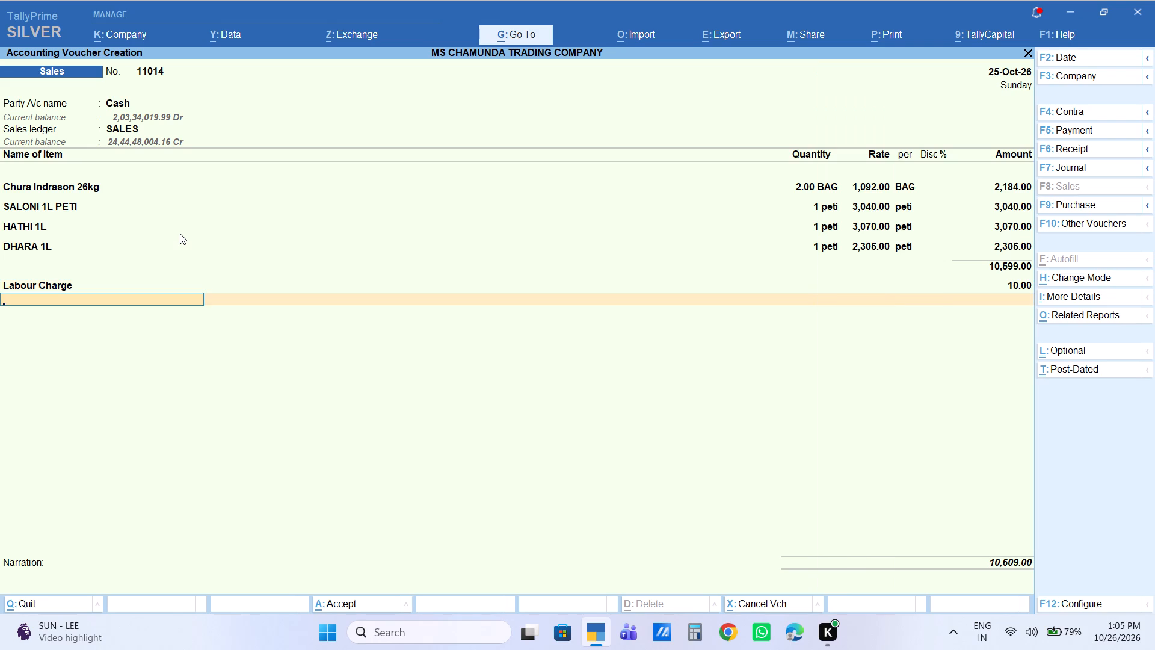
# Go back from the narration to the Labour Charge line and set its amount to 11.
pyautogui.press('Return')
pyautogui.press('Return')
pyautogui.press('Return')
pyautogui.press('BackSpace')
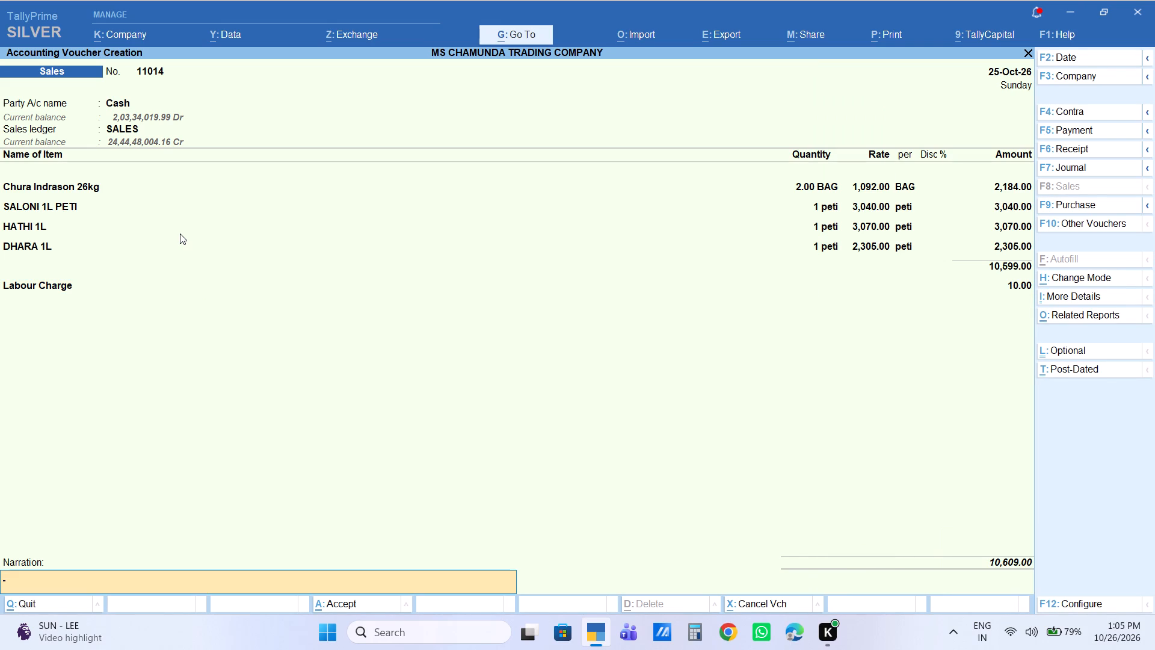
pyautogui.press('BackSpace')
pyautogui.press('BackSpace')
pyautogui.press('BackSpace')
pyautogui.press('Return')
pyautogui.write('11')
pyautogui.press('Return')
# End the ledger entries, leave the narration blank, and save the Cash sales voucher.
pyautogui.press('Return')
pyautogui.press('Return')
pyautogui.press('Return')
pyautogui.press('Return')
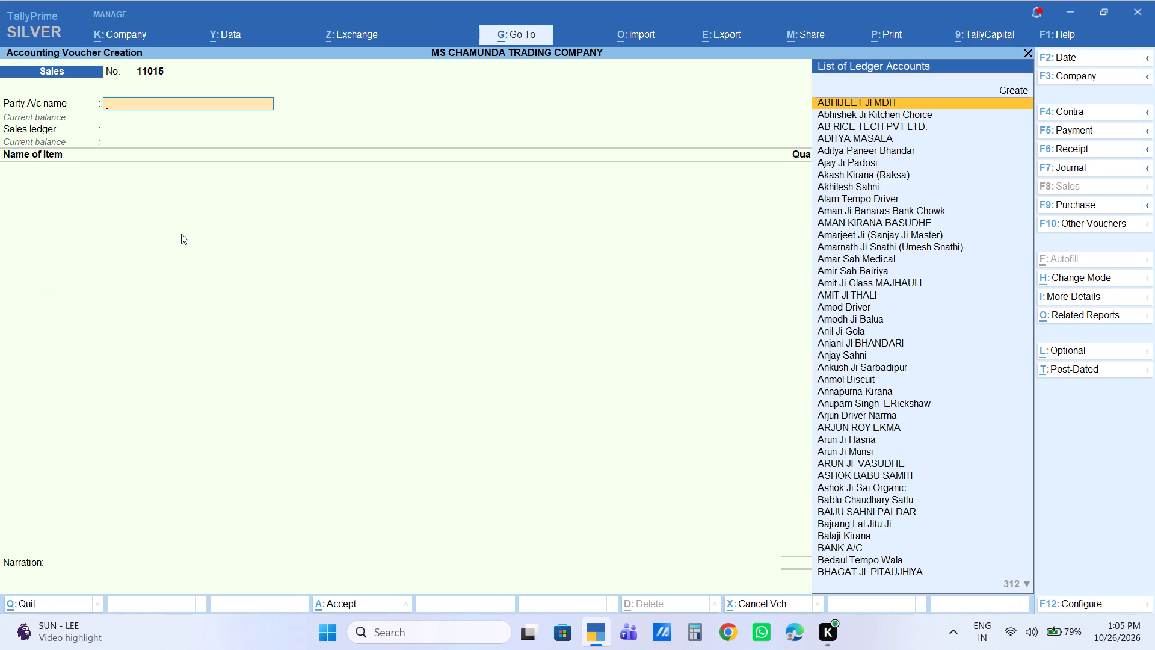
# Open the Day Book, review the day's voucher entries through sales voucher 11014, and close it.
pyautogui.press('Escape')
pyautogui.press('Escape')
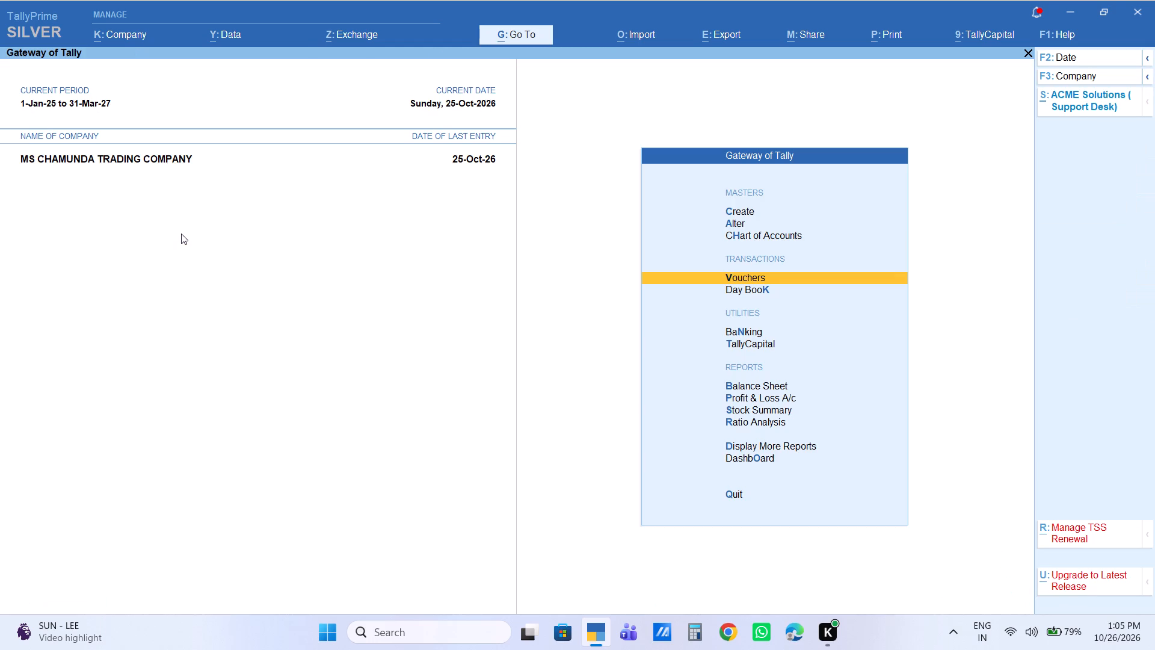
pyautogui.press('Down')
pyautogui.press('Return')
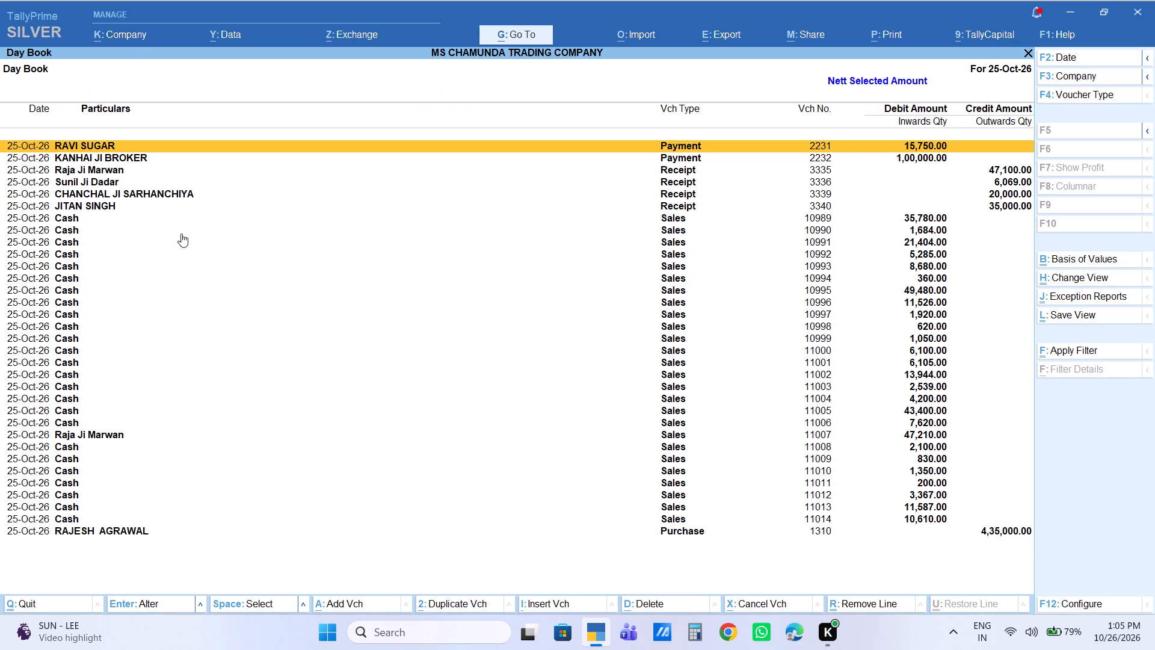
pyautogui.press('Down')
pyautogui.press('Down')
pyautogui.press('Down')
pyautogui.press('Down')
pyautogui.press('Down')
pyautogui.press('Down')
pyautogui.press('Down')
pyautogui.press('Down')
pyautogui.press('Down')
pyautogui.press('Down')
pyautogui.press('Down')
pyautogui.press('Down')
pyautogui.press('Down')
pyautogui.press('Down')
pyautogui.press('Down')
pyautogui.press('Down')
pyautogui.press('Down')
pyautogui.press('Down')
pyautogui.press('Down')
pyautogui.press('Down')
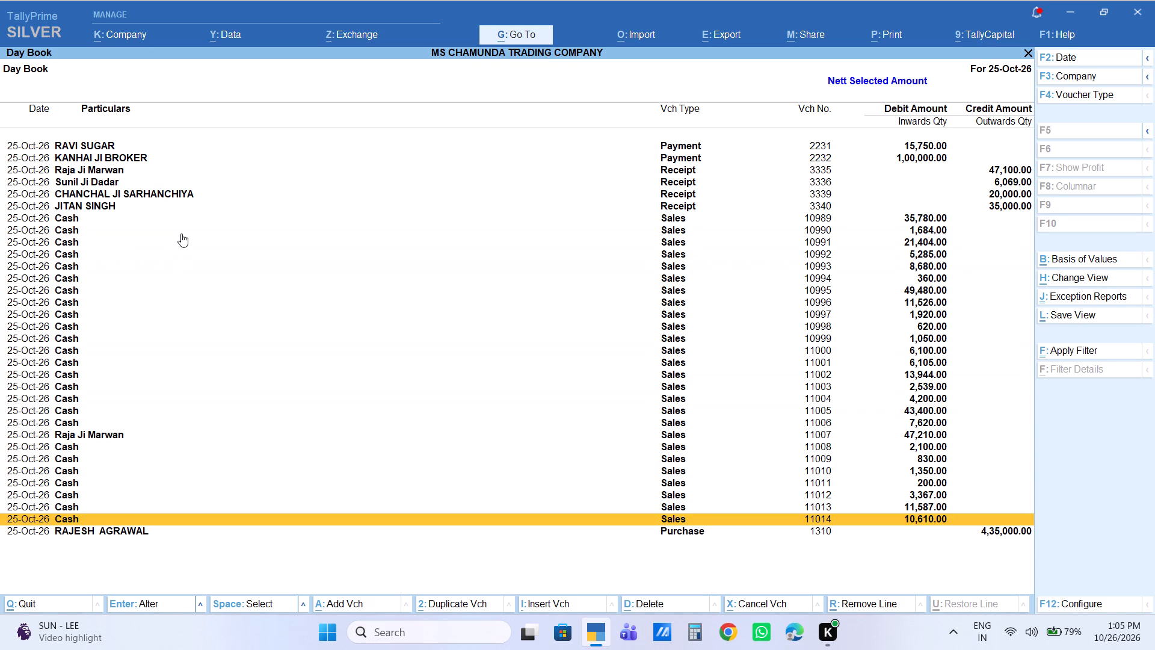
pyautogui.press('Up')
pyautogui.press('Up')
pyautogui.press('Up')
pyautogui.press('Up')
pyautogui.press('Up')
pyautogui.press('Up')
pyautogui.press('Up')
pyautogui.press('Up')
pyautogui.press('Up')
pyautogui.press('Up')
pyautogui.press('Up')
pyautogui.press('Up')
pyautogui.press('Up')
pyautogui.press('Up')
pyautogui.press('Up')
pyautogui.press('Up')
pyautogui.press('Up')
pyautogui.press('Up')
pyautogui.press('Up')
pyautogui.press('Up')
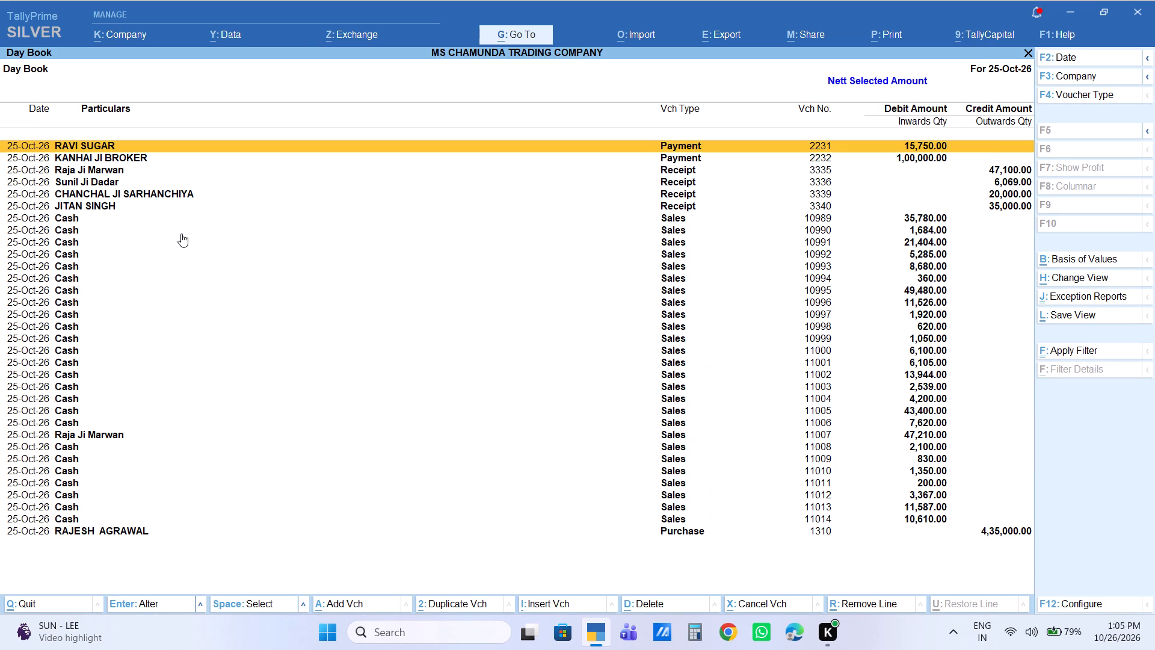
pyautogui.press('Down')
pyautogui.press('Down')
pyautogui.press('Down')
pyautogui.press('Down')
pyautogui.press('Down')
pyautogui.press('Down')
pyautogui.press('Down')
pyautogui.press('Down')
pyautogui.press('Down')
pyautogui.press('Down')
pyautogui.press('Down')
pyautogui.press('Down')
pyautogui.press('Down')
pyautogui.press('Down')
pyautogui.press('Down')
pyautogui.press('Down')
pyautogui.press('Down')
pyautogui.press('Down')
pyautogui.press('Down')
pyautogui.press('Down')
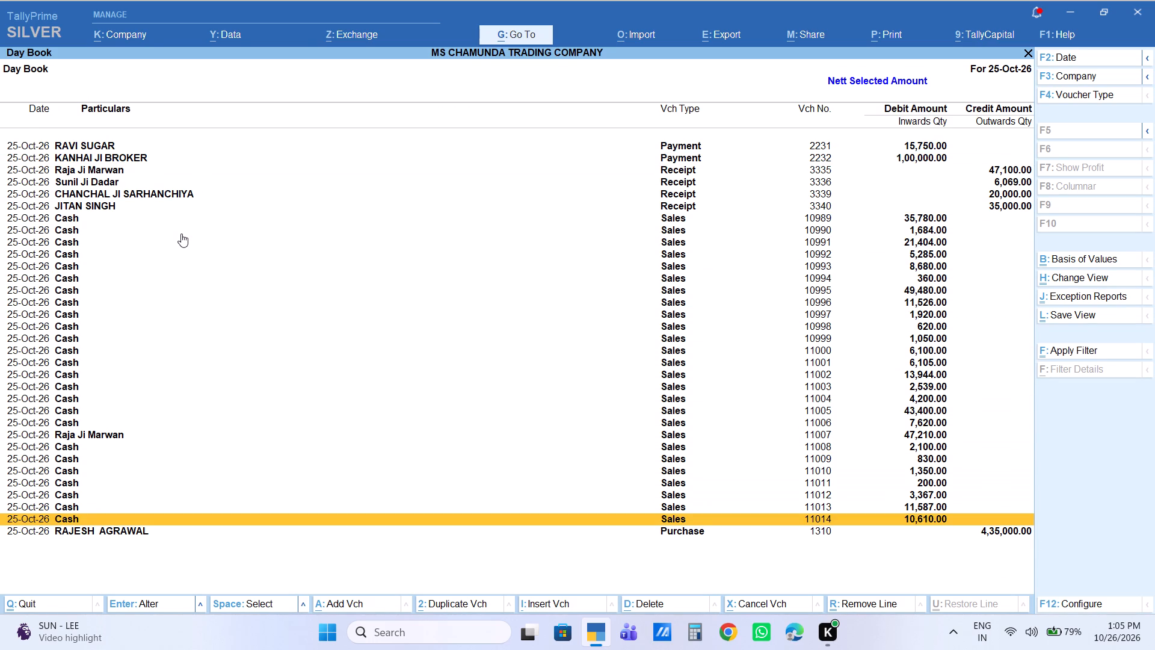
pyautogui.press('Escape')
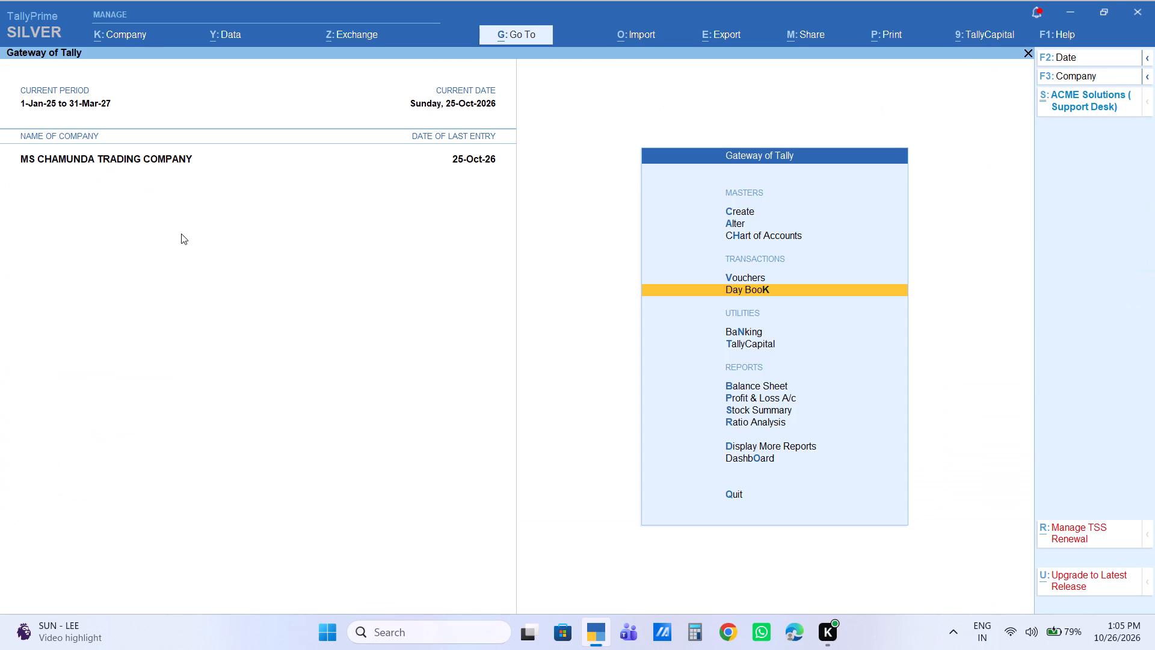
# Start a new sales voucher with Cash as the party account and SALES as the sales ledger.
pyautogui.press('Up')
pyautogui.press('Return')
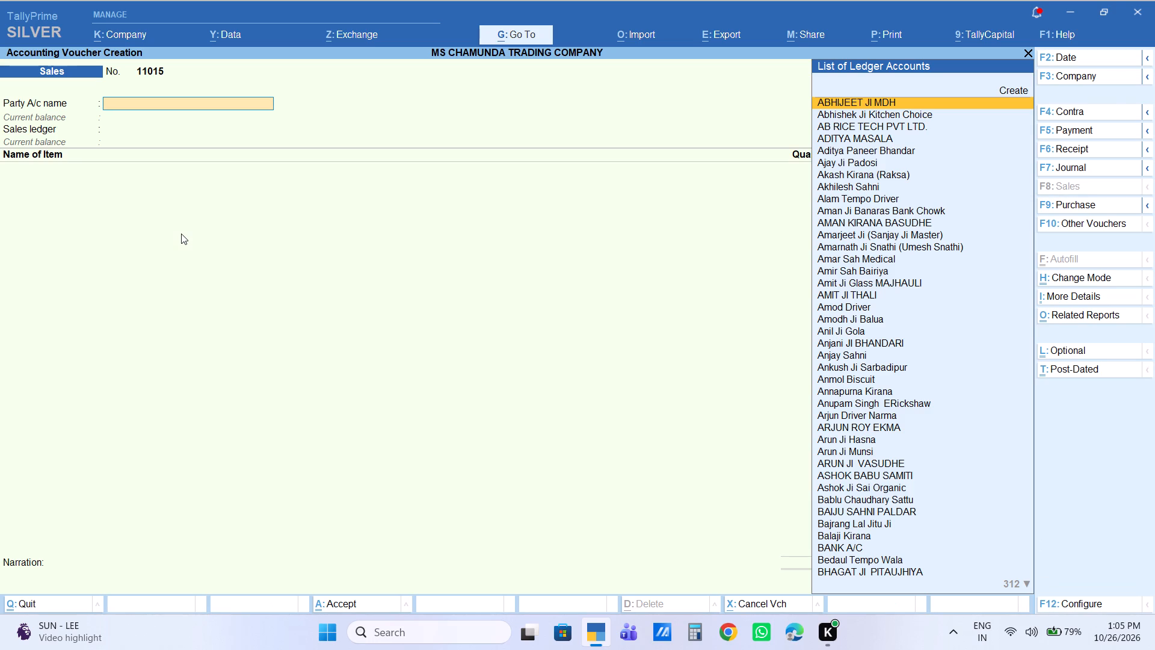
pyautogui.write('cas')
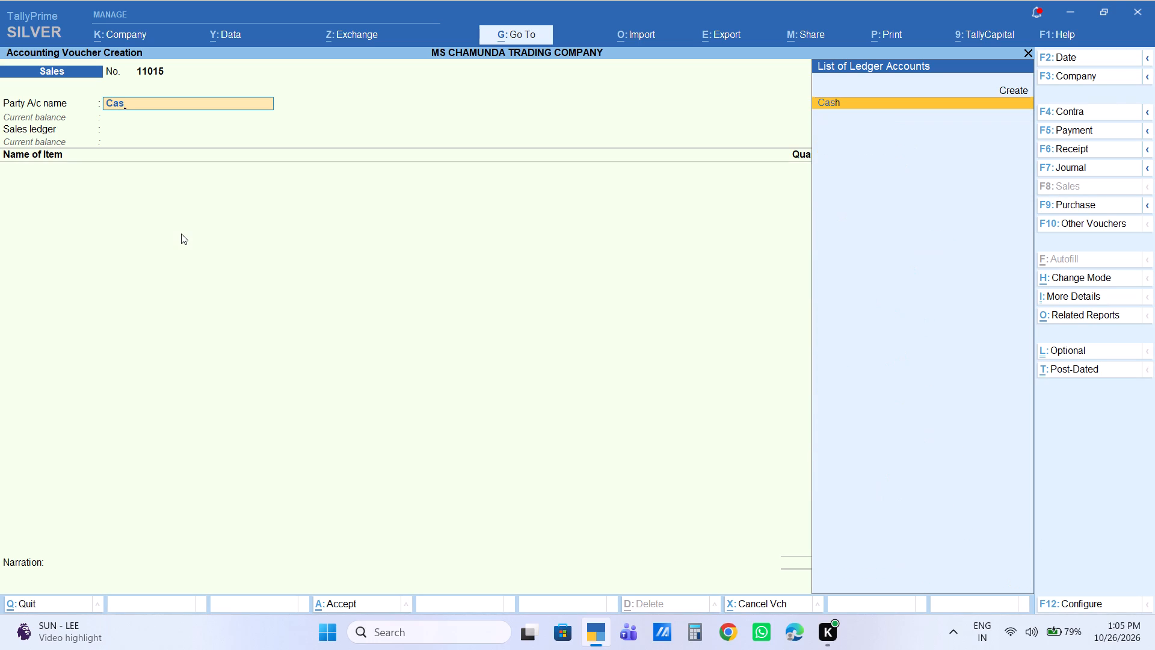
pyautogui.press('Return')
pyautogui.press('Return')
pyautogui.press('Return')
pyautogui.press('Return')
pyautogui.press('Return')
pyautogui.press('Return')
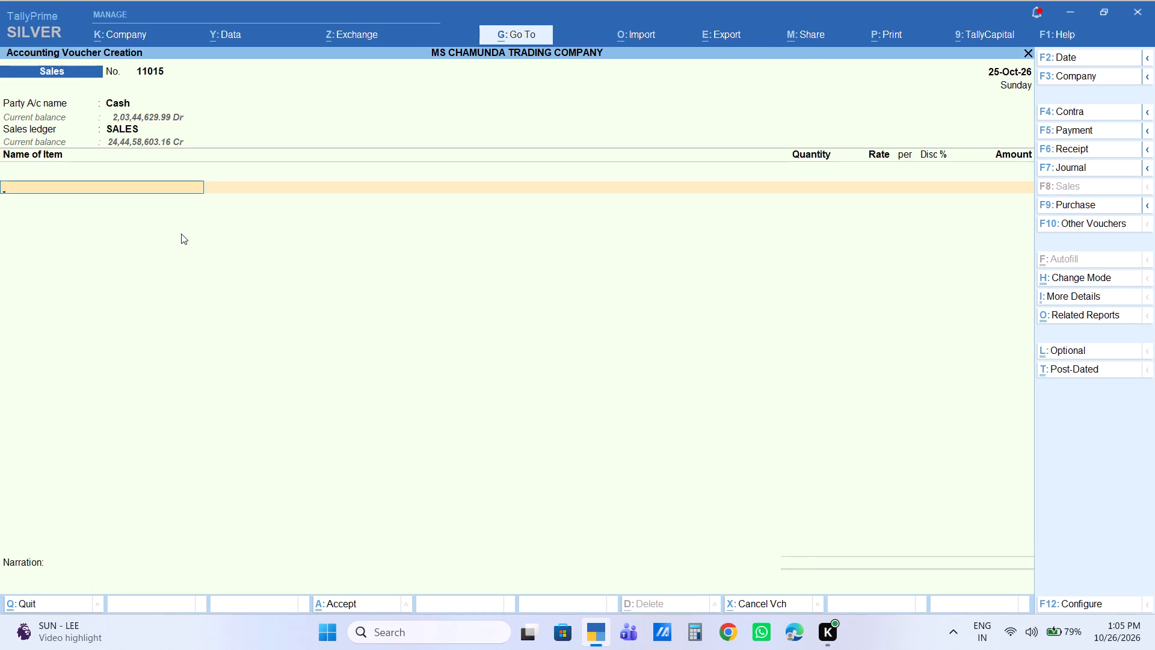
# Add the stock item Anoop Besan500g with a quantity of 2.5 KG and set its amount to 325.
pyautogui.write('besa')
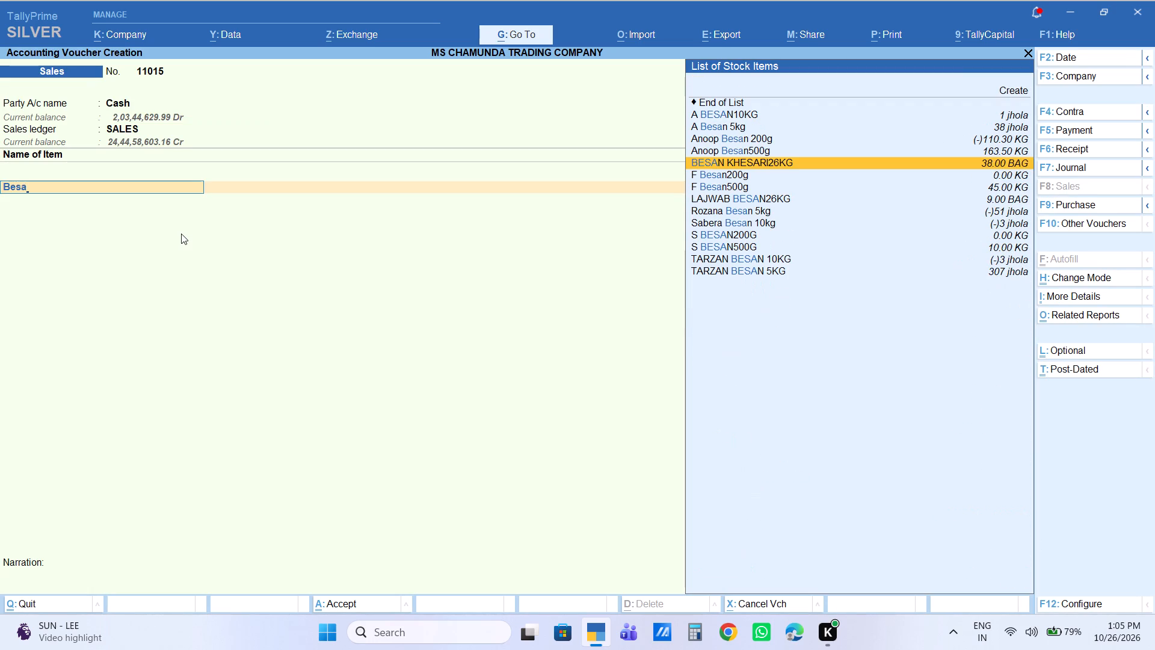
pyautogui.press('Up')
pyautogui.press('Up')
pyautogui.press('Up')
pyautogui.press('Down')
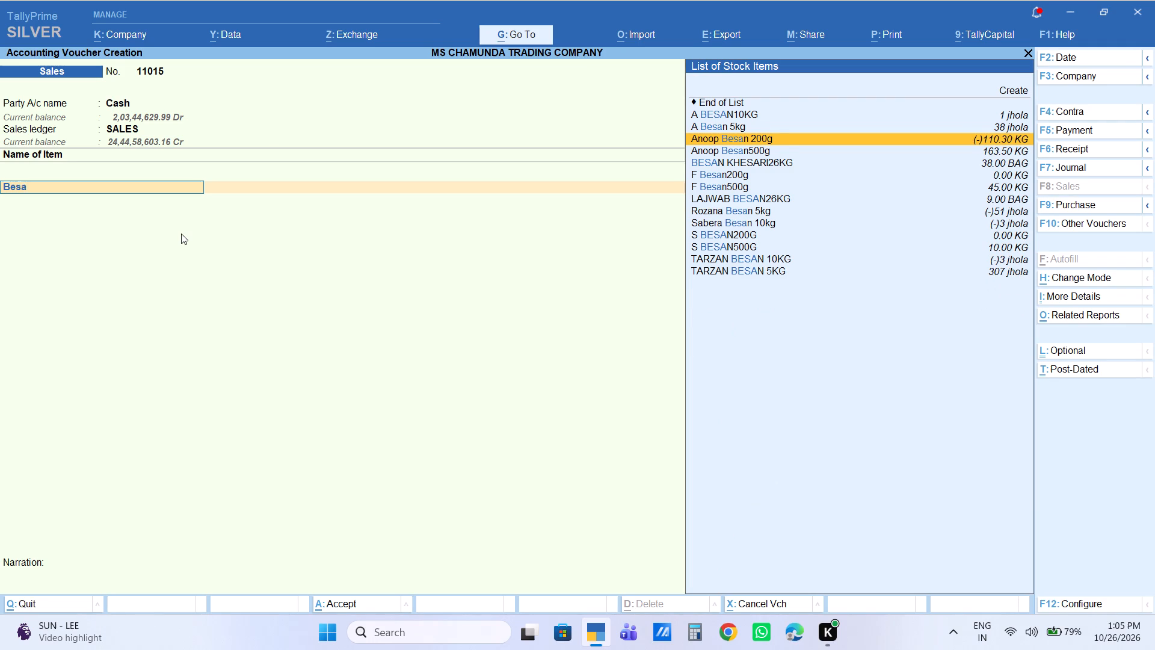
pyautogui.press('Down')
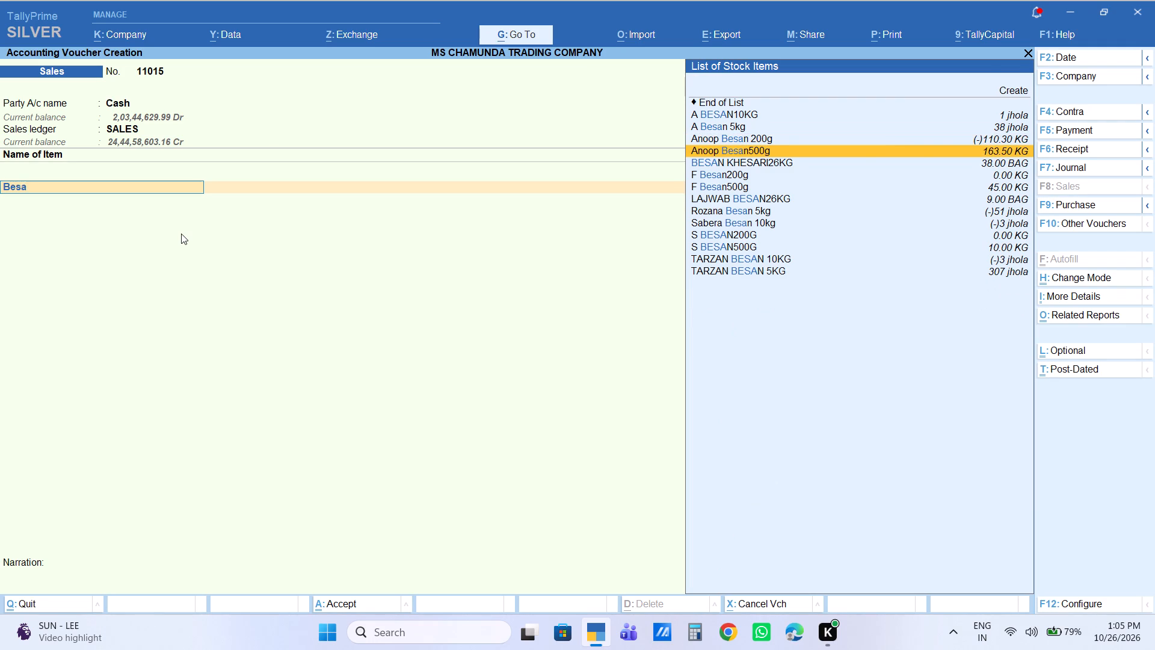
pyautogui.press('Return')
pyautogui.write('2.5')
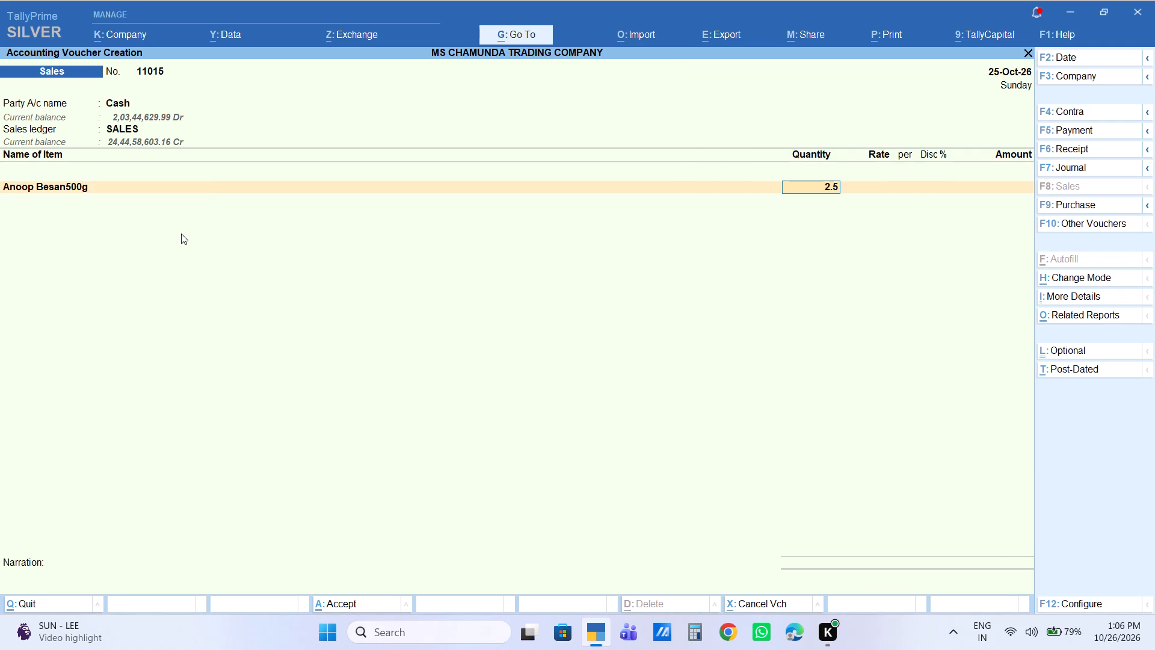
pyautogui.press('Return')
pyautogui.press('Return')
pyautogui.press('Return')
pyautogui.press('Return')
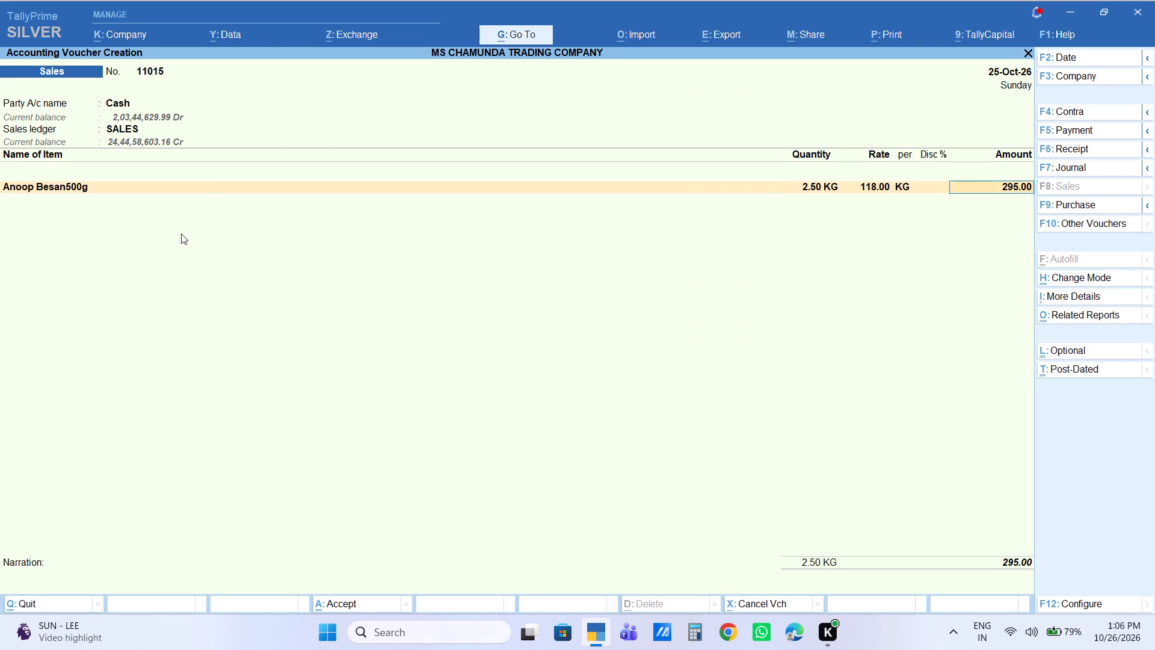
pyautogui.write('325')
pyautogui.press('Return')
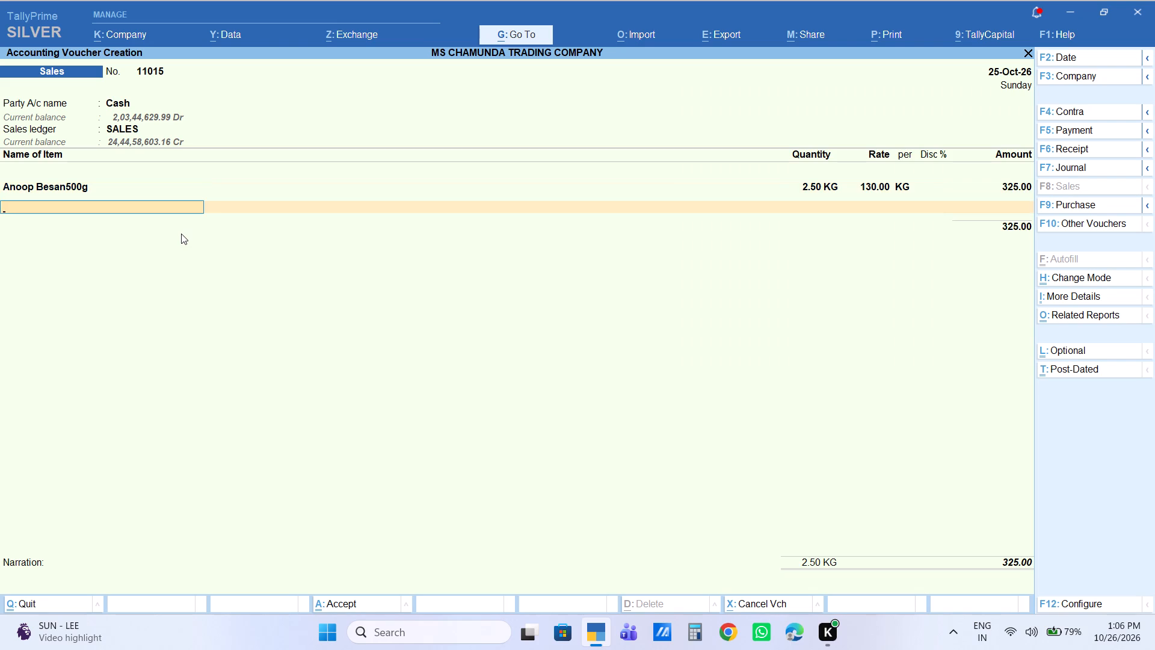
# Add the stock item ANOOP SATTU 500G with a quantity of 2.5 KG and set its amount to 375.
pyautogui.write('satt')
pyautogui.press('Down')
pyautogui.press('Down')
pyautogui.press('Return')
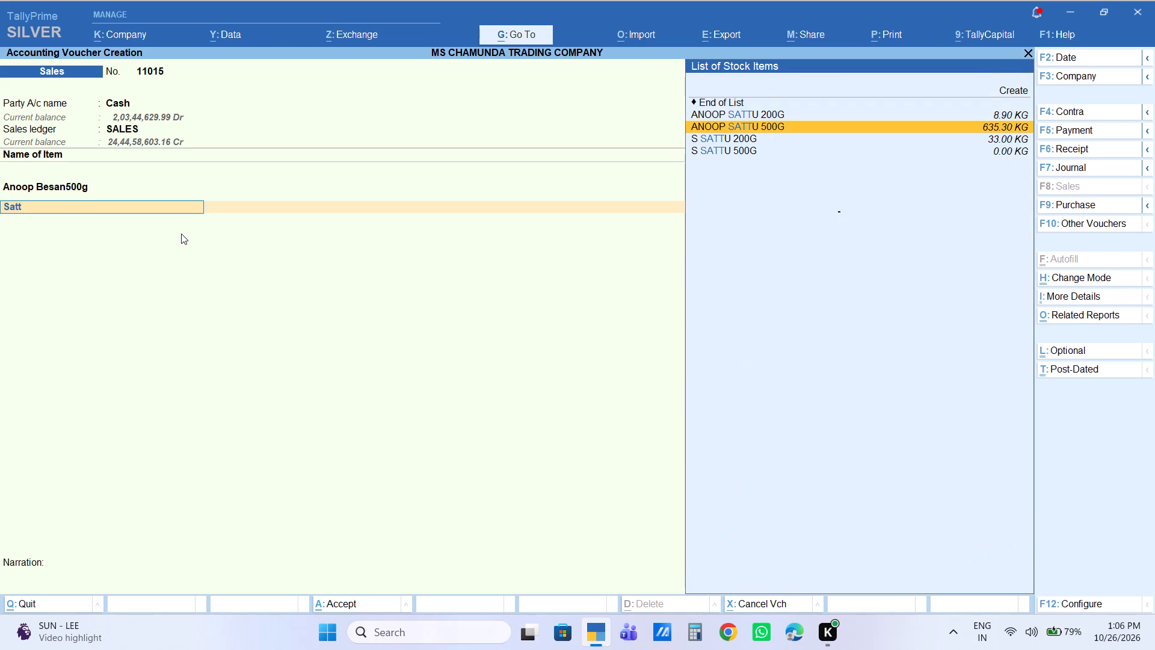
pyautogui.press('1')
pyautogui.press('BackSpace')
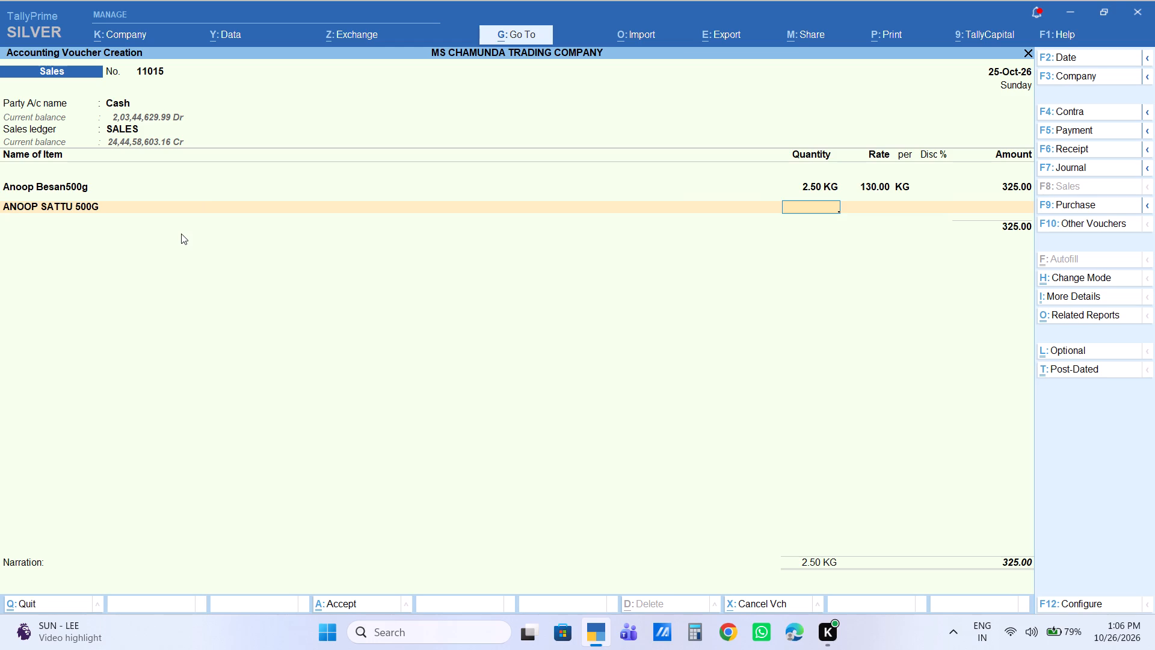
pyautogui.write('2.5')
pyautogui.press('Return')
pyautogui.press('Return')
pyautogui.press('Return')
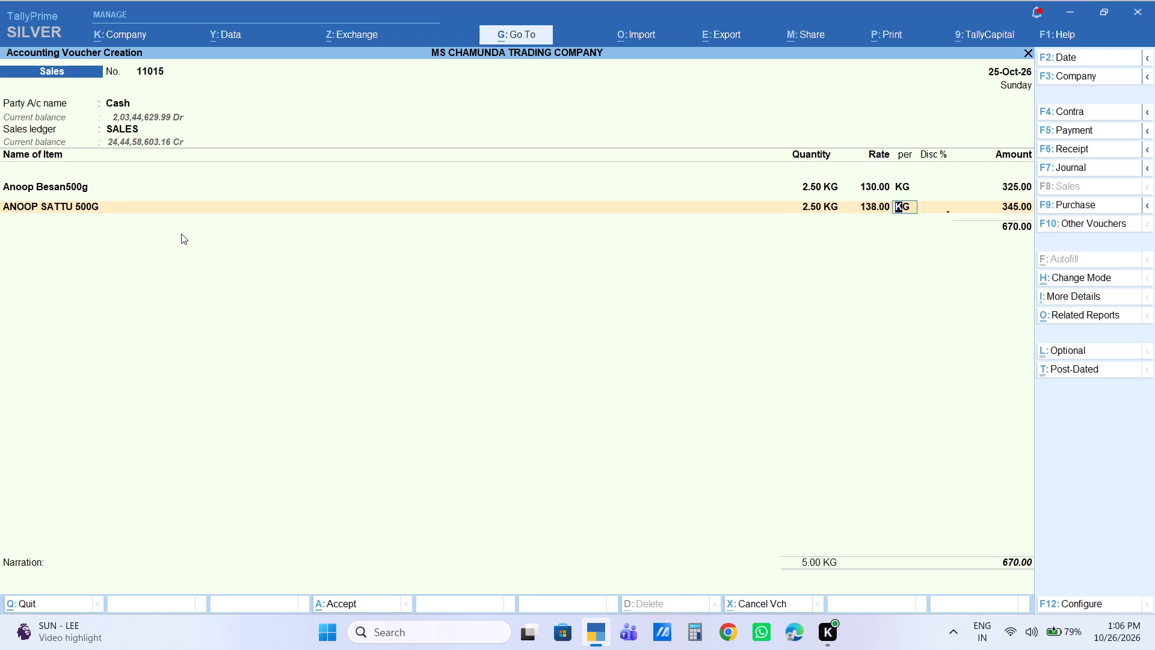
pyautogui.press('Return')
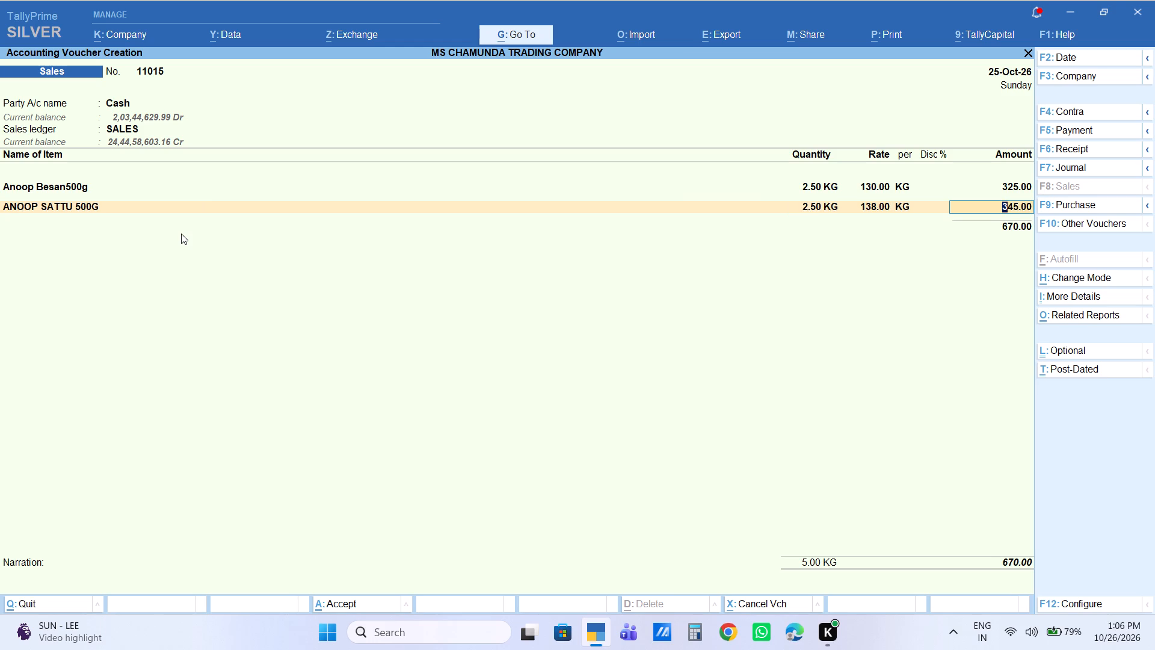
pyautogui.write('375')
pyautogui.press('Return')
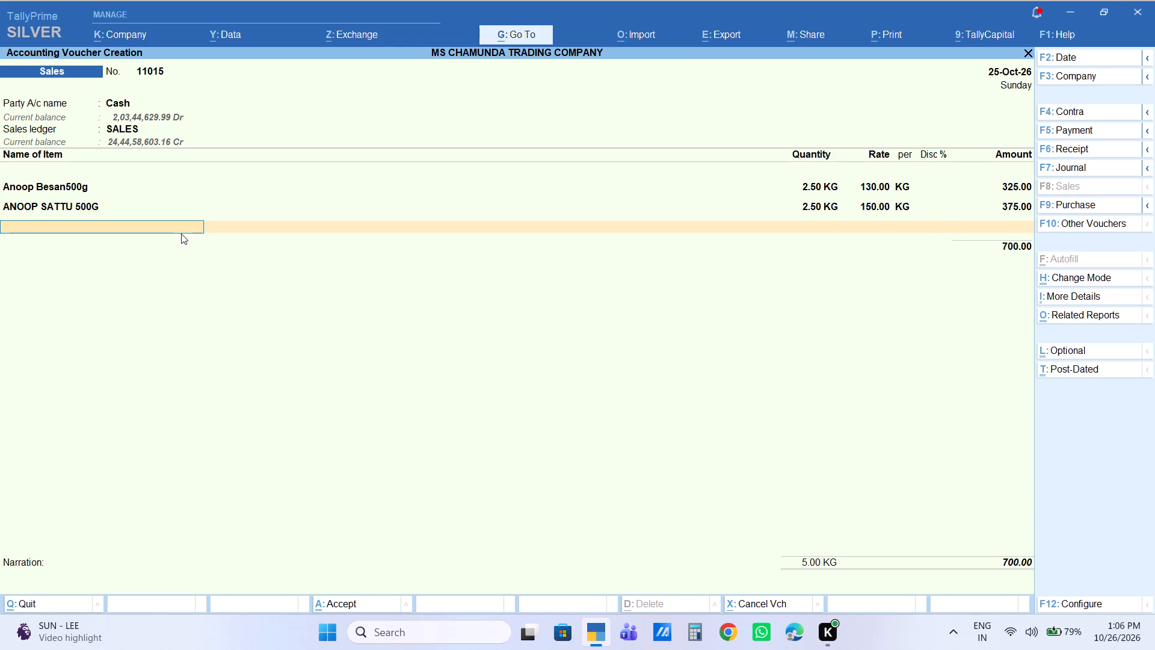
# Add the stock item CHINI KG with a quantity of 5 KG, accepting the prefilled rate and amount.
pyautogui.write('chini')
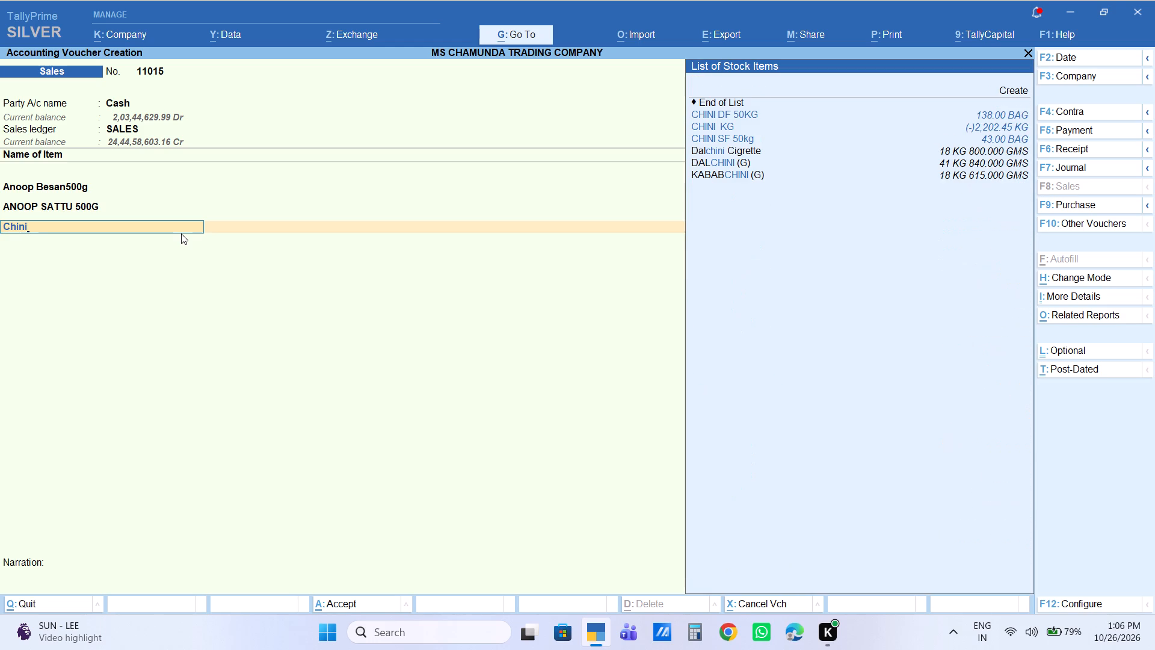
pyautogui.press('Down')
pyautogui.press('Down')
pyautogui.press('Return')
pyautogui.press('5')
pyautogui.press('Return')
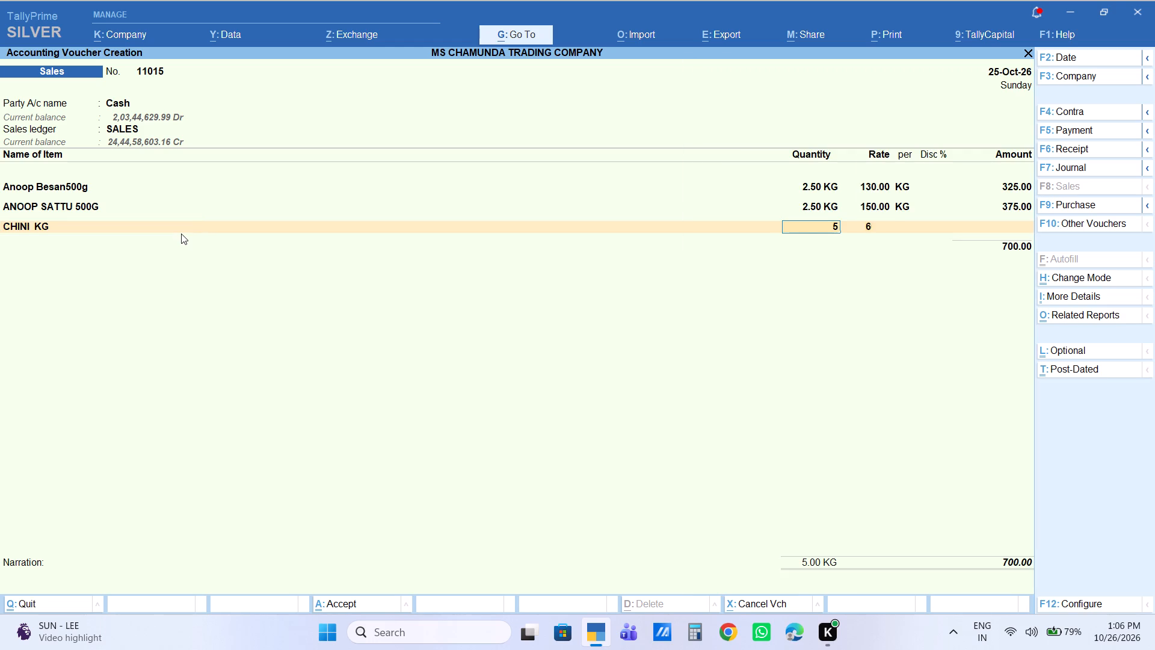
pyautogui.press('Return')
pyautogui.press('Return')
pyautogui.press('Return')
pyautogui.press('Return')
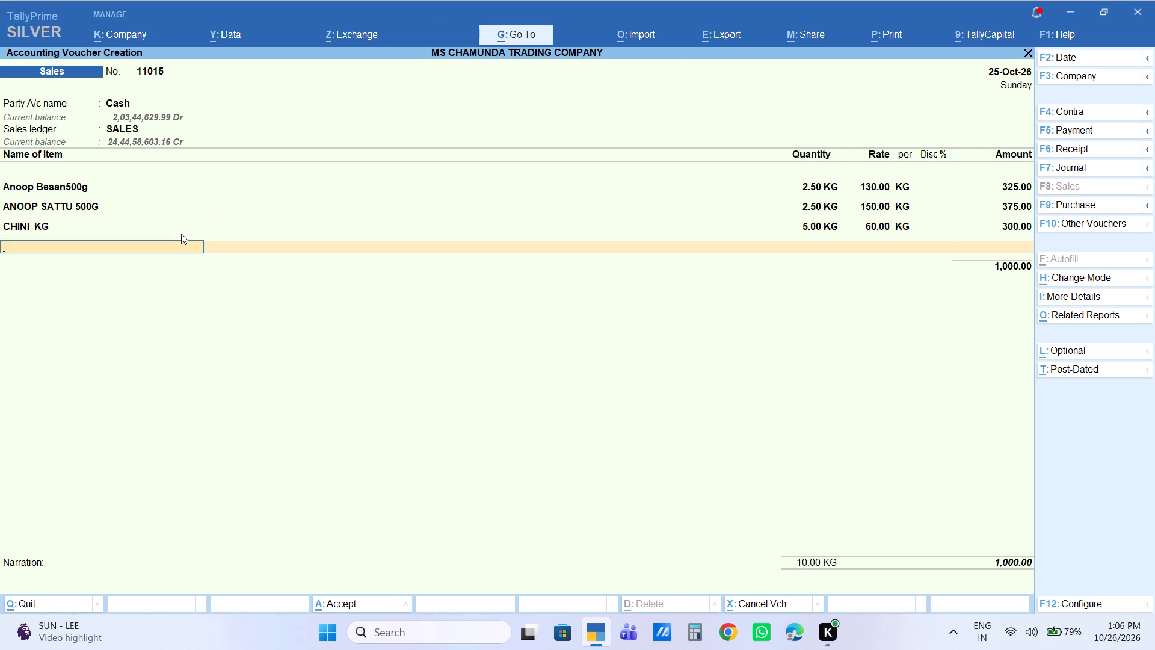
# Add the stock item R MIRCH P 500G with a quantity of 2 PKT at a rate of 330 per PKT.
pyautogui.write('r mu')
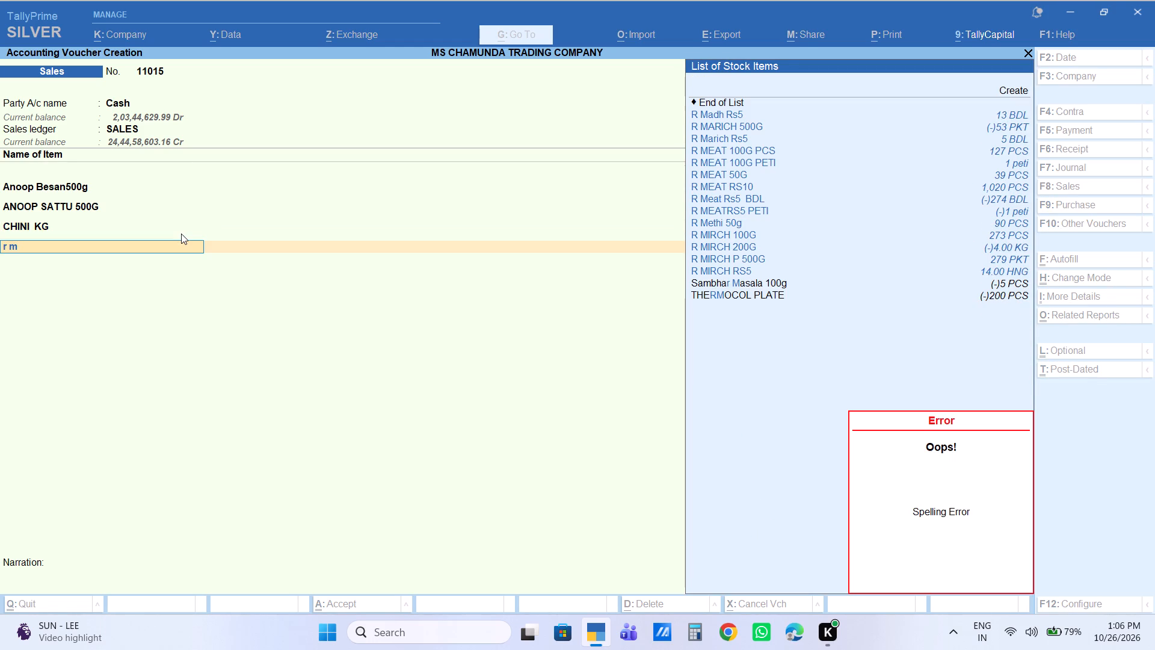
pyautogui.write('ircha')
pyautogui.press('Down')
pyautogui.press('Down')
pyautogui.press('Down')
pyautogui.press('Down')
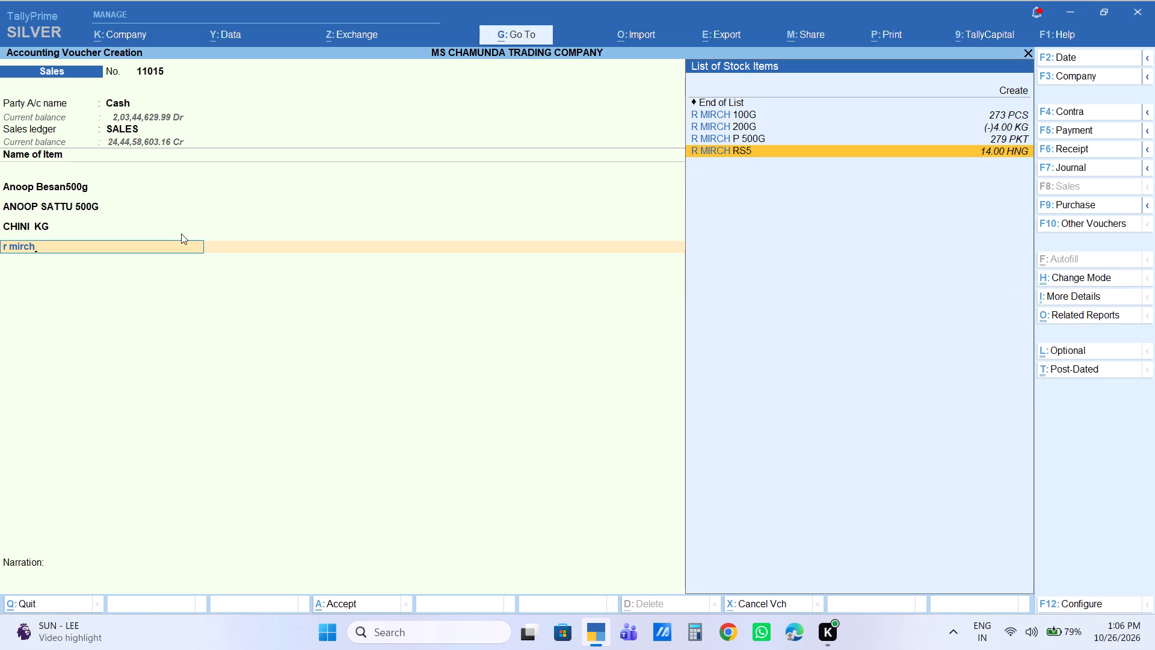
pyautogui.press('Up')
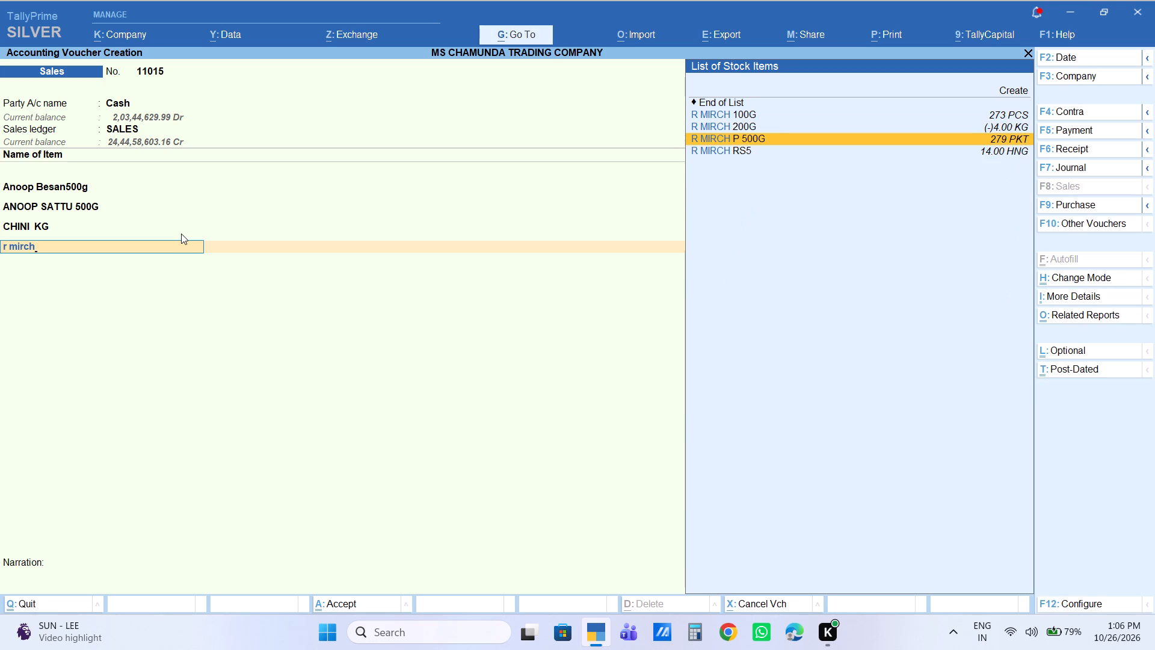
pyautogui.press('Return')
pyautogui.press('2')
pyautogui.press('Return')
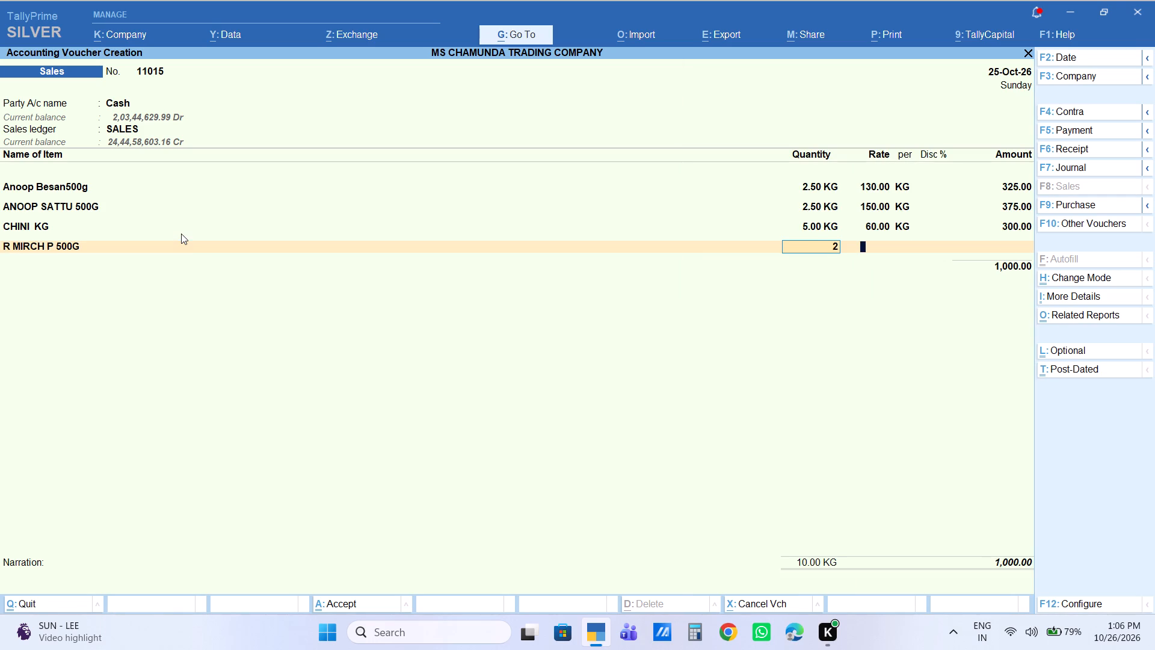
pyautogui.press('Return')
pyautogui.press('BackSpace')
pyautogui.write('330')
pyautogui.press('Return')
pyautogui.press('Return')
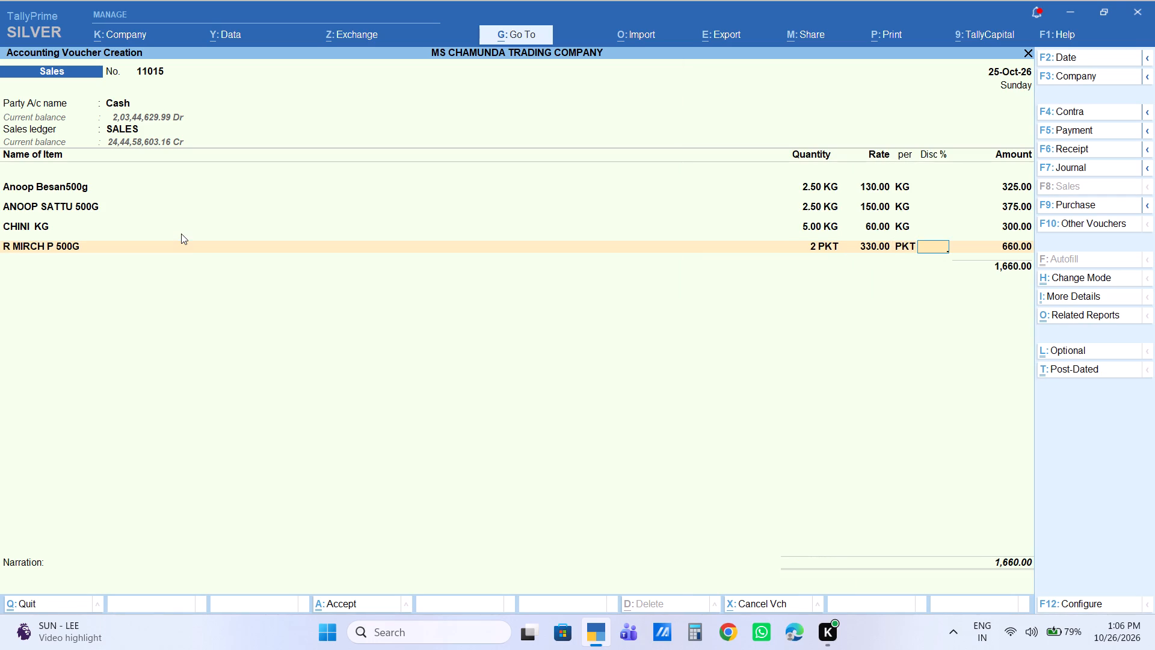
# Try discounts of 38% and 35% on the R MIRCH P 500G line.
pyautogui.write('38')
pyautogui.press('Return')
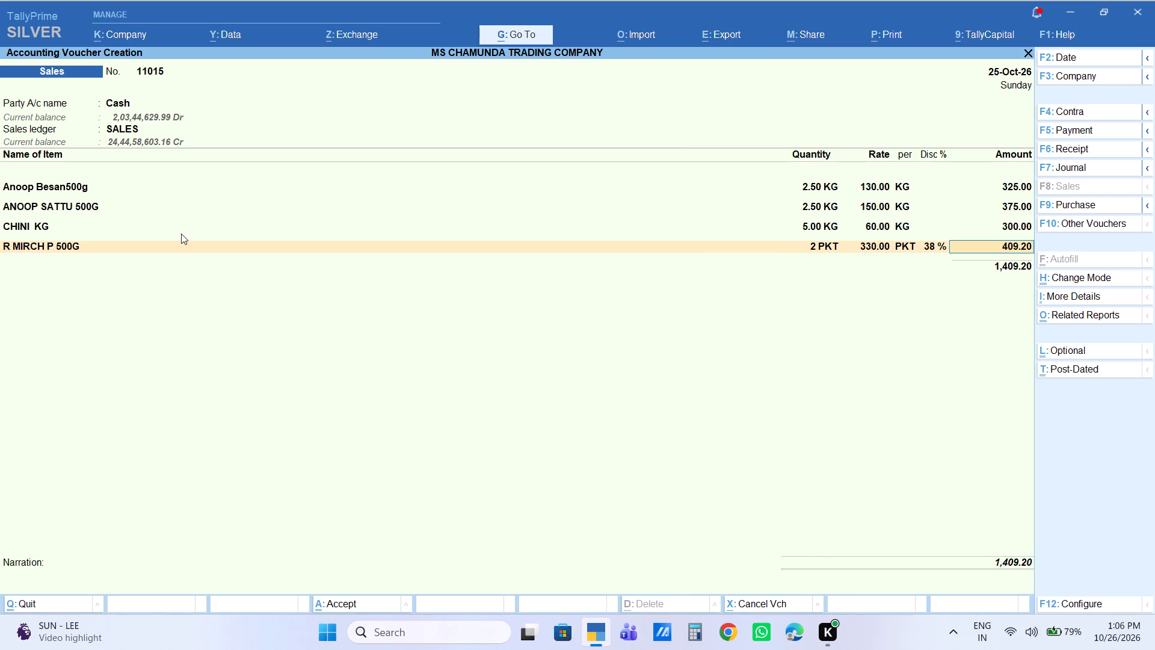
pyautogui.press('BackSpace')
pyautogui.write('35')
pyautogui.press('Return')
# Set the discount on the R MIRCH P 500G line to 30% and accept the calculated amount.
pyautogui.press('BackSpace')
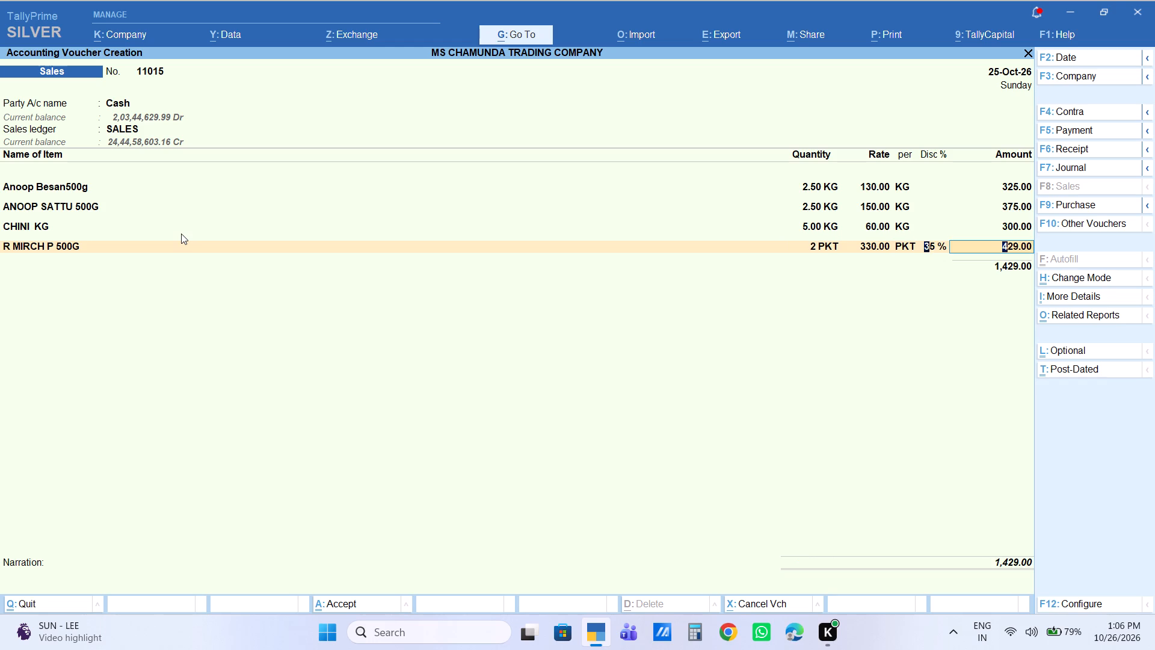
pyautogui.write('30')
pyautogui.press('Return')
pyautogui.press('Return')
# Add the stock item R HALDI P 500G with 2 PKT at rate 242 and 30% discount, and set its amount to 338.
pyautogui.write('r haldi')
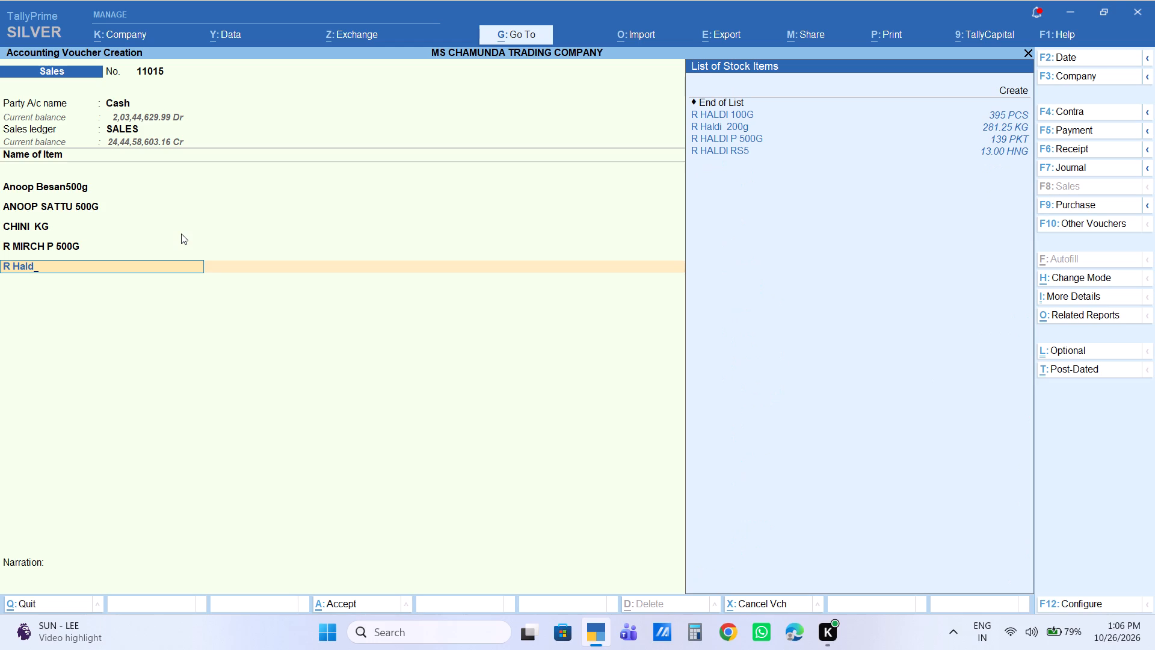
pyautogui.press('Down')
pyautogui.press('Down')
pyautogui.press('Down')
pyautogui.press('Return')
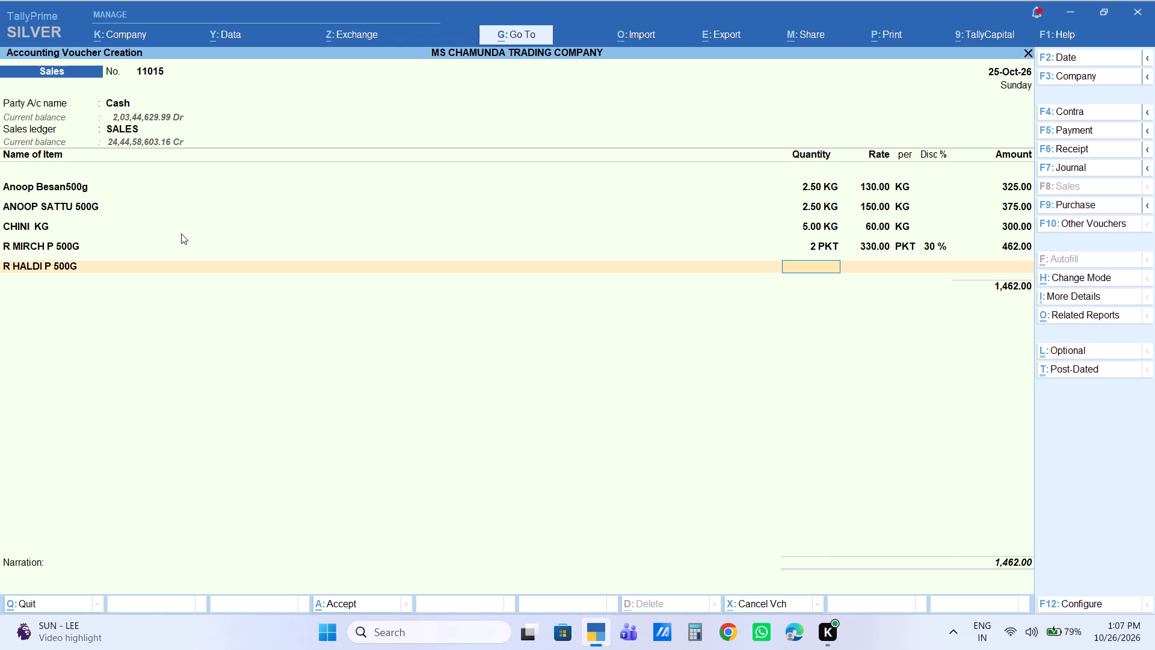
pyautogui.press('2')
pyautogui.press('Return')
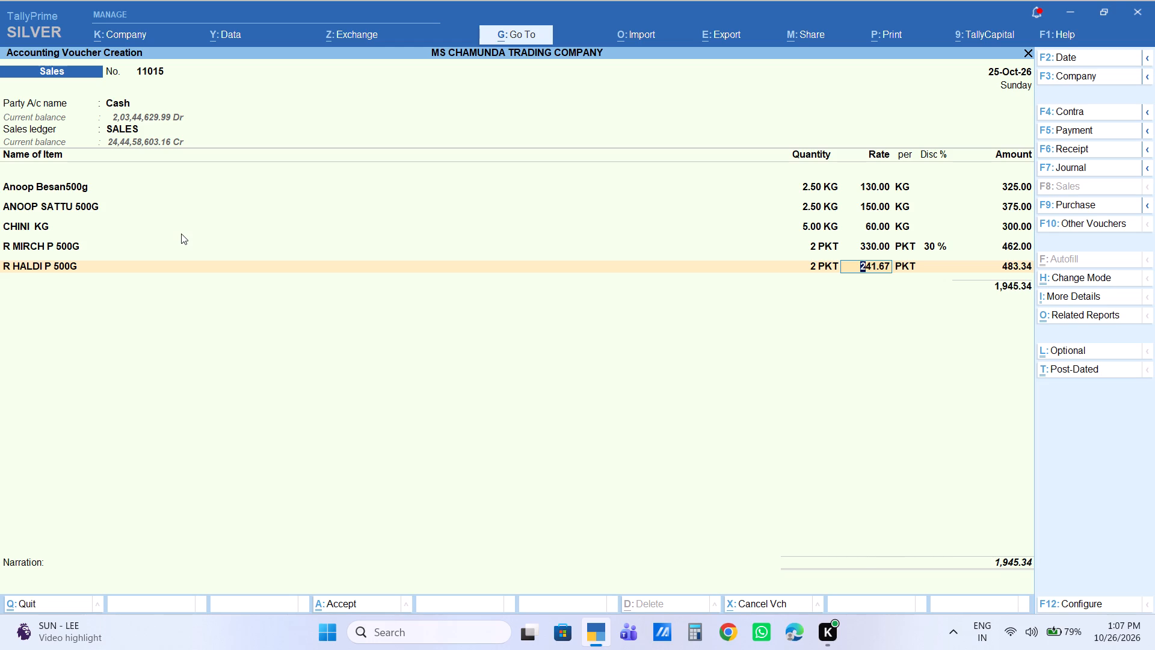
pyautogui.write('242')
pyautogui.press('Return')
pyautogui.press('Return')
pyautogui.press('3')
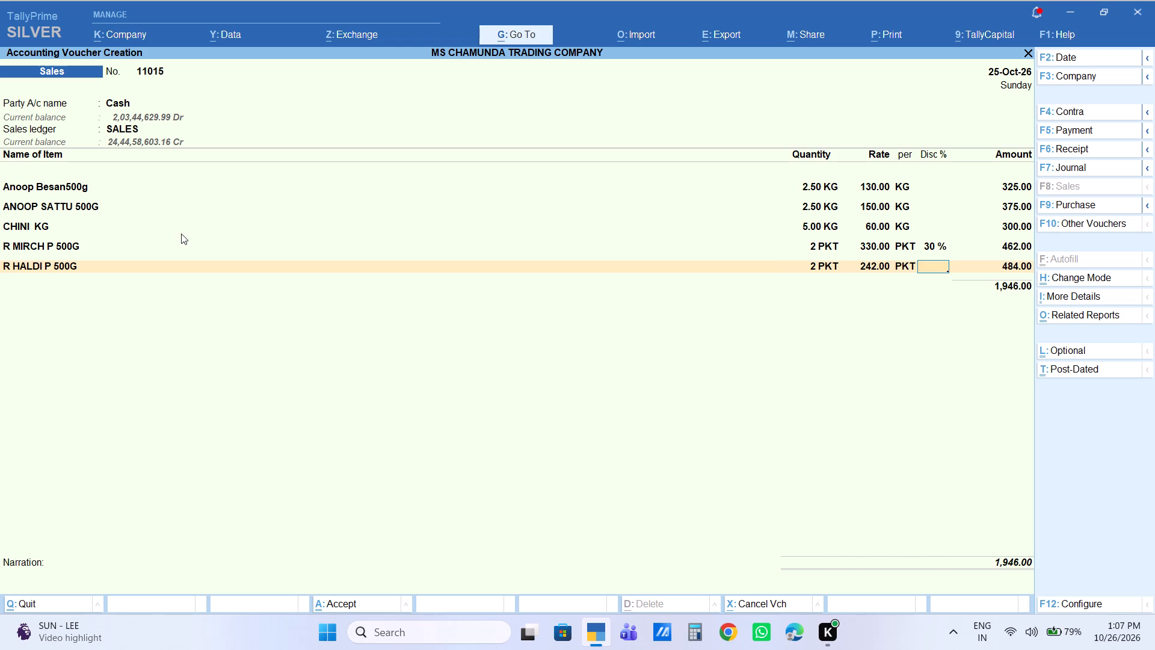
pyautogui.press('0')
pyautogui.press('Return')
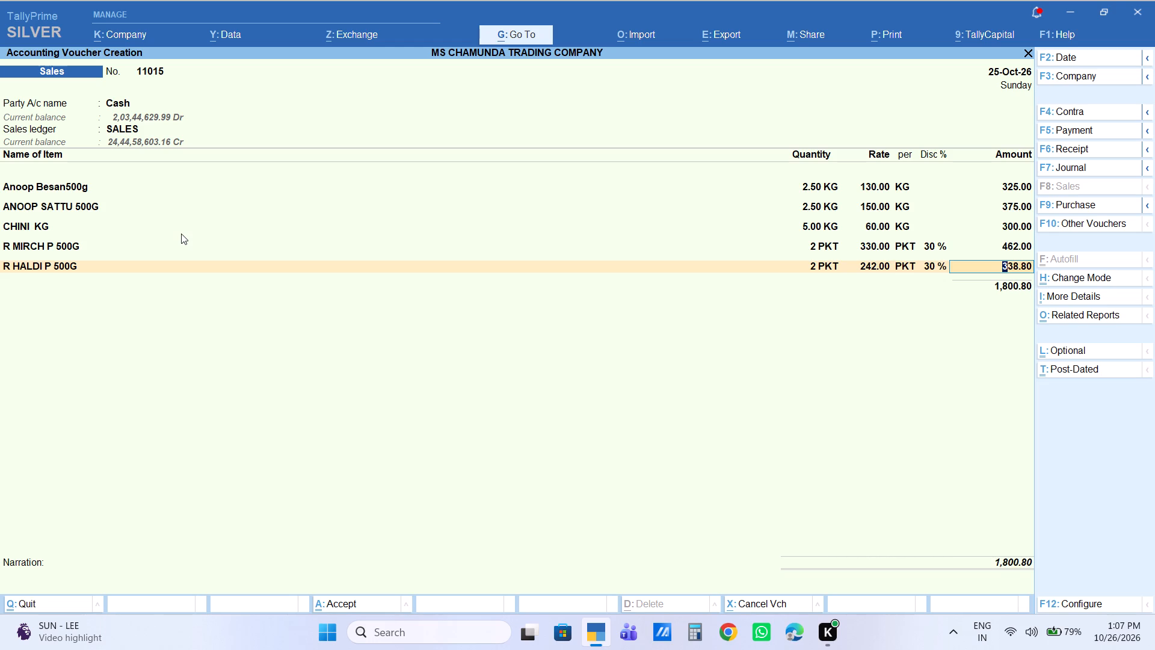
pyautogui.write('338')
pyautogui.press('Return')
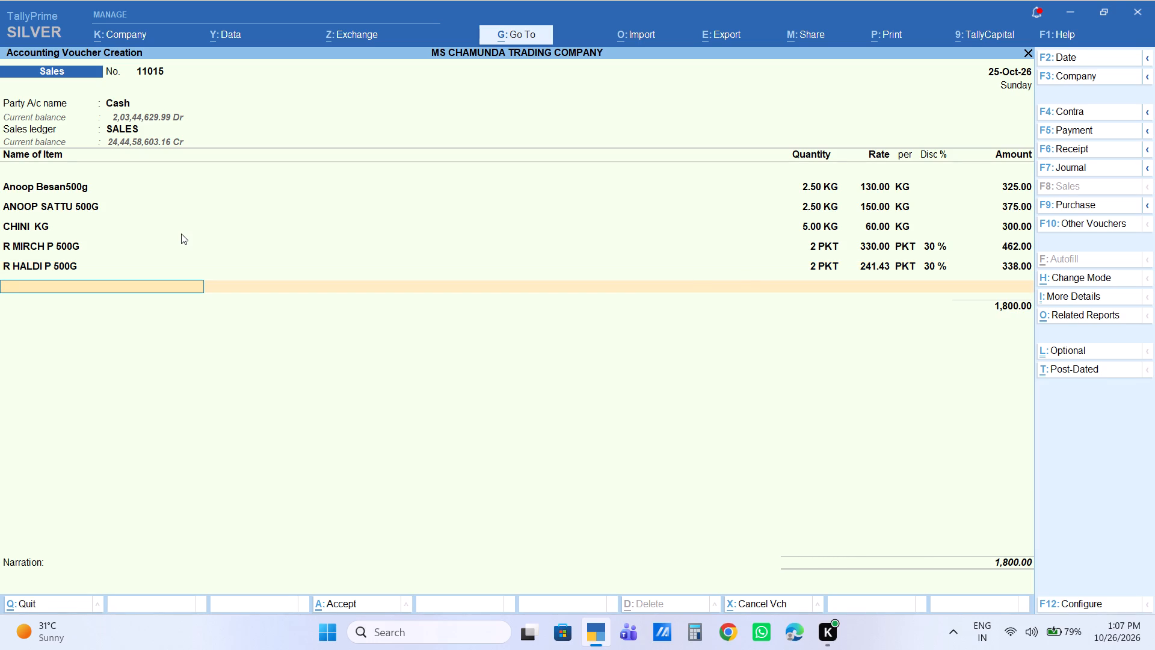
# Add the stock item Bhindi with a quantity of 1 KG, accepting the prefilled rate and amount.
pyautogui.write('bhindi')
pyautogui.press('Down')
pyautogui.press('Return')
pyautogui.press('1')
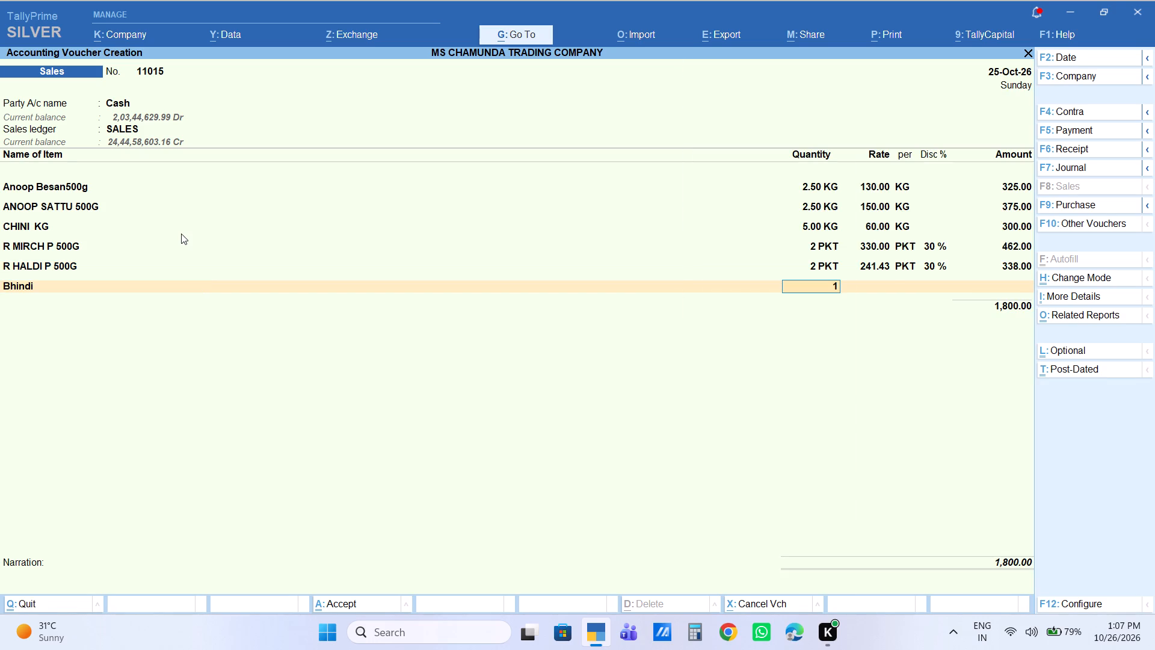
pyautogui.press('Return')
pyautogui.press('Return')
pyautogui.press('Return')
pyautogui.press('Return')
pyautogui.press('Return')
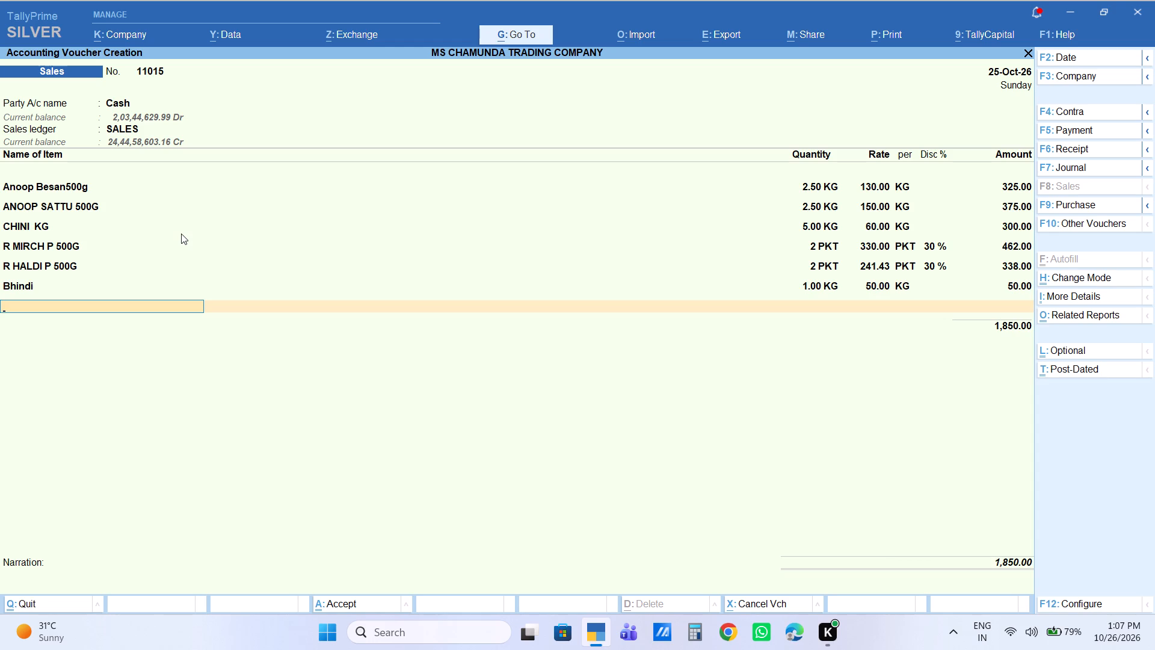
# Add the stock item Kabli Chana Loose with a quantity of 2 KG, accepting the prefilled rate and amount.
pyautogui.write('kabli')
pyautogui.press('Down')
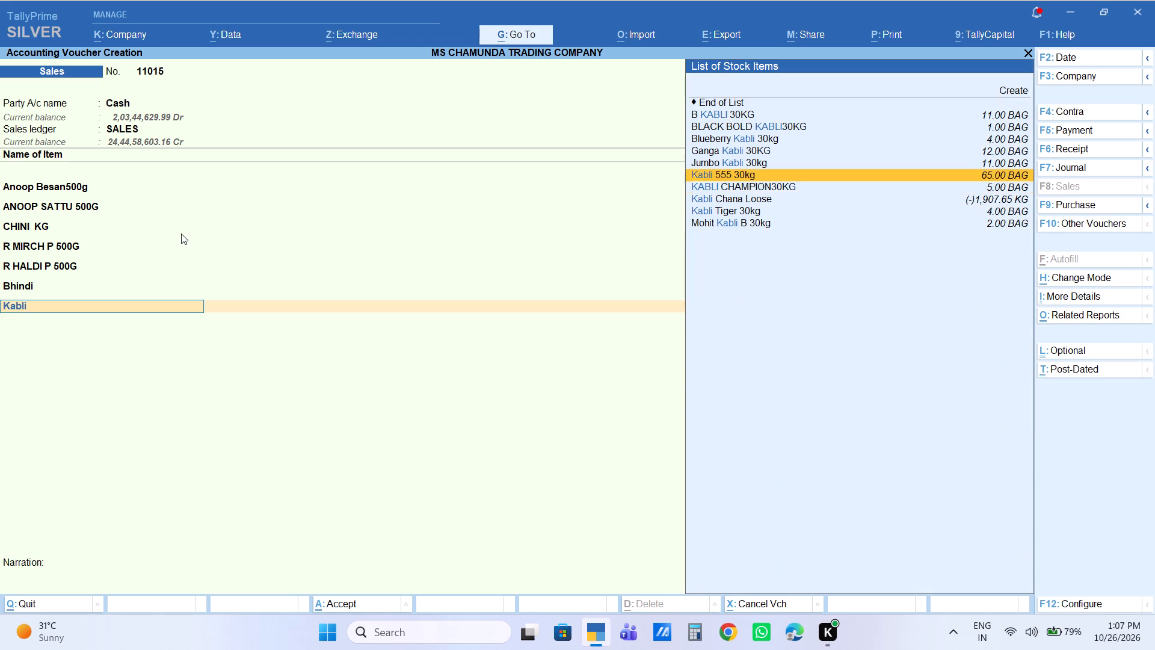
pyautogui.press('Down')
pyautogui.press('Down')
pyautogui.press('Return')
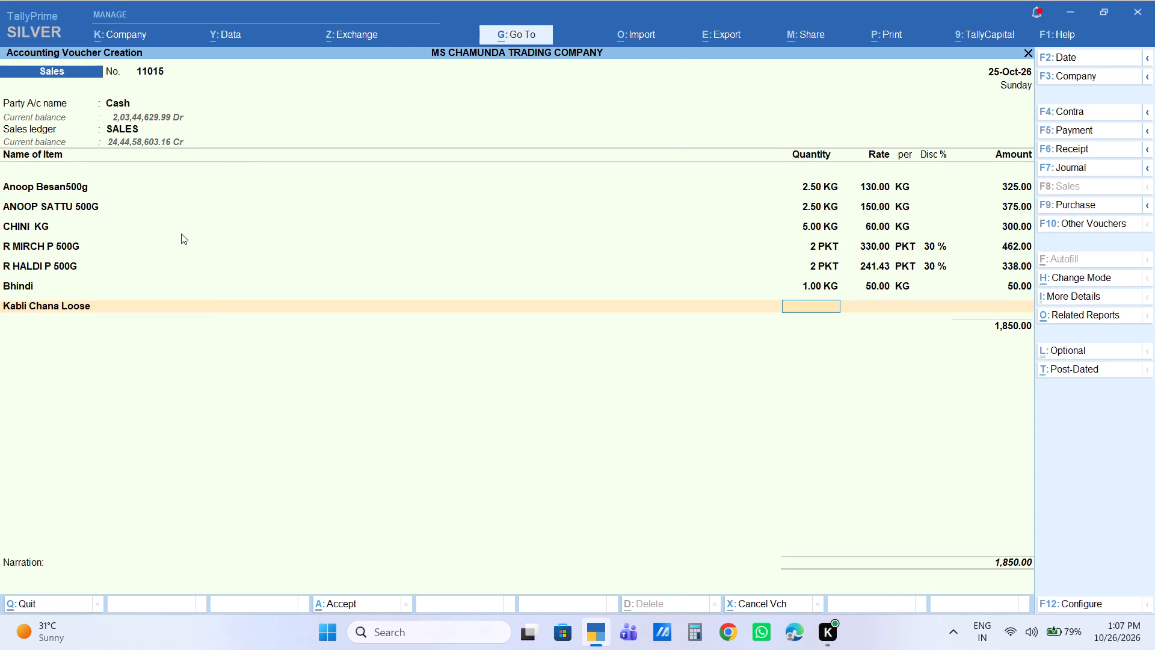
pyautogui.press('2')
pyautogui.press('Return')
pyautogui.press('Return')
pyautogui.press('Return')
pyautogui.press('Return')
pyautogui.press('Return')
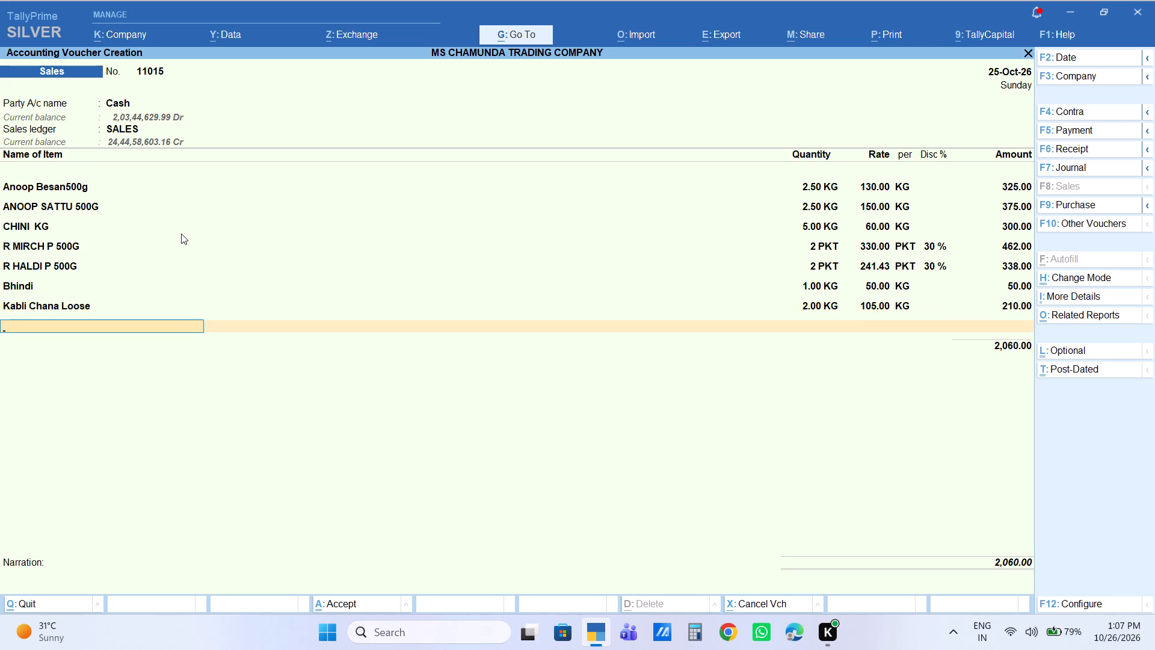
# Add the stock item M Meat 100g Pcs with a quantity of 3 PCS and set its amount to 240.
pyautogui.write('mmea')
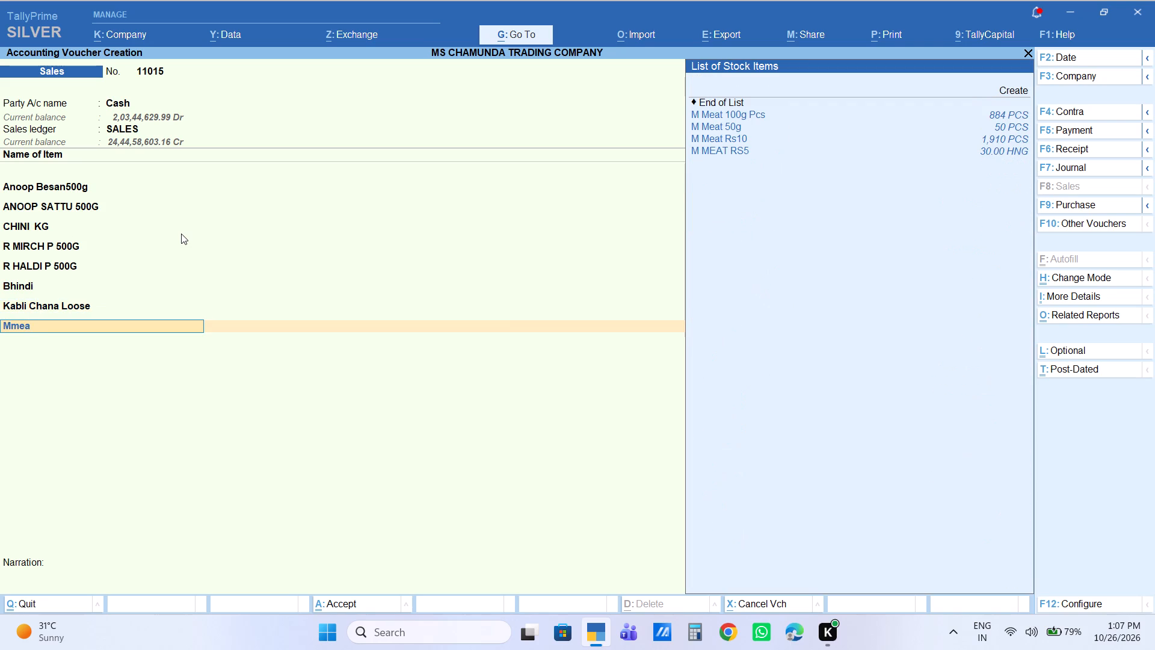
pyautogui.press('Down')
pyautogui.press('3')
pyautogui.press('Return')
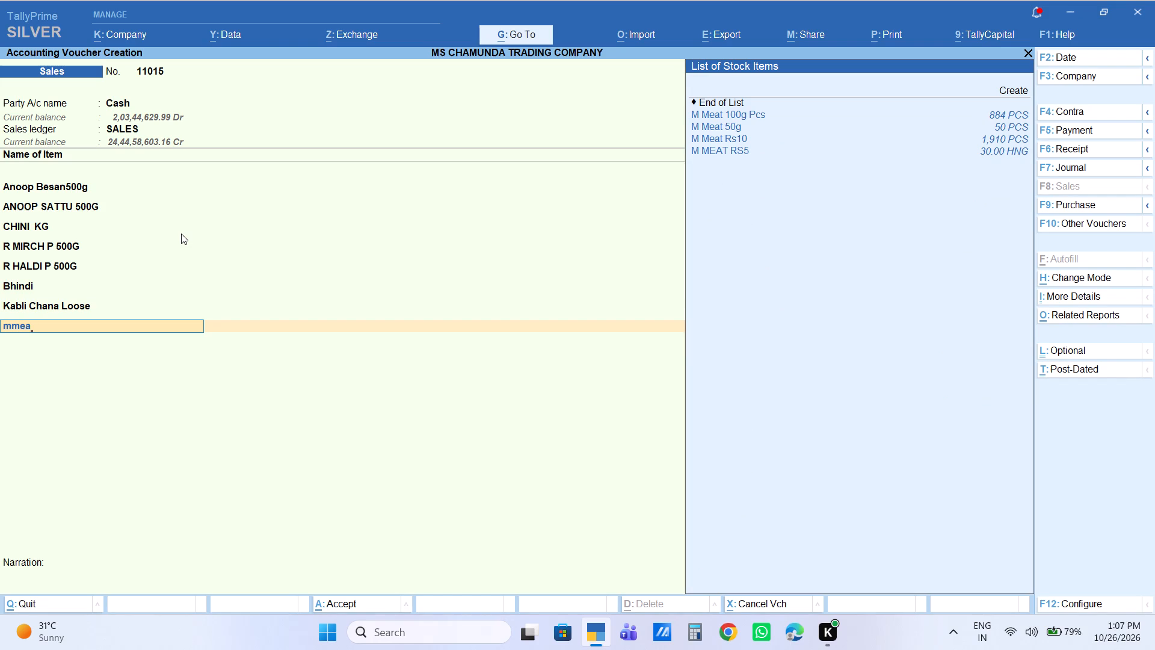
pyautogui.press('Down')
pyautogui.press('Return')
pyautogui.press('3')
pyautogui.press('Return')
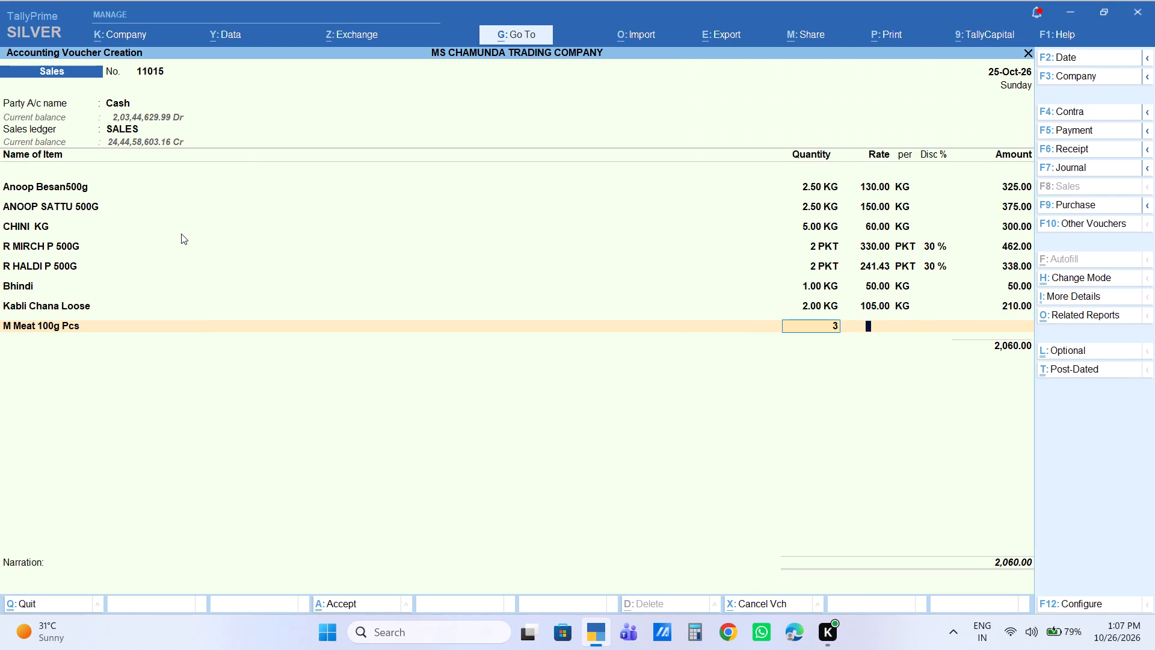
pyautogui.press('Return')
pyautogui.press('Return')
pyautogui.press('Return')
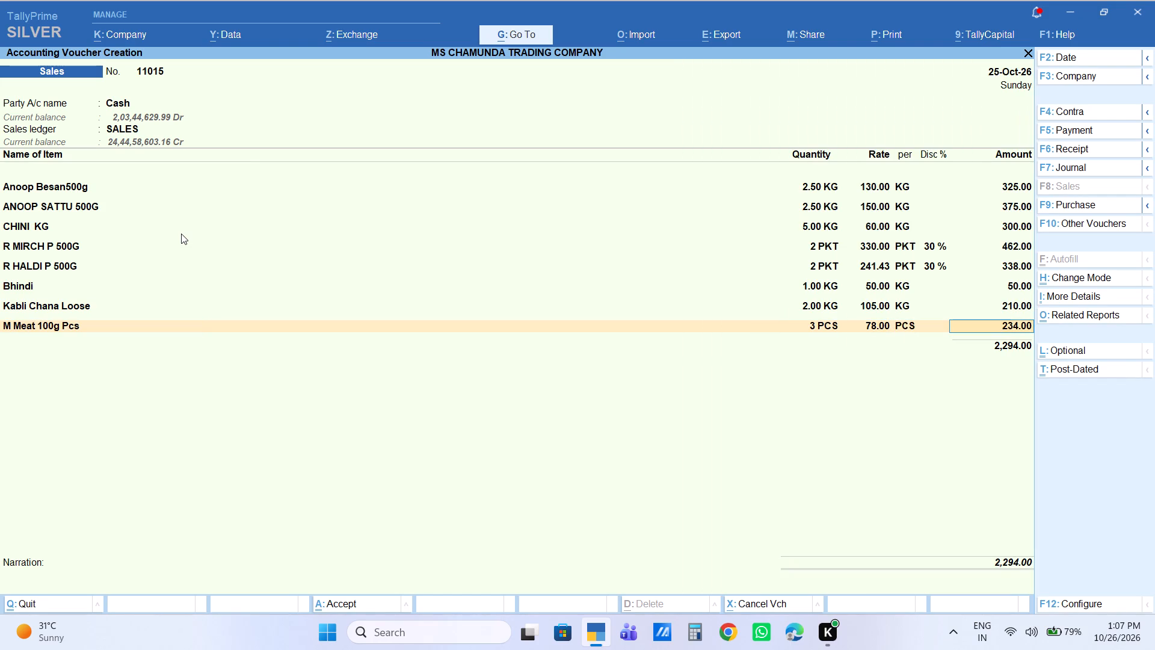
pyautogui.write('240')
pyautogui.press('Return')
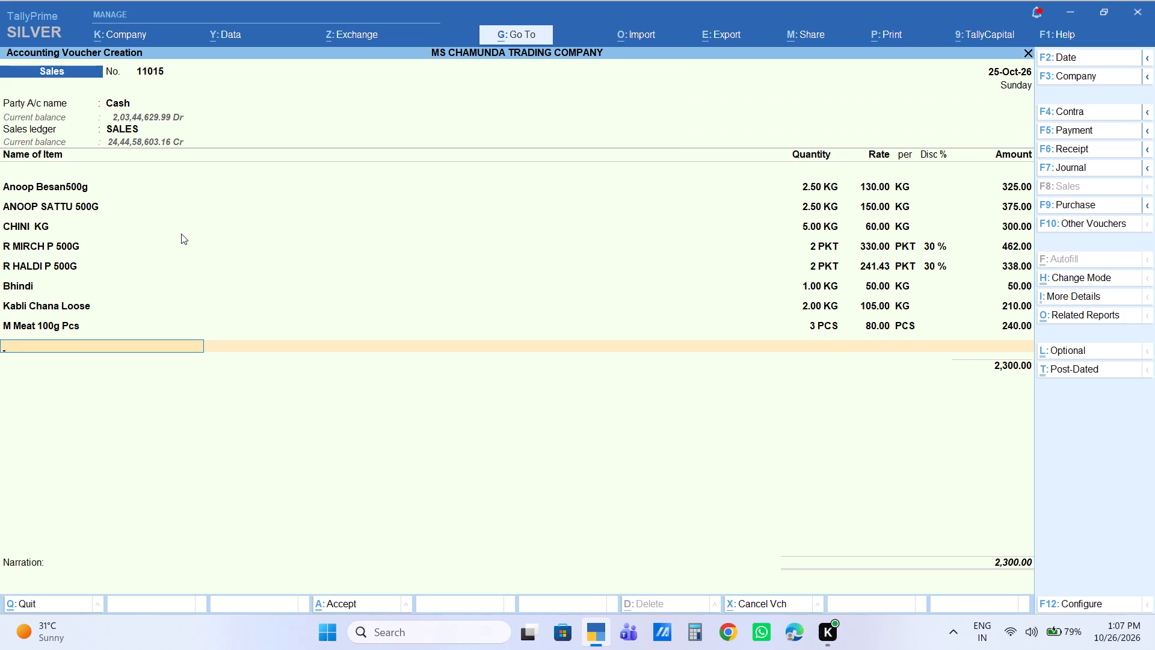
# Add the stock item M Garam 100g Pcs with a quantity of 3 PCS and set its amount to 300.
pyautogui.write('m gara')
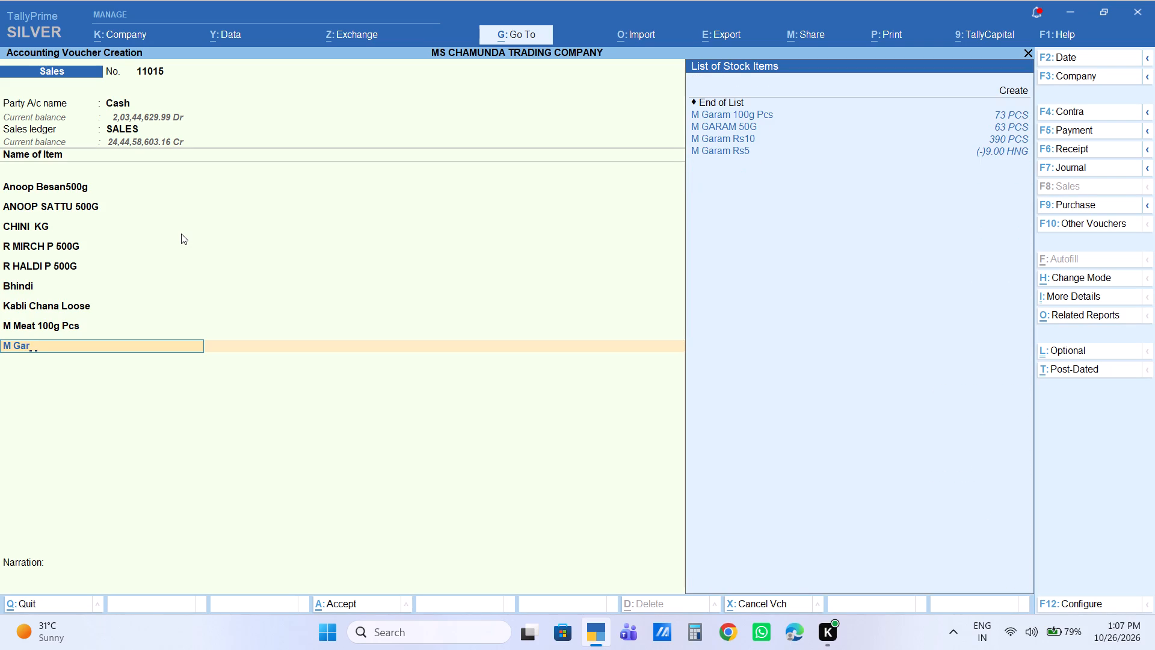
pyautogui.press('Down')
pyautogui.press('Return')
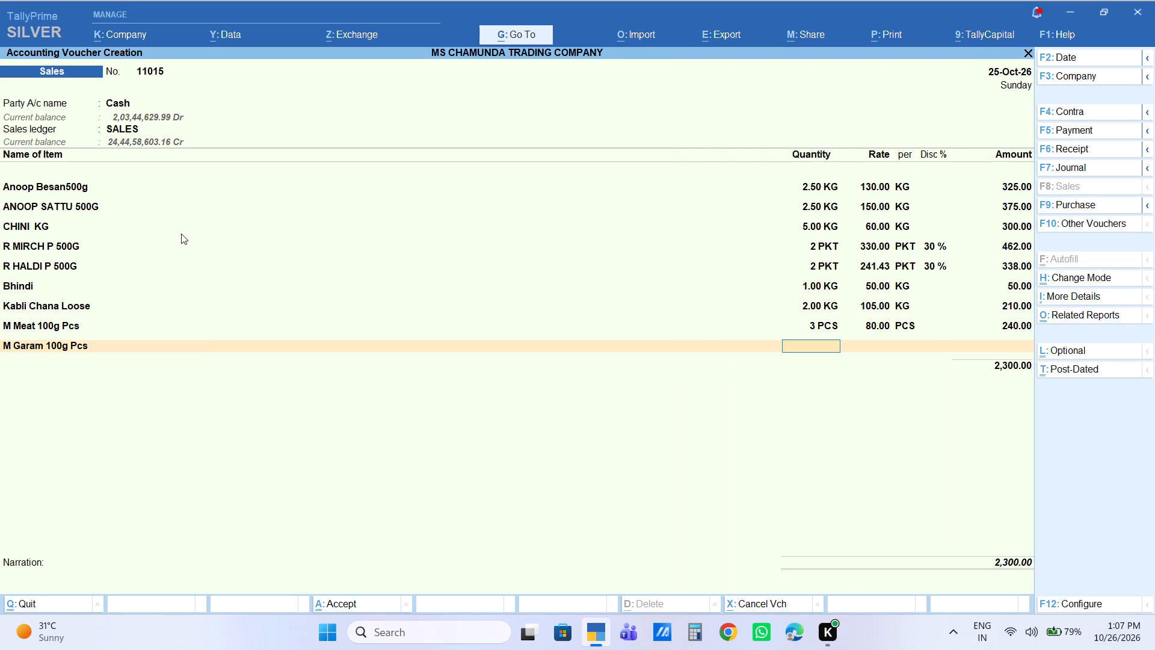
pyautogui.press('3')
pyautogui.press('Return')
pyautogui.press('Return')
pyautogui.press('Return')
pyautogui.press('Return')
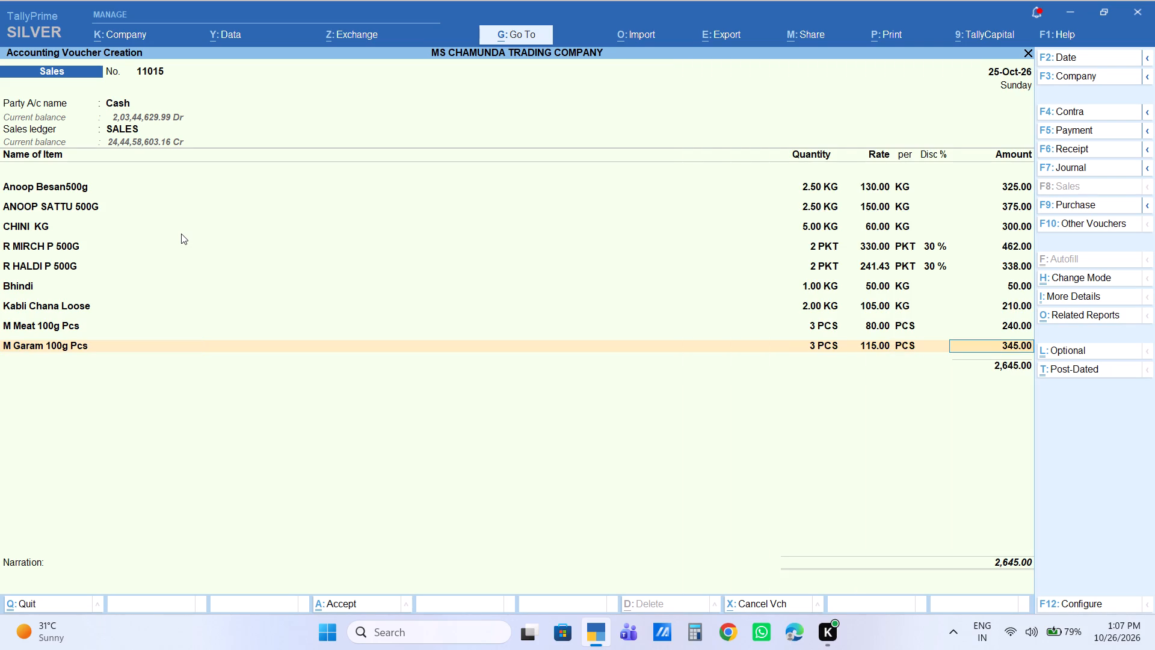
pyautogui.write('300')
pyautogui.press('Return')
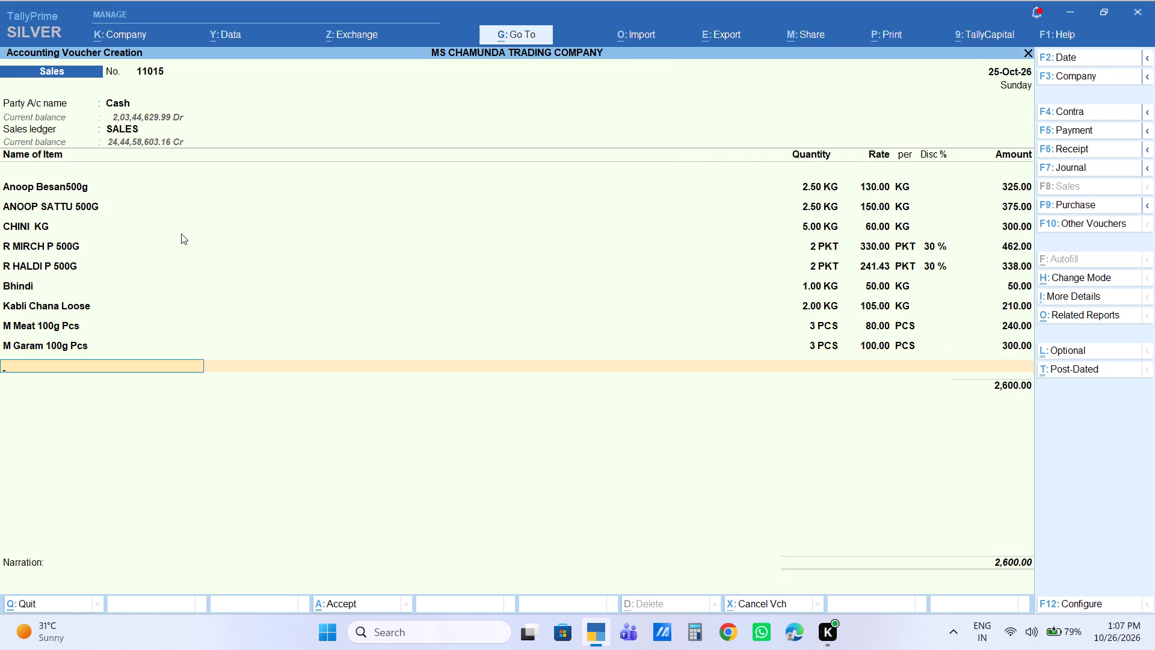
# Add the stock item M Kashmiri 100g Pcs with a quantity of 3 PCS and set its amount to 345.
pyautogui.write('m')
pyautogui.press('space')
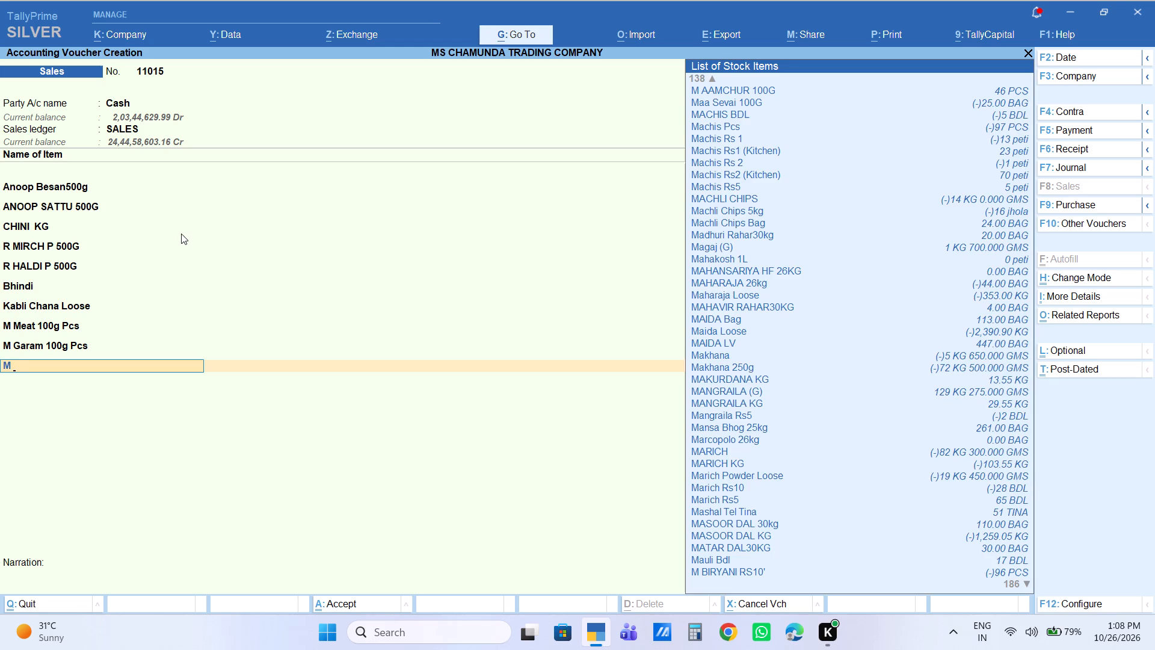
pyautogui.write('kas')
pyautogui.press('Down')
pyautogui.press('Return')
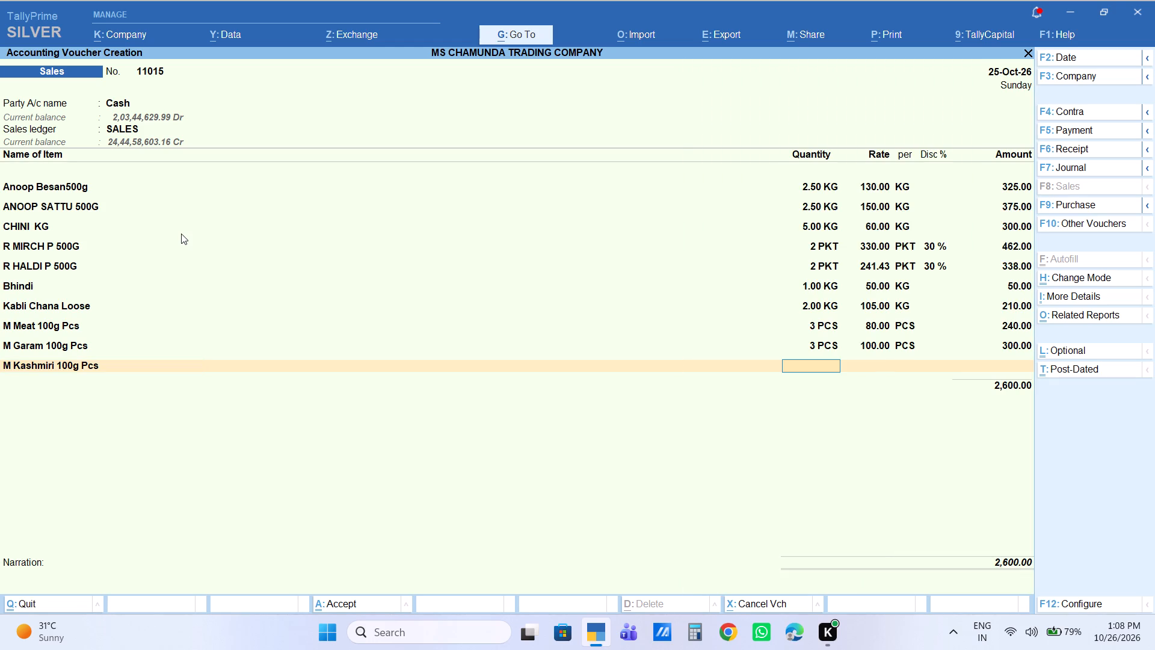
pyautogui.press('3')
pyautogui.press('Return')
pyautogui.press('Return')
pyautogui.press('Return')
pyautogui.press('Return')
pyautogui.write('345')
pyautogui.press('Return')
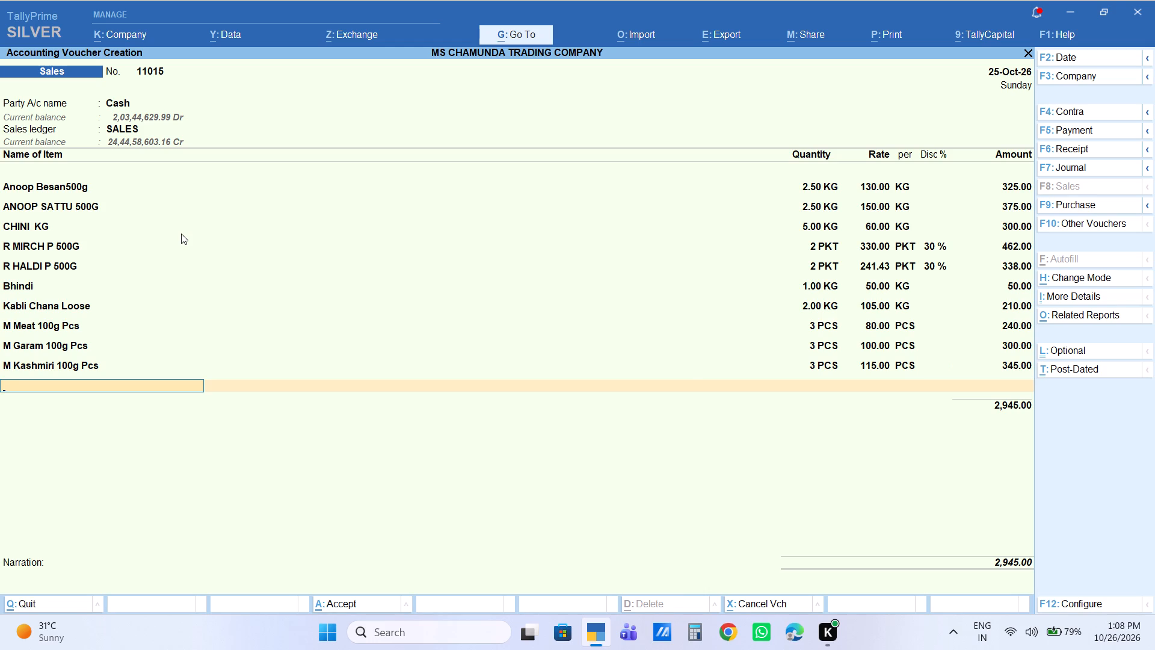
# Add the stock item M Methi 50g Pcs with a quantity of 4 PCS and set its amount to 200.
pyautogui.write('mme')
pyautogui.press('Down')
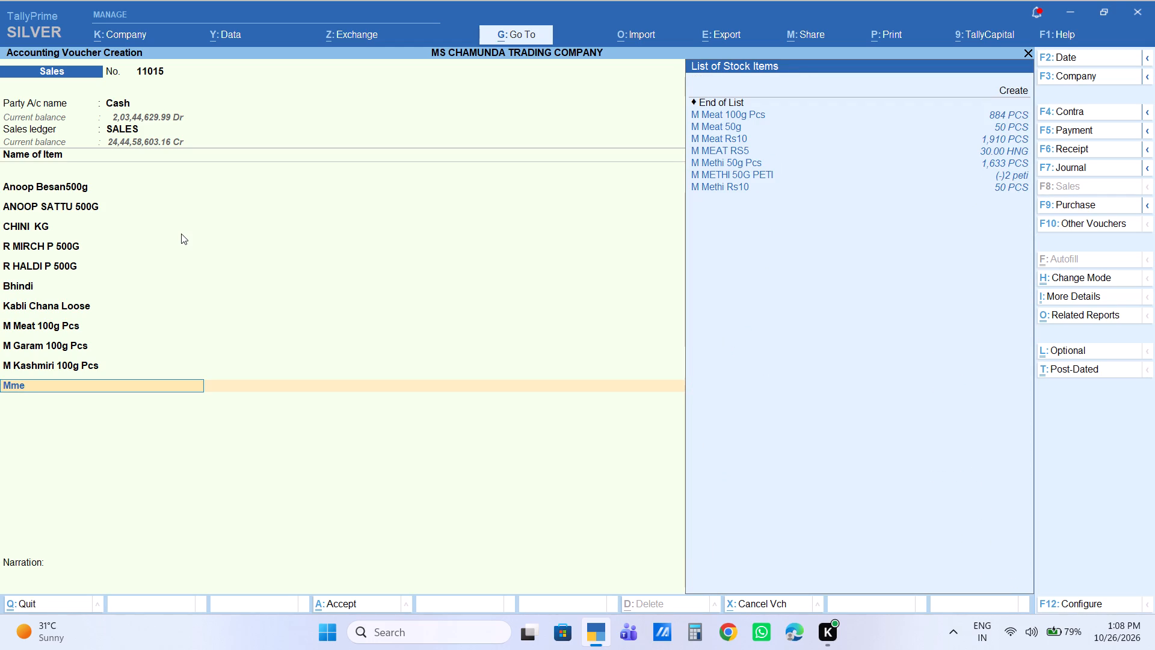
pyautogui.press('Down')
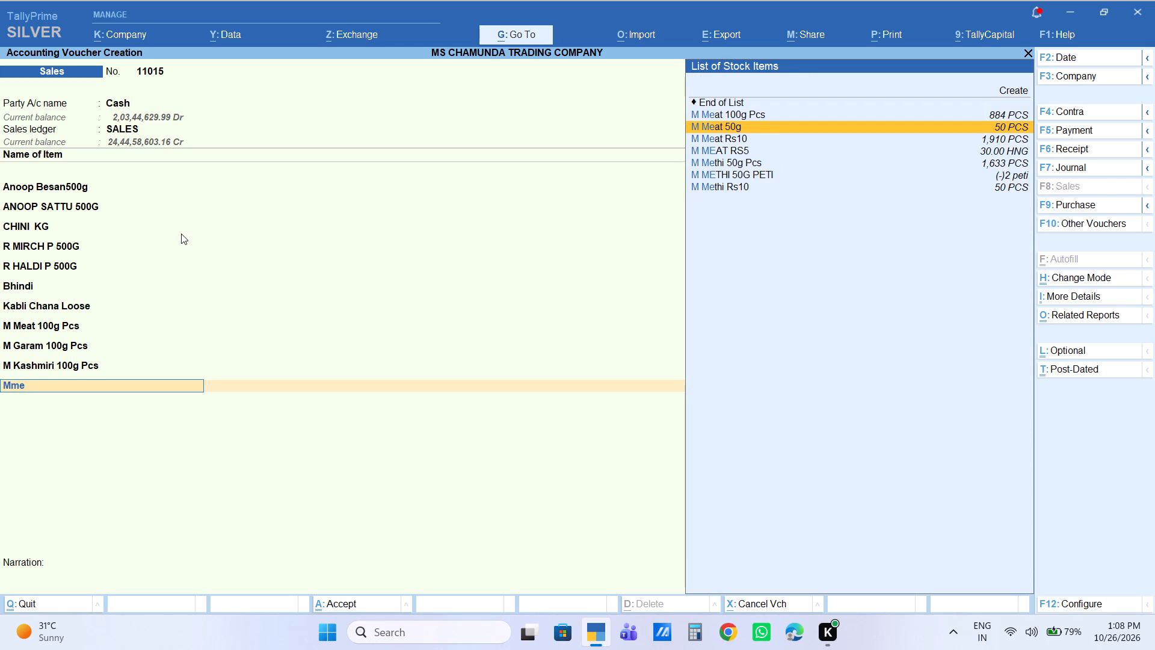
pyautogui.press('Down')
pyautogui.press('Down')
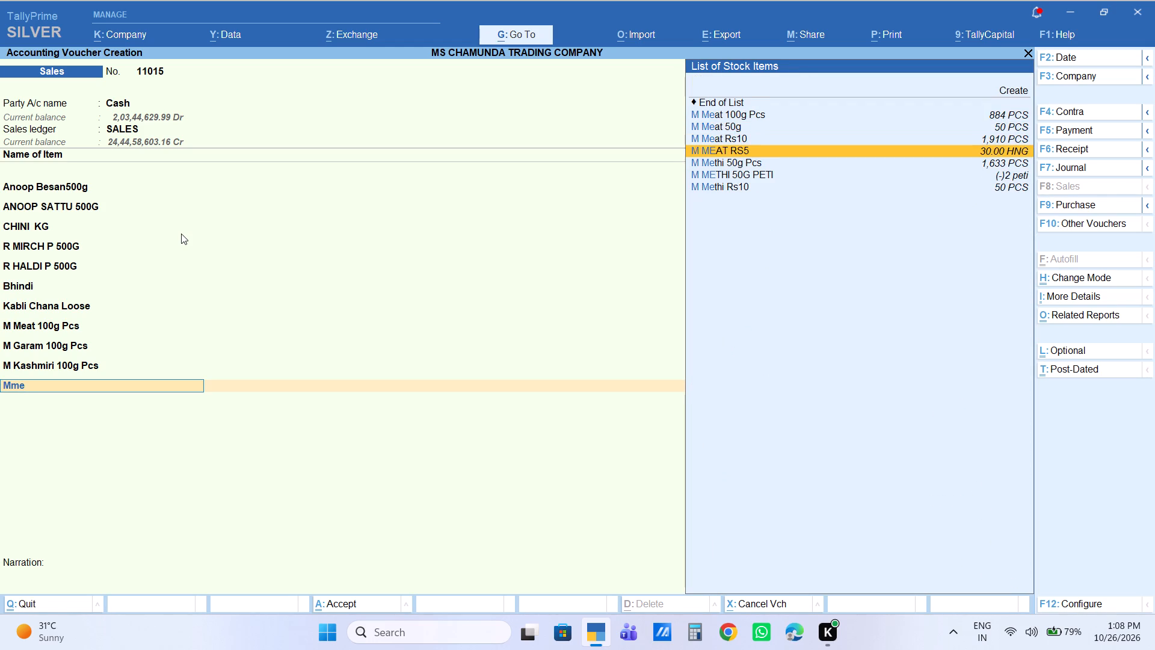
pyautogui.press('Down')
pyautogui.press('Return')
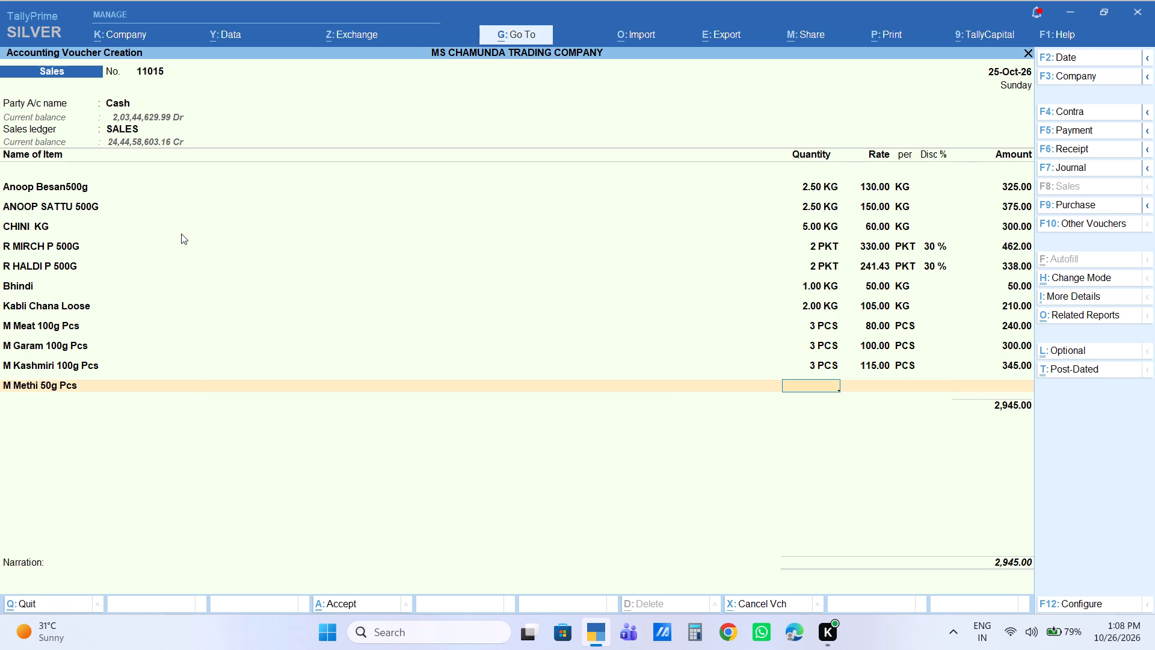
pyautogui.press('4')
pyautogui.press('Return')
pyautogui.press('Return')
pyautogui.press('Return')
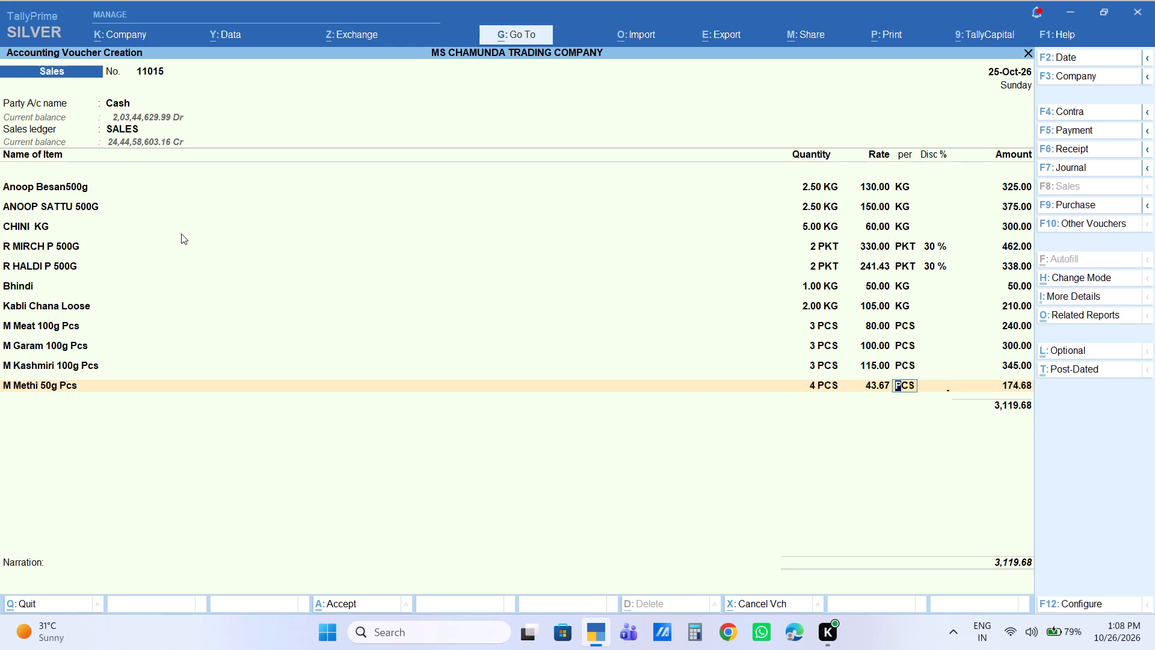
pyautogui.press('Return')
pyautogui.write('200')
pyautogui.press('Return')
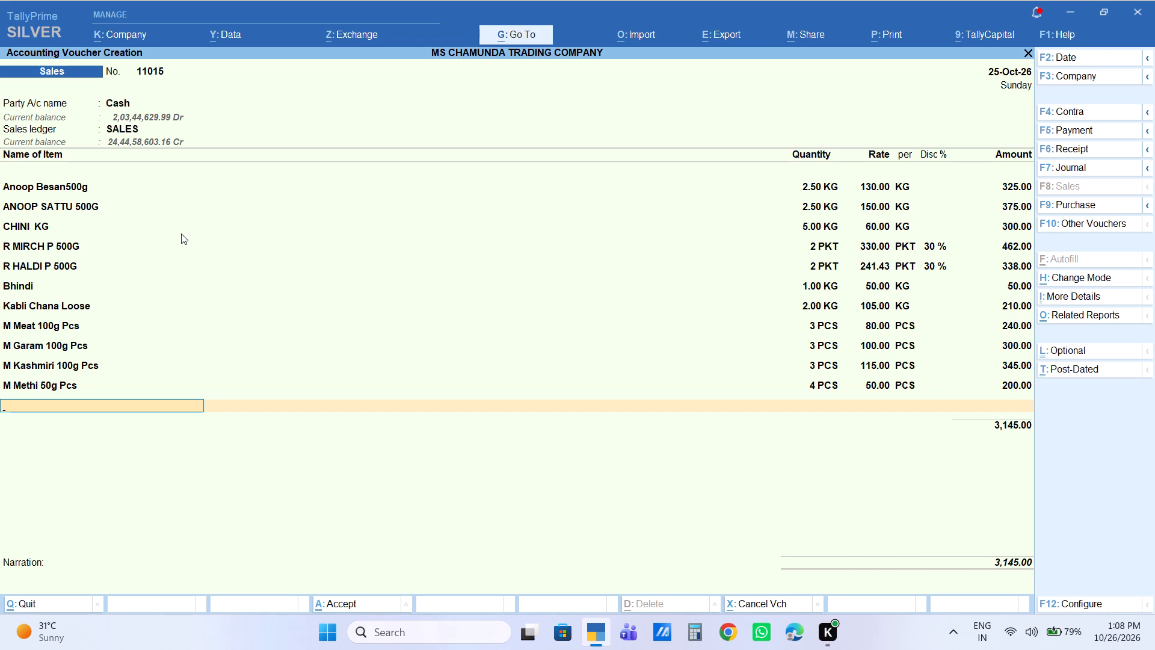
# Add the stock item Agarbatti 400g with a quantity of 3 PCS and set its amount to 240.
pyautogui.write('agarba')
pyautogui.press('Down')
pyautogui.press('Down')
pyautogui.press('Return')
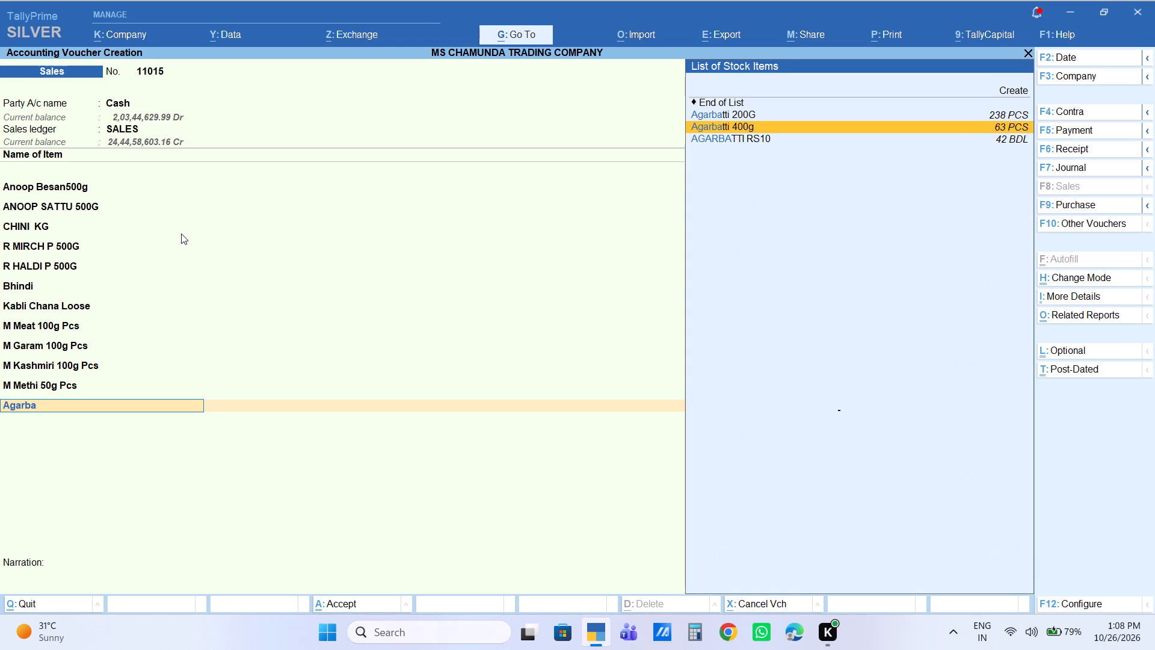
pyautogui.press('3')
pyautogui.press('Return')
pyautogui.press('Return')
pyautogui.press('Return')
pyautogui.press('Return')
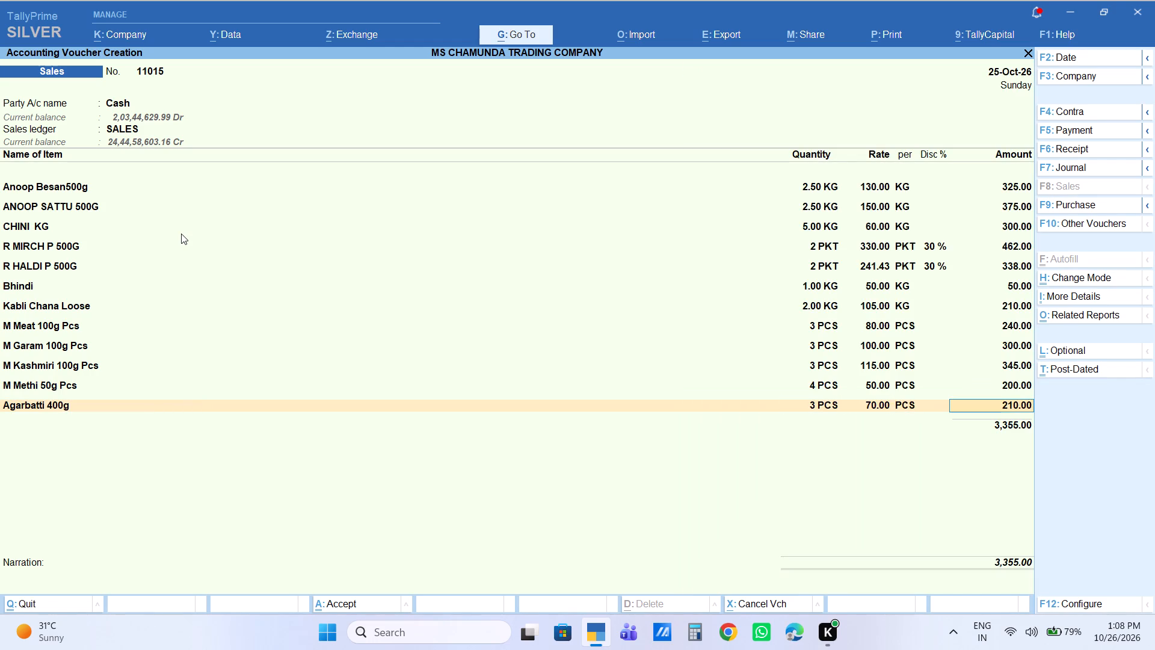
pyautogui.write('240')
pyautogui.press('Return')
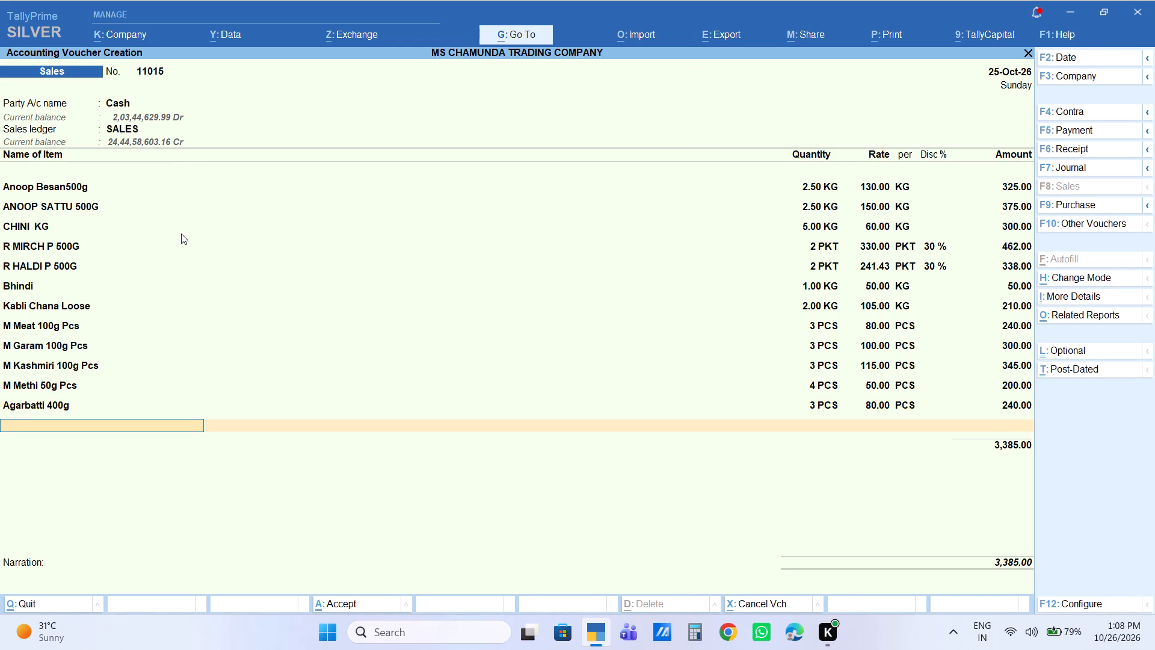
# Add the stock item MANGRAILA (G) with a quantity of 0.5 KG, accepting the prefilled rate and amount.
pyautogui.write('ma')
pyautogui.write('ngra')
pyautogui.press('Down')
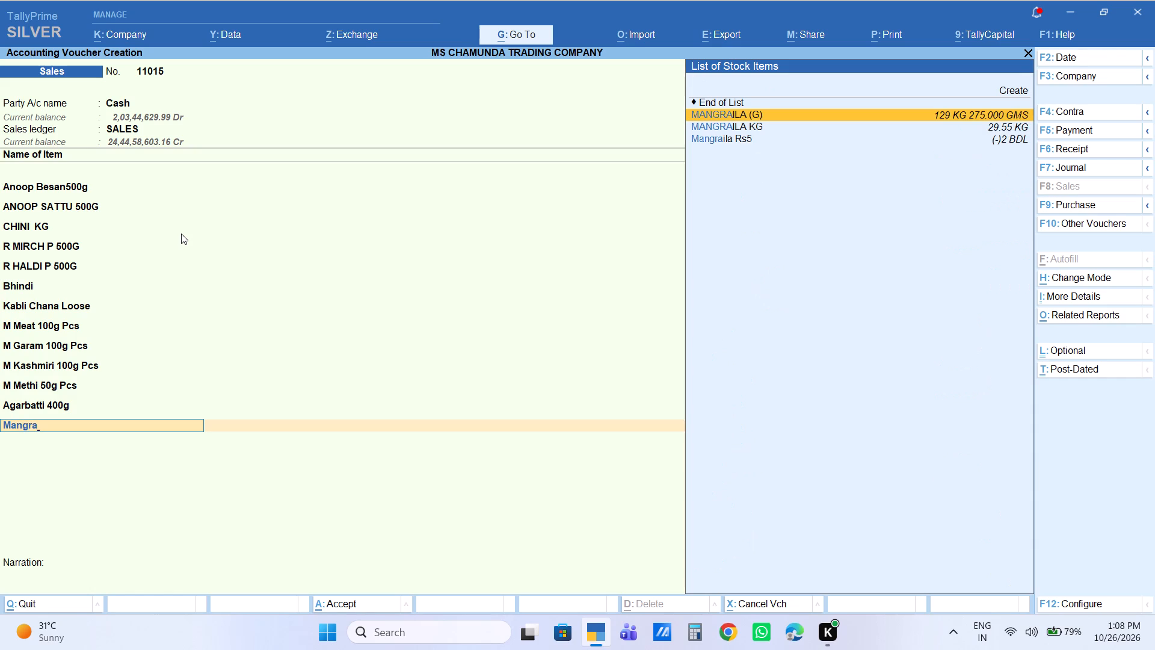
pyautogui.press('Down')
pyautogui.press('Up')
pyautogui.press('Return')
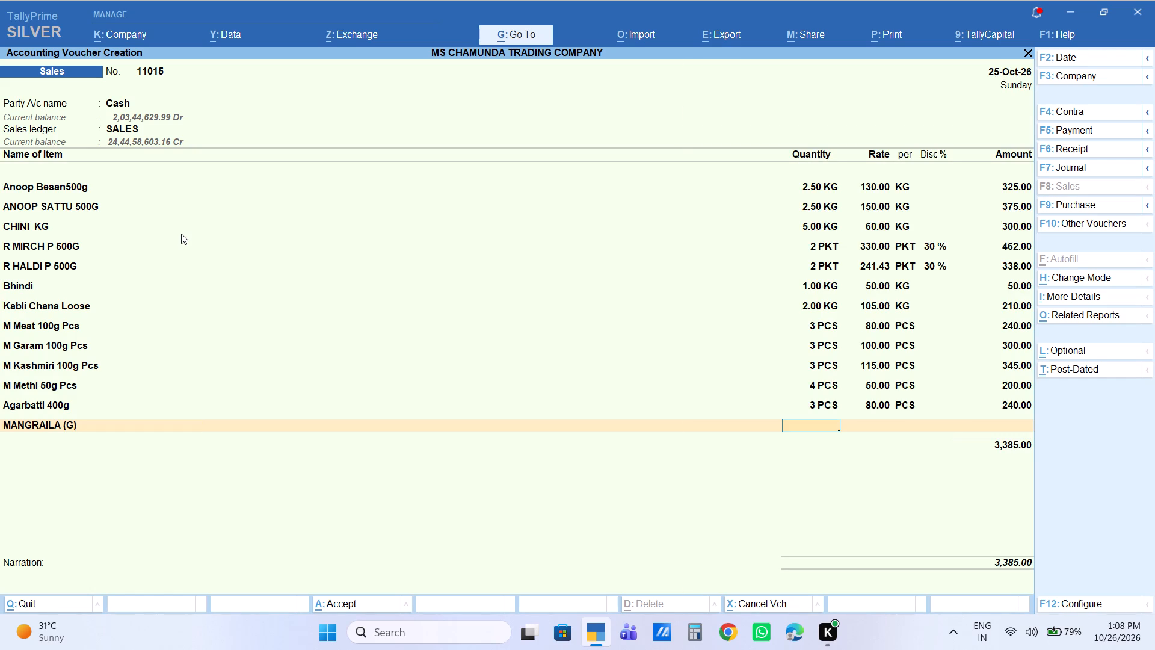
pyautogui.write('.5')
pyautogui.press('Return')
pyautogui.press('Return')
pyautogui.press('Return')
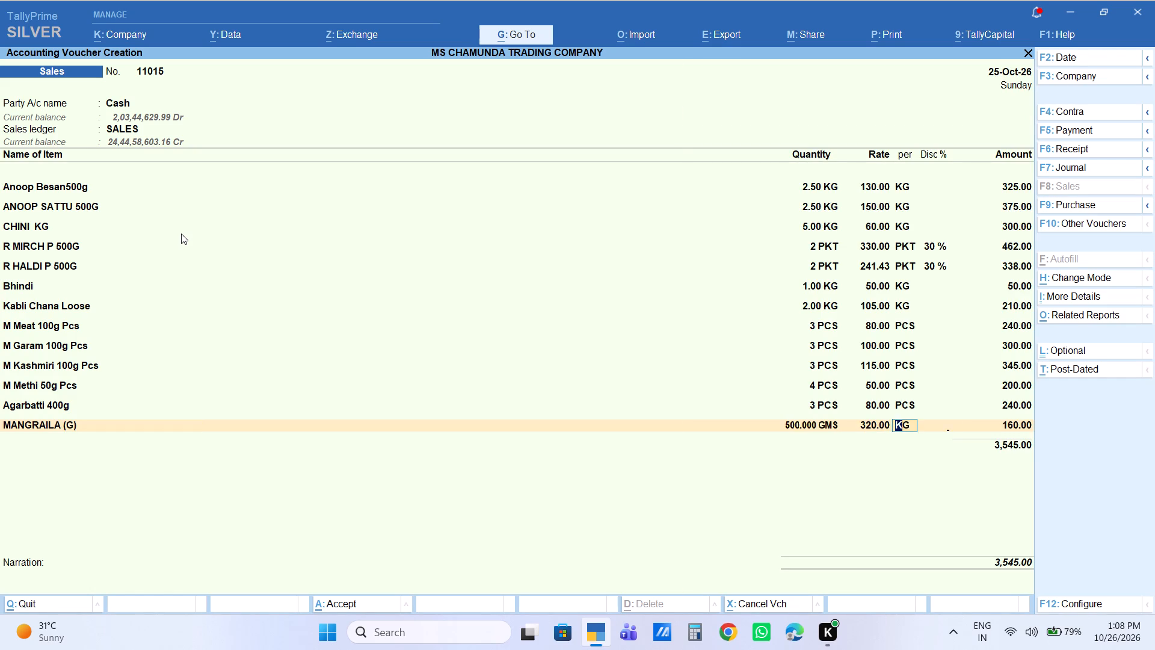
pyautogui.press('Return')
pyautogui.press('Return')
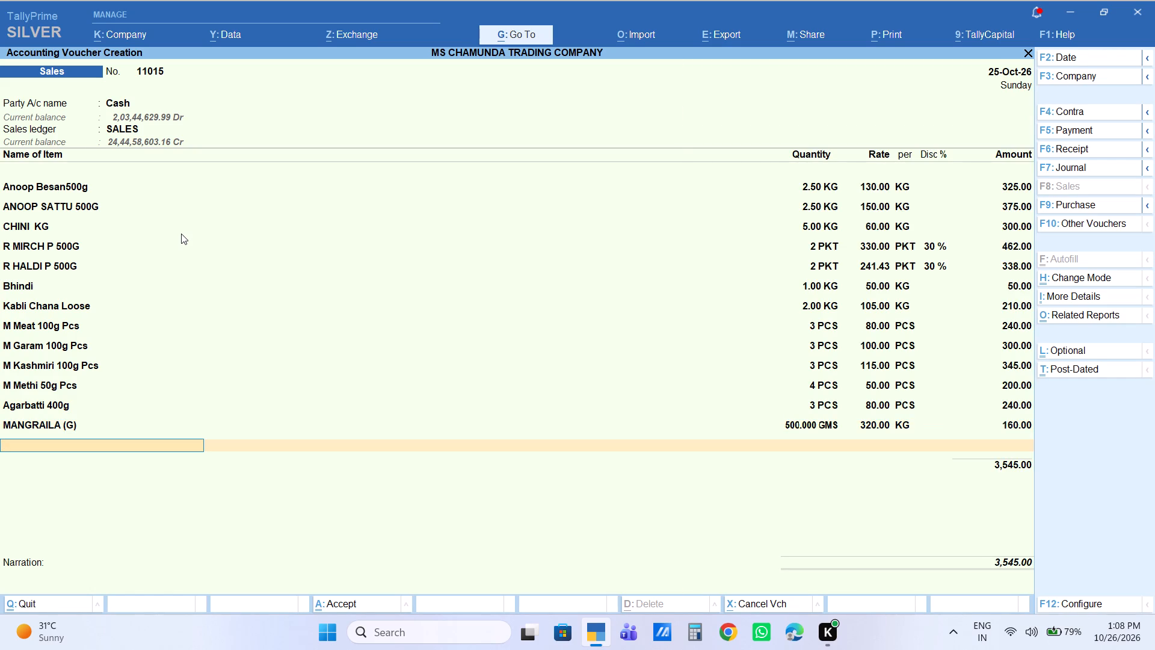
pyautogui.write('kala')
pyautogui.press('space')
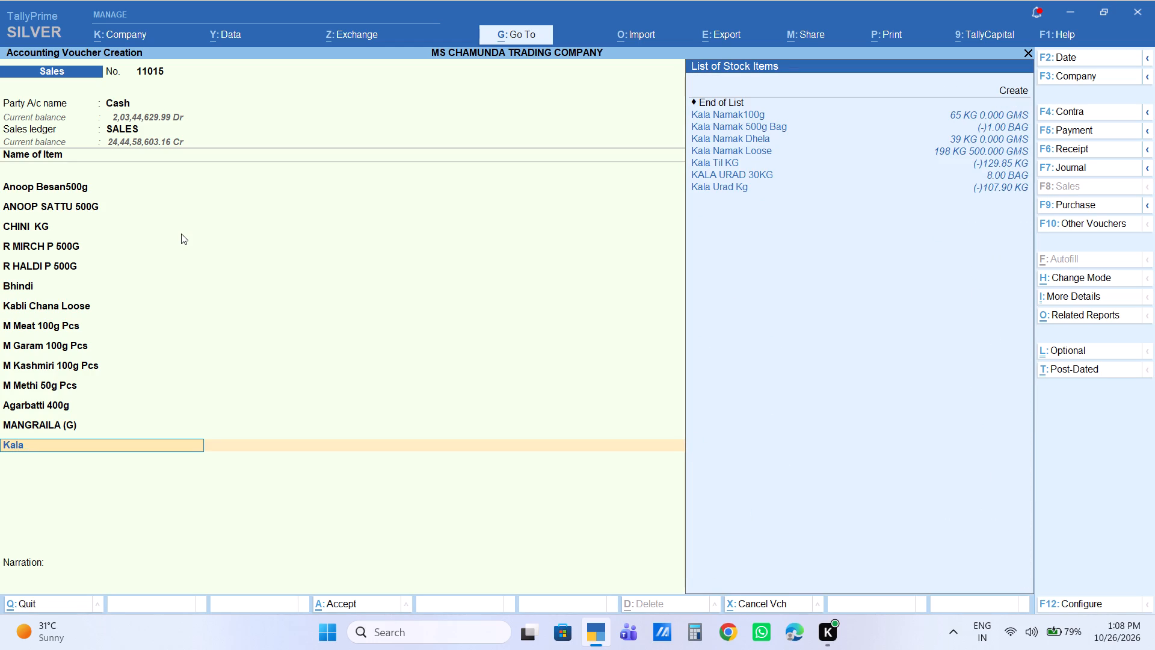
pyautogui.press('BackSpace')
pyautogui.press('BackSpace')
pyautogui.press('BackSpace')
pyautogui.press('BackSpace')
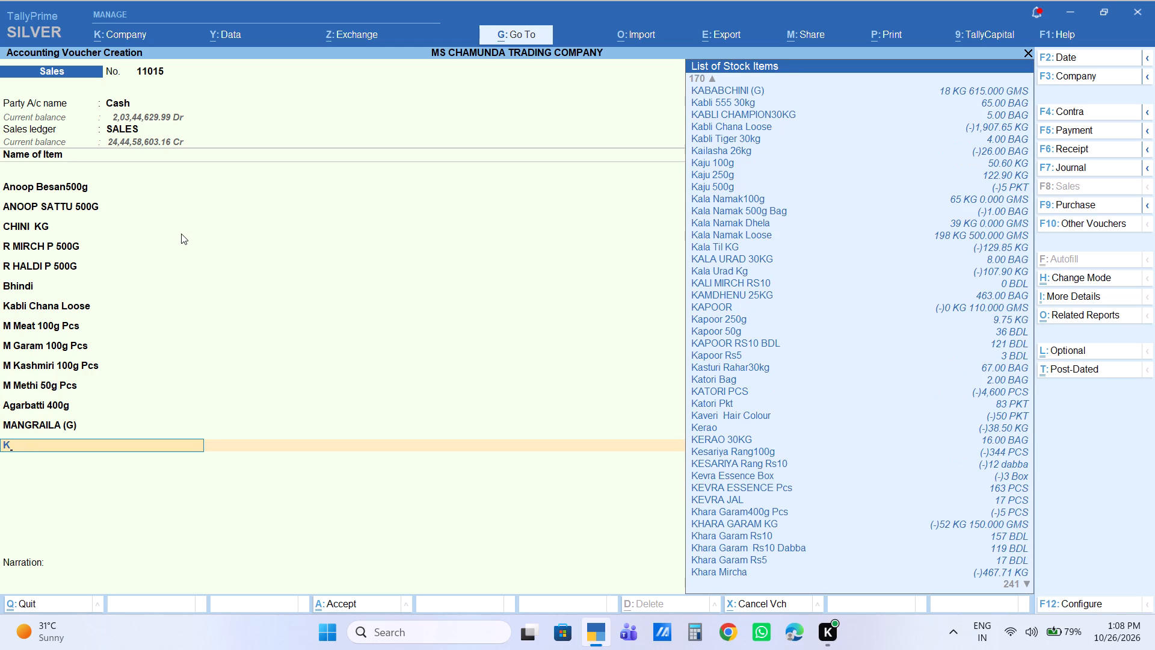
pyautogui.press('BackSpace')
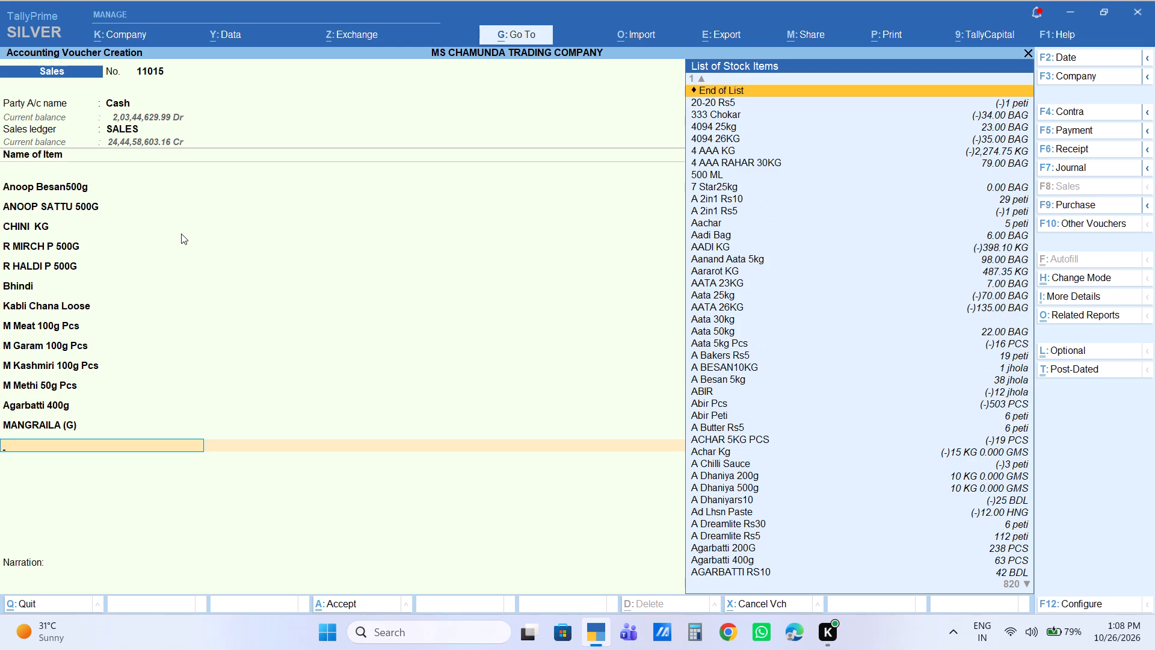
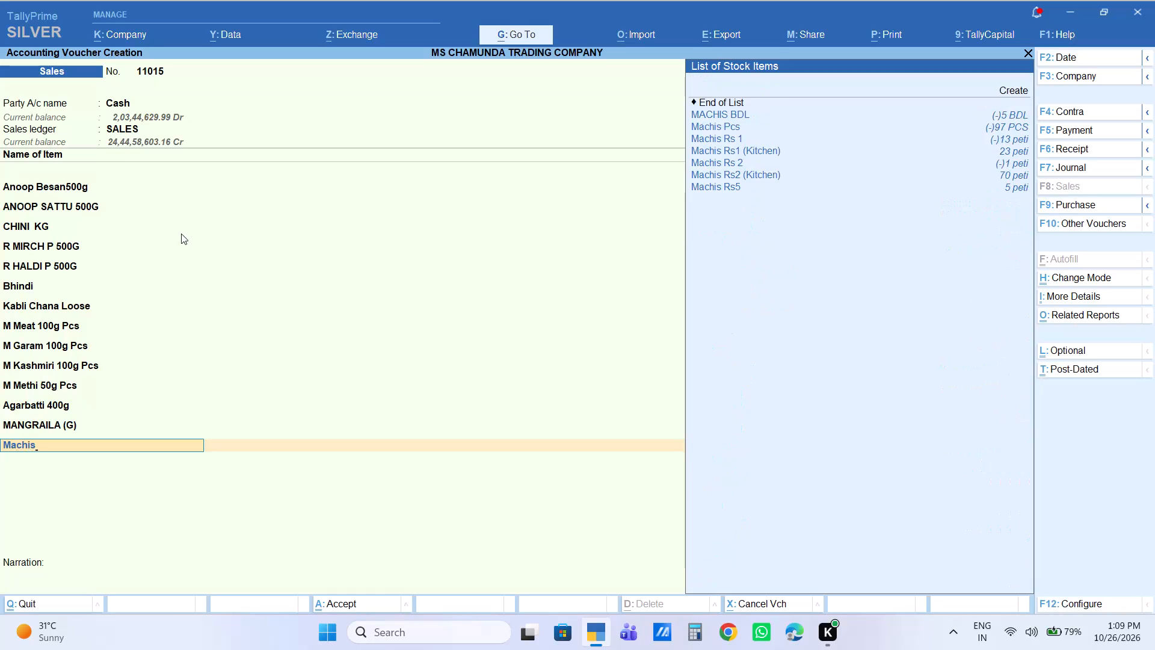
# Add the stock item Machis Pcs with a quantity of 1 PCS, accepting the prefilled rate and amount.
pyautogui.press('Down')
pyautogui.press('Down')
pyautogui.press('Return')
pyautogui.press('1')
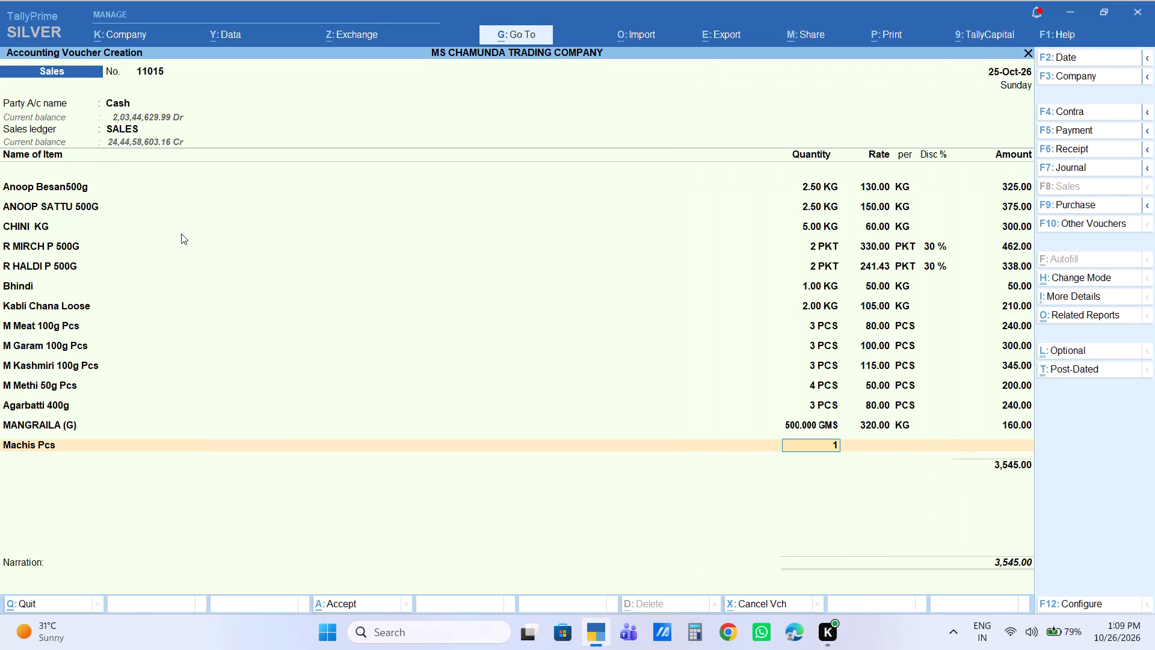
pyautogui.press('Return')
pyautogui.press('Return')
pyautogui.press('Return')
pyautogui.press('Return')
pyautogui.press('Return')
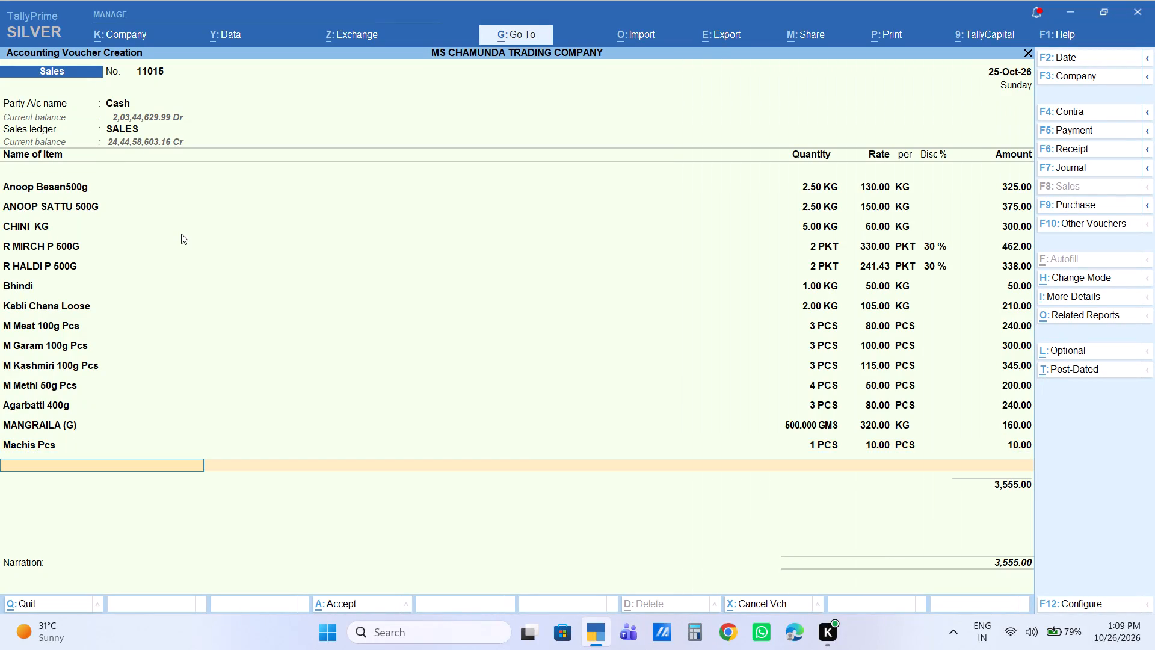
# Add the stock item Lijjat Papad Kg with a quantity of 0.75 KG and set its amount to 225.
pyautogui.write('lijja')
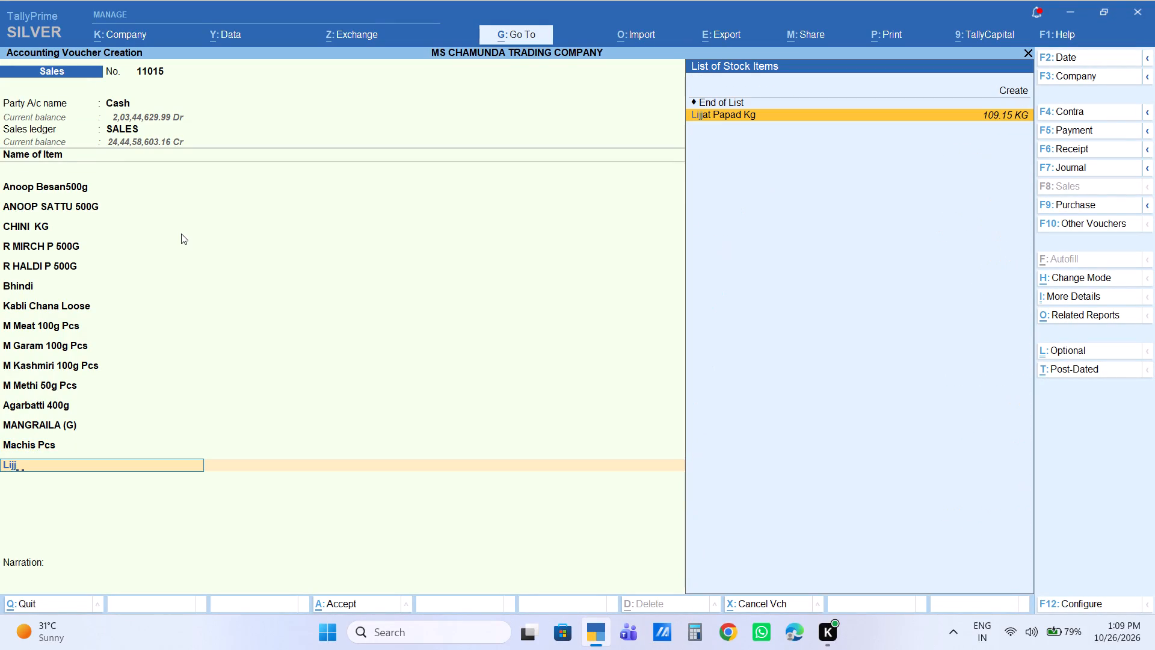
pyautogui.press('Return')
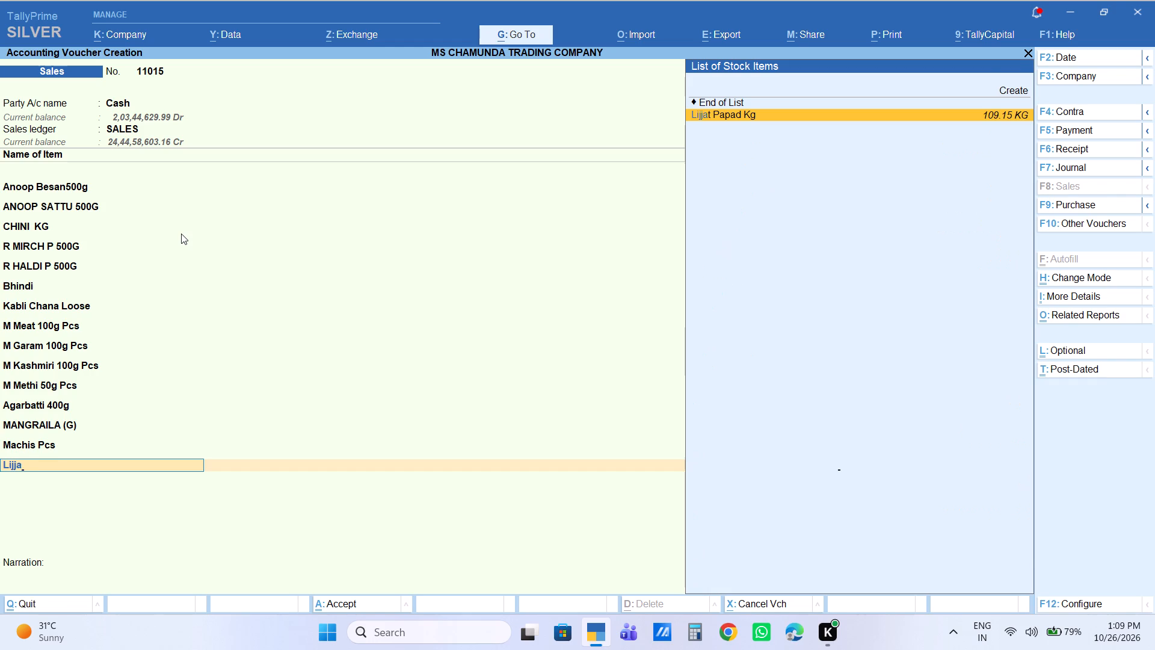
pyautogui.write('.75')
pyautogui.press('Return')
pyautogui.press('Return')
pyautogui.press('Return')
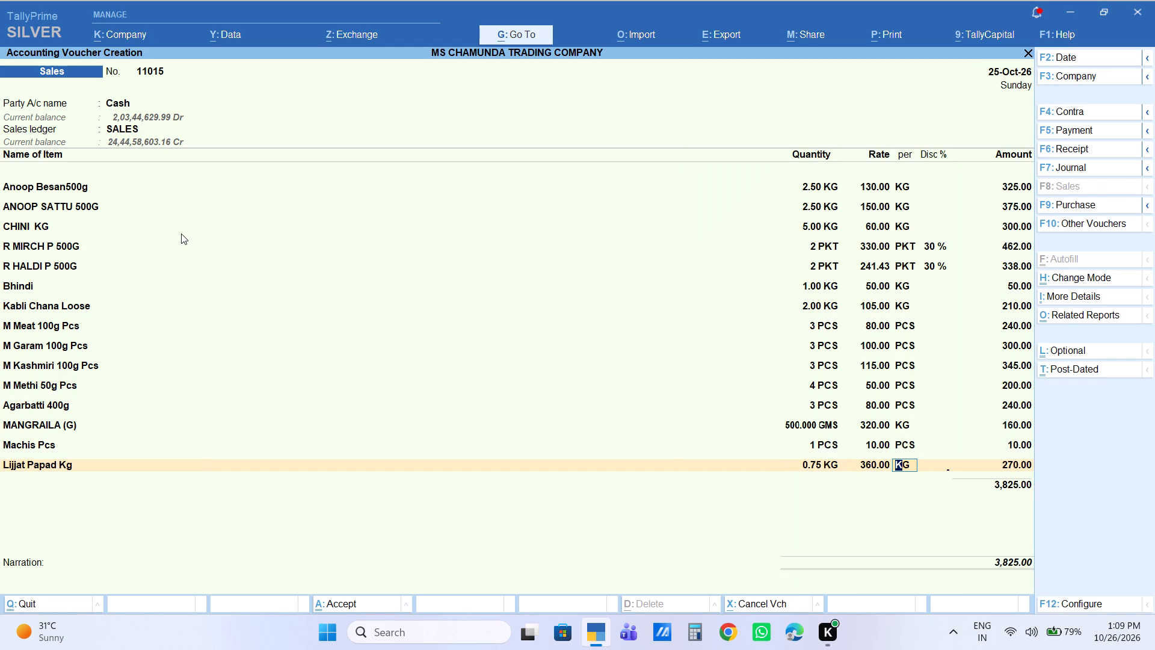
pyautogui.press('Return')
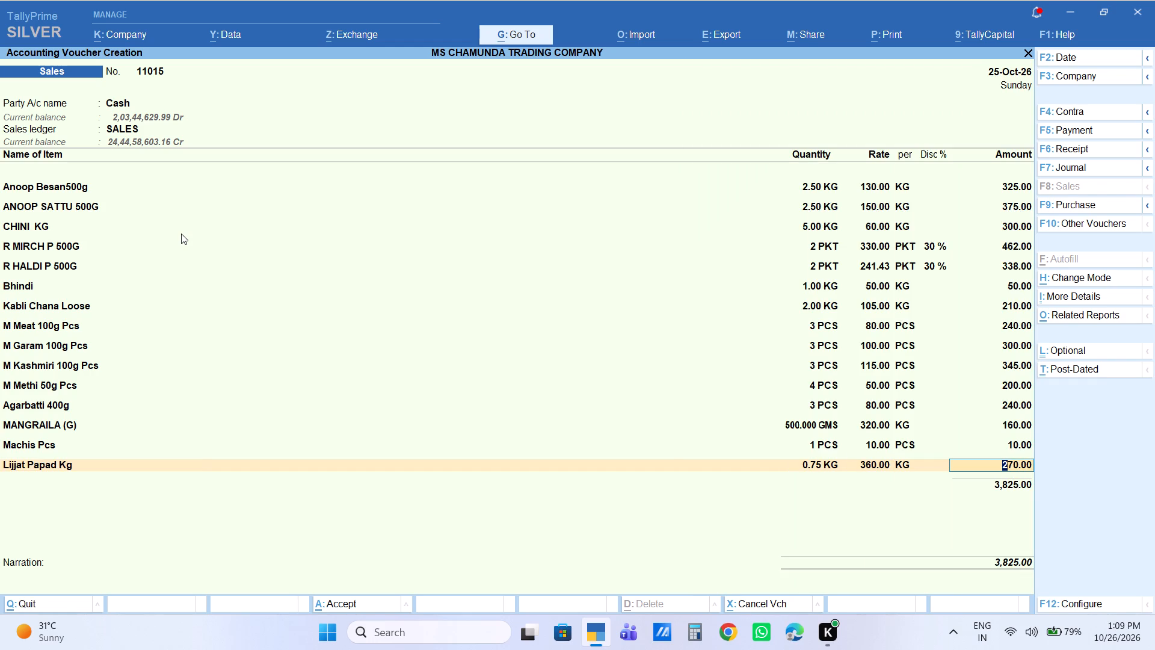
pyautogui.write('225')
pyautogui.press('Return')
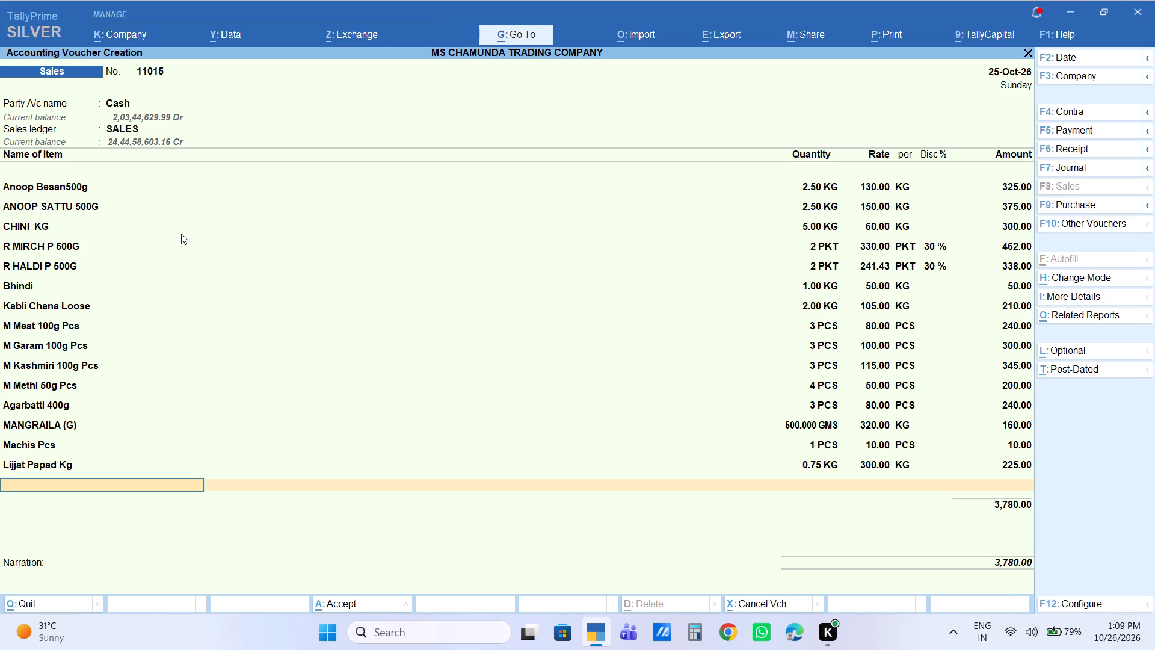
# Add the stock item Kala Namak Loose with a quantity of 0.5 KG and set its amount to 400.
pyautogui.write('kala')
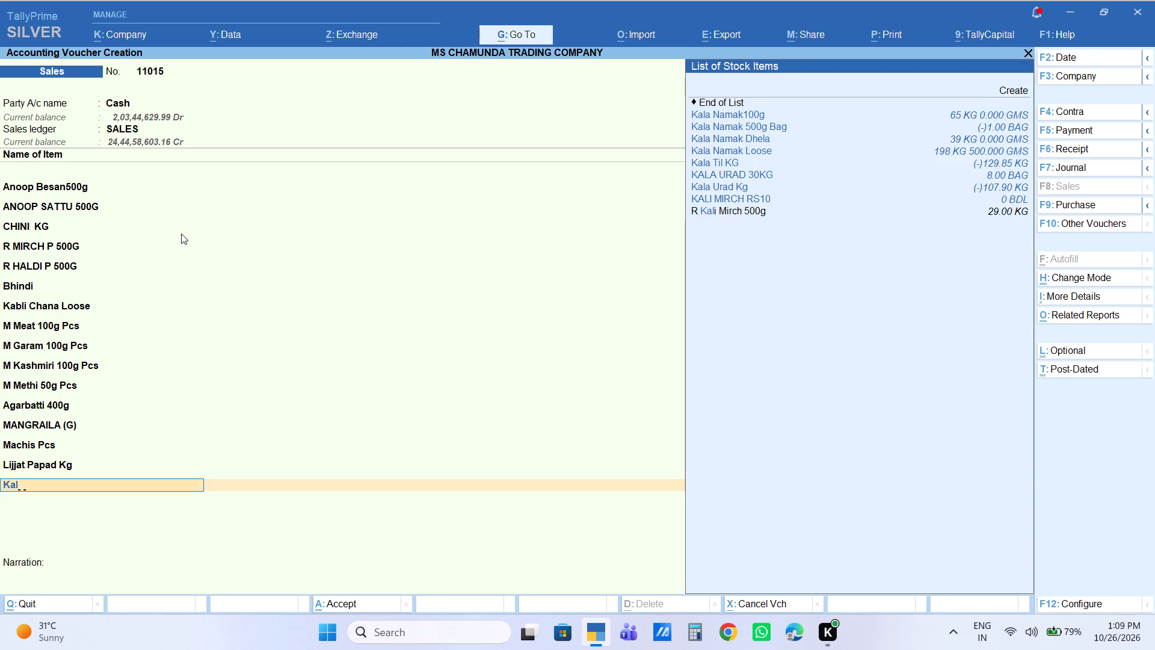
pyautogui.press('space')
pyautogui.write('nama')
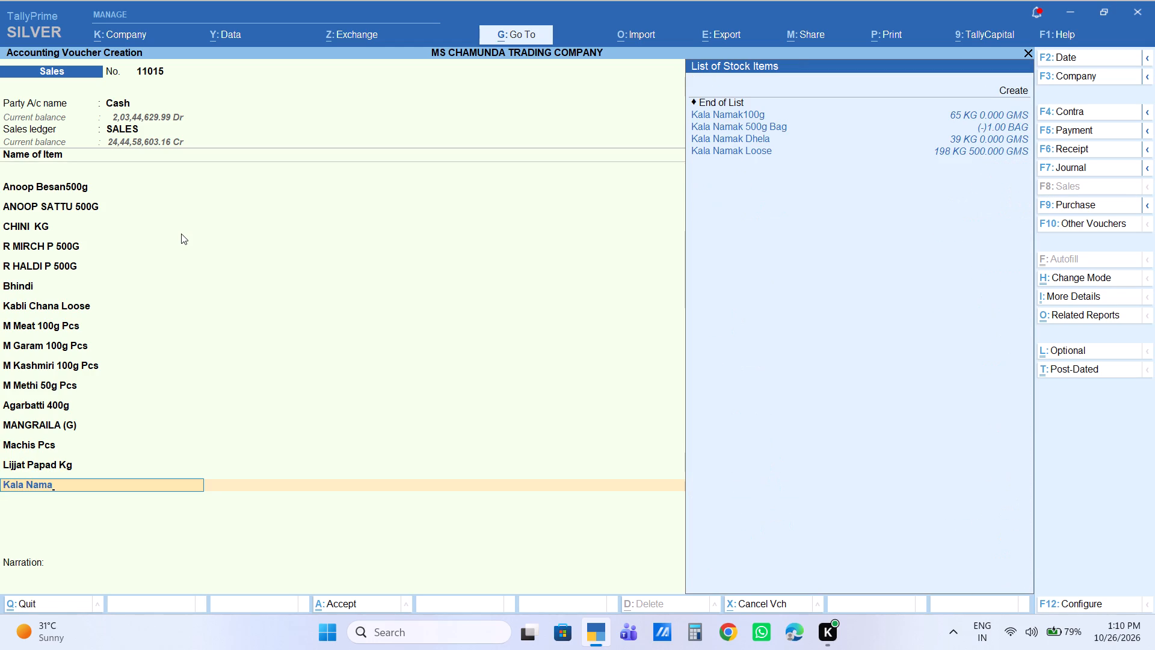
pyautogui.press('Down')
pyautogui.press('Down')
pyautogui.press('Down')
pyautogui.press('Down')
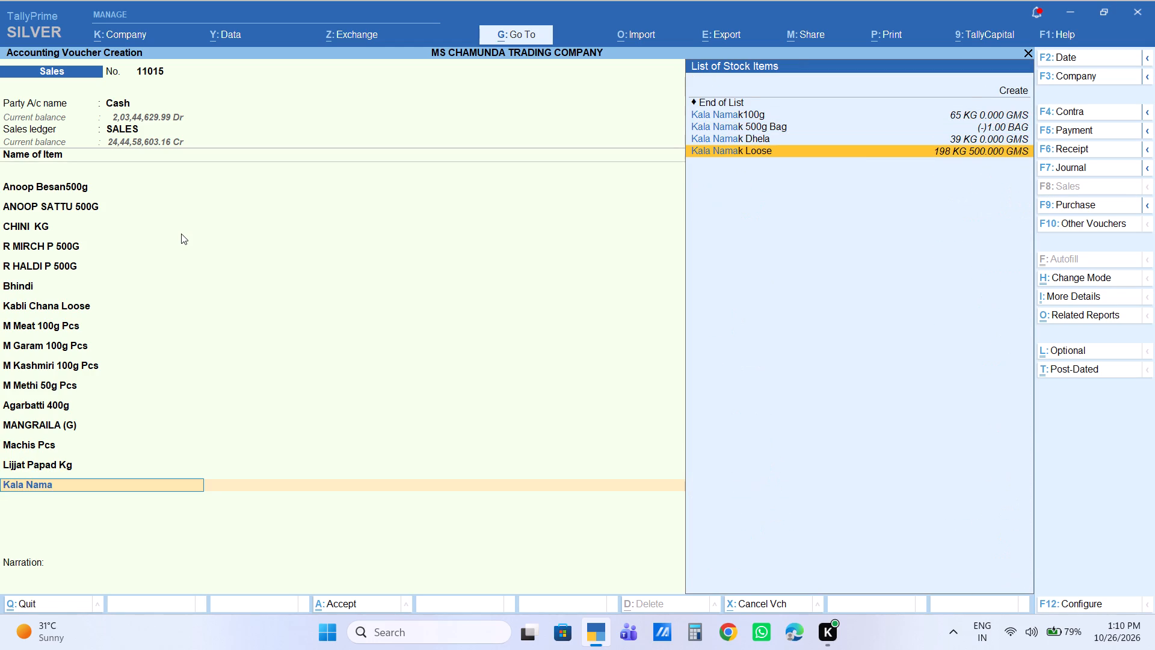
pyautogui.press('Return')
pyautogui.write('.5')
pyautogui.press('Return')
pyautogui.press('Return')
pyautogui.press('Return')
pyautogui.press('Return')
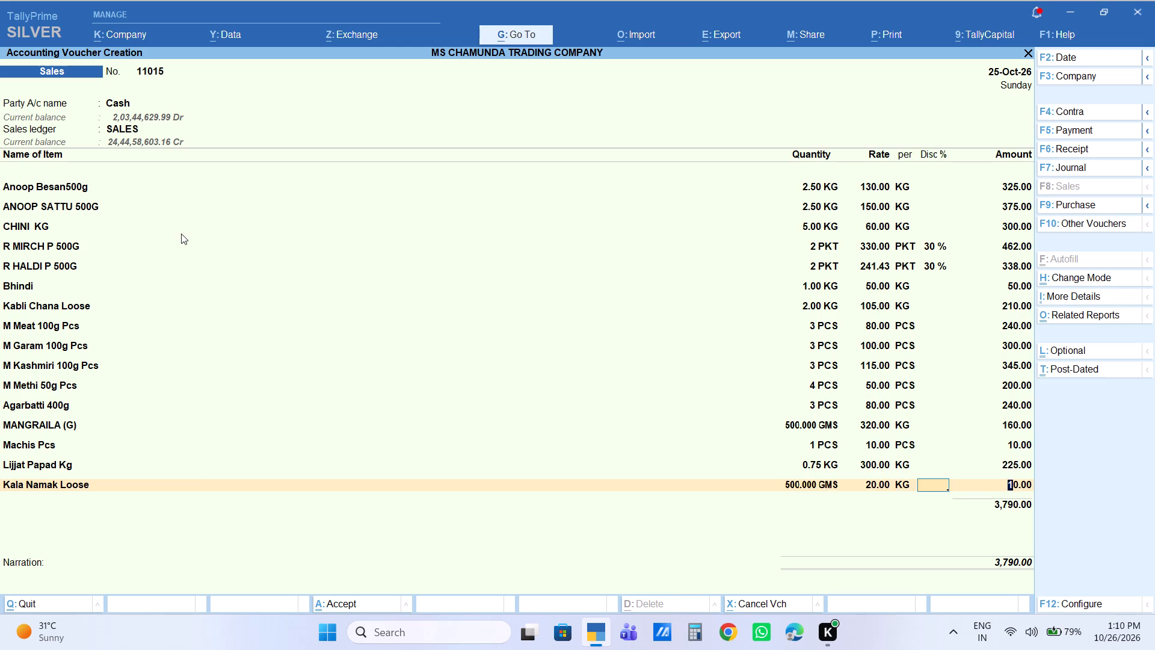
pyautogui.write('400')
pyautogui.press('Return')
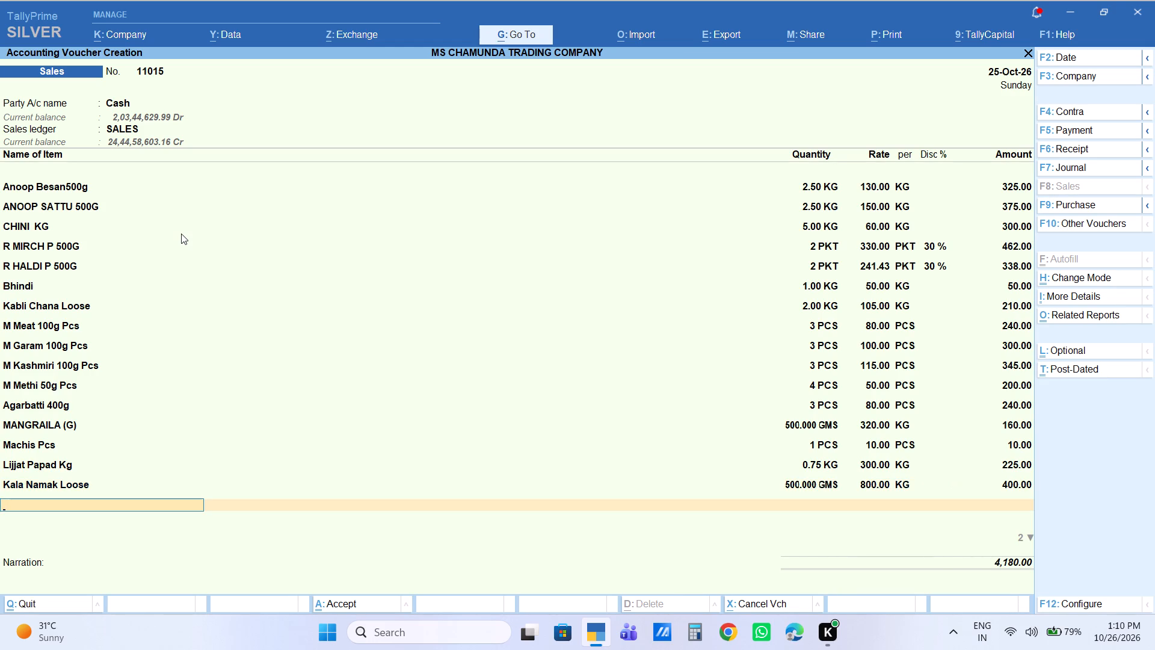
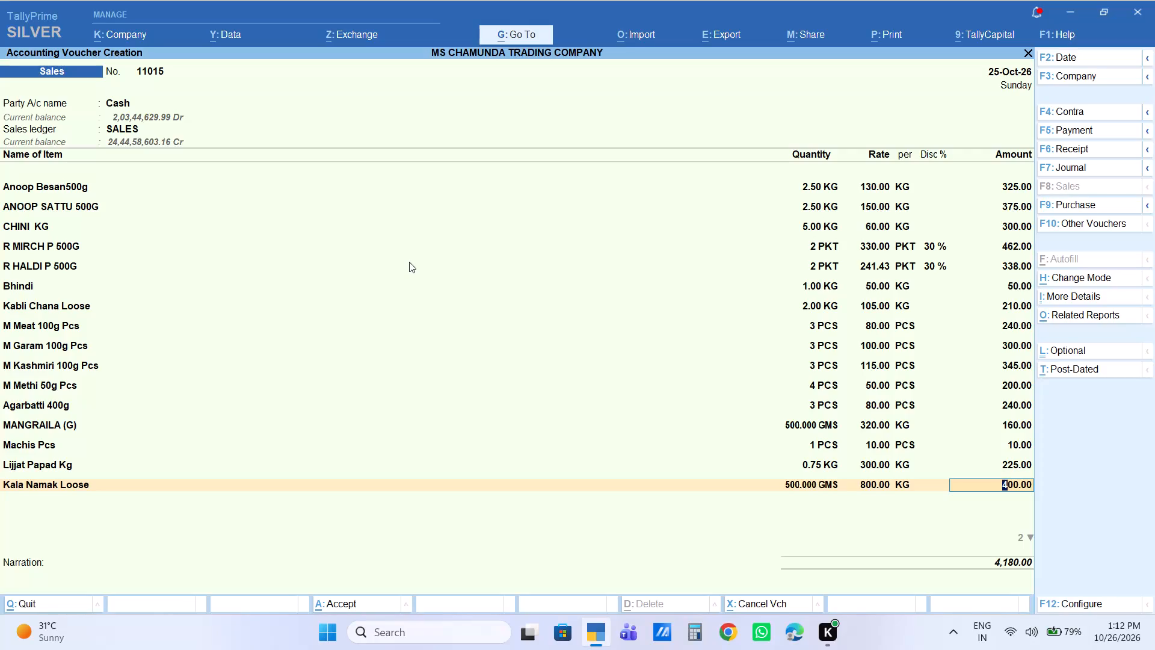
# Set the amount of the Kala Namak Loose line to 20 and finish the stock item list.
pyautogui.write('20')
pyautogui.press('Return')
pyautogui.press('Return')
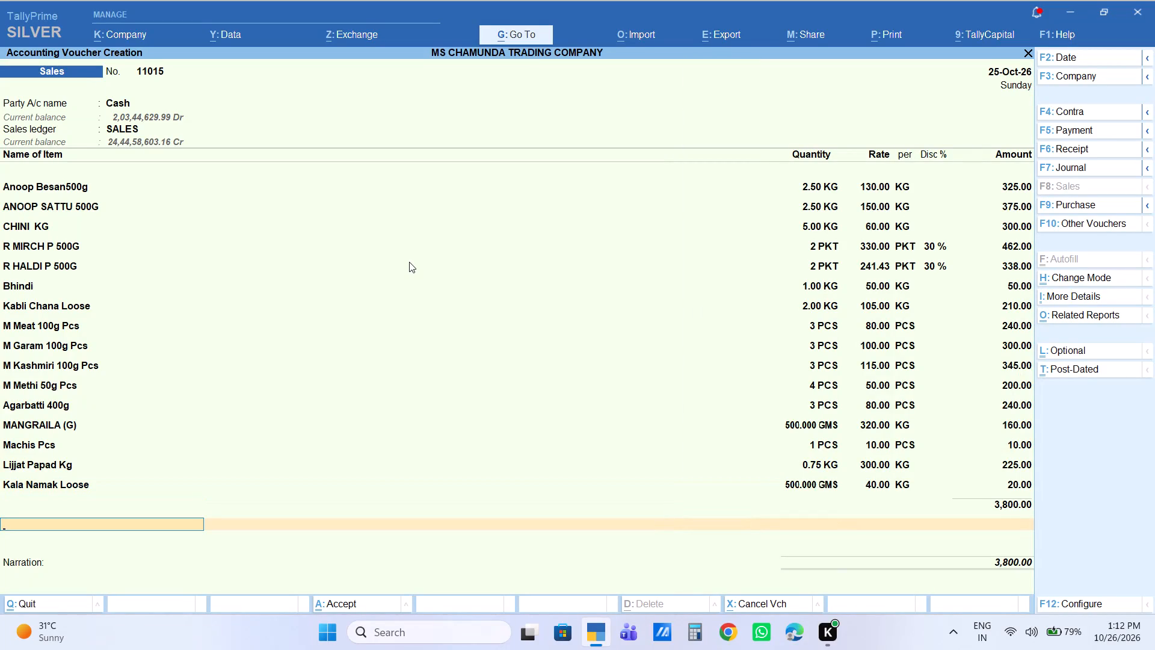
# Accept and save sales voucher 11015 without additional ledgers or a narration.
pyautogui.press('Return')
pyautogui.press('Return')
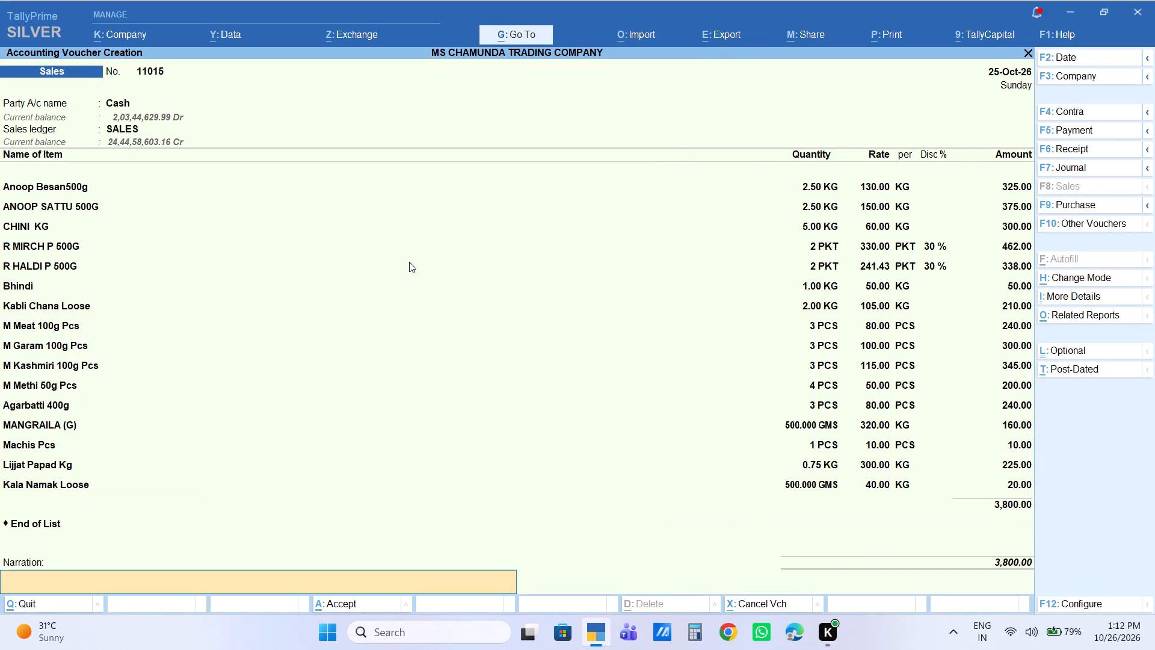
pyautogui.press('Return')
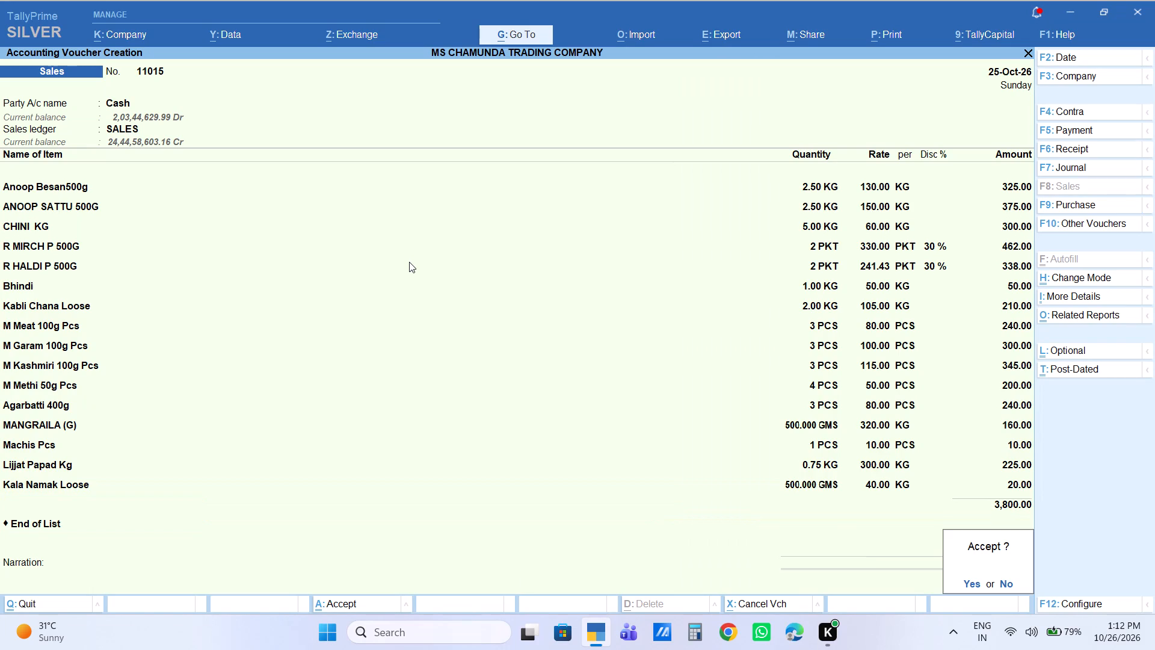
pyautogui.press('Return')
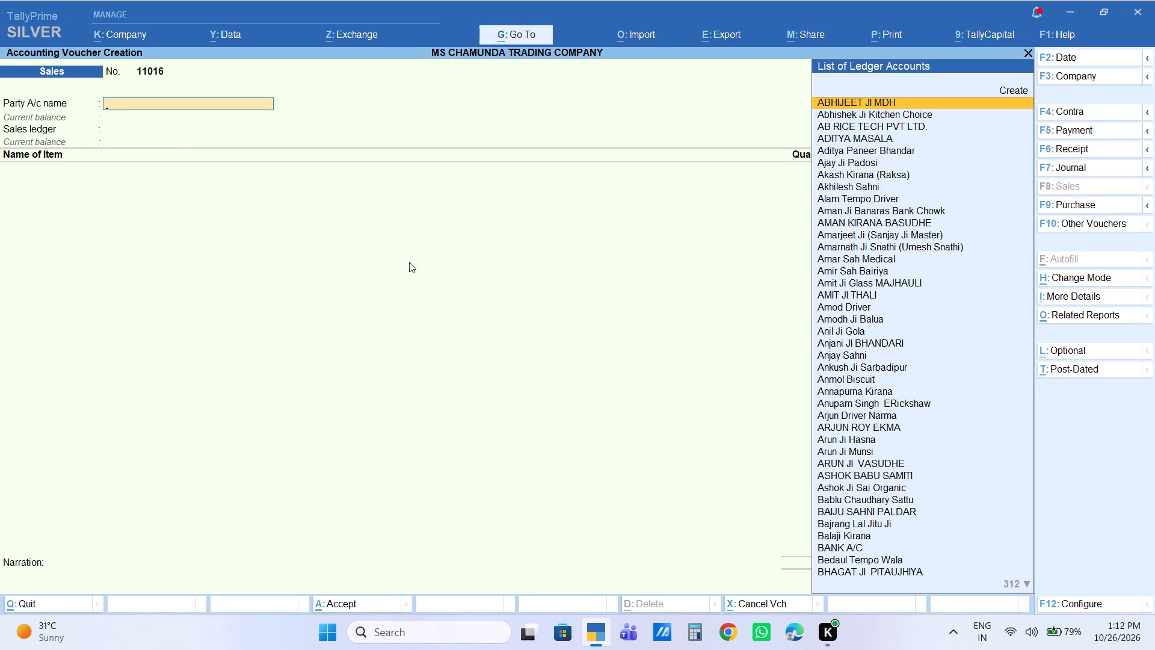
# Set the date of sales voucher 11016 to 26-10-2026 and choose Cash as its party account.
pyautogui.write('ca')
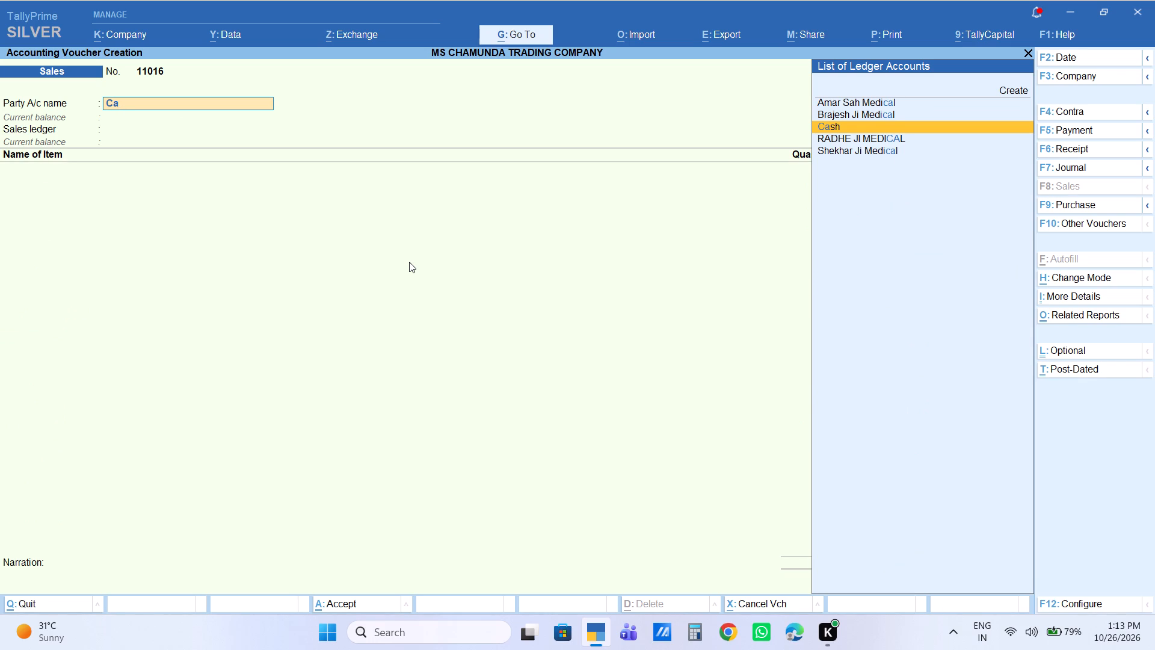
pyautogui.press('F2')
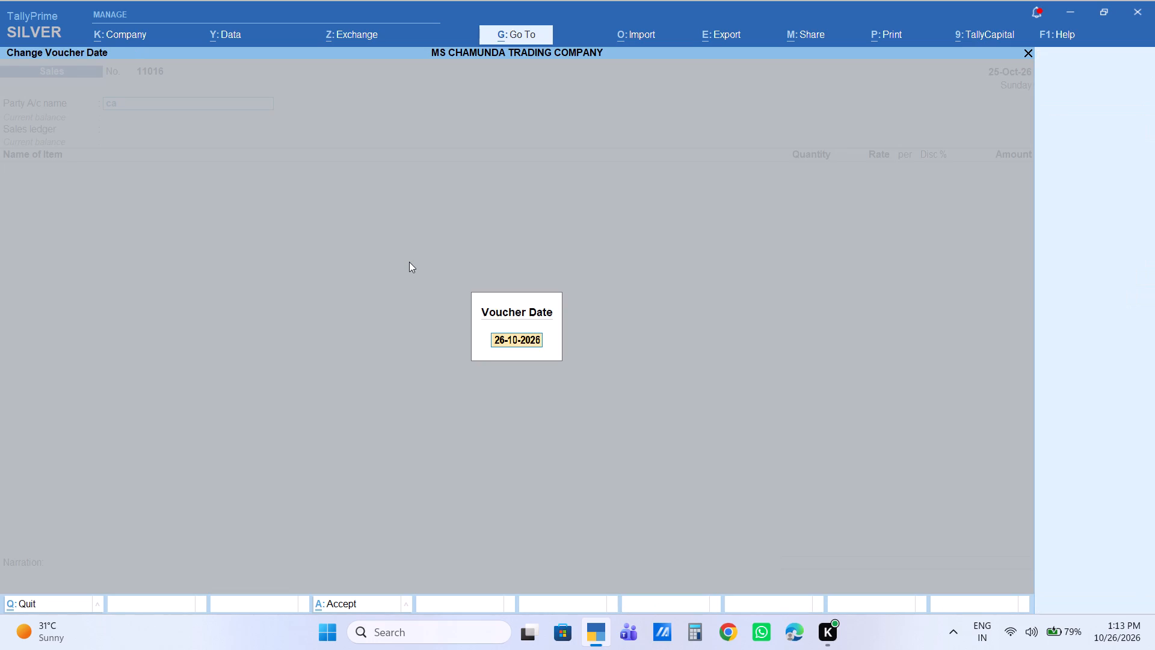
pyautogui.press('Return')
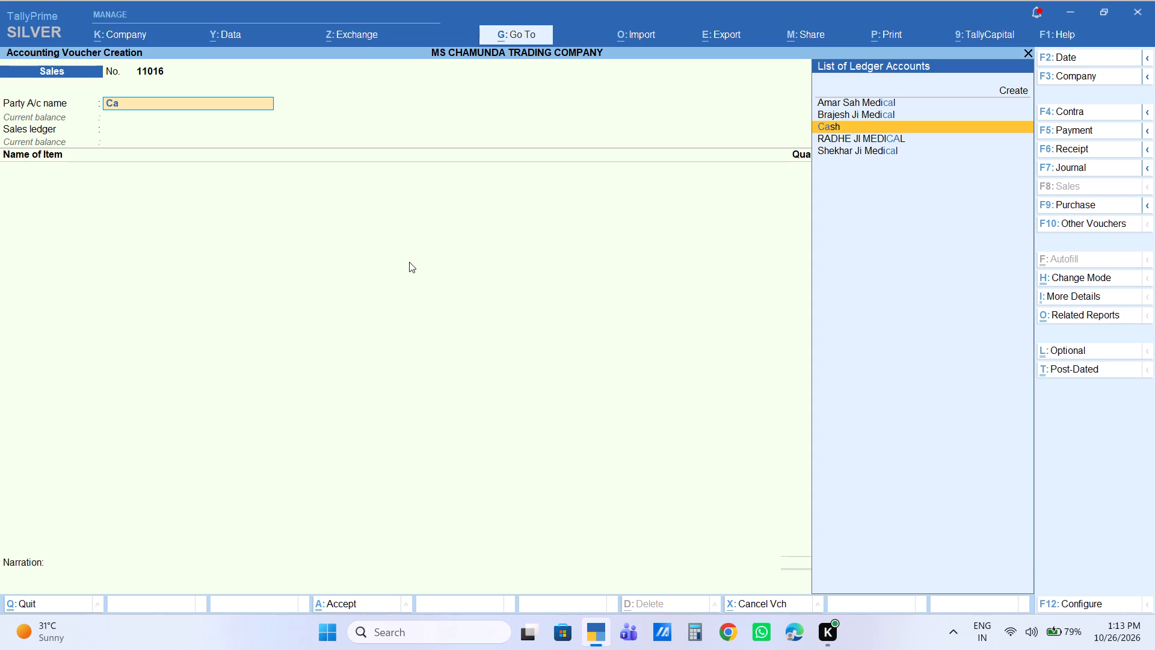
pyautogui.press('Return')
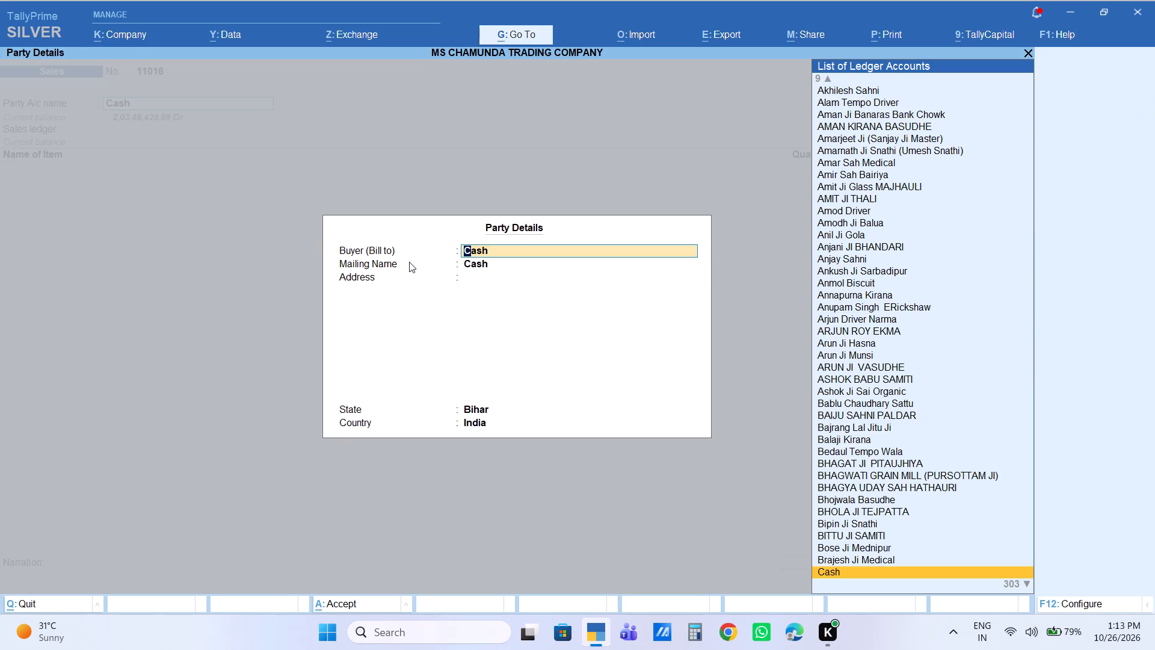
# Enter the buyer's name as a new party in the party details and choose the SALES ledger.
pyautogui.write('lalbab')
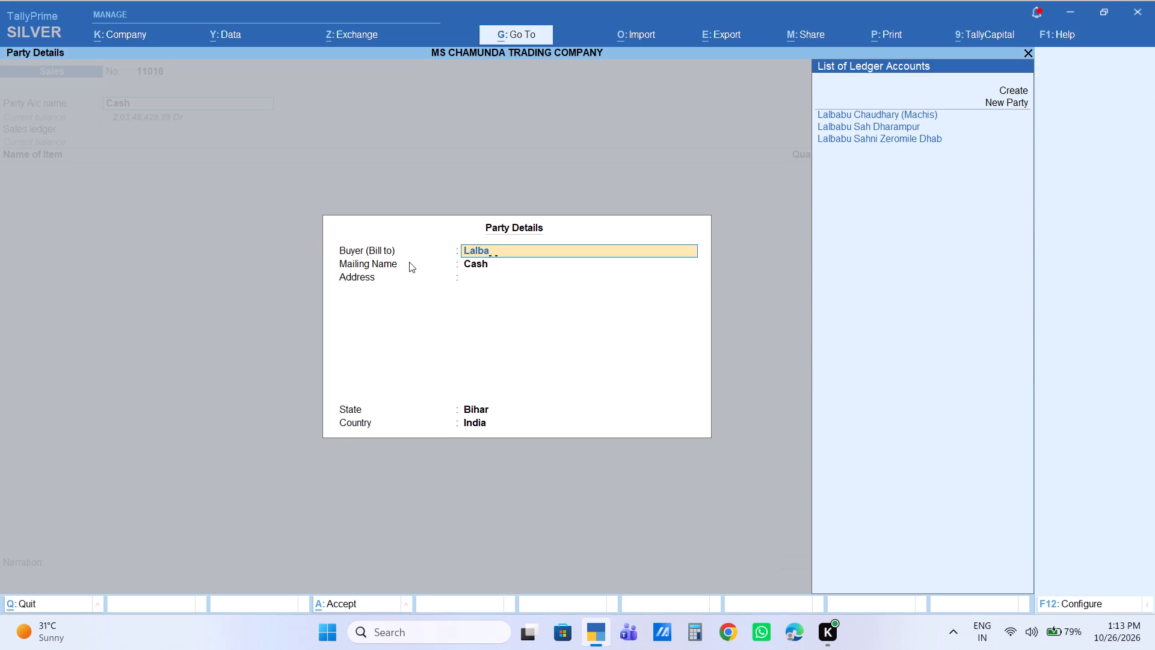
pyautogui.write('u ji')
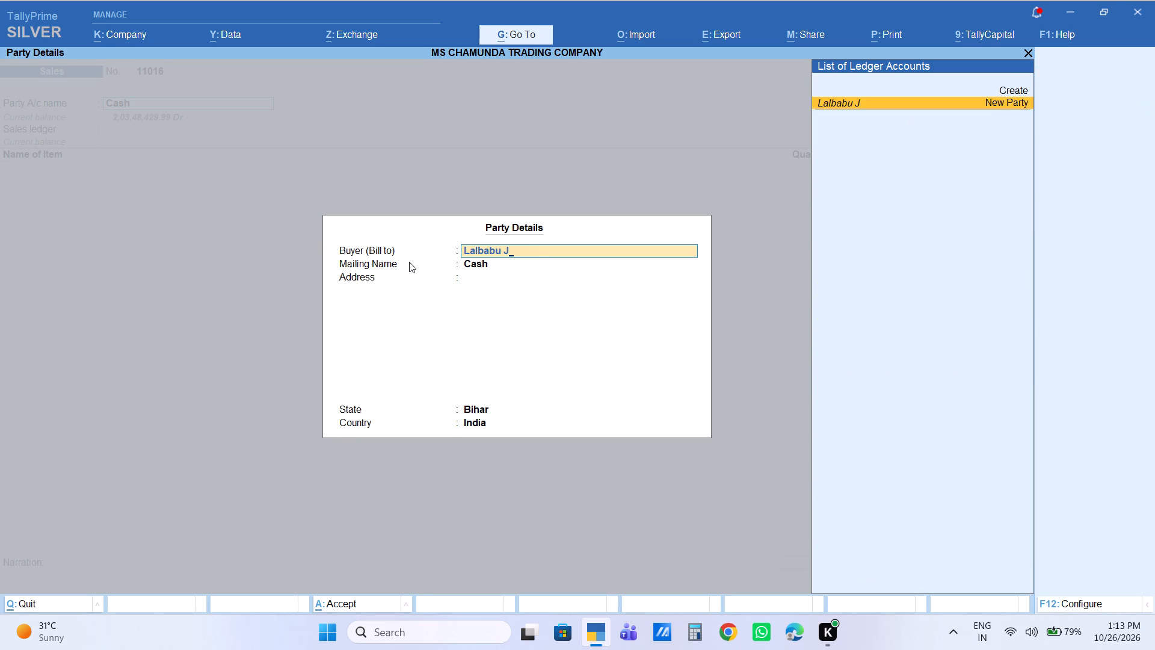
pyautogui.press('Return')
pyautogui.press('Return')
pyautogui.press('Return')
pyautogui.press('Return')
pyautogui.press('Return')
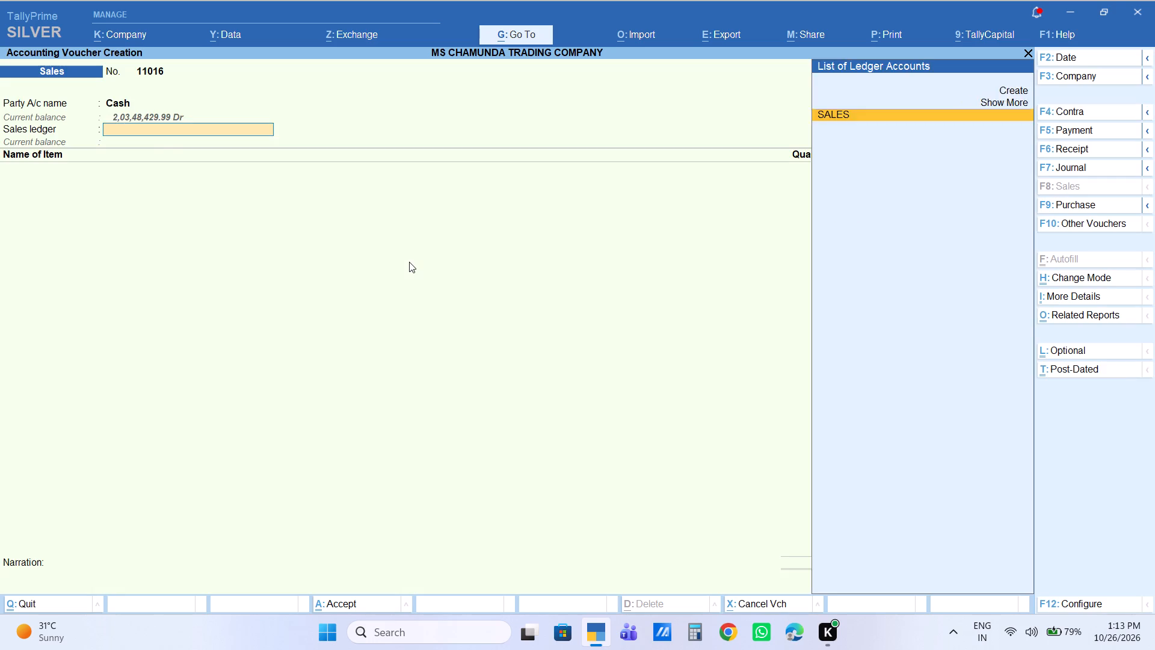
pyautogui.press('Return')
# Add the stock item SALONI 1L PETI with a quantity of 2 peti, accepting the prefilled rate and amount.
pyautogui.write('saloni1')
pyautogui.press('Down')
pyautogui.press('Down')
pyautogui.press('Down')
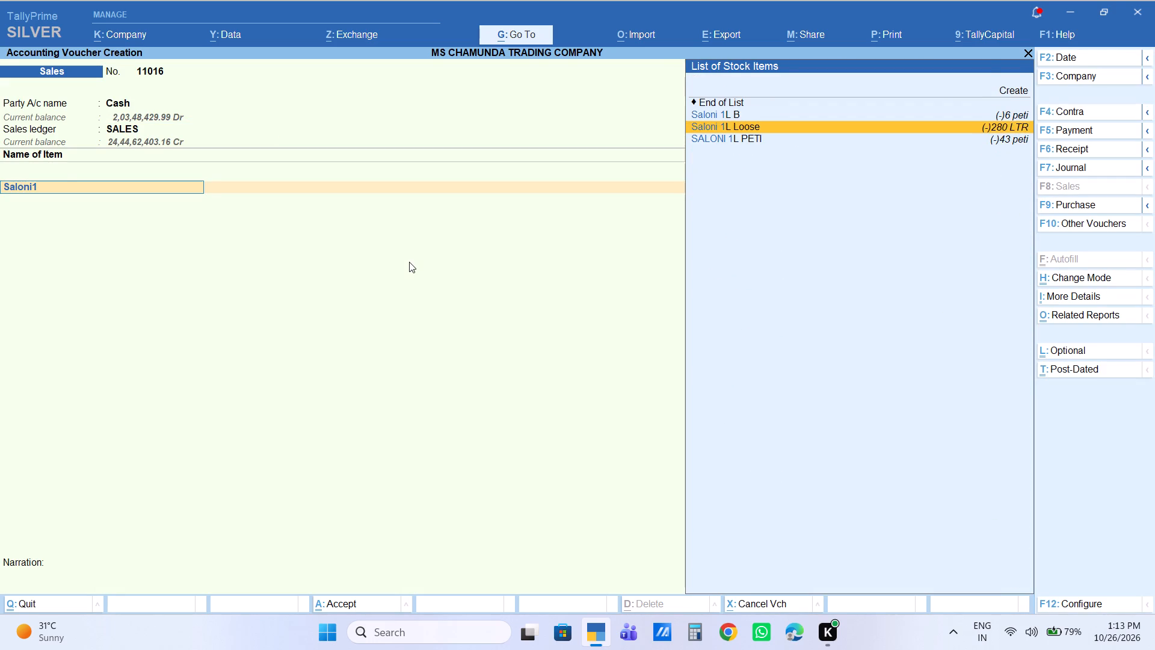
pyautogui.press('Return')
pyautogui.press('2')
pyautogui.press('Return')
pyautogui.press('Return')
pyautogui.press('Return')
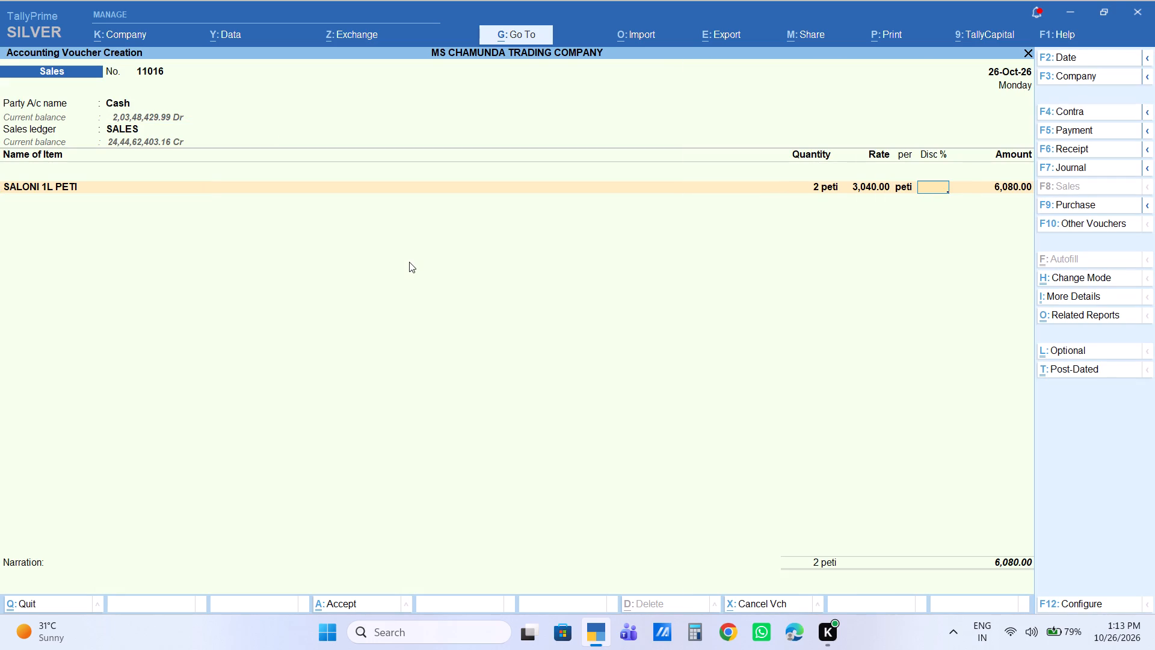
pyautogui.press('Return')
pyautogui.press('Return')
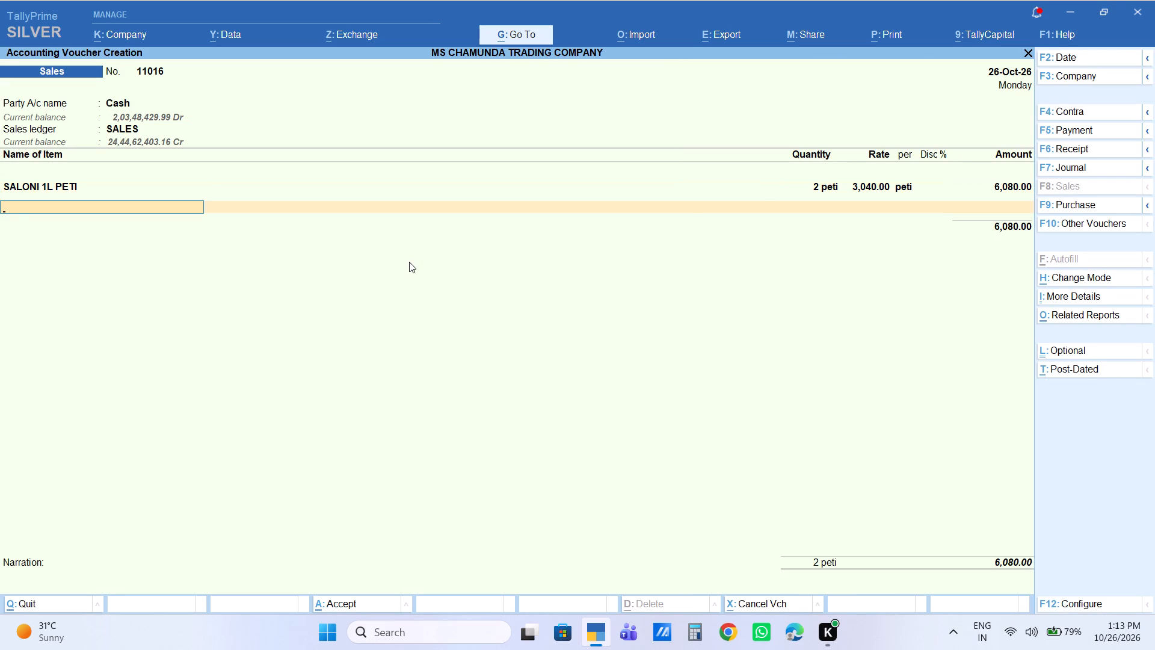
# Add the stock item SALONI 500ML PETI with a quantity of 2 peti and set its amount to 6900.
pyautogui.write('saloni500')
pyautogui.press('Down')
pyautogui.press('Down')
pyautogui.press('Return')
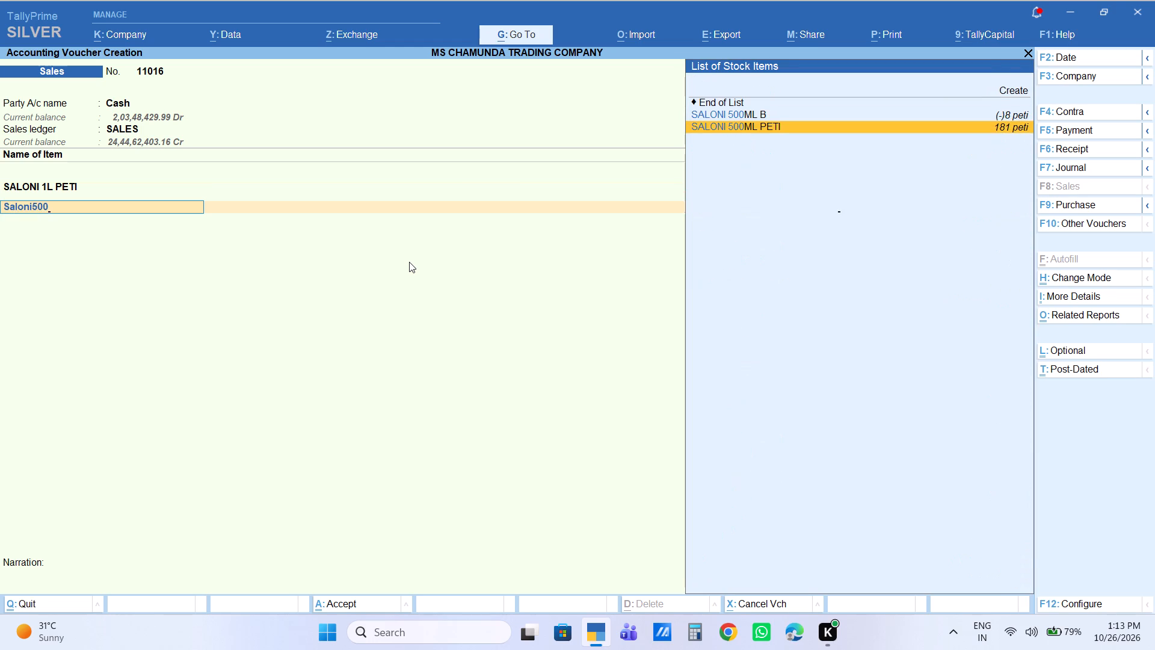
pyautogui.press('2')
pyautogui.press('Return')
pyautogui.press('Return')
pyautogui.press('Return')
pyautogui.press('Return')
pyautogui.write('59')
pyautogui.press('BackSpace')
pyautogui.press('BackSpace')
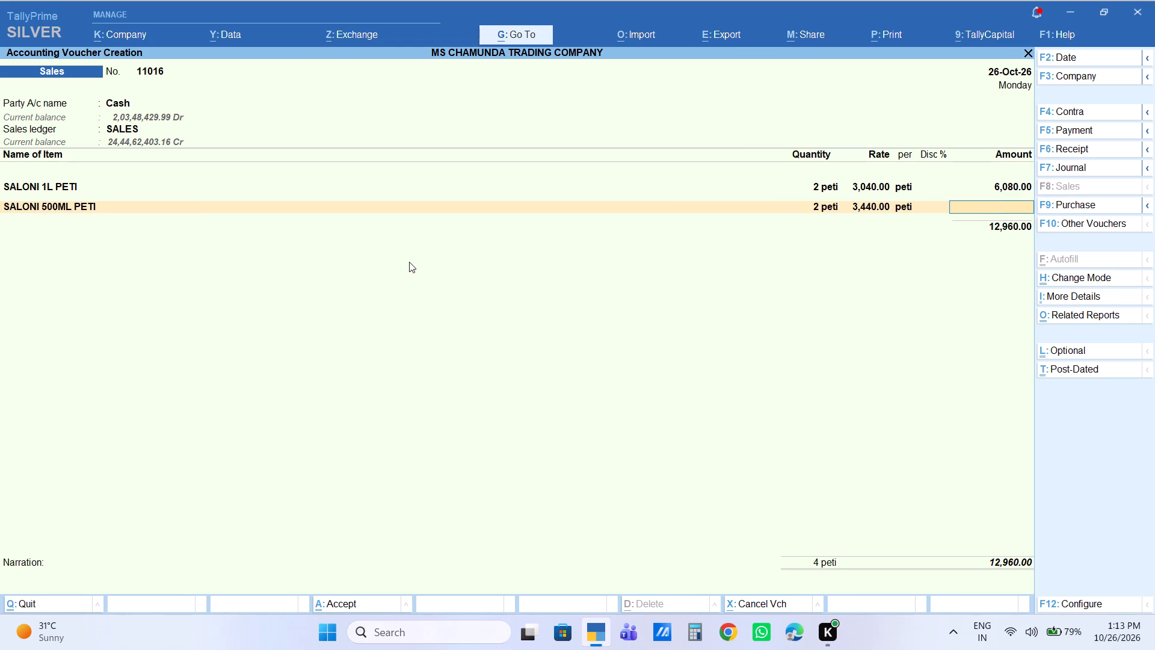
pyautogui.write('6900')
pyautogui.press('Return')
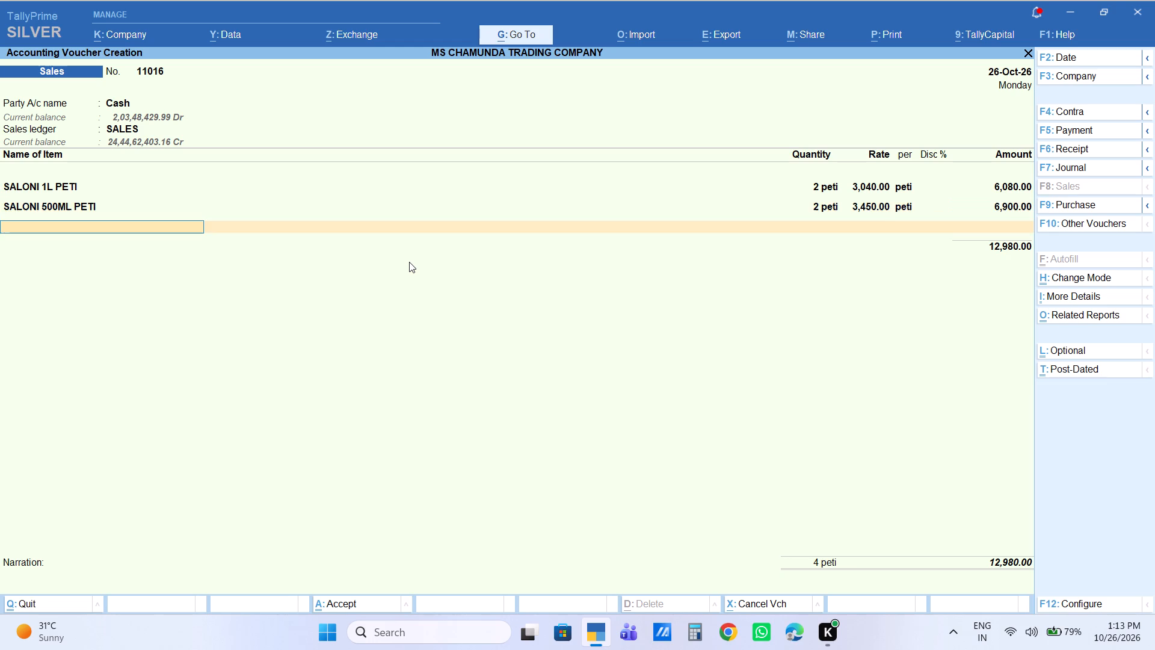
# Add the stock item Mircha 10kg with a quantity of 1 BAG, accepting the prefilled rate and amount.
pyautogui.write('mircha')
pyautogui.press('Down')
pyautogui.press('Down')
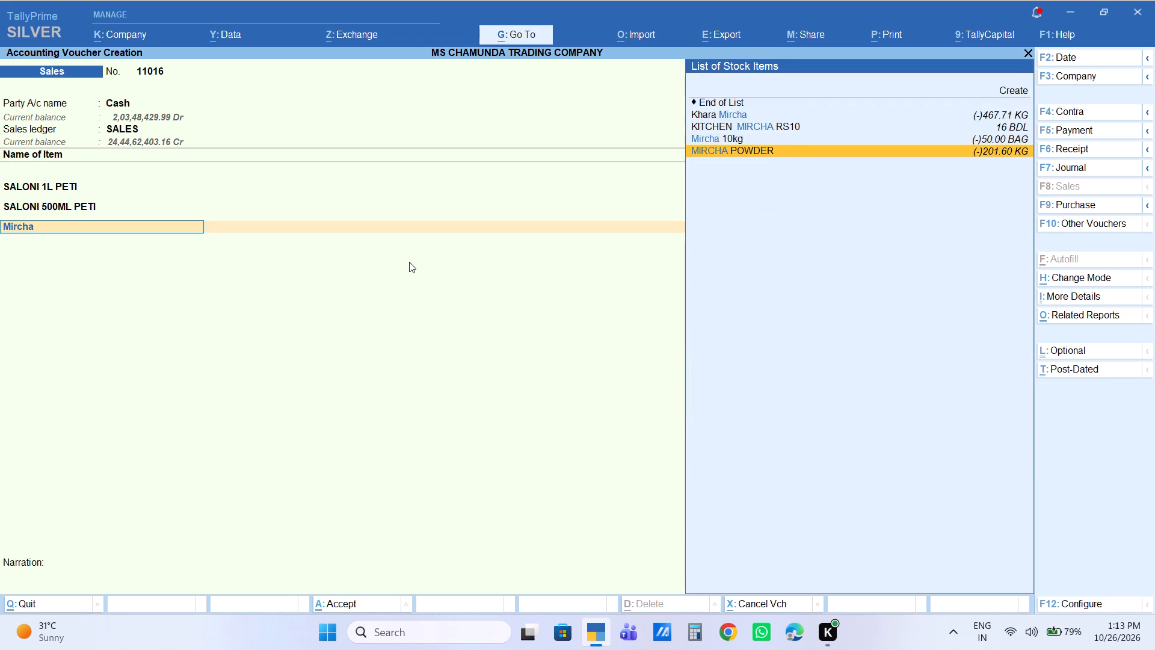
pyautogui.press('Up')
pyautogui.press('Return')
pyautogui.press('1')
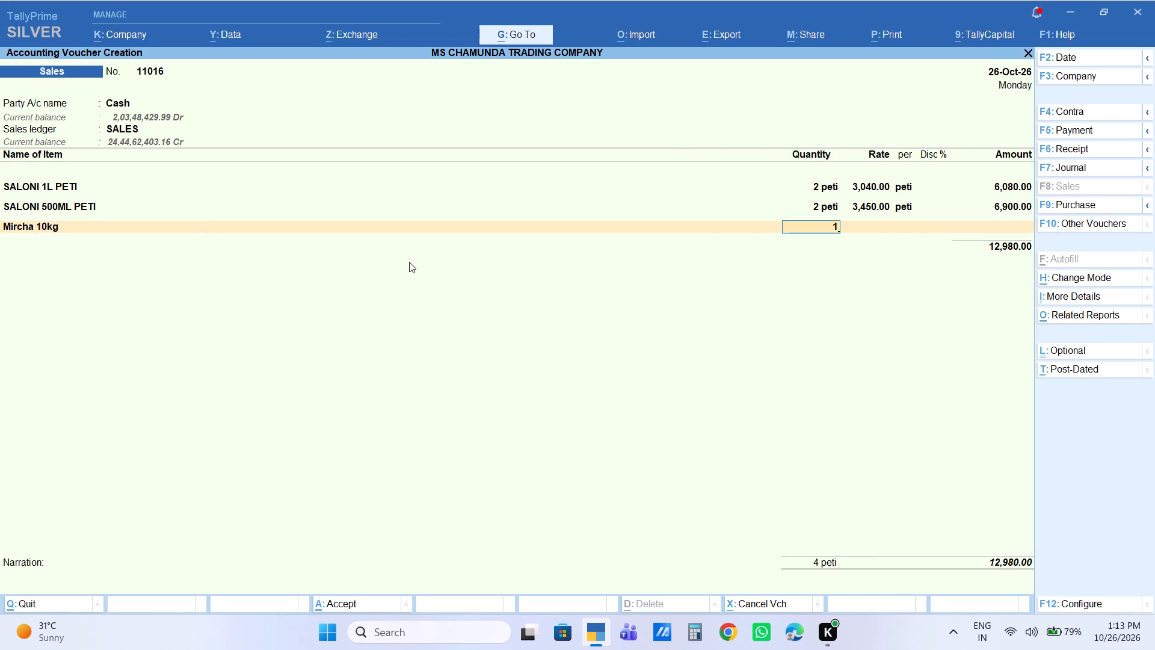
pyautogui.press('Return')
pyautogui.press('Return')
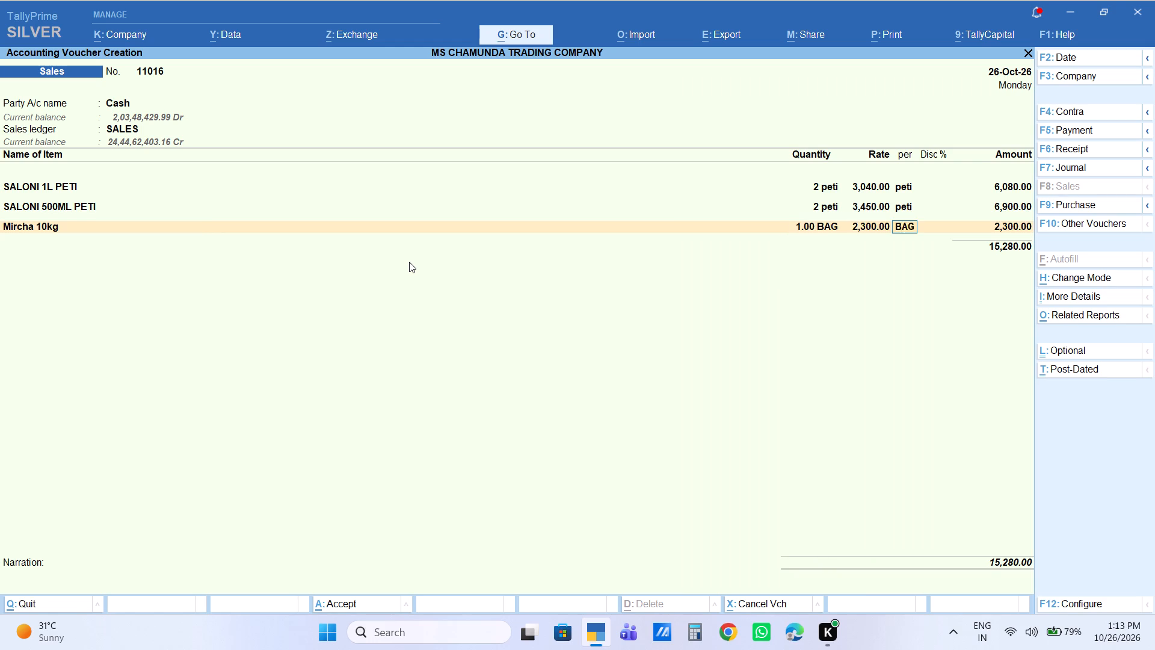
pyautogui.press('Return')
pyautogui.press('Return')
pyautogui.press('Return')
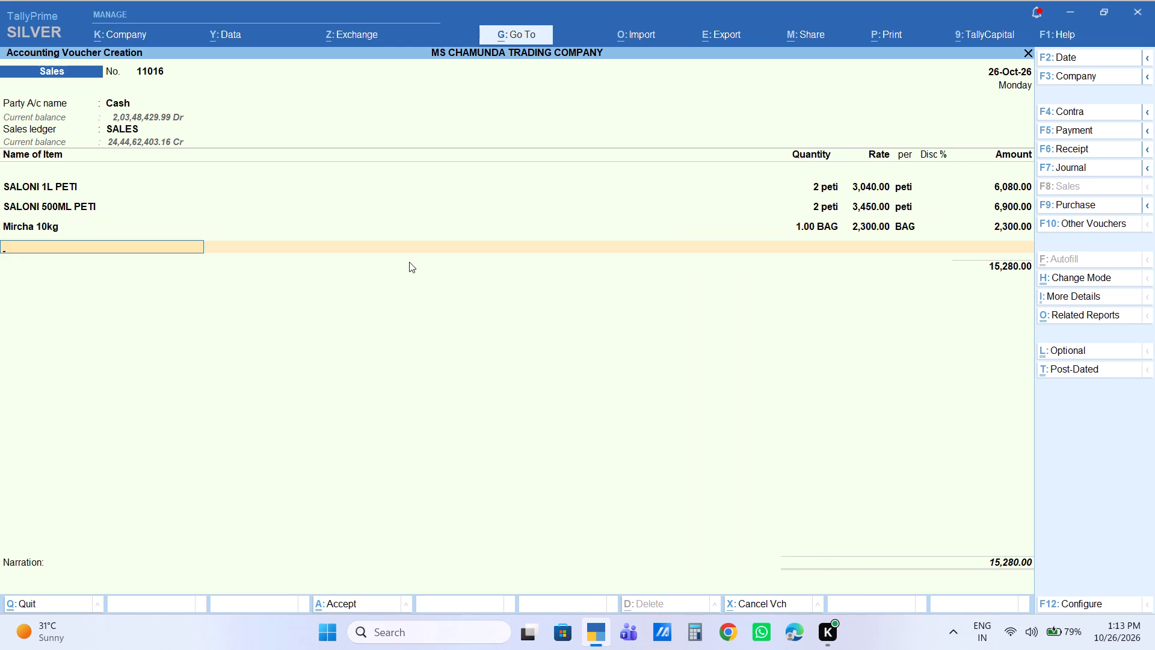
# Add the stock item FORTUNE 1L PETI with a quantity of 2 peti and set its amount to 5280.
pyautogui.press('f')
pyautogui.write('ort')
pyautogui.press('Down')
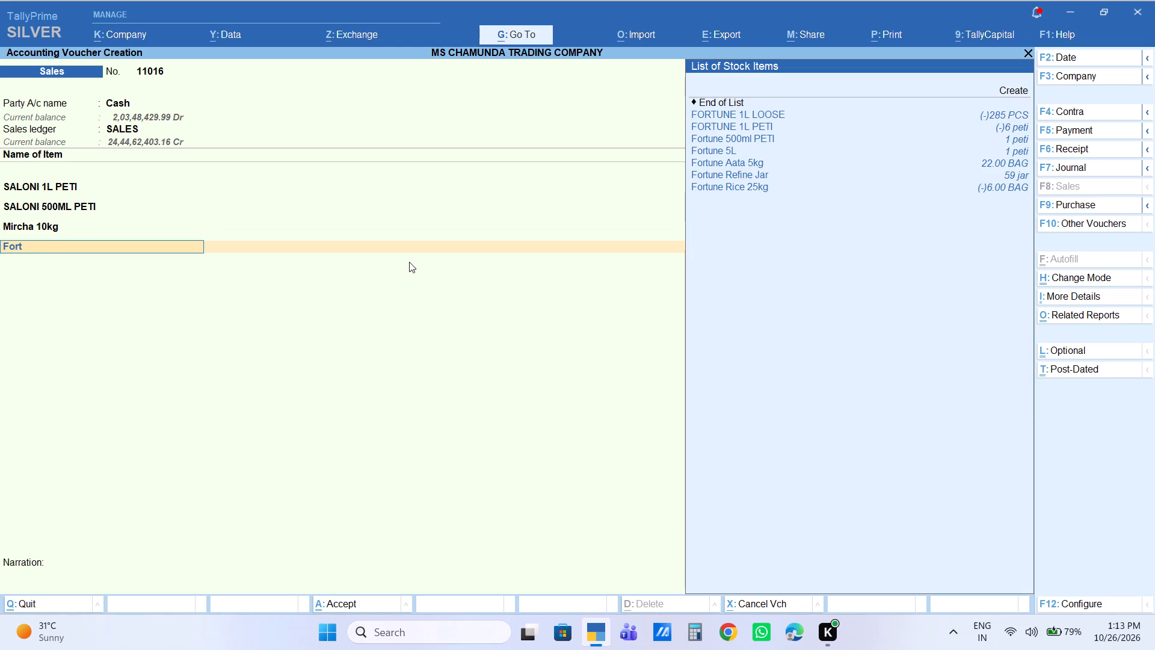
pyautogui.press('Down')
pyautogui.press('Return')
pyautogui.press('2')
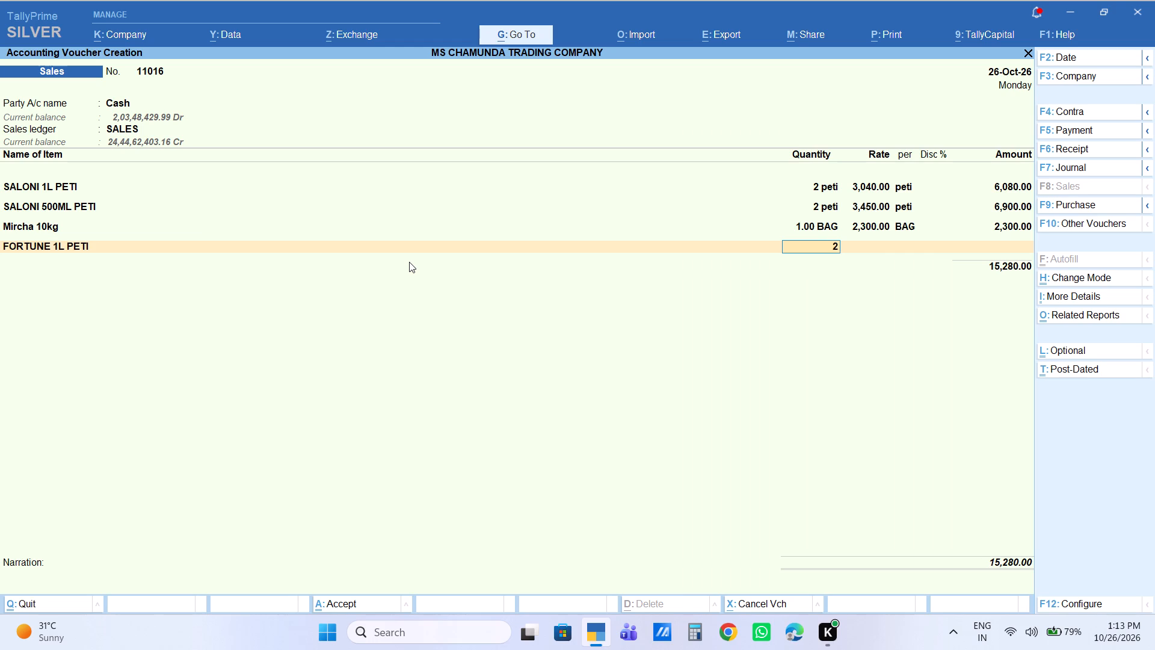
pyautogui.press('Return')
pyautogui.press('Return')
pyautogui.press('Return')
pyautogui.press('Return')
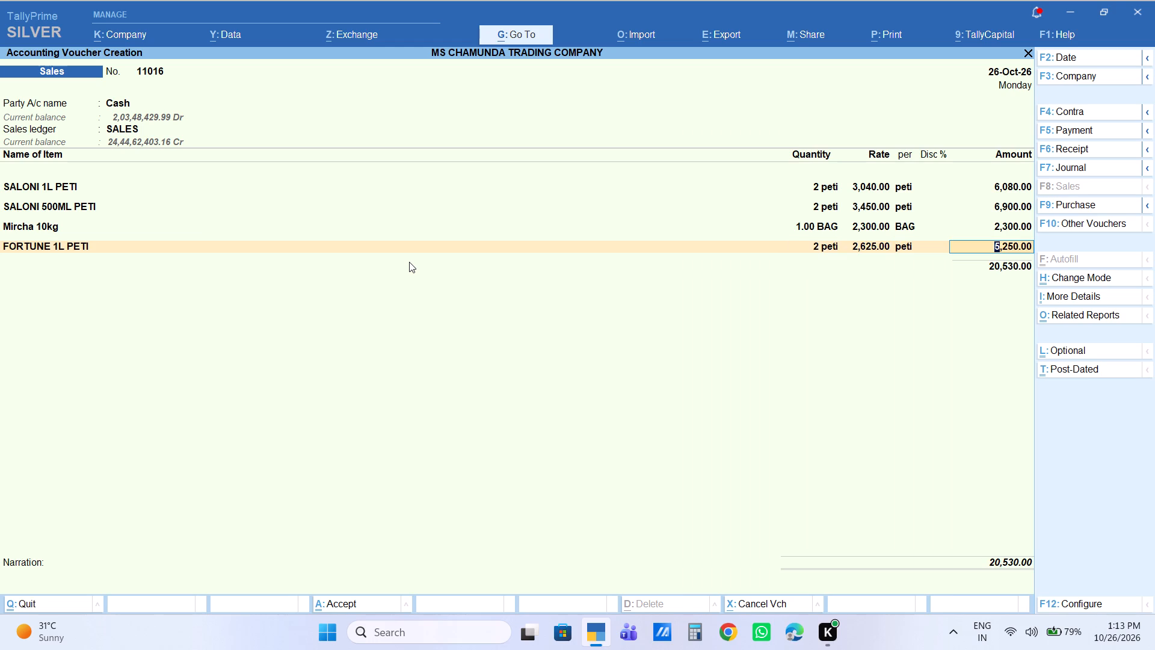
pyautogui.write('5280')
pyautogui.press('Return')
# End the stock item list and add the Labour Charge ledger with an amount of 15.
pyautogui.press('Return')
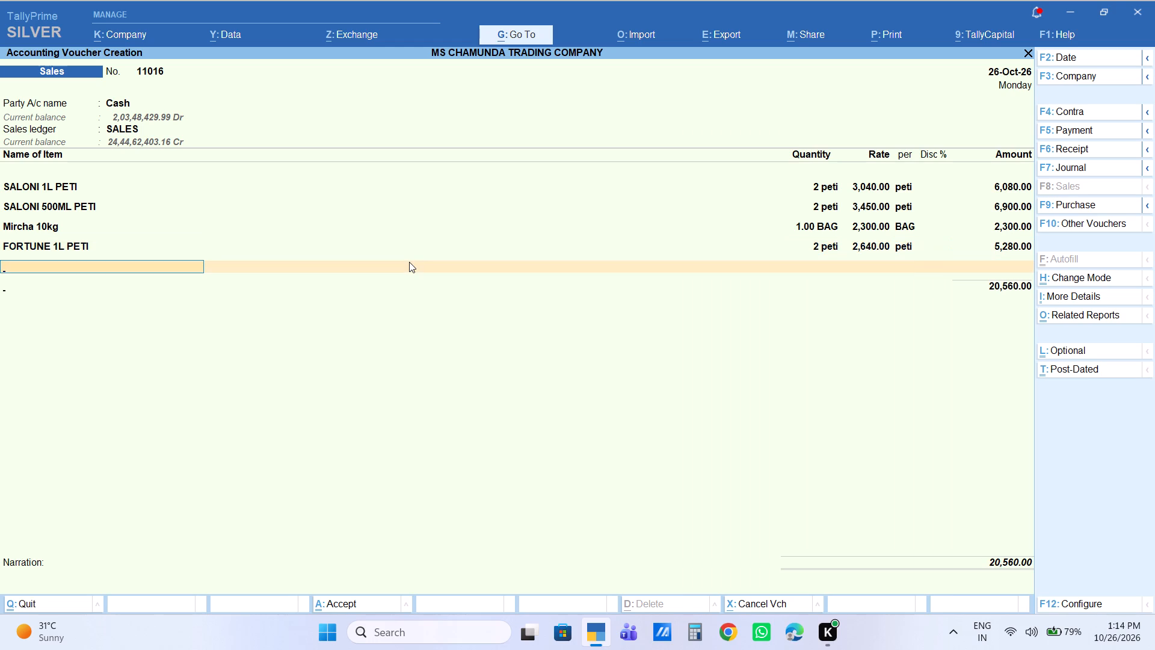
pyautogui.write('la')
pyautogui.press('Return')
pyautogui.press('Return')
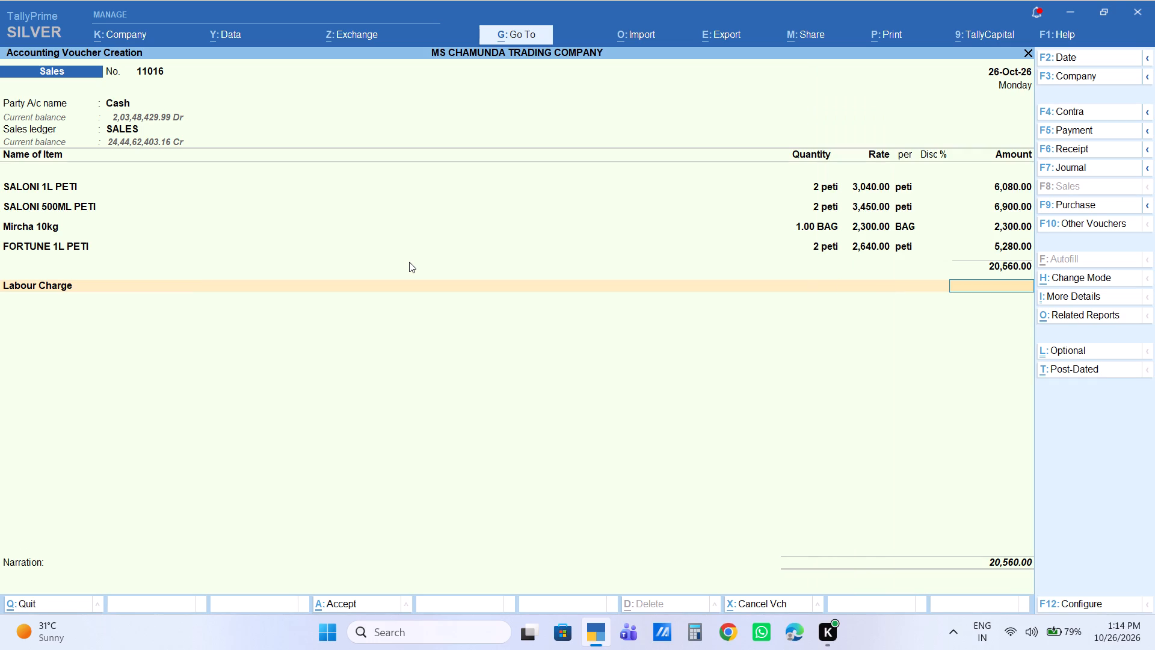
pyautogui.write('15')
pyautogui.press('Return')
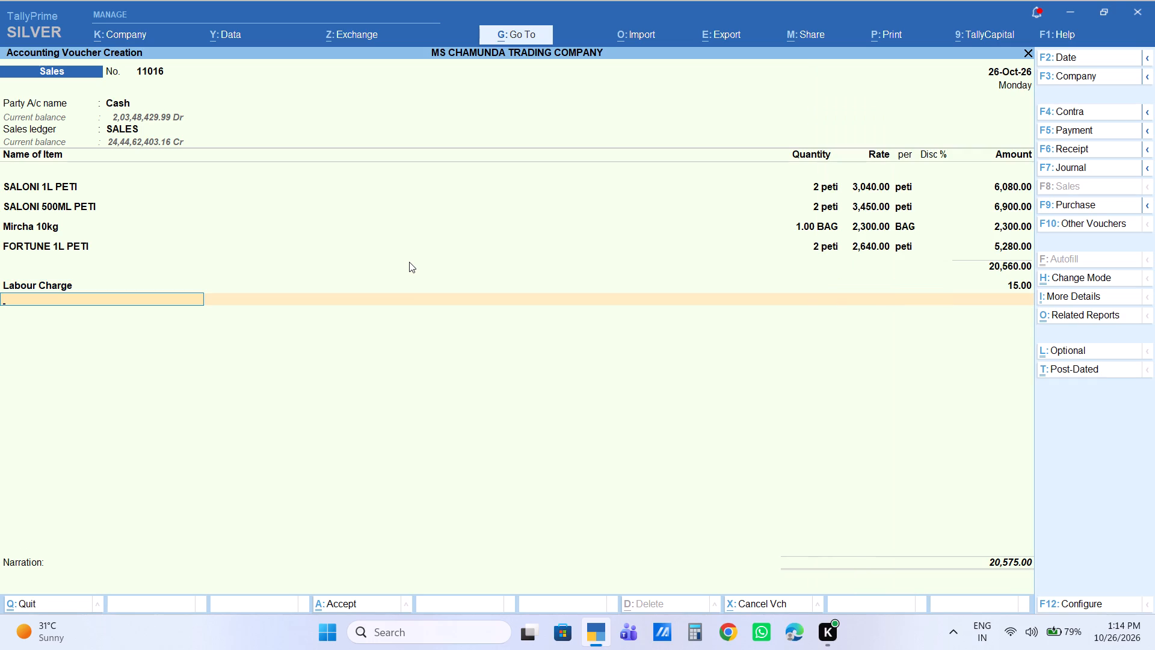
# Insert the stock item SANVI 500ML above Labour Charge with a quantity of 1 peti, accepting the prefilled rate and amount.
pyautogui.press('BackSpace')
pyautogui.press('BackSpace')
pyautogui.press('BackSpace')
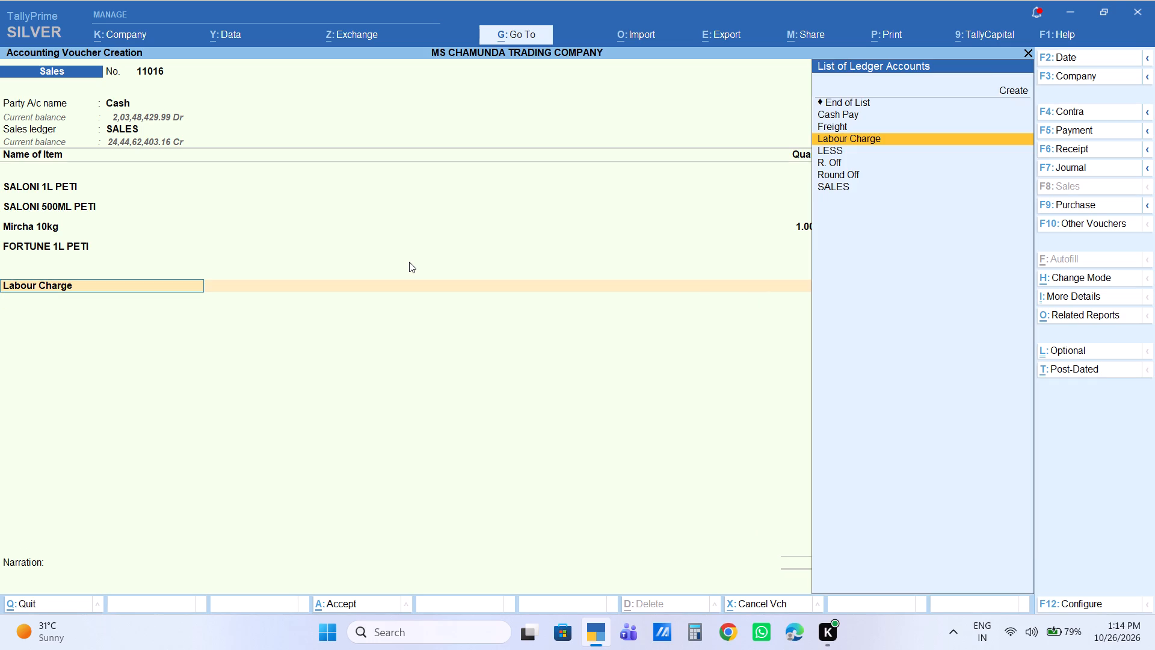
pyautogui.press('BackSpace')
pyautogui.press('Return')
pyautogui.write('sanvi')
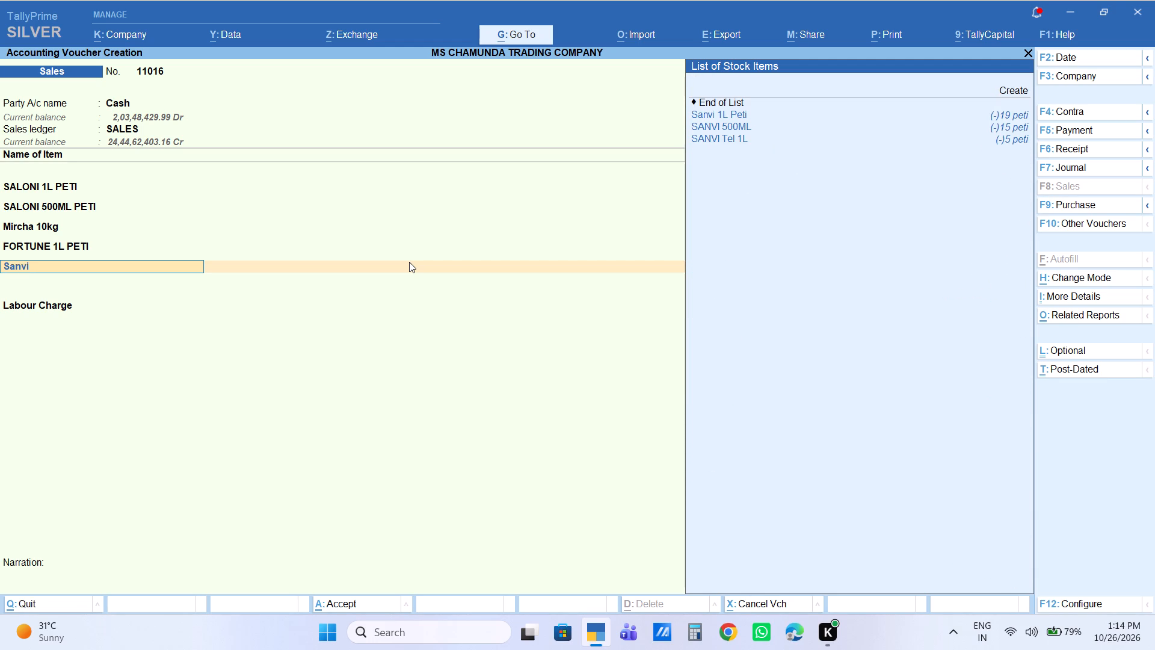
pyautogui.press('Down')
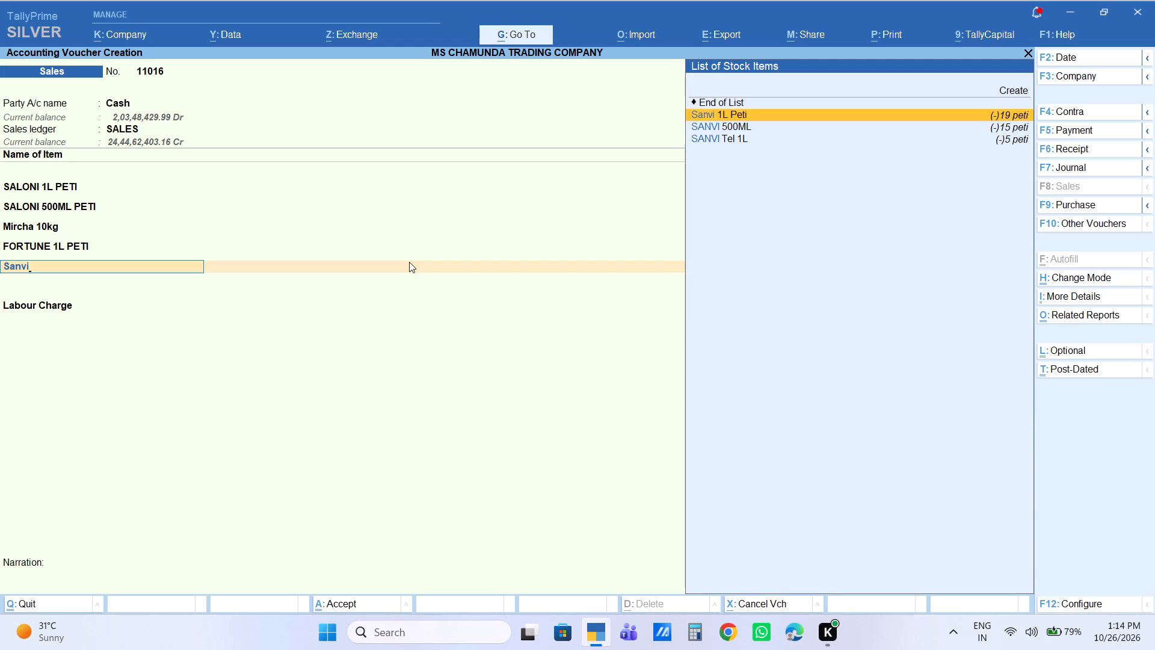
pyautogui.press('Down')
pyautogui.press('Return')
pyautogui.press('1')
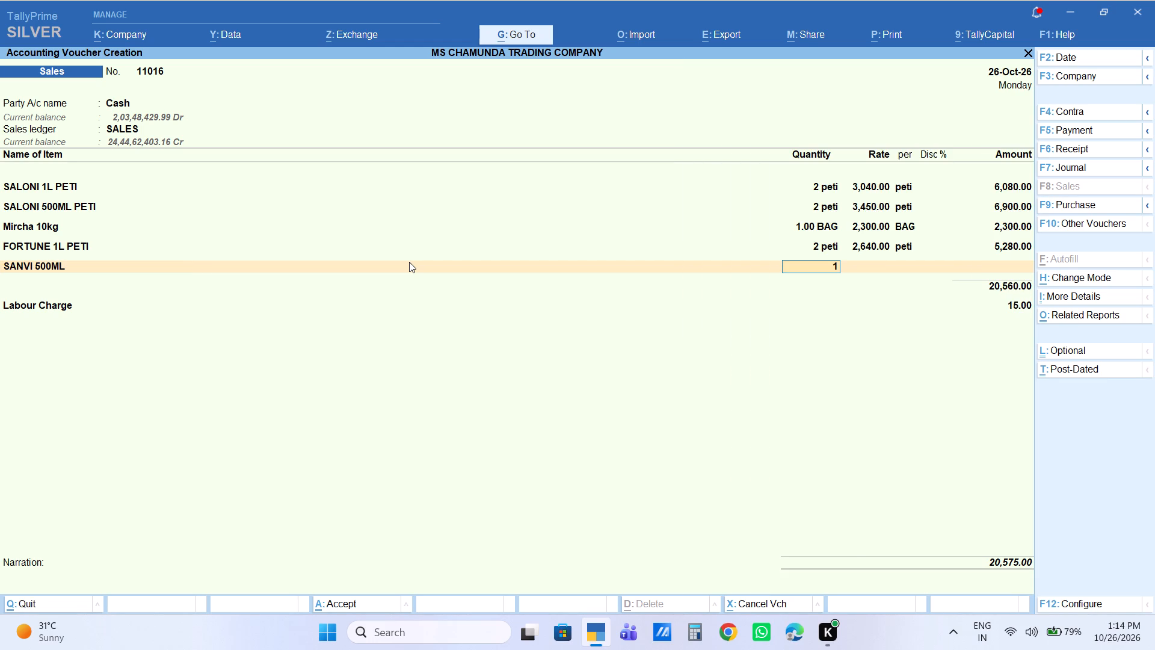
pyautogui.press('Return')
pyautogui.press('Return')
pyautogui.press('Return')
pyautogui.press('Return')
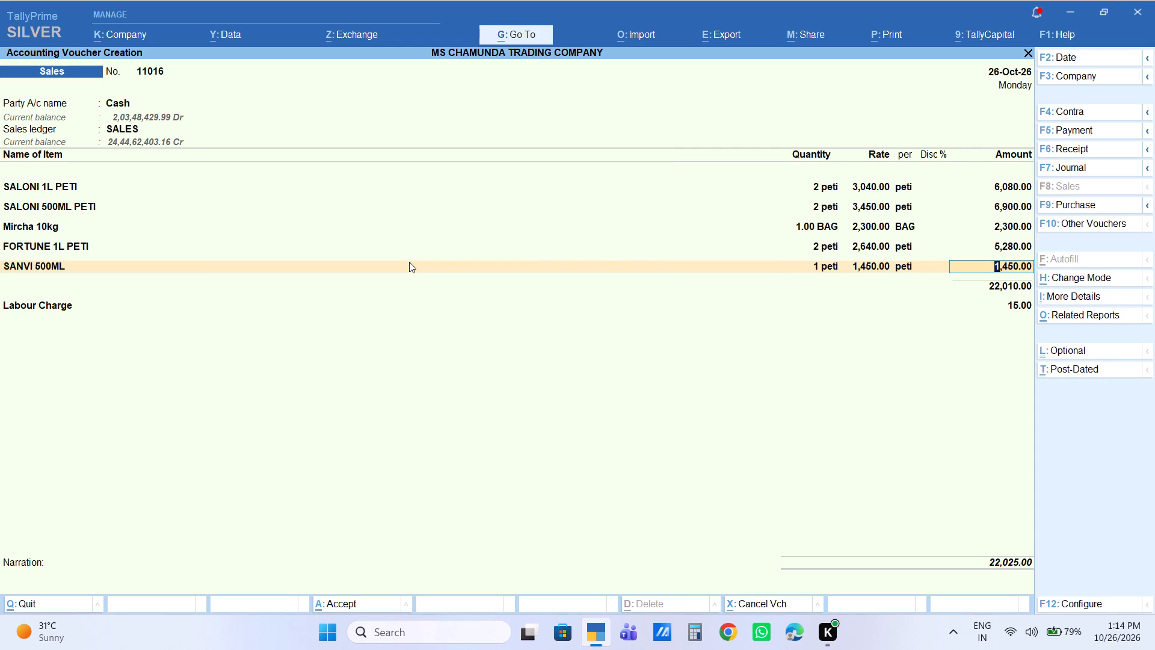
pyautogui.press('Return')
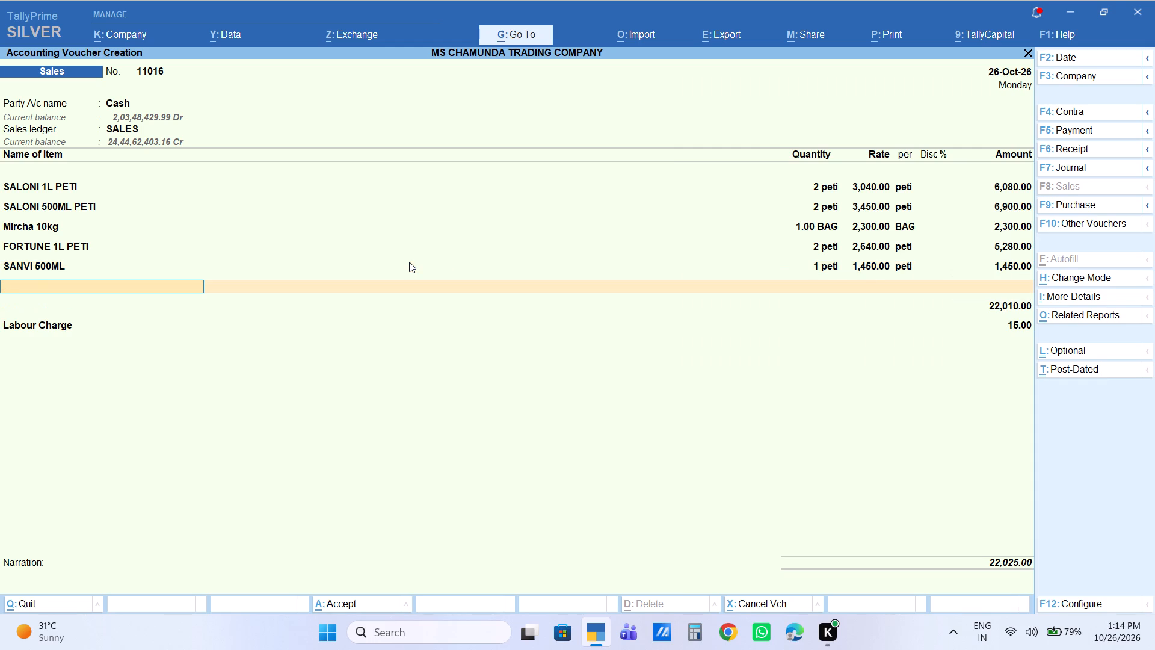
# Accept and save sales voucher 11016, keeping the Labour Charge line and leaving the narration empty.
pyautogui.press('Return')
pyautogui.press('Return')
pyautogui.press('Return')
pyautogui.press('Return')
pyautogui.press('Return')
pyautogui.press('Return')
pyautogui.press('Return')
pyautogui.press('Return')
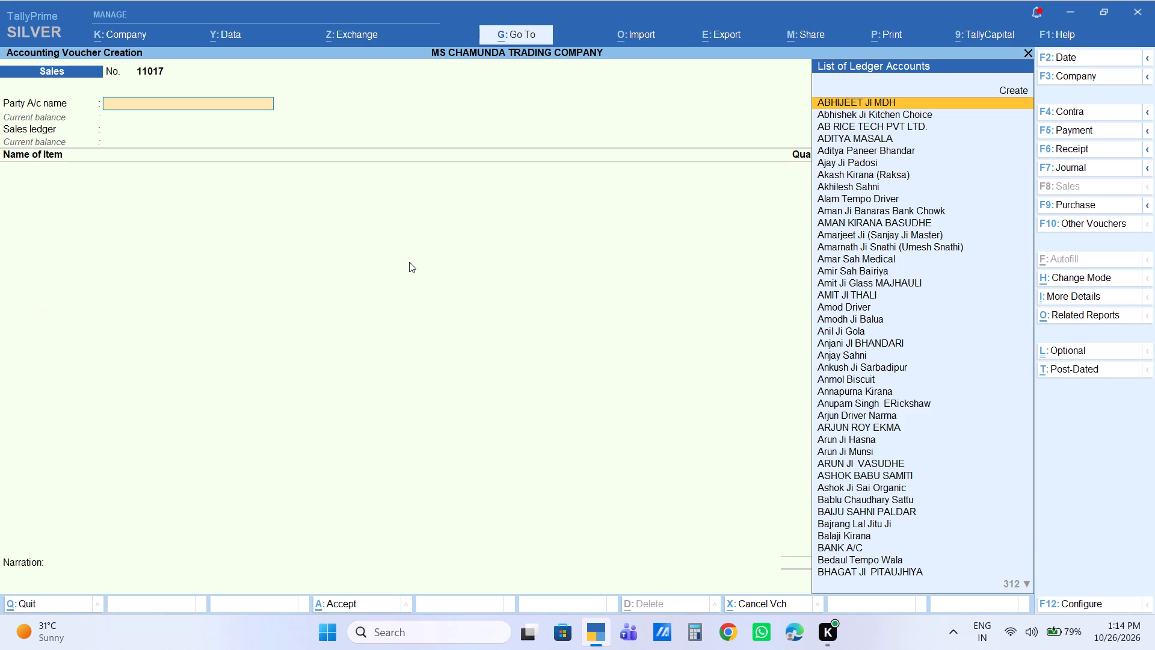
# Start sales voucher 11017 with party Cash and set the buyer to Brajesh Ji Medical, keeping the prefilled mailing details.
pyautogui.write('cas')
pyautogui.press('Return')
pyautogui.press('Return')
pyautogui.press('Return')
pyautogui.press('Return')
pyautogui.press('BackSpace')
pyautogui.press('BackSpace')
pyautogui.press('BackSpace')
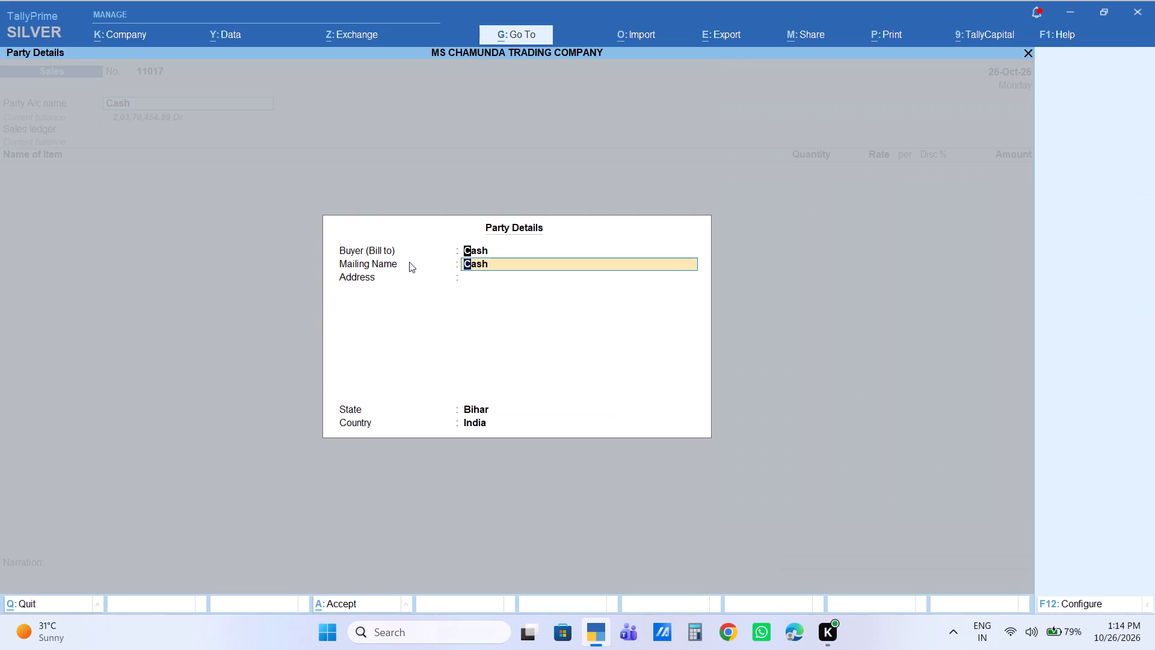
pyautogui.write('braj')
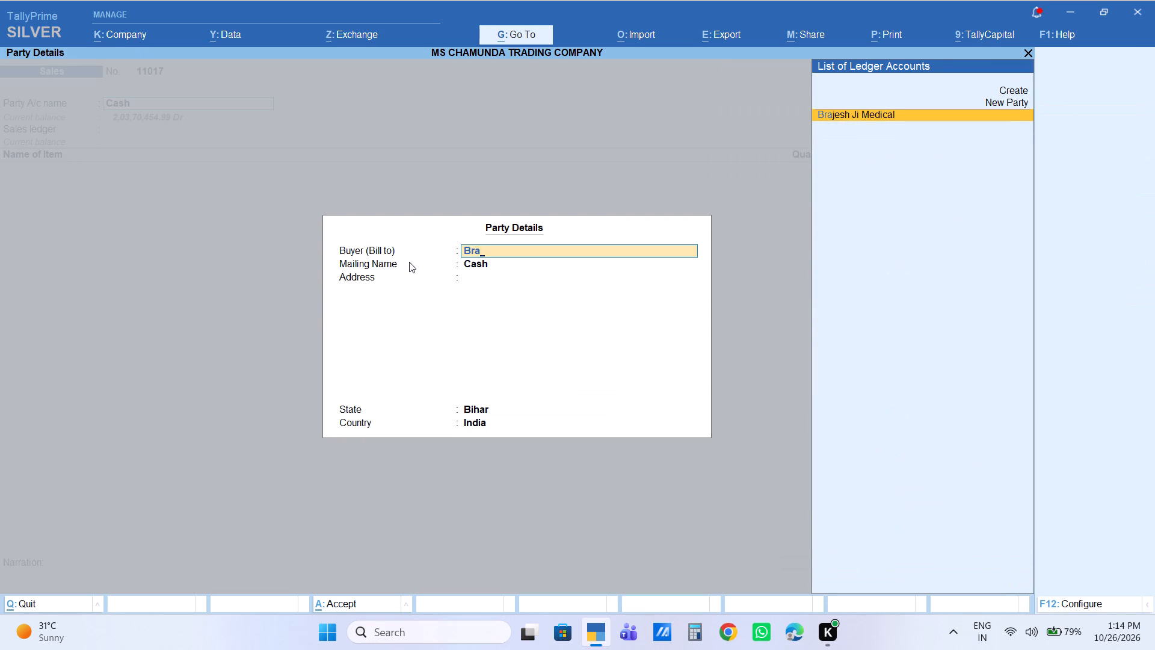
pyautogui.write('es')
pyautogui.press('Return')
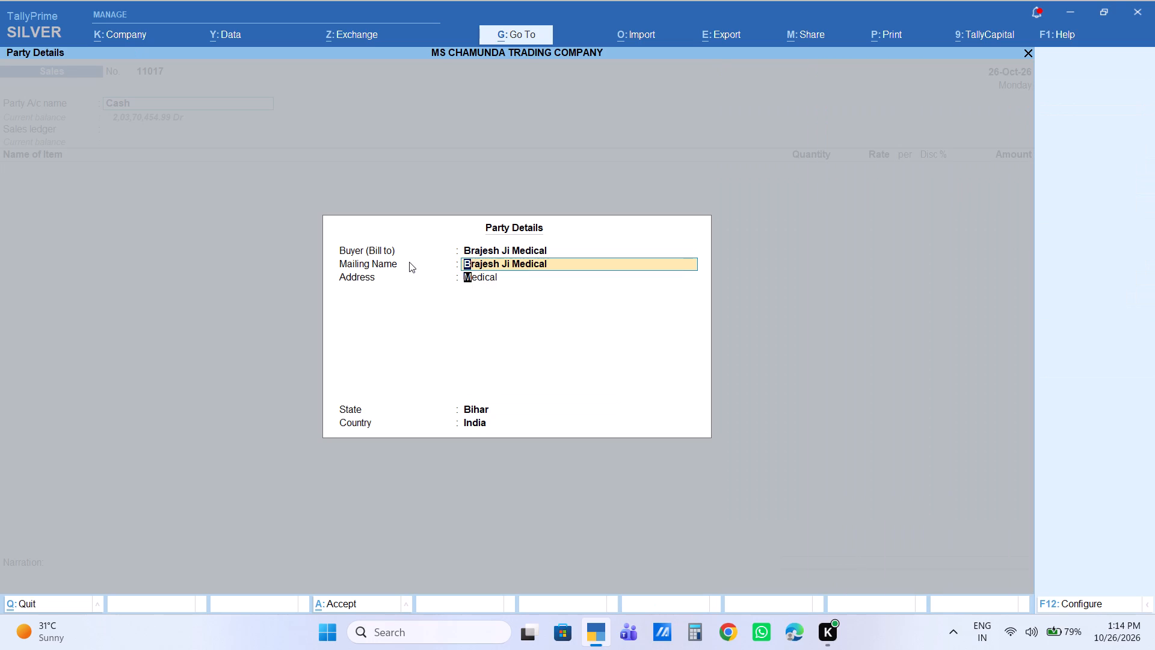
pyautogui.press('Return')
pyautogui.press('Return')
pyautogui.press('Return')
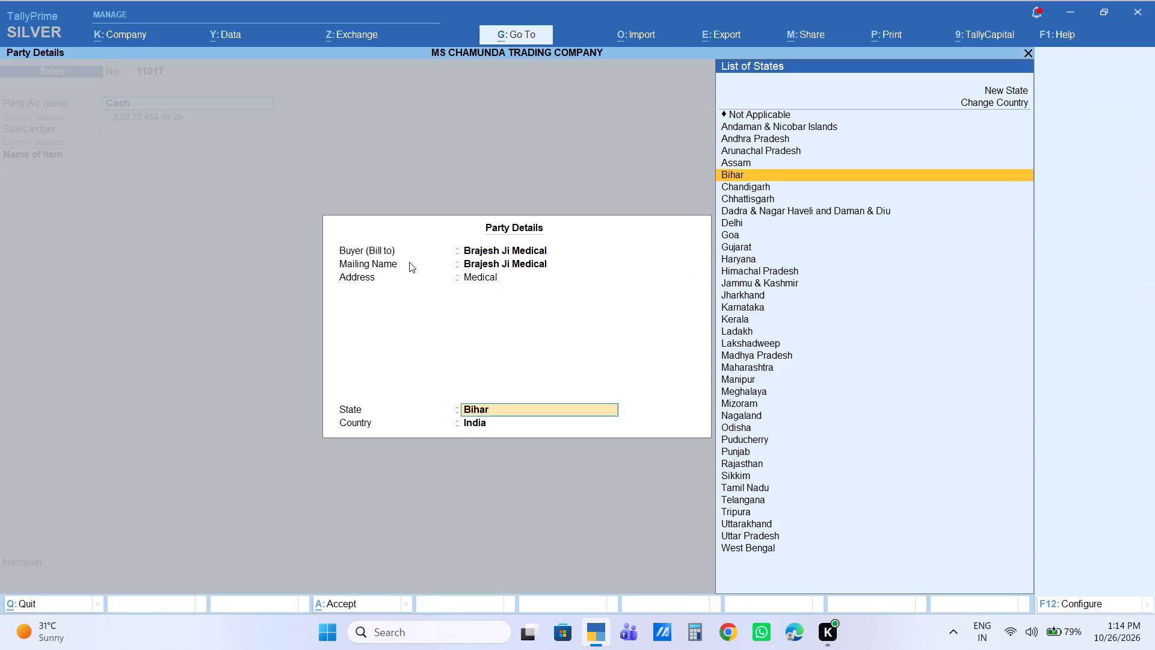
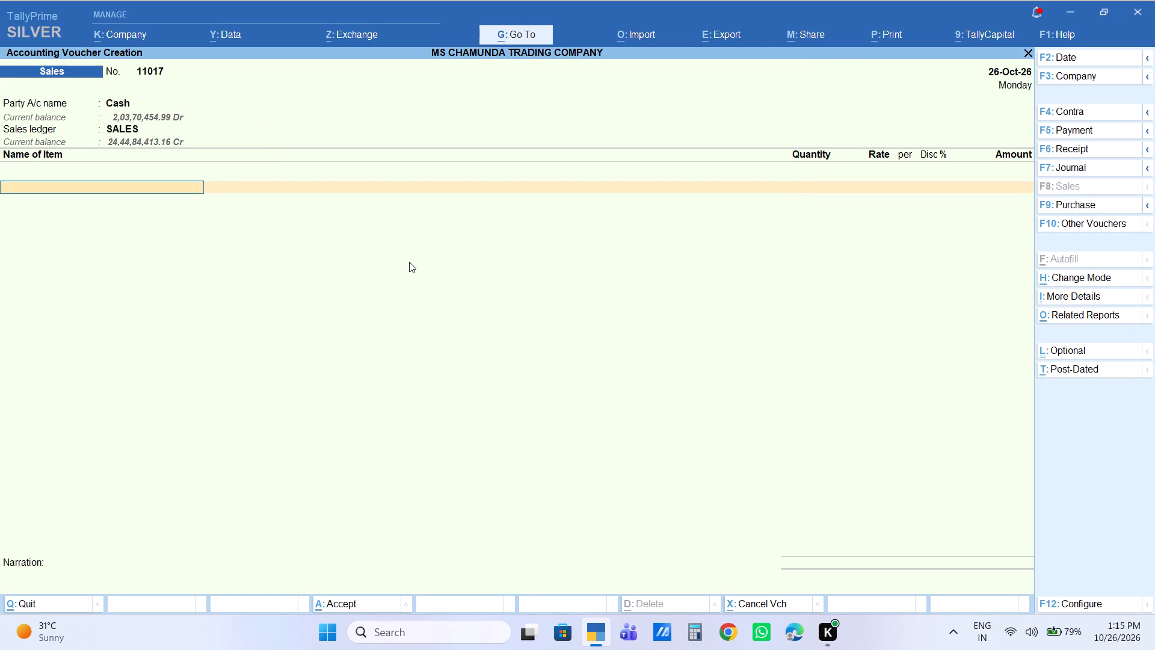
# Add the stock item CHANA 30KG with a quantity of 1 bag and an amount of 2400.
pyautogui.write('chan')
pyautogui.press('Down')
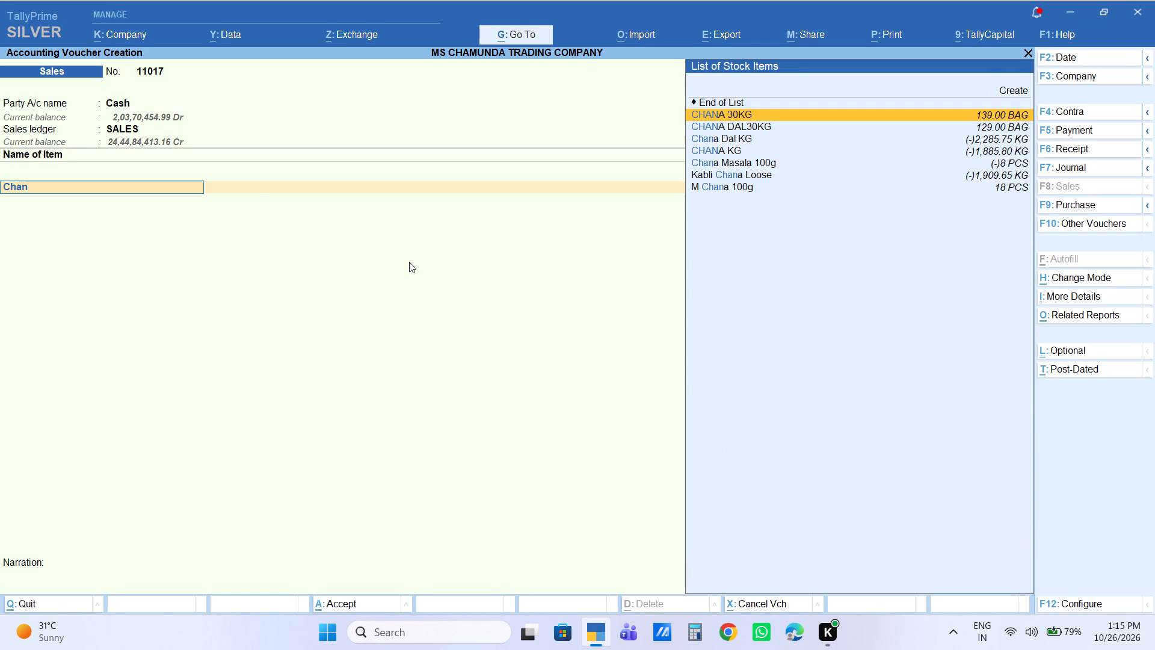
pyautogui.press('Return')
pyautogui.press('1')
pyautogui.press('Return')
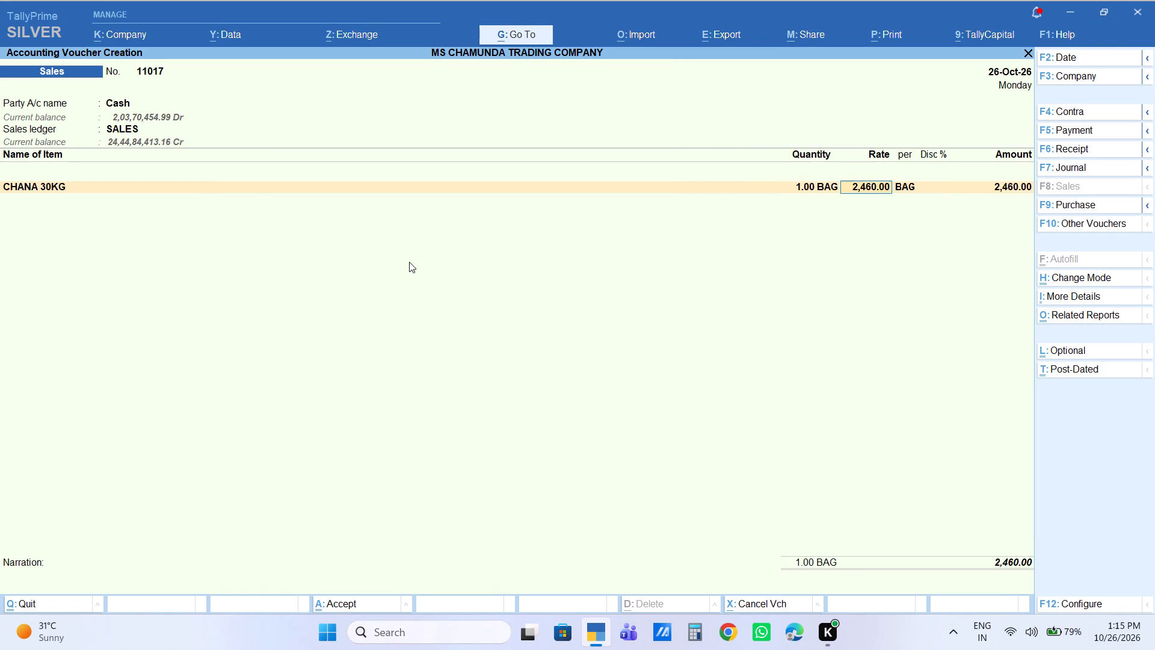
pyautogui.press('Return')
pyautogui.press('Return')
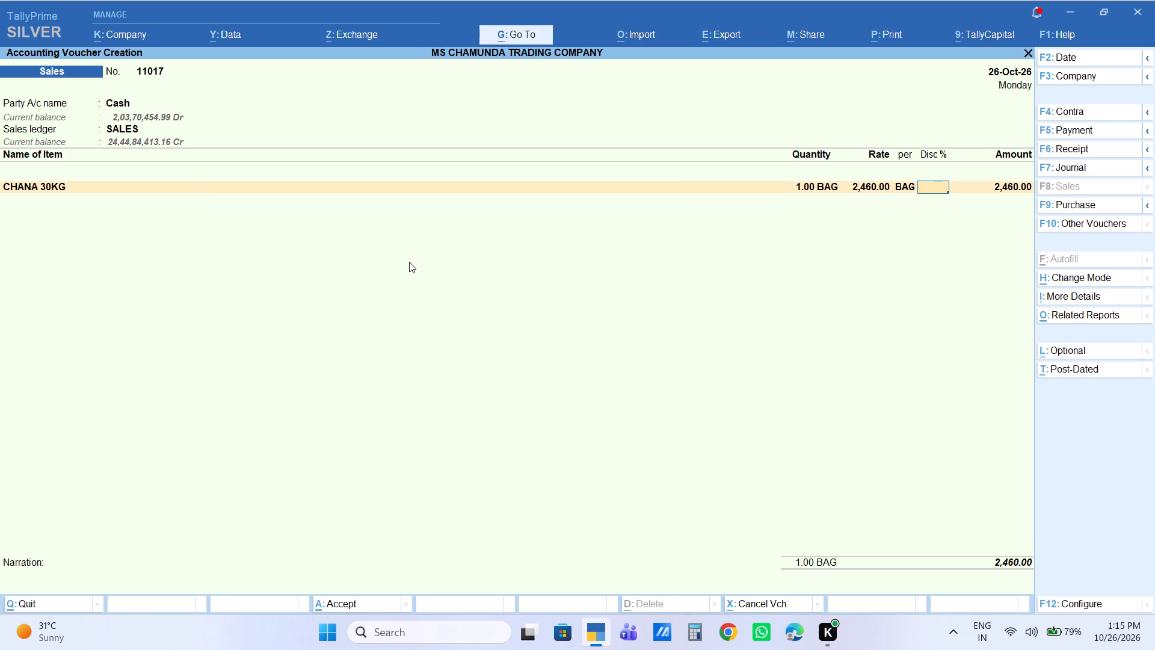
pyautogui.press('Return')
pyautogui.write('2400')
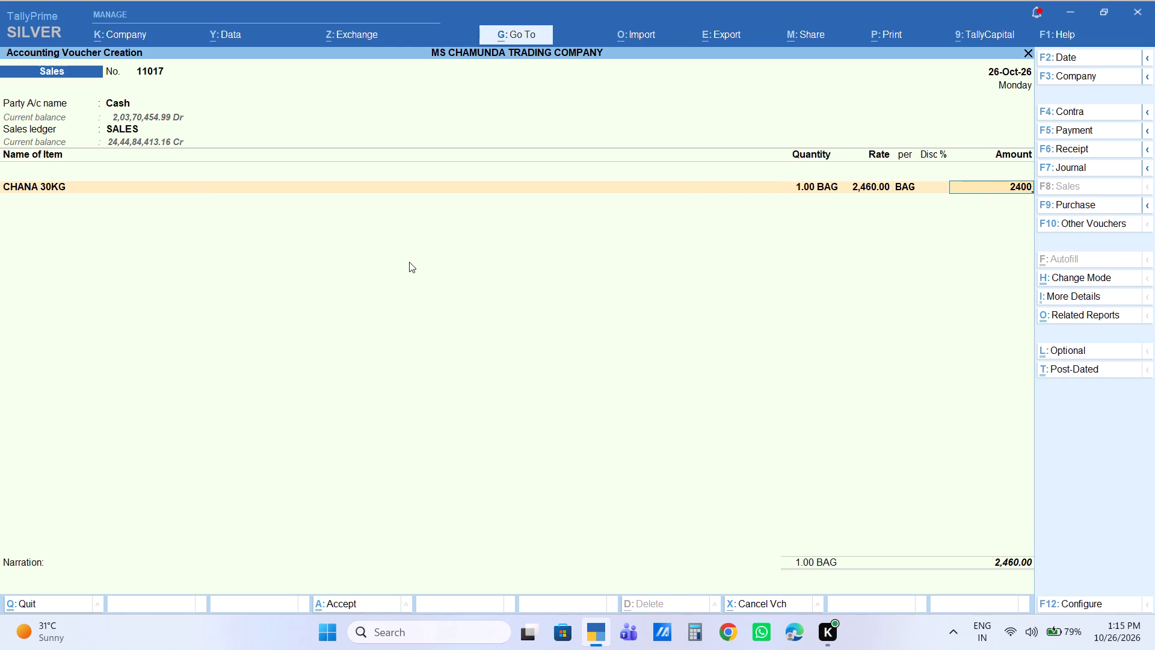
pyautogui.press('Return')
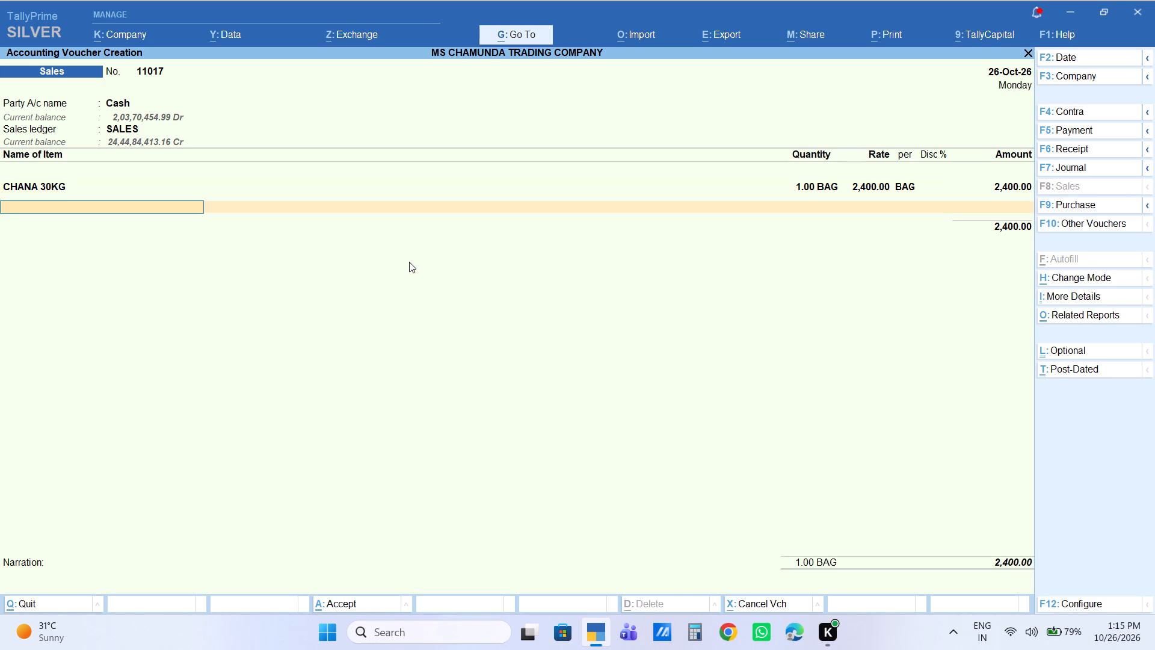
# Add the stock item MASOOR DAL 30kg with a quantity of 1 bag, accepting the prefilled rate and amount.
pyautogui.write('masoo')
pyautogui.press('Down')
pyautogui.press('Return')
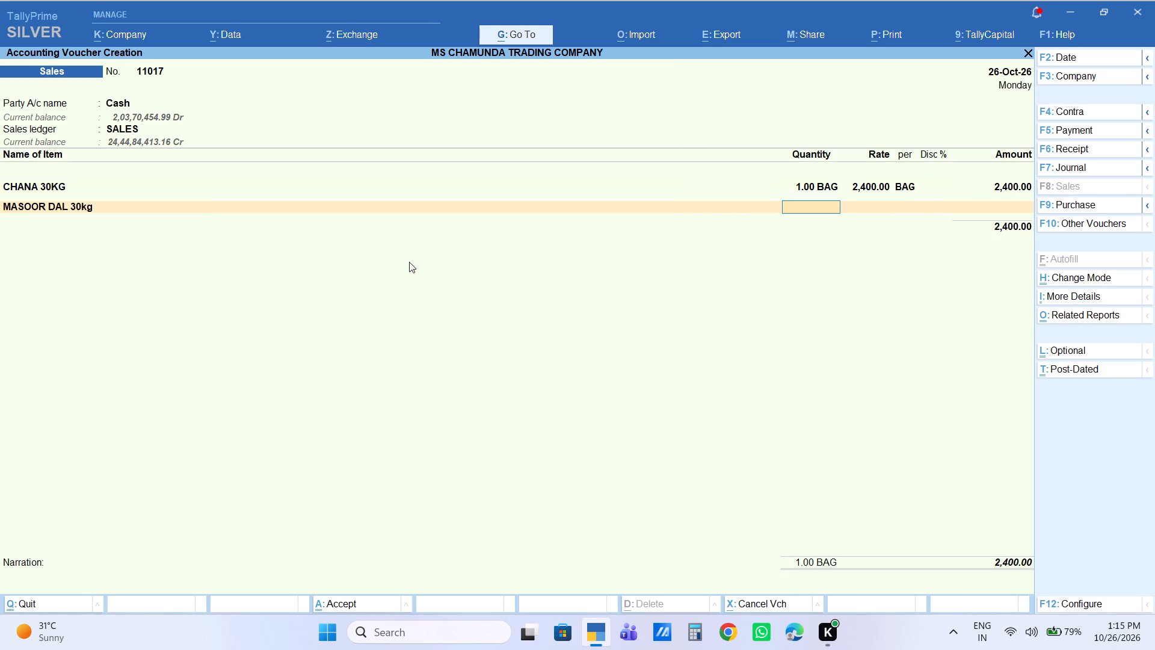
pyautogui.press('1')
pyautogui.press('Return')
pyautogui.press('Return')
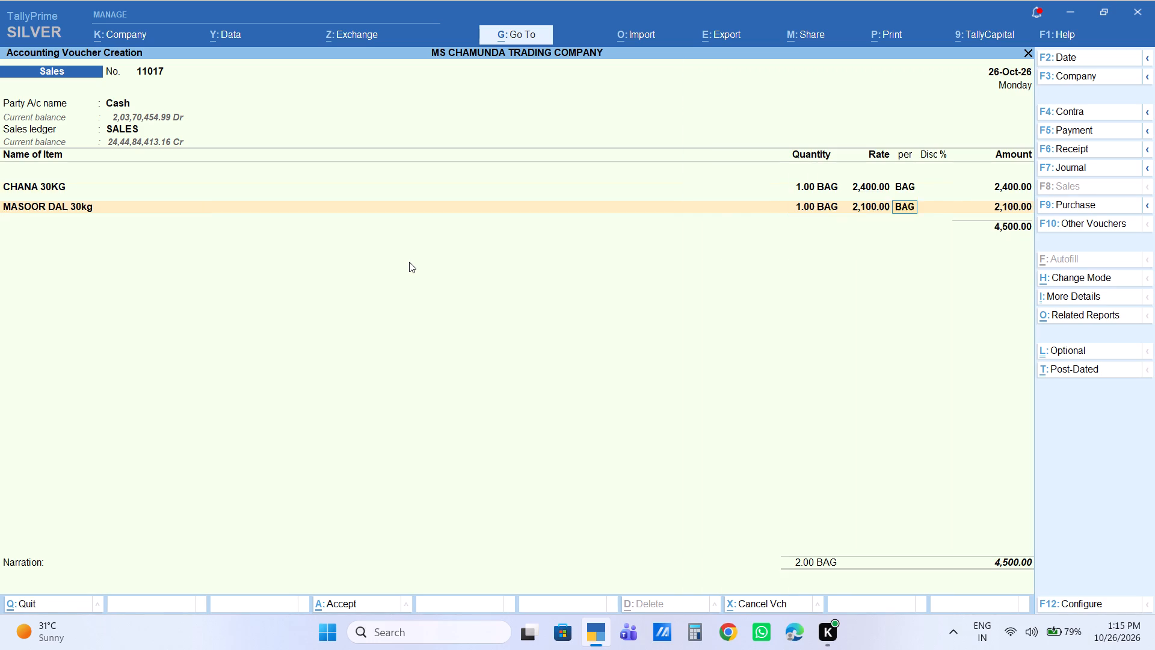
pyautogui.press('Return')
pyautogui.press('Return')
pyautogui.press('Return')
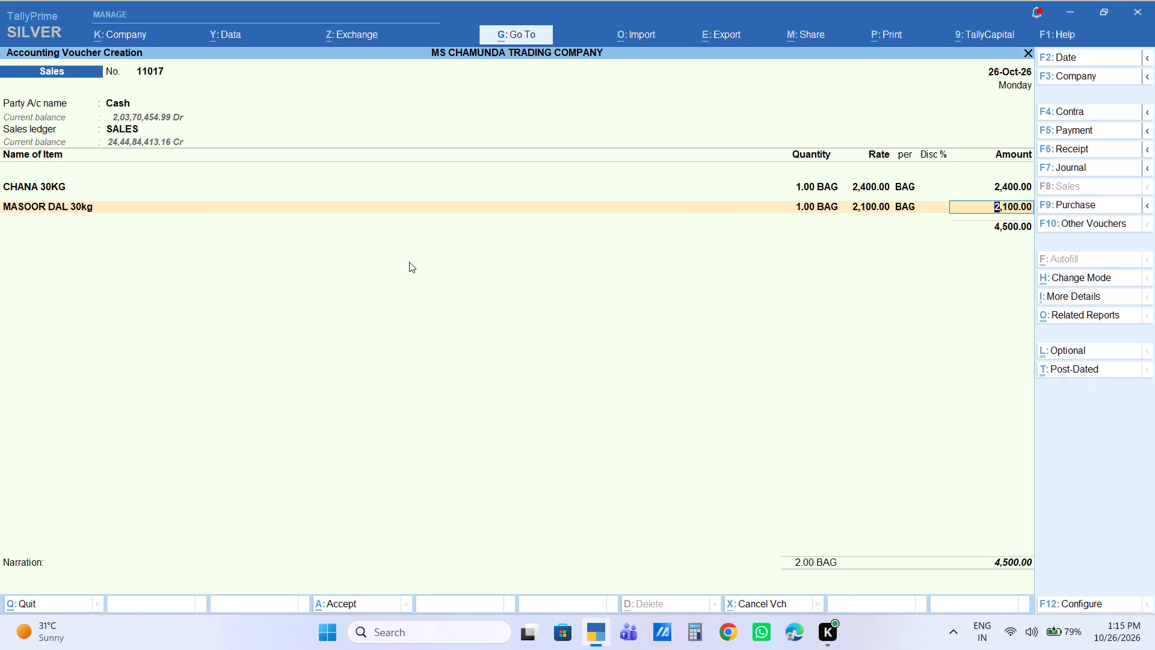
# Add the stock item Nepali 1L with a quantity of 4 peti and an amount of 4120.
pyautogui.write('nepali')
pyautogui.press('Down')
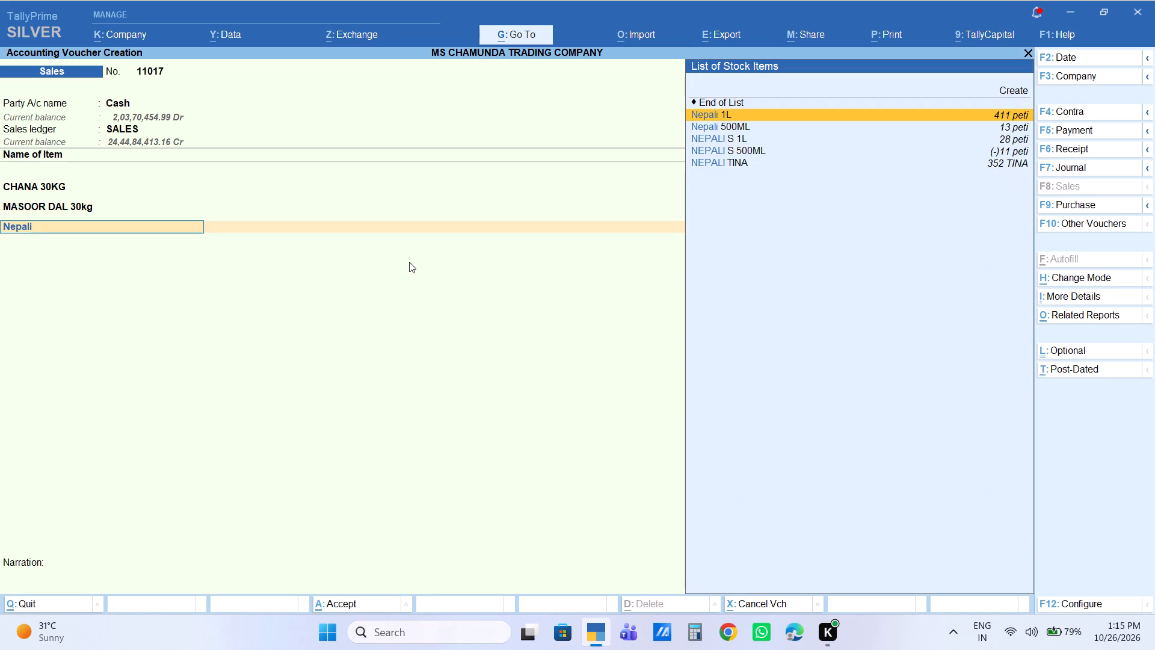
pyautogui.press('Return')
pyautogui.press('4')
pyautogui.press('Return')
pyautogui.press('Return')
pyautogui.press('Return')
pyautogui.press('Return')
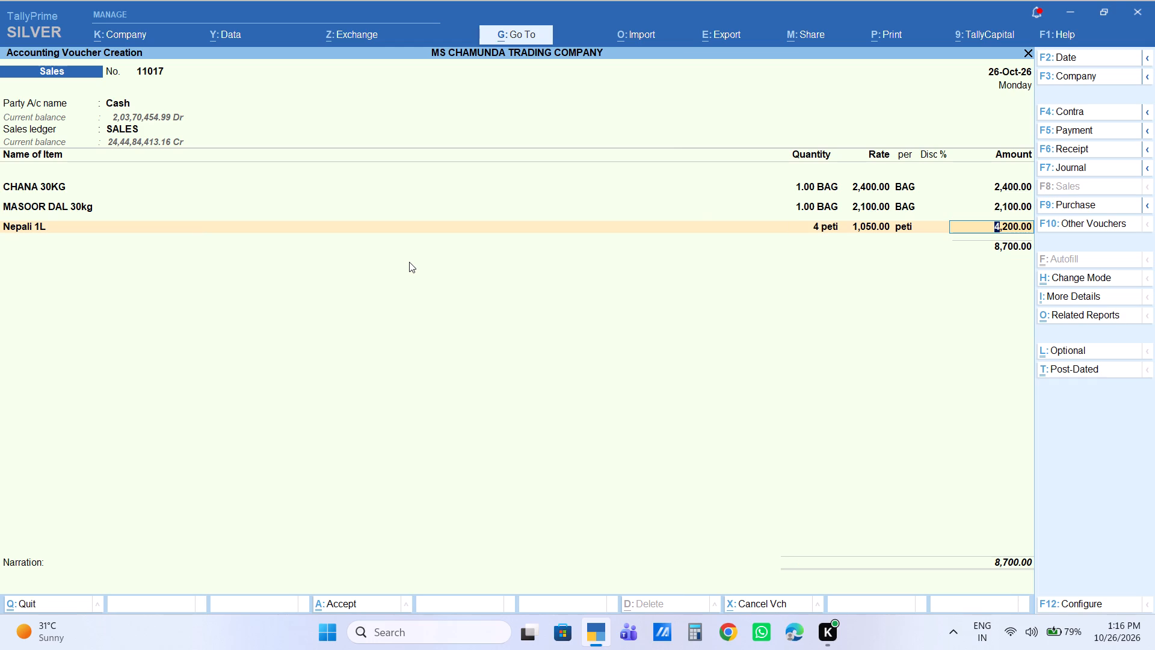
pyautogui.write('4120')
pyautogui.press('Return')
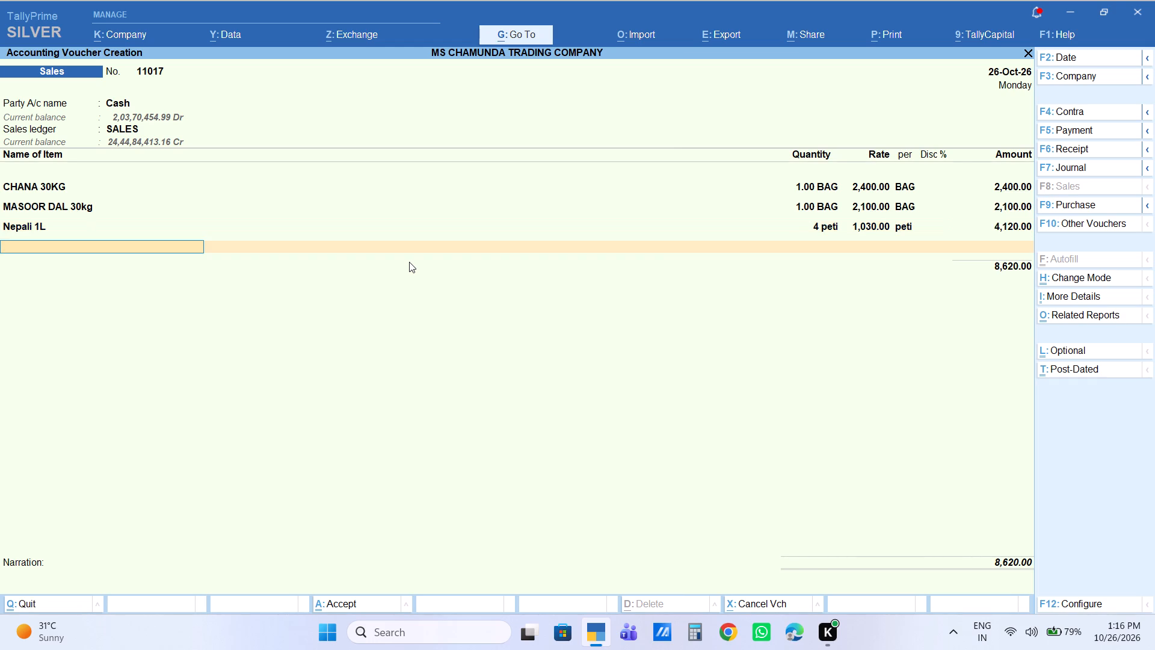
# Add the stock item R Haldi 200g with a quantity of 2 kg, the prefilled rate and a 40% discount.
pyautogui.write('r haldi')
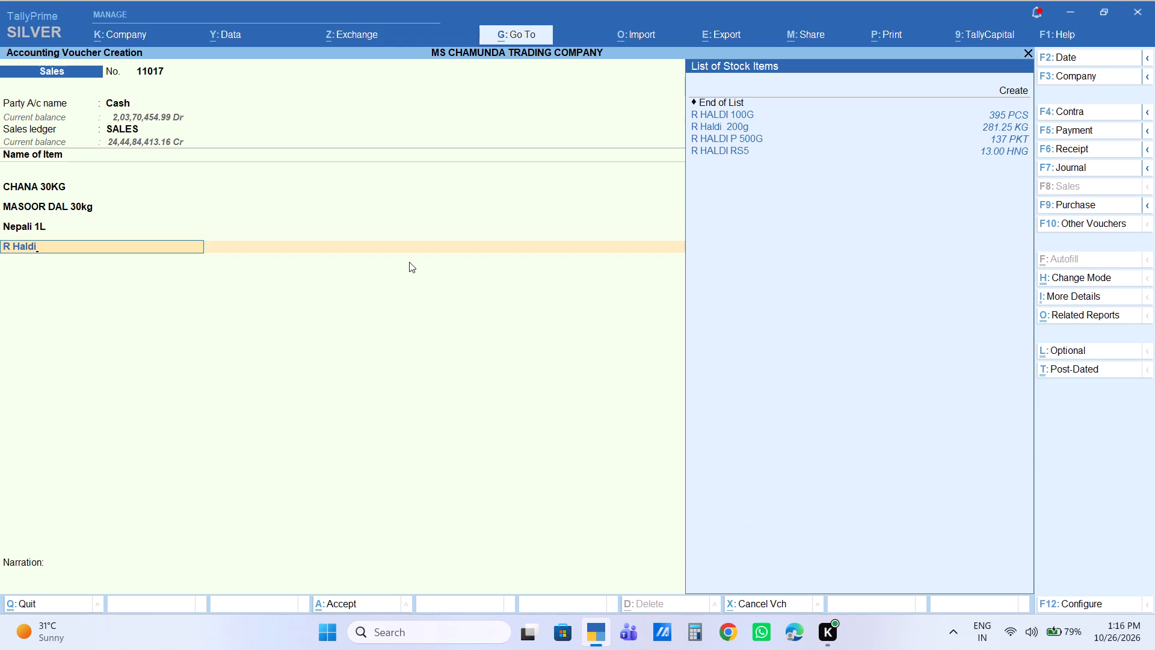
pyautogui.press('Down')
pyautogui.press('Down')
pyautogui.press('Return')
pyautogui.press('Return')
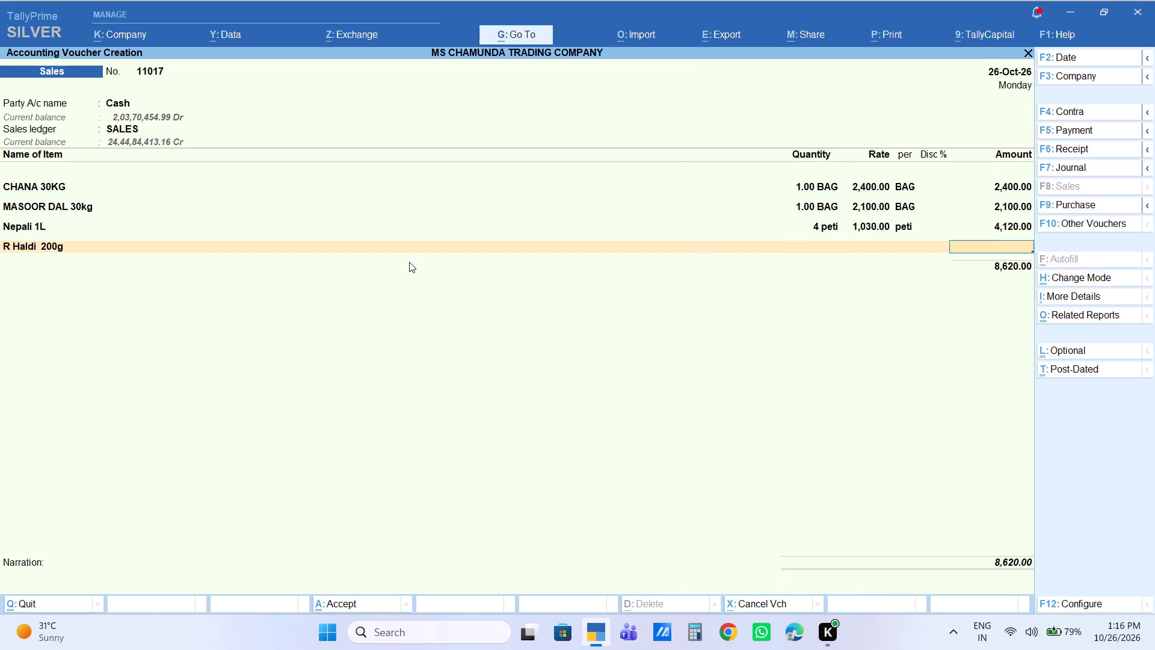
pyautogui.press('2')
pyautogui.press('BackSpace')
pyautogui.press('BackSpace')
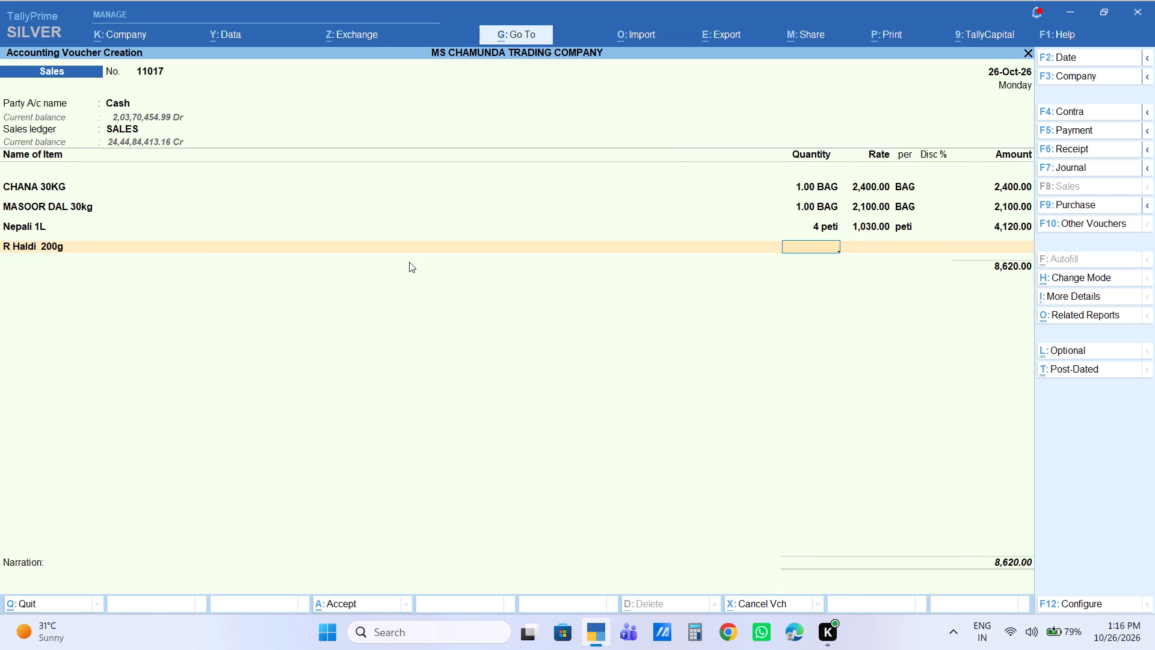
pyautogui.press('2')
pyautogui.press('Return')
pyautogui.press('Return')
pyautogui.press('Return')
pyautogui.press('Return')
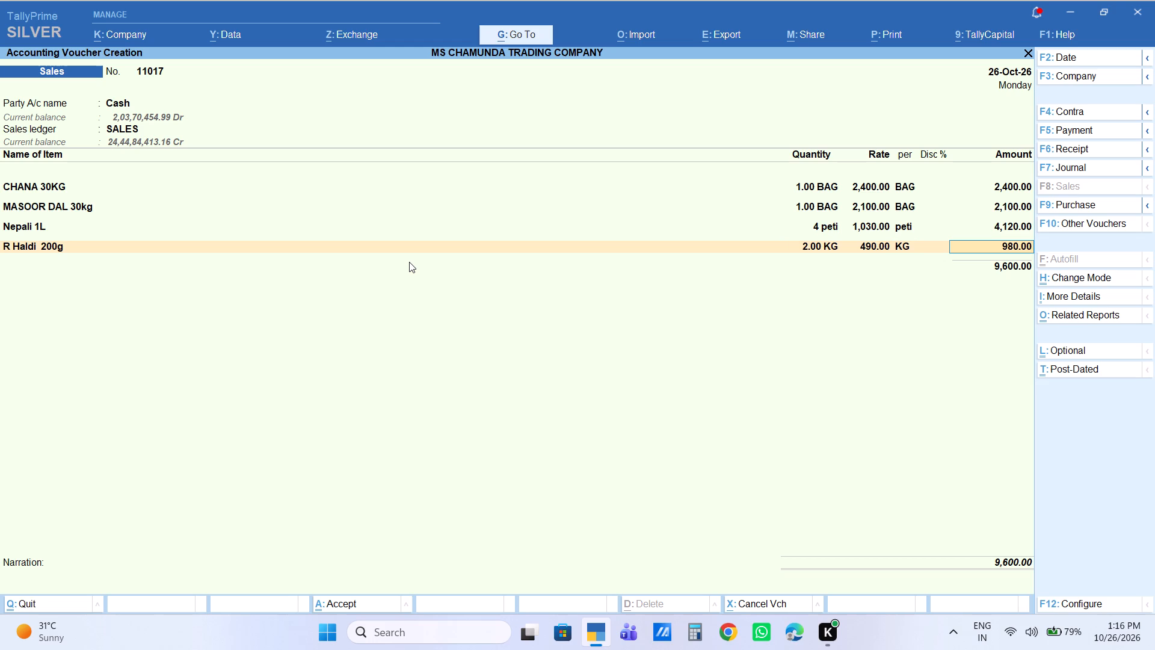
pyautogui.press('BackSpace')
pyautogui.write('40')
pyautogui.press('Return')
pyautogui.press('Return')
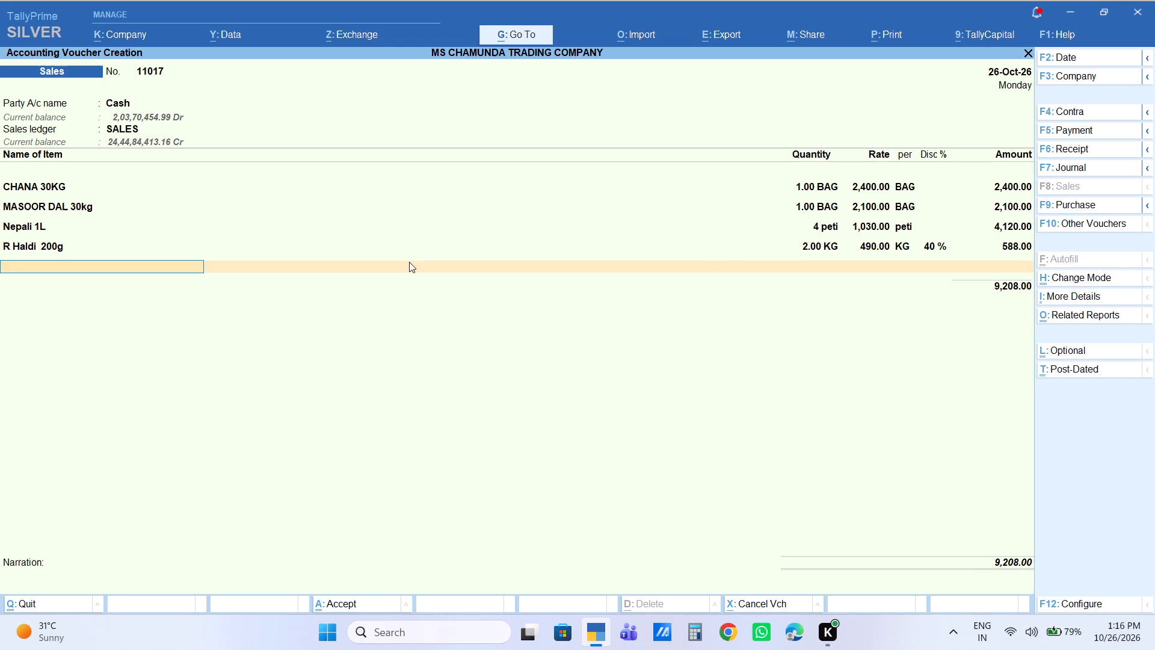
# Add the stock item ANOOP SATTU 500G with a quantity of 10 kg and an amount of 1380.
pyautogui.write('satt')
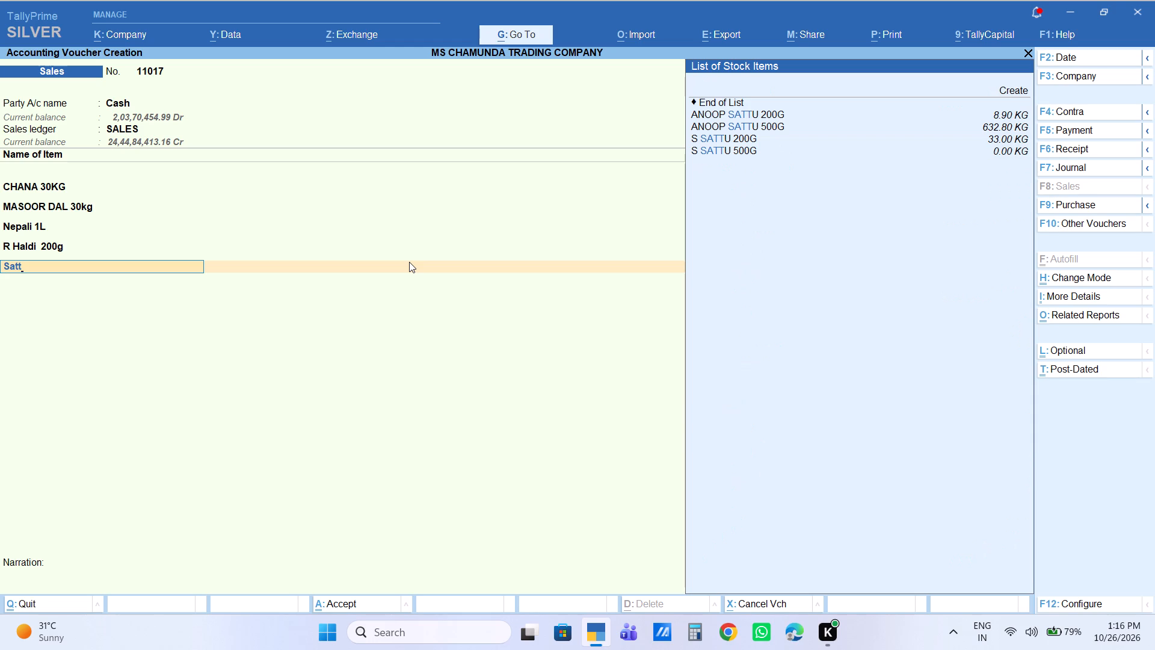
pyautogui.press('Down')
pyautogui.press('Down')
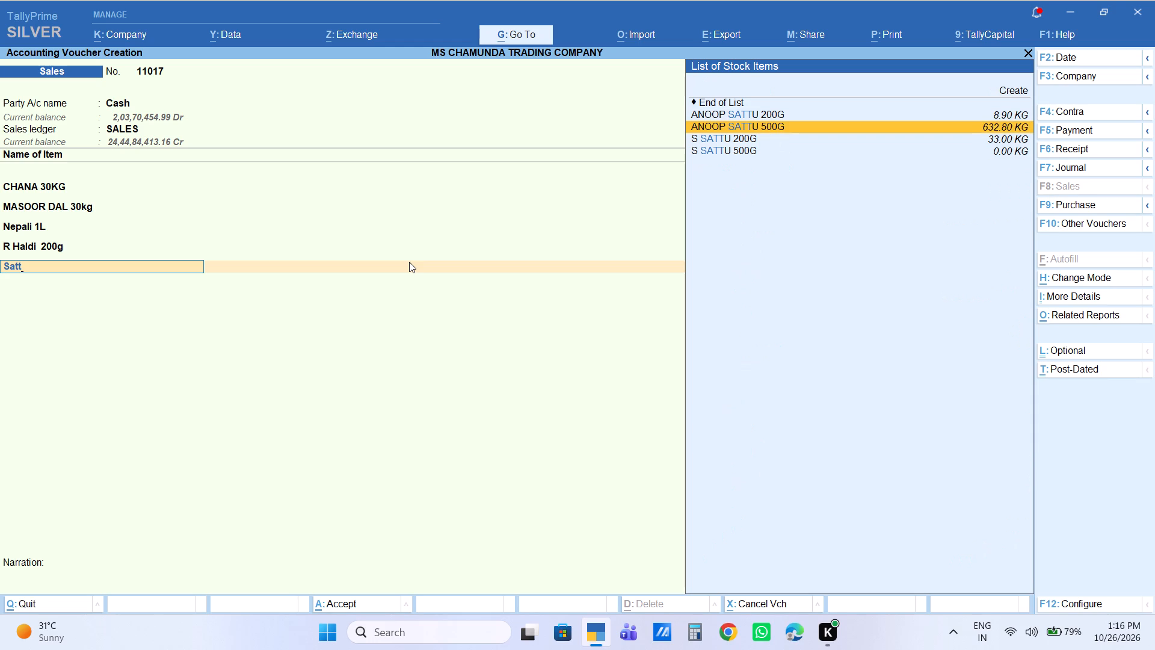
pyautogui.press('Return')
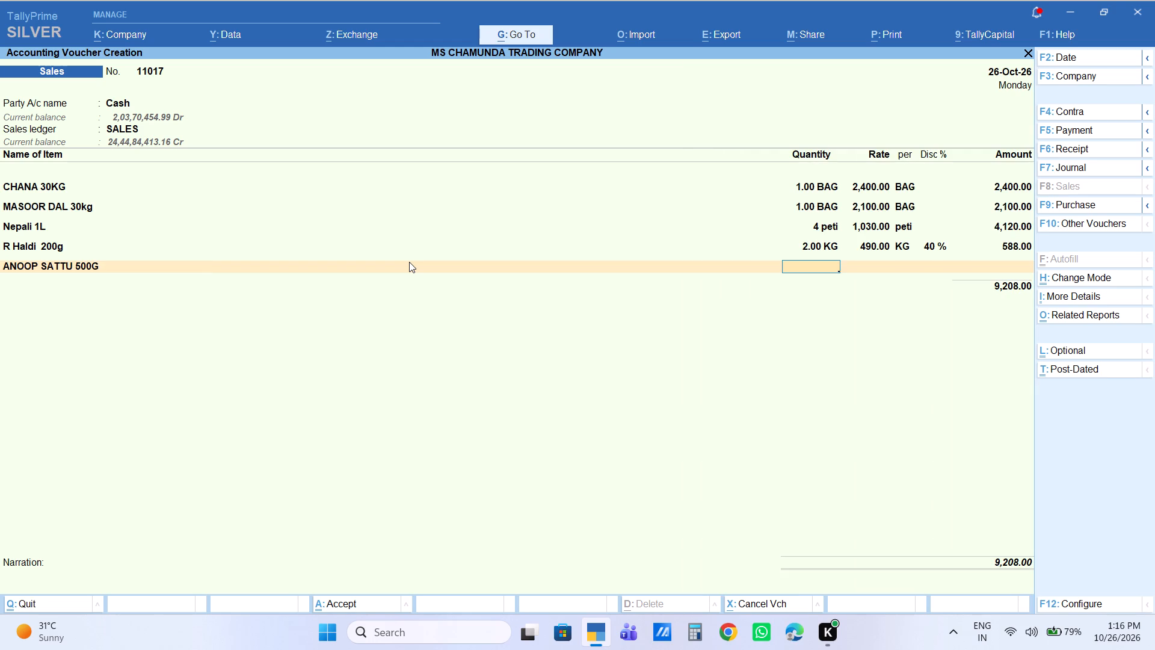
pyautogui.write('10')
pyautogui.press('Return')
pyautogui.press('Return')
pyautogui.press('Return')
pyautogui.press('Return')
pyautogui.write('1380')
pyautogui.press('Return')
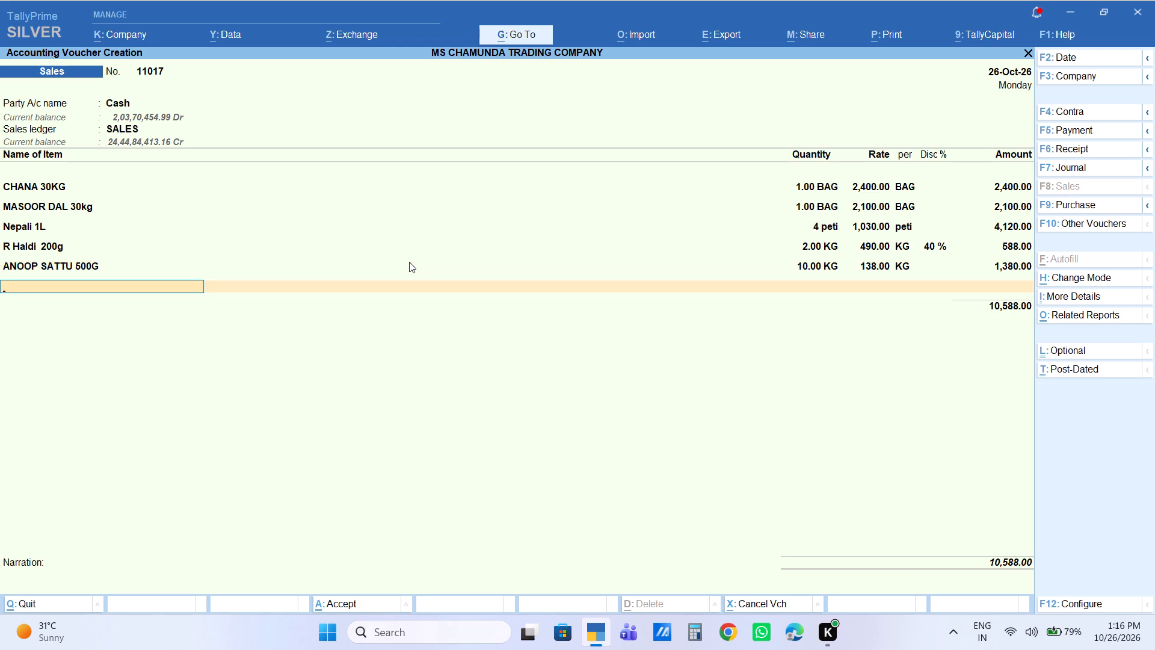
# Add the stock item R GARAM RS5 BdL with a quantity of 1 BDL, accepting the prefilled rate and amount.
pyautogui.write('r gara')
pyautogui.press('Down')
pyautogui.press('Down')
pyautogui.press('Down')
pyautogui.press('Down')
pyautogui.press('Down')
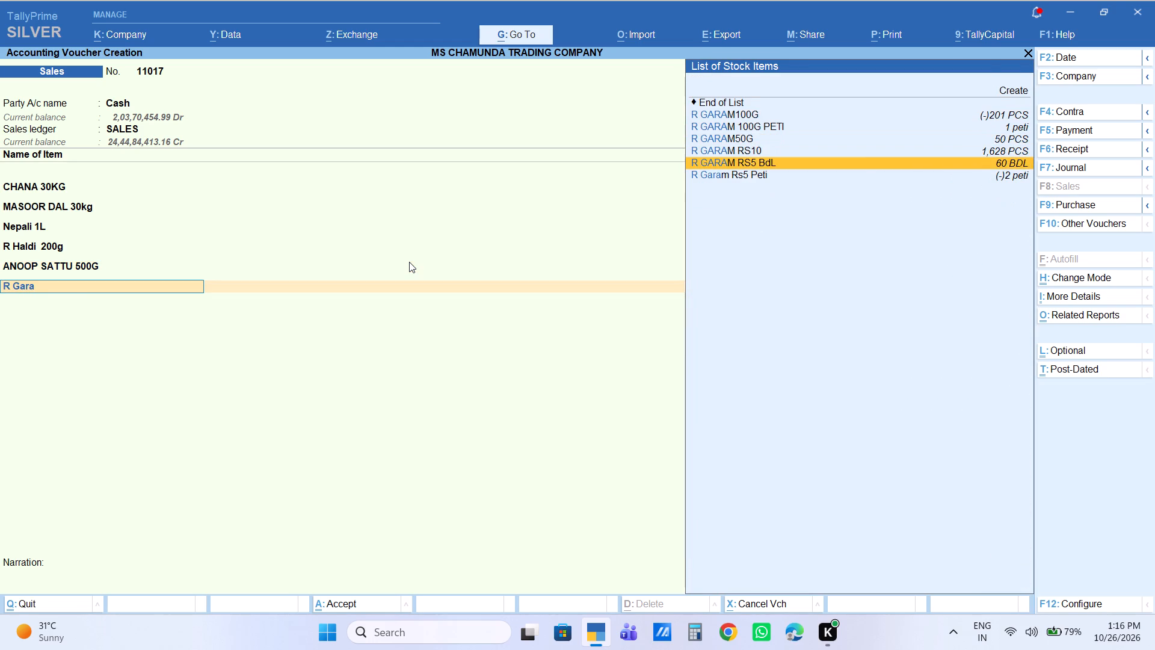
pyautogui.press('Return')
pyautogui.write('41')
pyautogui.press('BackSpace')
pyautogui.press('BackSpace')
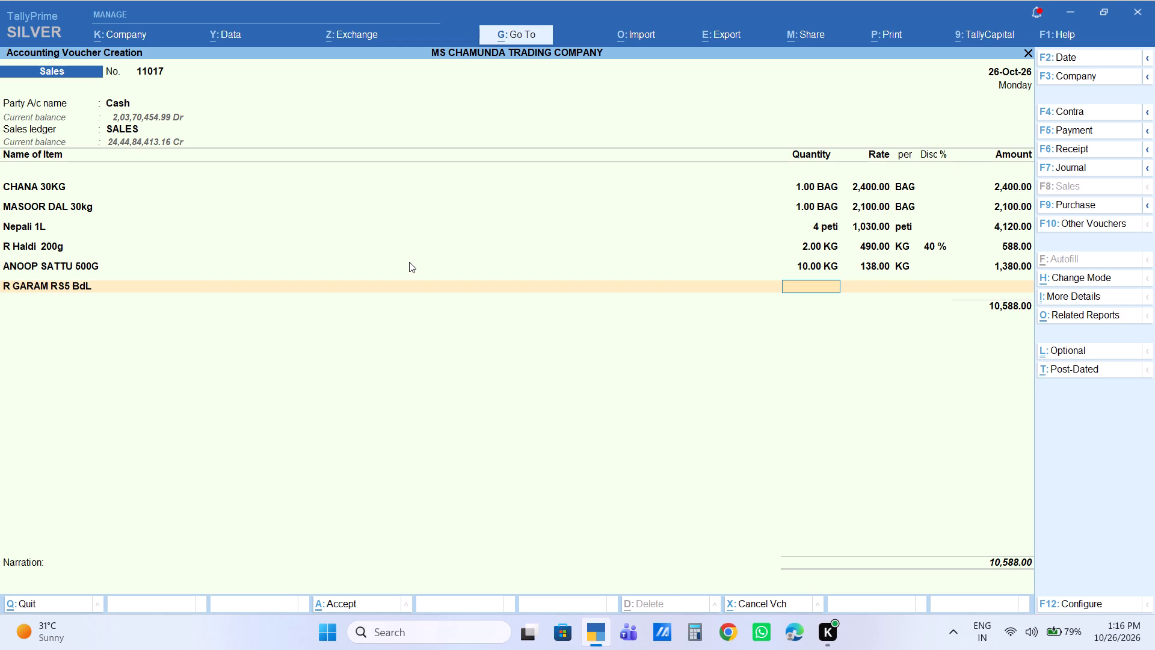
pyautogui.press('1')
pyautogui.press('Return')
pyautogui.press('Return')
pyautogui.press('Return')
pyautogui.press('Return')
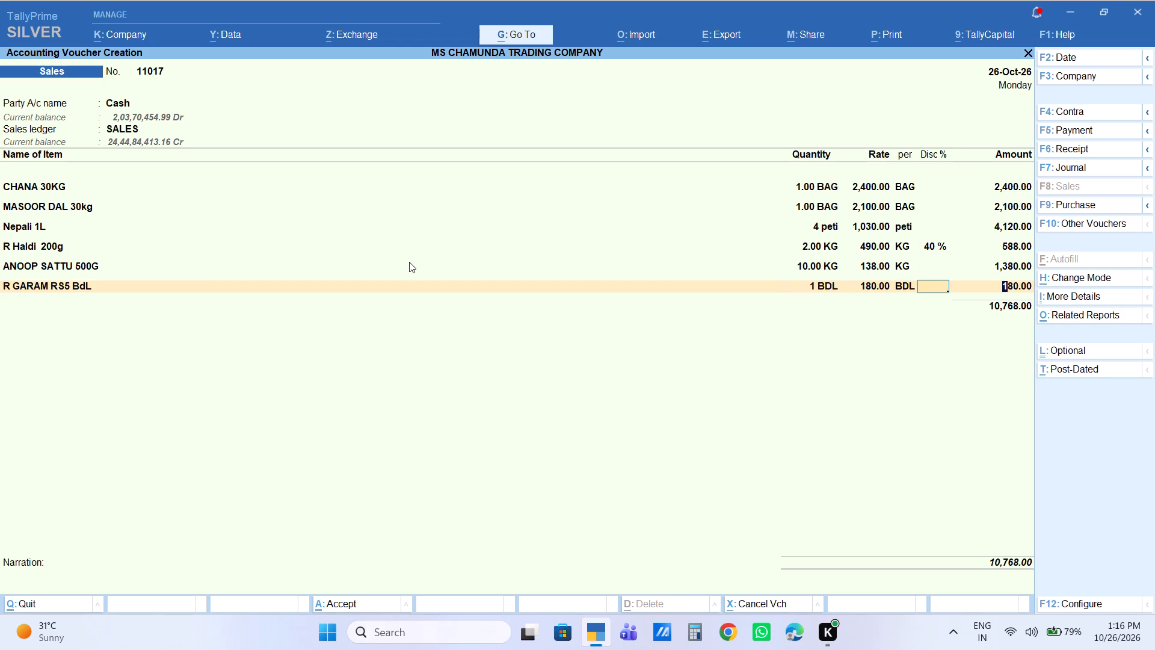
pyautogui.press('Return')
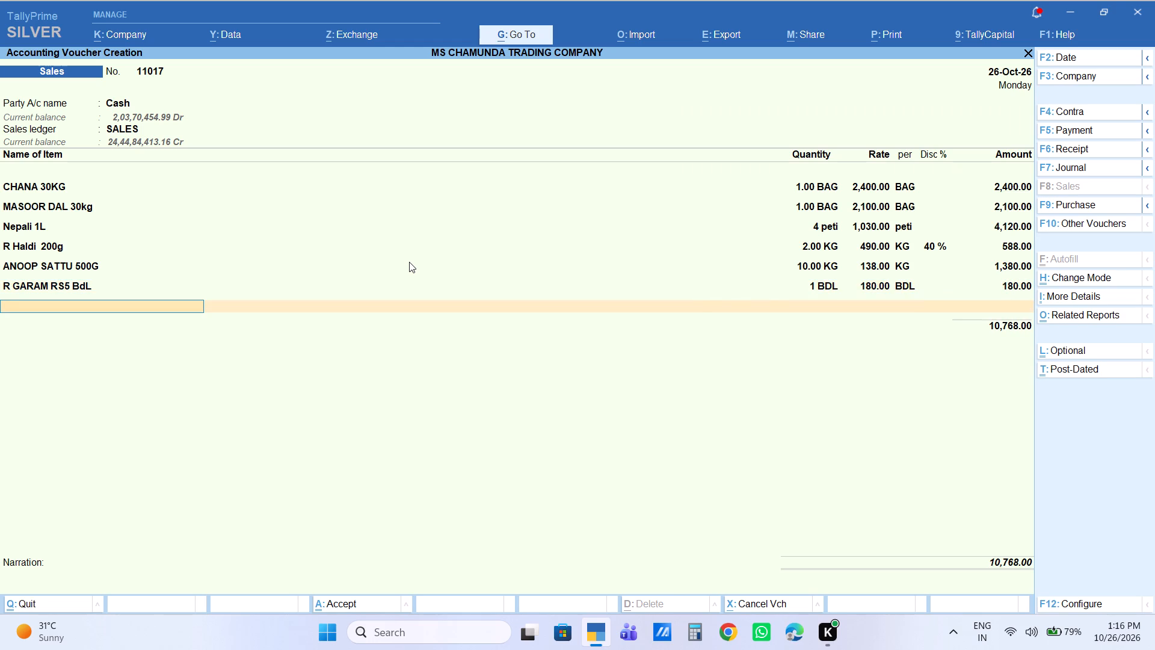
# Add the stock item R Meat Rs5 BDL with a quantity of 1 BDL, accepting the prefilled rate and amount.
pyautogui.write('r mea')
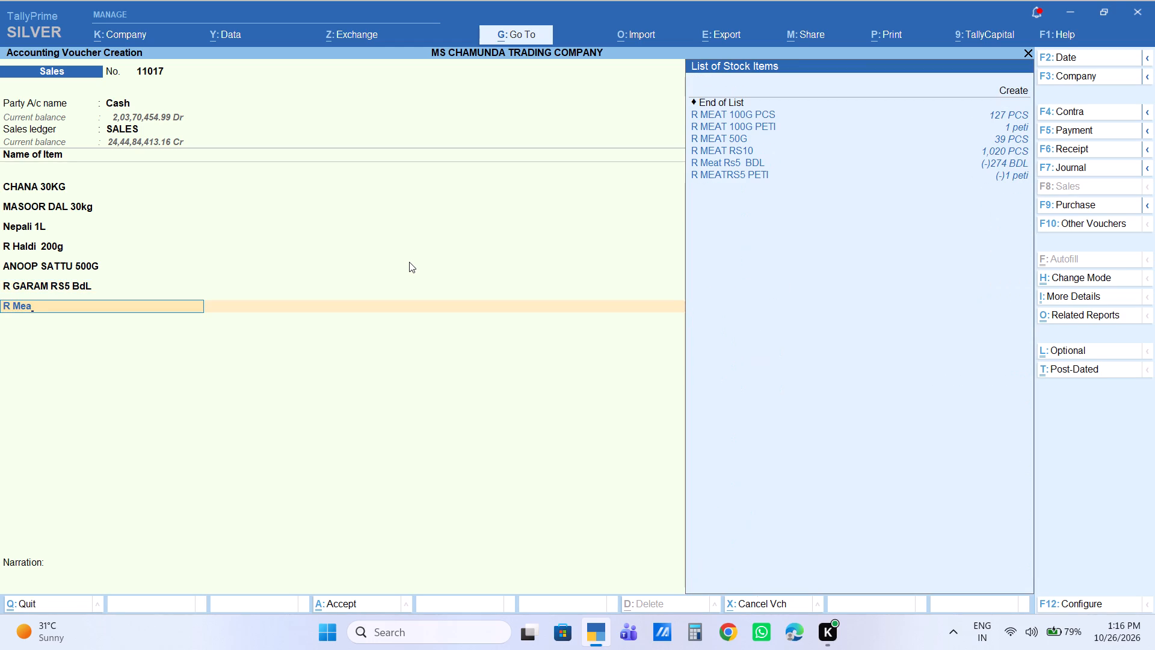
pyautogui.press('Down')
pyautogui.press('Down')
pyautogui.press('Down')
pyautogui.press('Down')
pyautogui.press('Down')
pyautogui.press('Down')
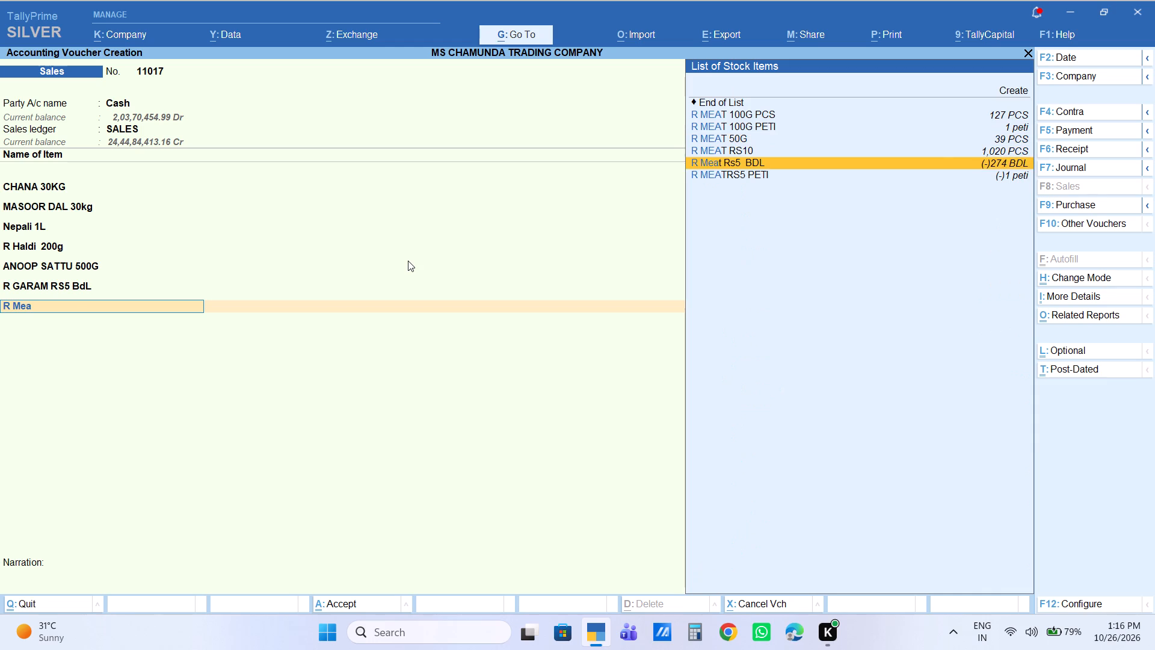
pyautogui.press('Up')
pyautogui.press('Return')
pyautogui.press('1')
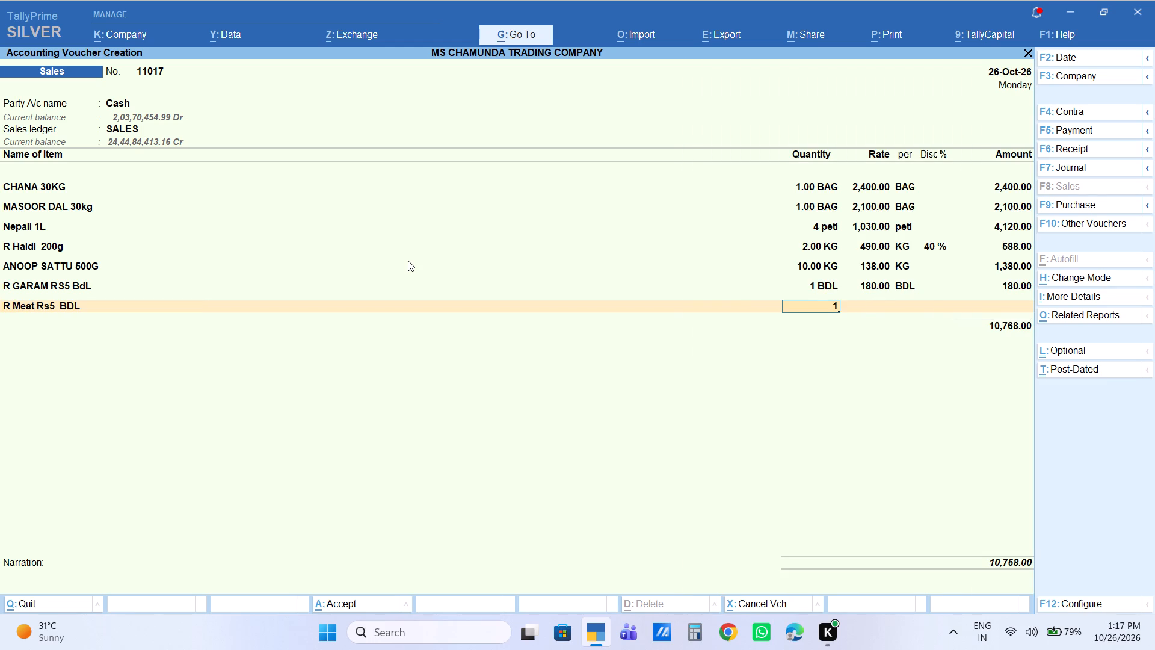
pyautogui.press('Return')
pyautogui.press('Return')
pyautogui.press('Return')
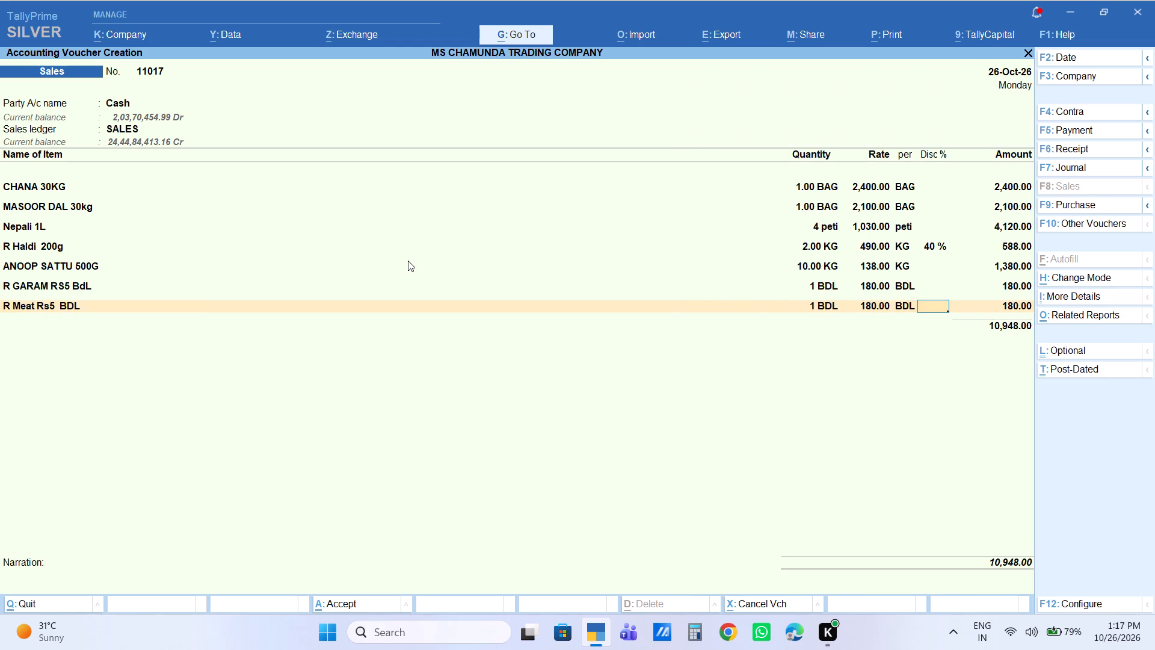
pyautogui.press('Return')
pyautogui.press('Return')
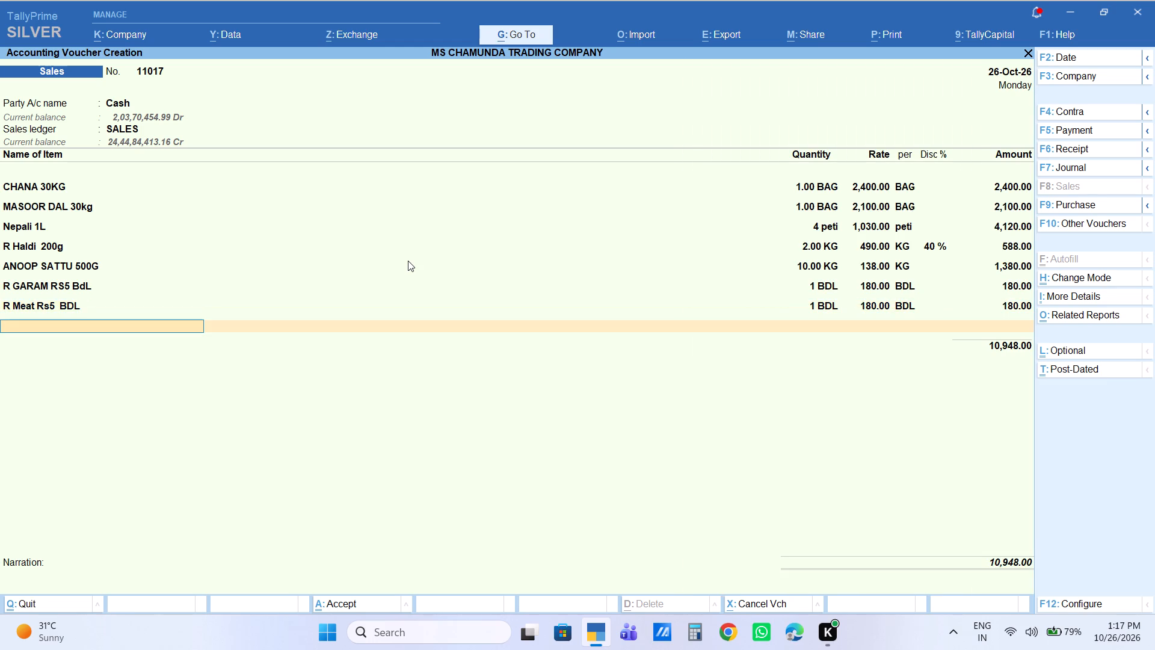
# Add the stock item R Chicken Rs5 BDL with a quantity of 1 BDL and an amount of 180.
pyautogui.write('r chic')
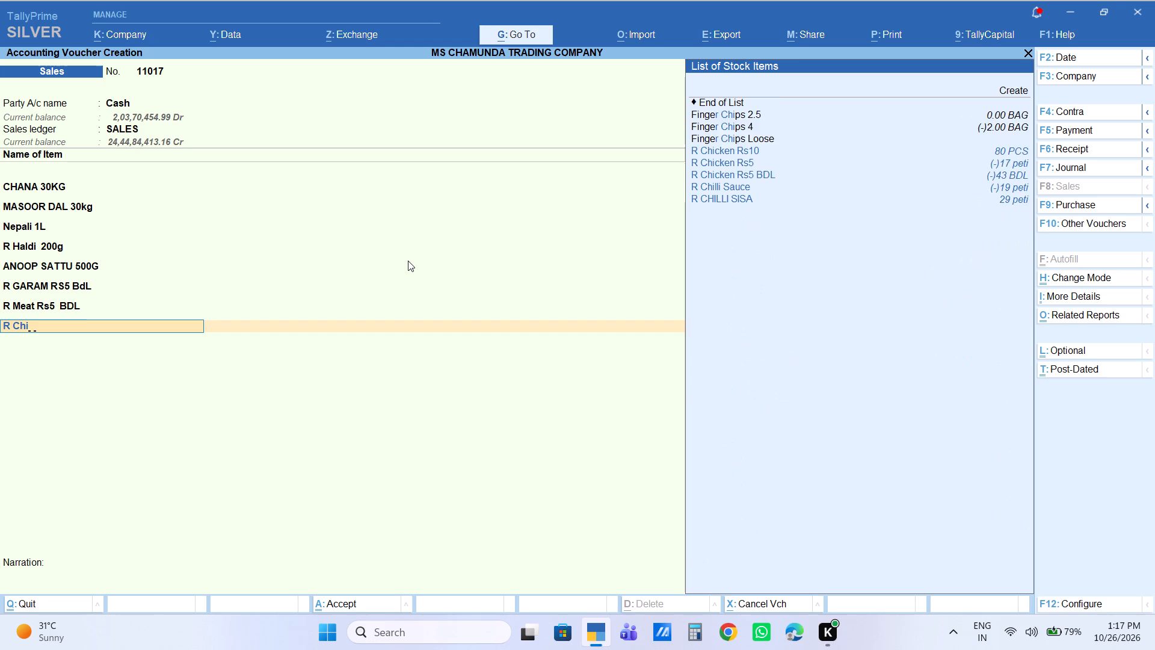
pyautogui.press('Down')
pyautogui.press('Down')
pyautogui.press('Down')
pyautogui.press('Down')
pyautogui.press('Return')
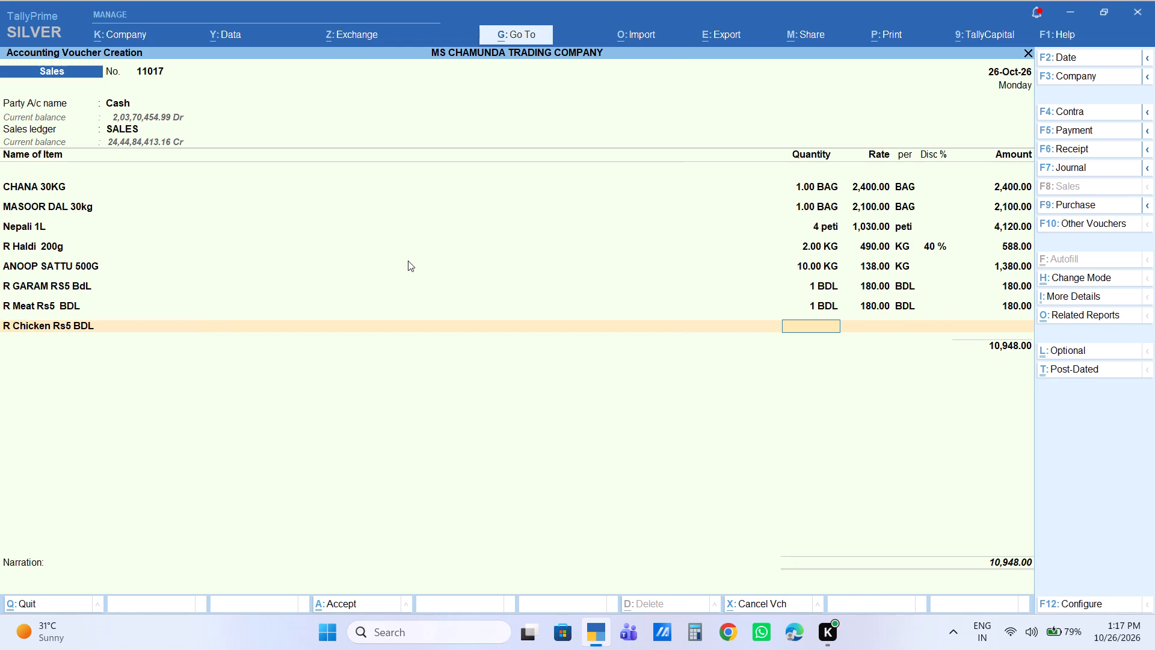
pyautogui.write('1\\')
pyautogui.press('Return')
pyautogui.press('Return')
pyautogui.press('Return')
pyautogui.press('Return')
pyautogui.press('BackSpace')
pyautogui.press('Return')
pyautogui.press('Return')
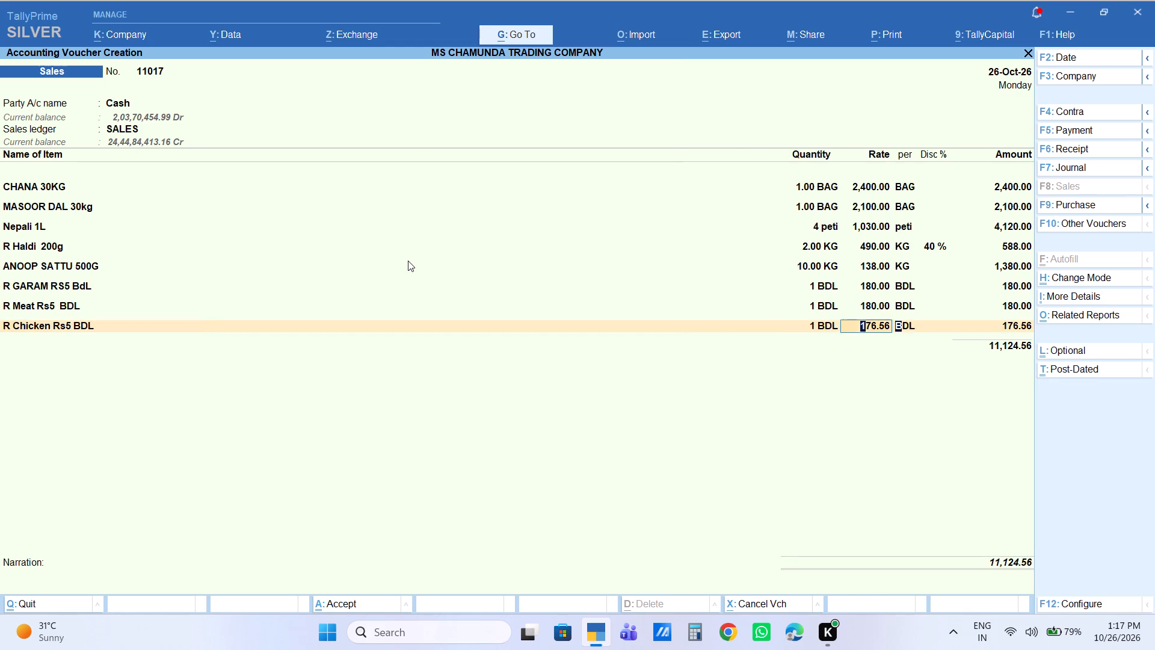
pyautogui.press('Return')
pyautogui.press('Return')
pyautogui.write('180')
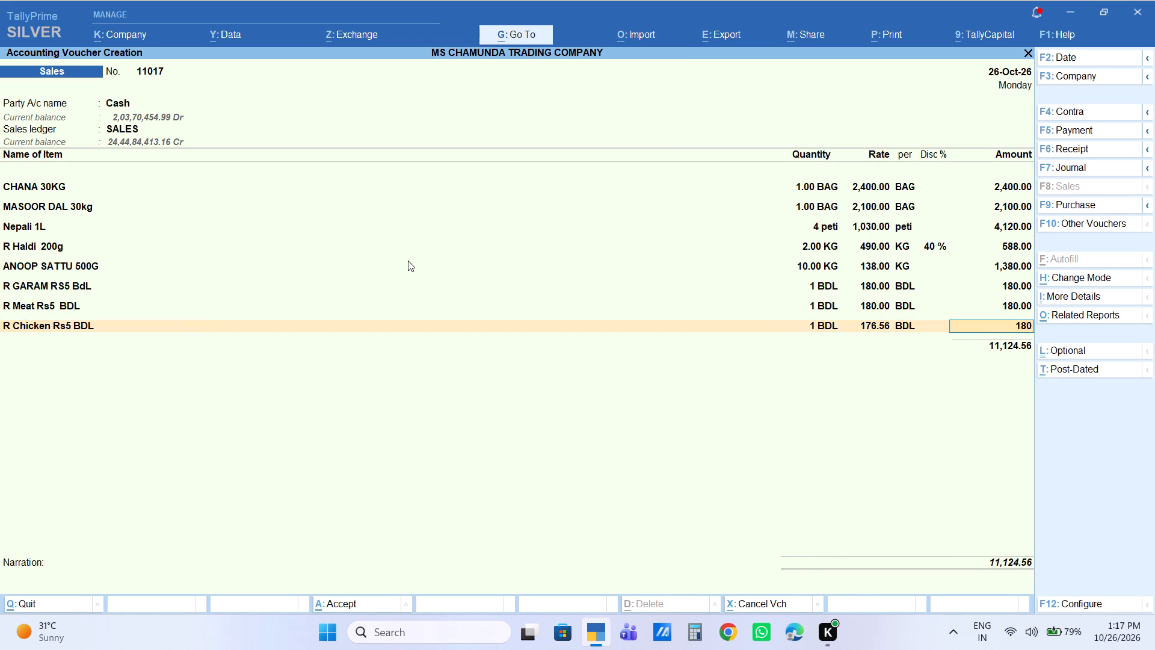
pyautogui.press('Return')
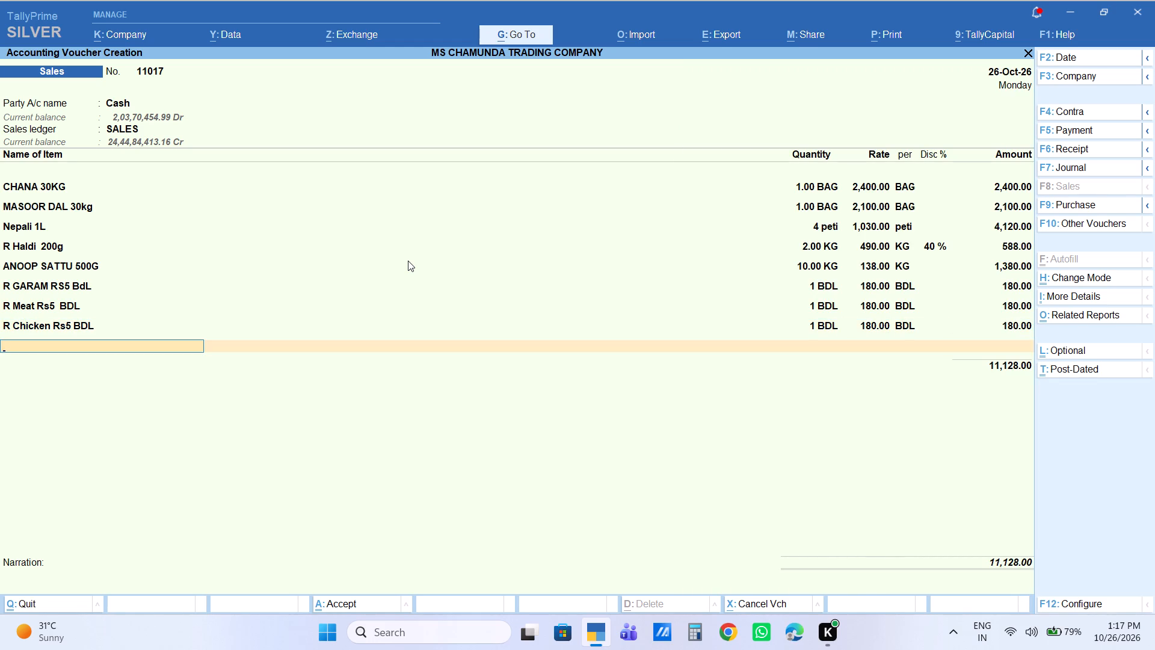
# Add the stock item Surf Excel 1kg with a quantity of 1 BAG, accepting the prefilled rate and amount.
pyautogui.write('exce')
pyautogui.press('Down')
pyautogui.press('Down')
pyautogui.press('Down')
pyautogui.press('Return')
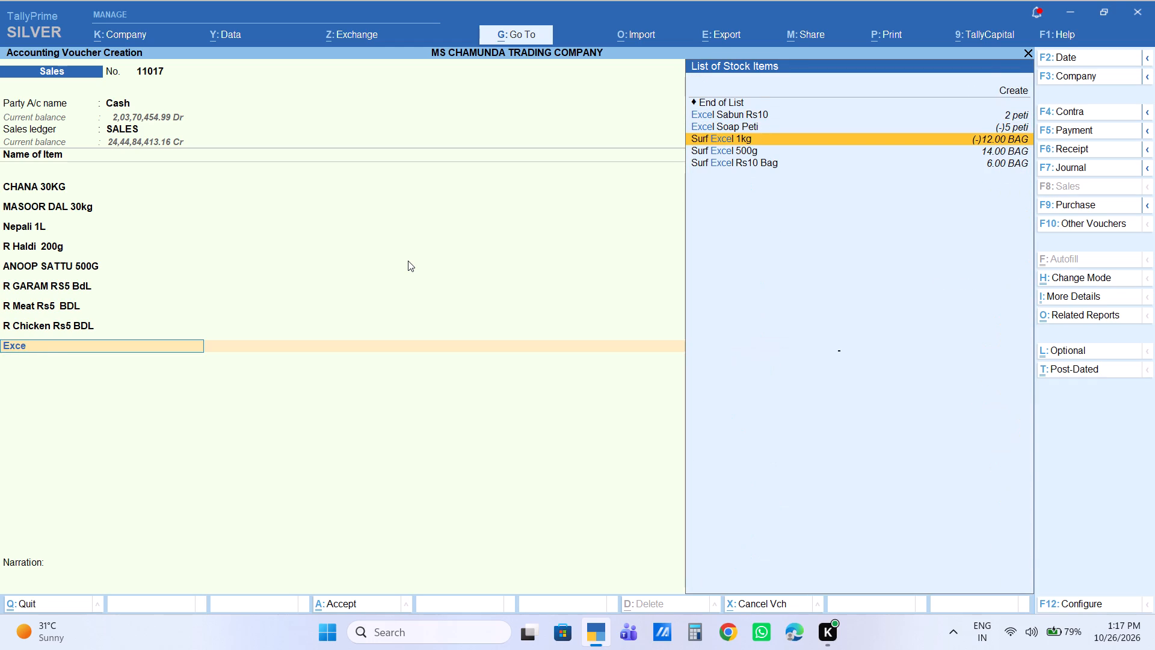
pyautogui.press('1')
pyautogui.press('Return')
pyautogui.press('Return')
pyautogui.press('Return')
pyautogui.press('Return')
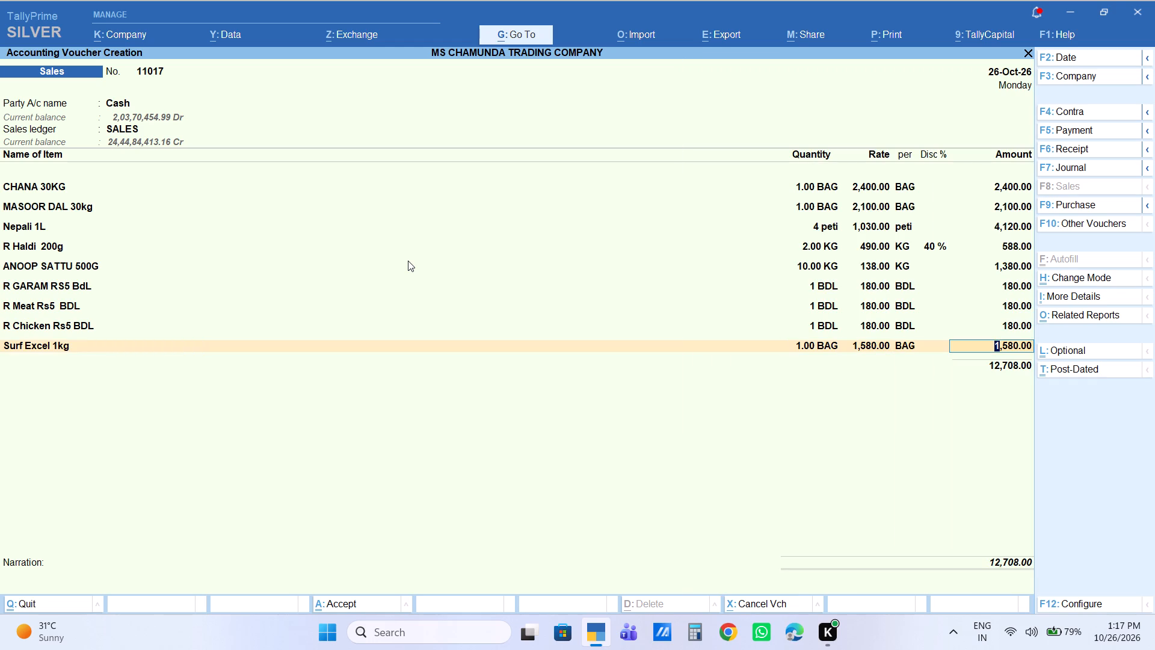
pyautogui.press('Return')
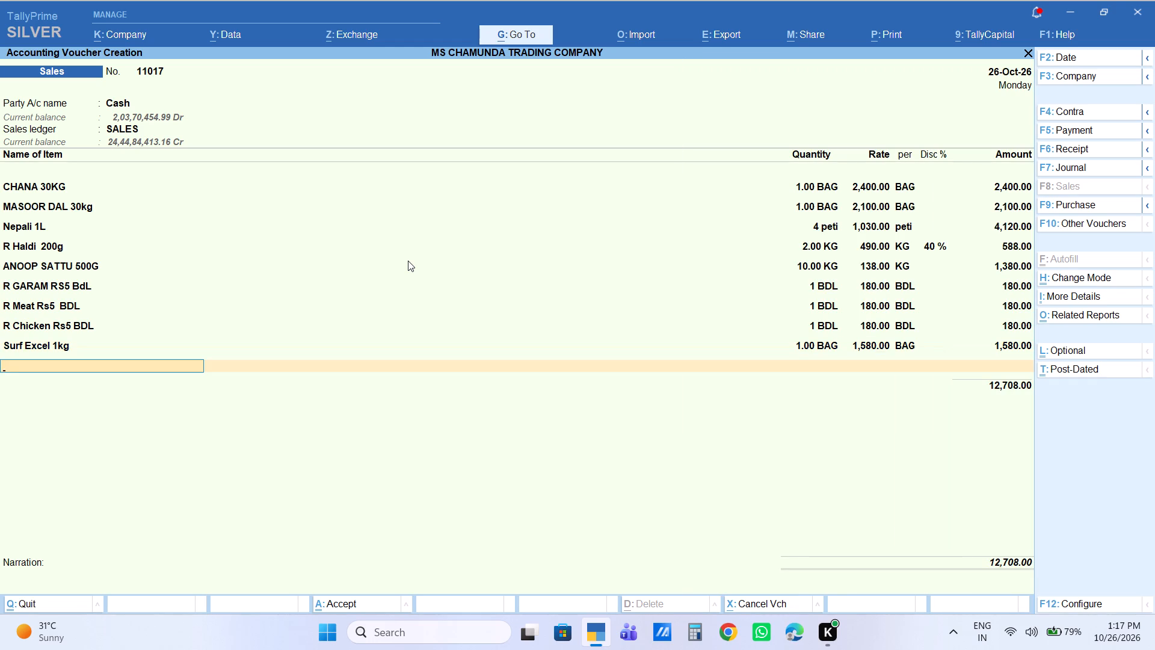
# End the item list and add a Labour Charge of 17 to the voucher.
pyautogui.press('Return')
pyautogui.write('la')
pyautogui.press('Return')
pyautogui.press('Return')
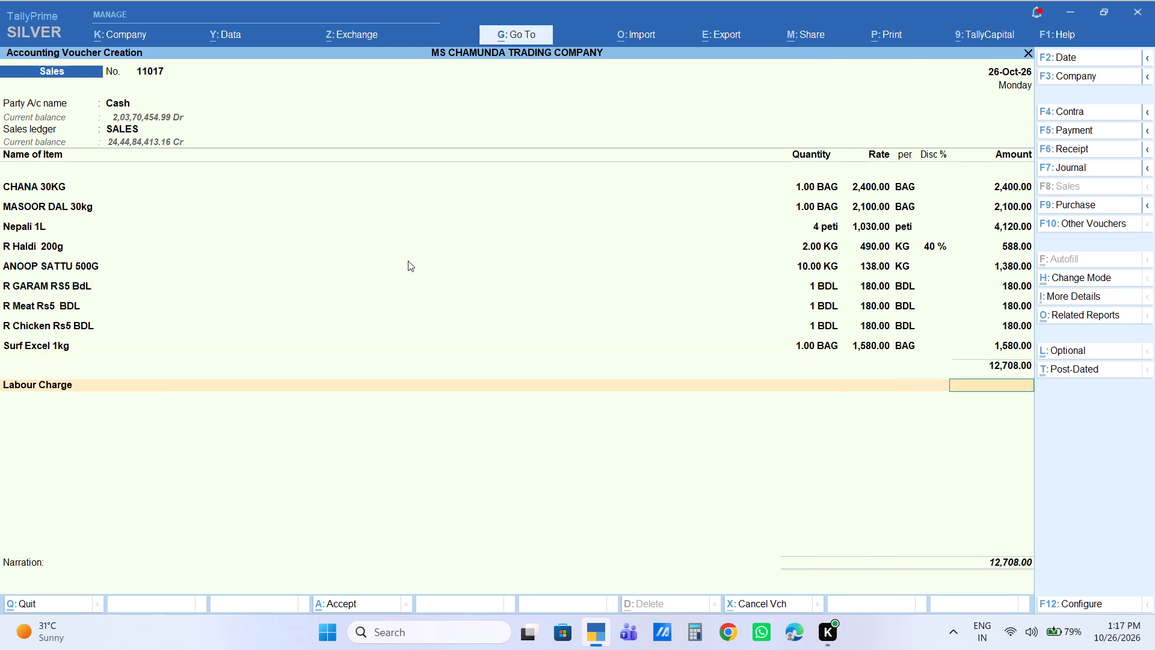
pyautogui.press('1')
pyautogui.press('Home')
pyautogui.press('Home')
pyautogui.press('7')
pyautogui.press('BackSpace')
pyautogui.press('BackSpace')
pyautogui.press('Right')
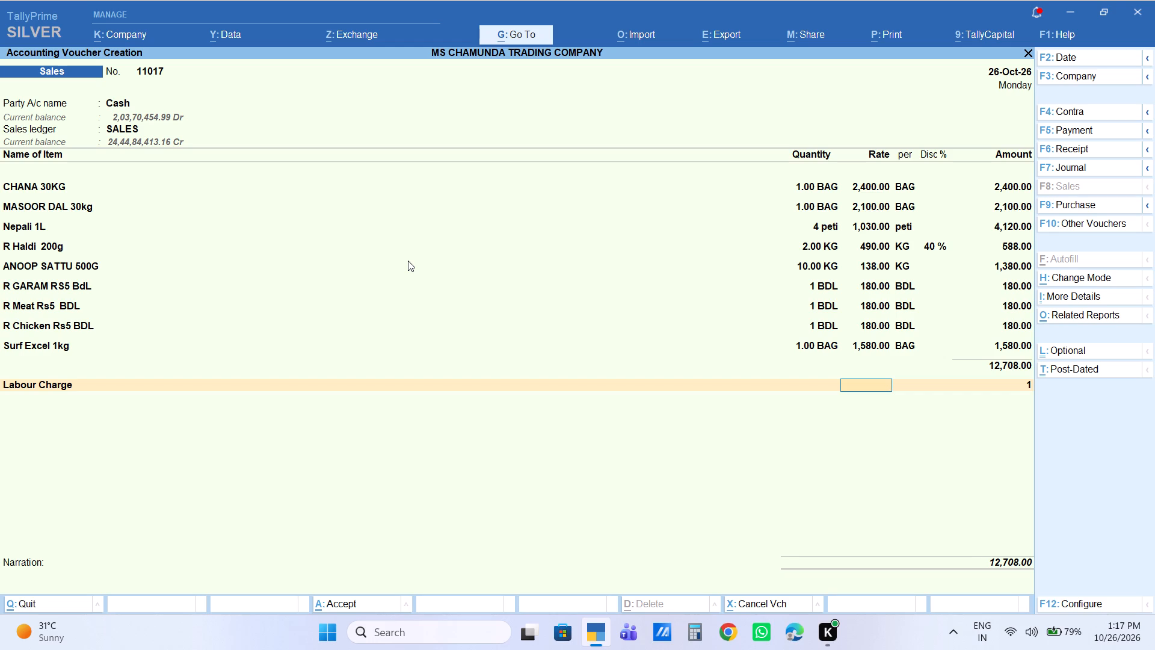
pyautogui.press('Return')
pyautogui.write('17')
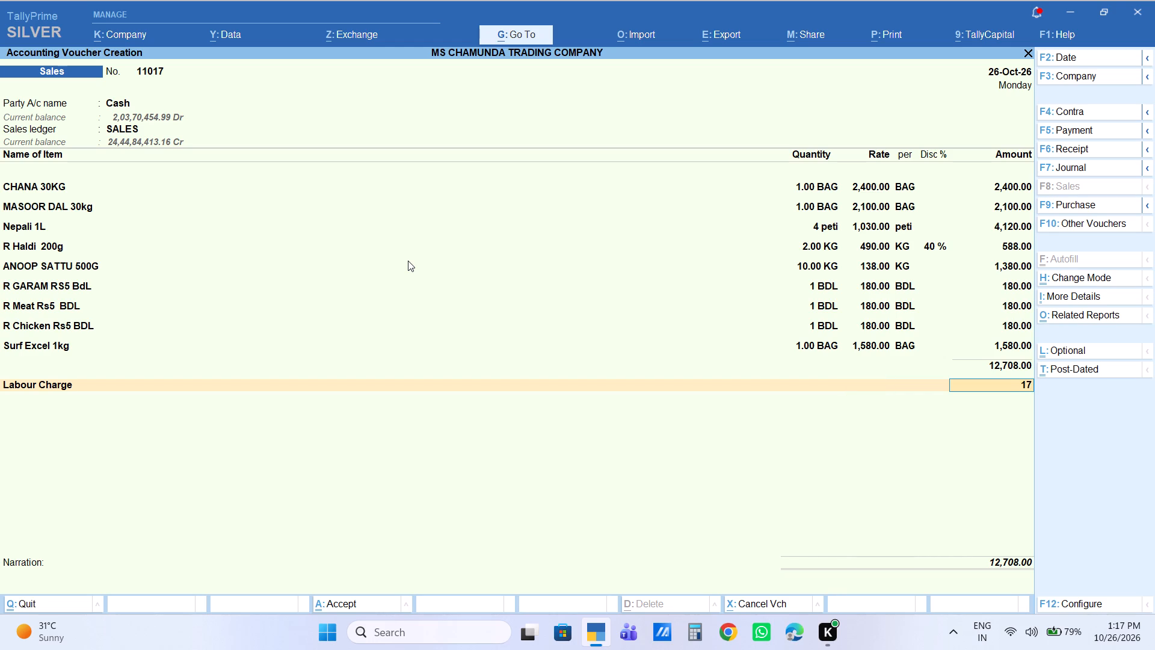
pyautogui.press('Return')
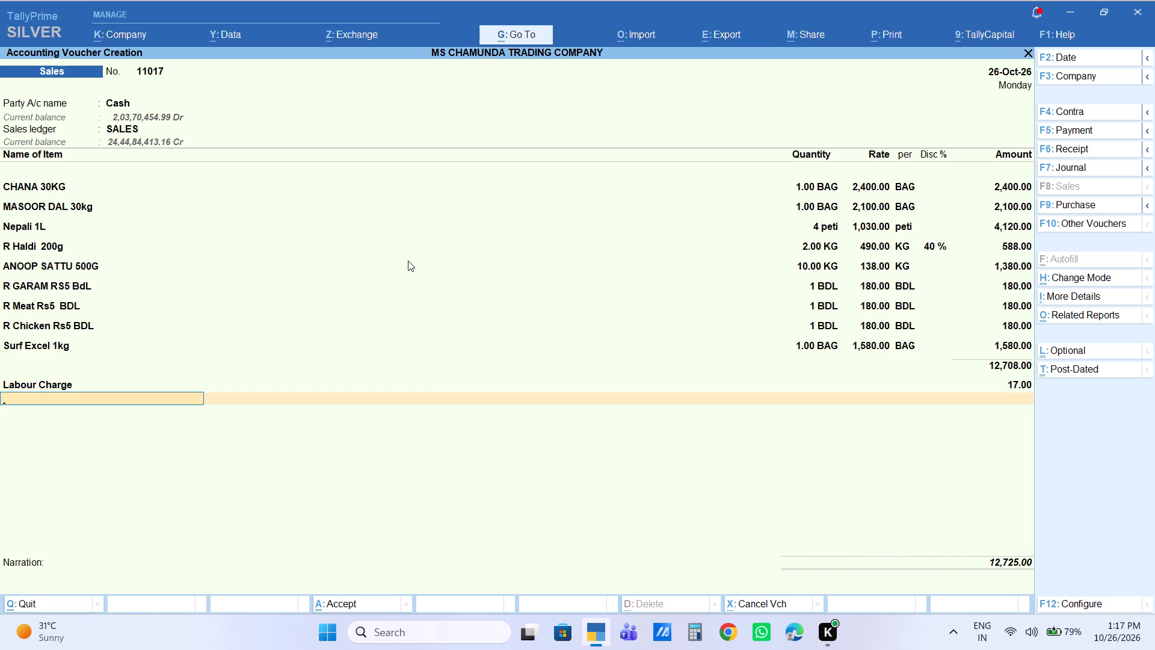
# Complete and save sales voucher 11017, leaving the narration blank.
pyautogui.press('Return')
pyautogui.press('Return')
pyautogui.press('Return')
pyautogui.press('Return')
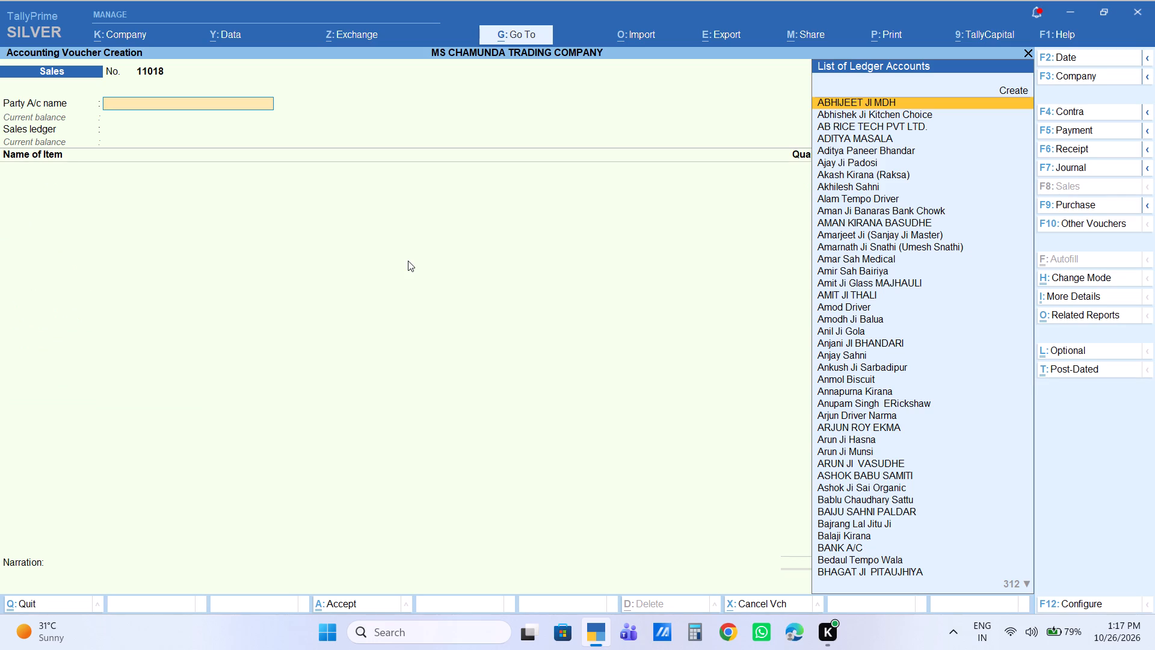
# Set the date of sales voucher 11018 to the 26th.
pyautogui.press('F2')
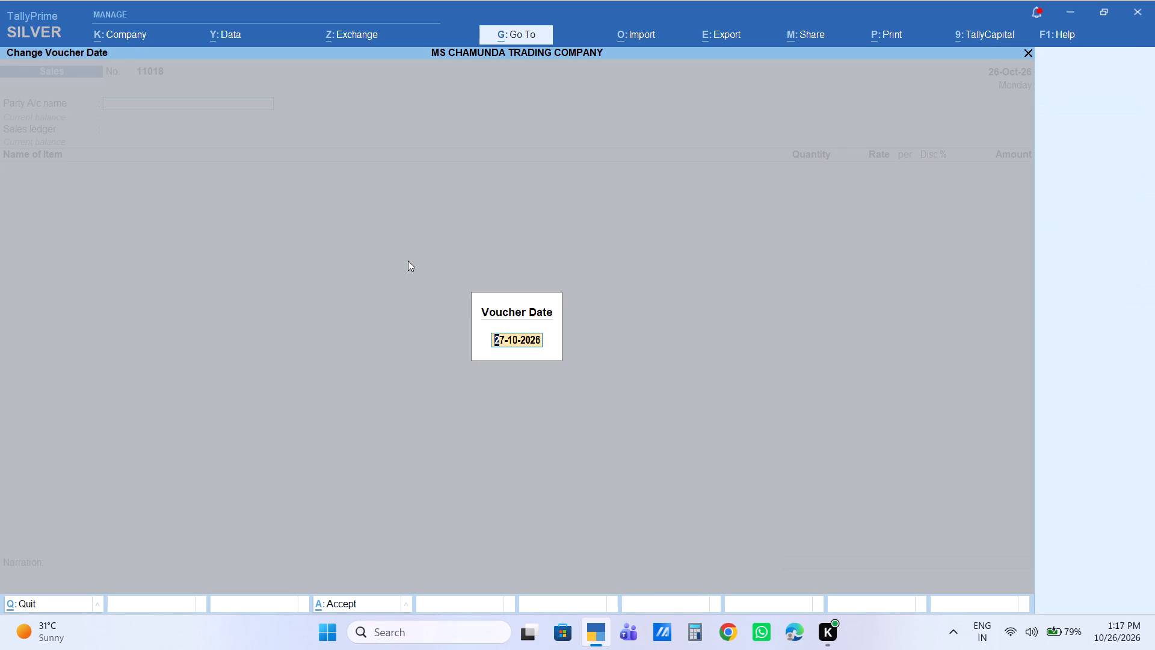
pyautogui.write('26')
pyautogui.press('Return')
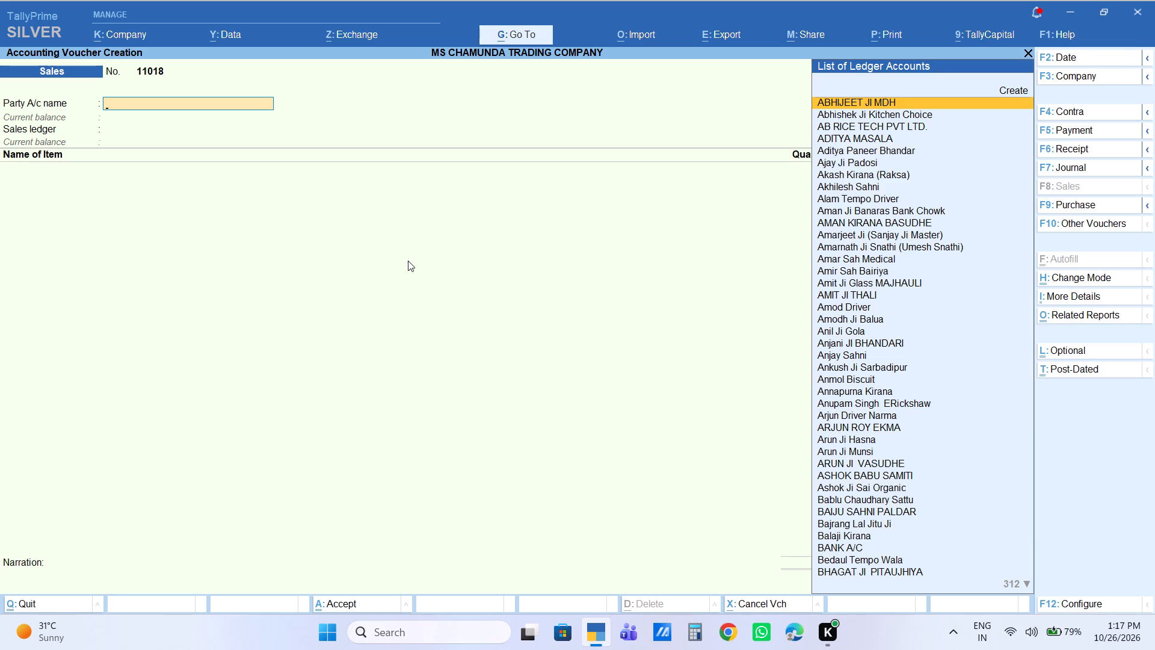
# Select Cash as the party account for voucher 11018, accepting the default party details and the SALES ledger.
pyautogui.write('cas')
pyautogui.press('Return')
pyautogui.press('Return')
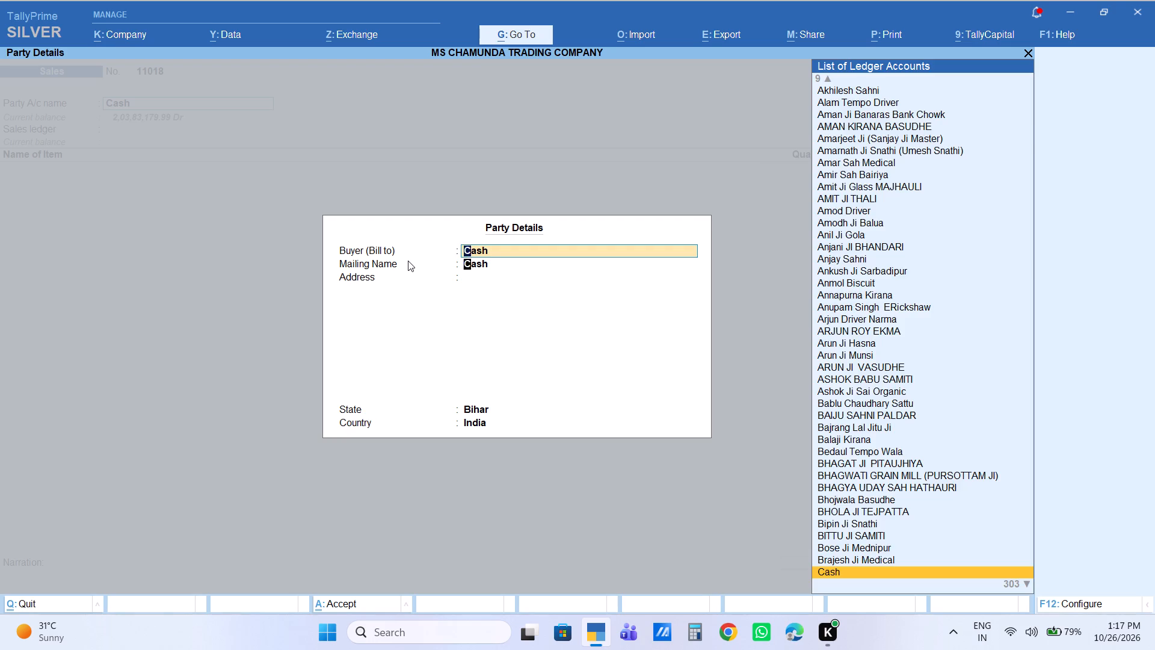
pyautogui.press('Return')
pyautogui.press('Return')
pyautogui.press('Return')
pyautogui.press('Return')
# Return to the party details and replace the Cash buyer with the saved individual customer, keeping the filled-in address and state Bihar.
pyautogui.press('BackSpace')
pyautogui.press('BackSpace')
pyautogui.press('BackSpace')
pyautogui.press('BackSpace')
pyautogui.press('BackSpace')
pyautogui.press('BackSpace')
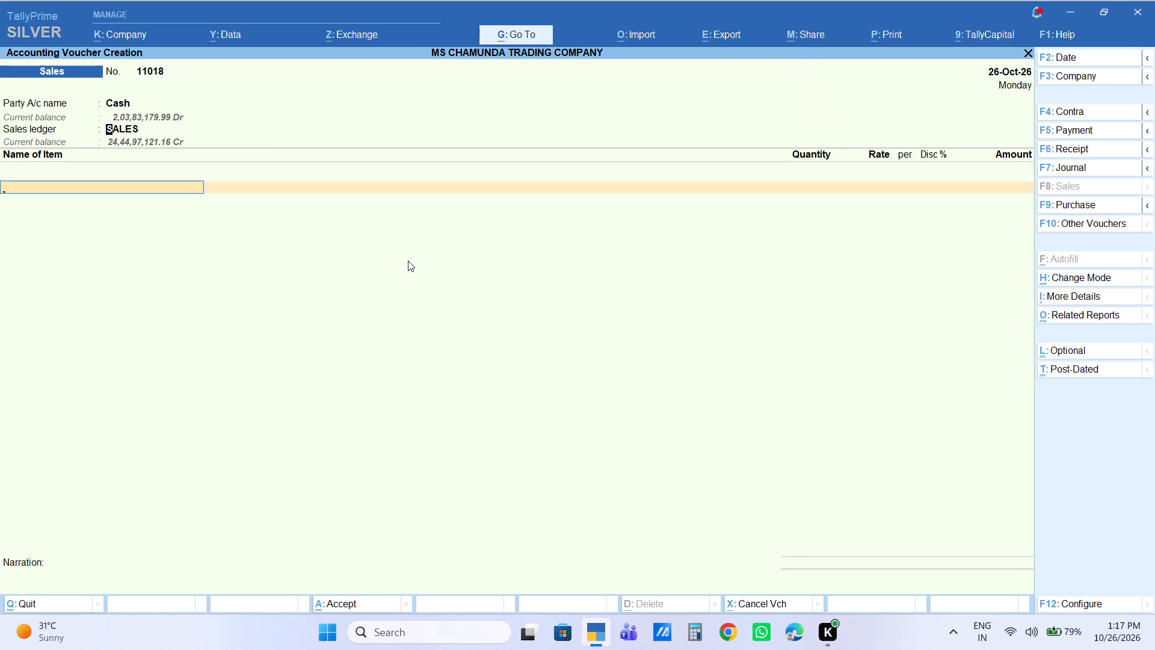
pyautogui.press('Return')
pyautogui.write('jita')
pyautogui.press('Return')
pyautogui.press('Return')
pyautogui.press('Return')
pyautogui.press('Return')
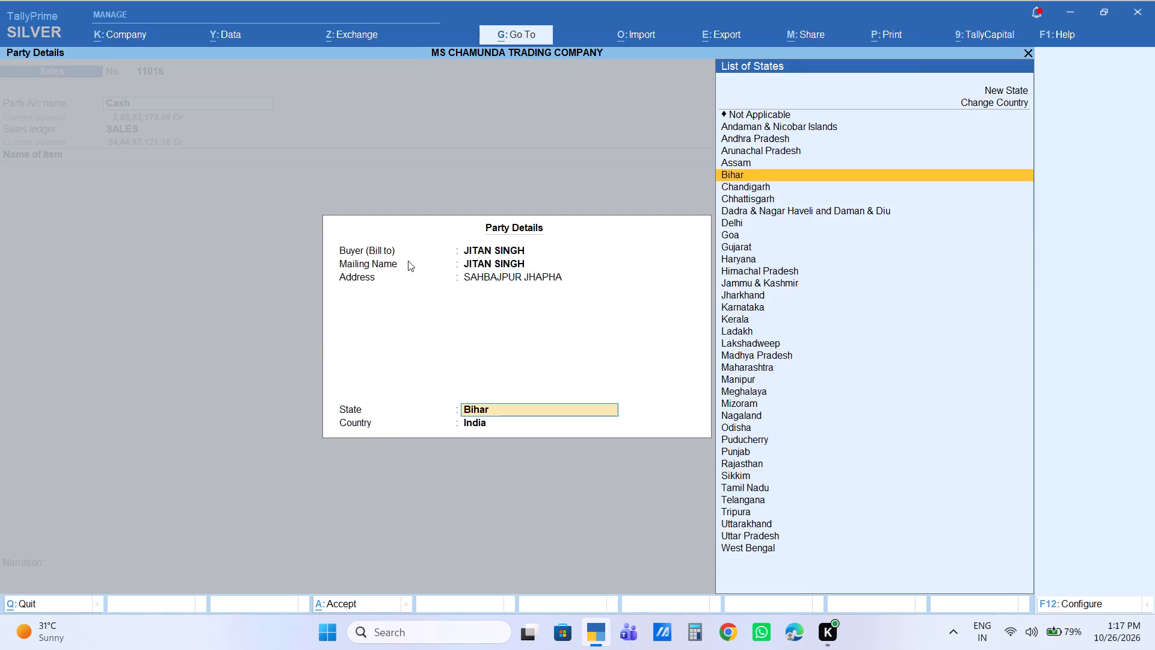
pyautogui.press('Return')
pyautogui.press('Return')
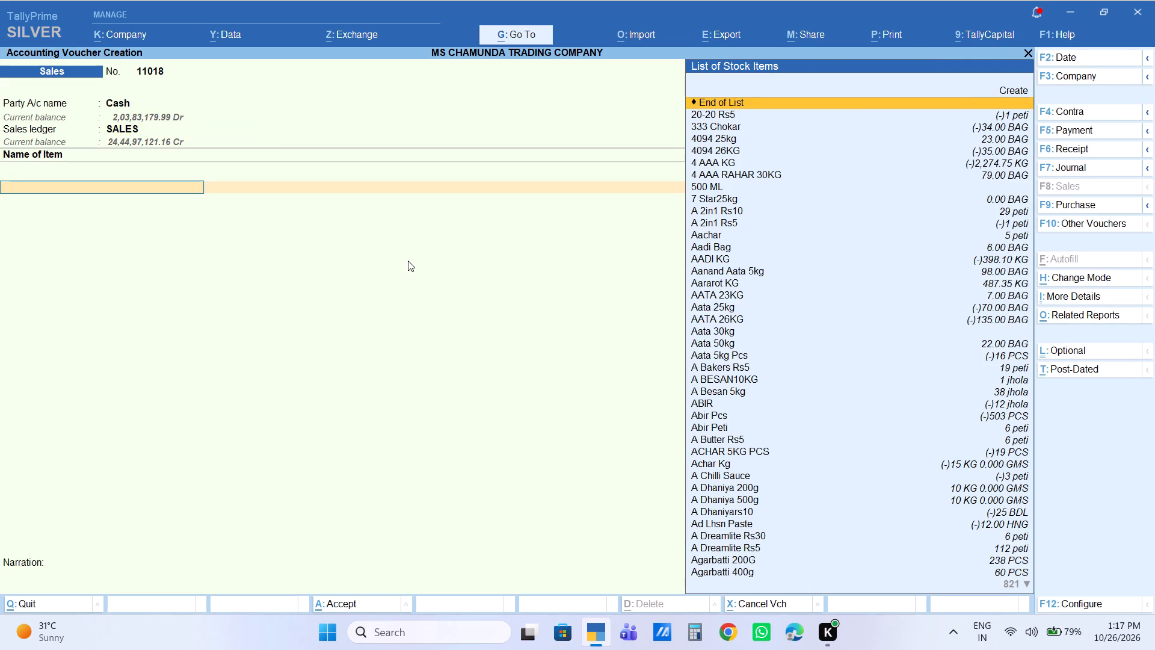
# Add the stock item Kasturi Rahar30kg with a quantity of 1 BAG, accepting the prefilled rate and amount.
pyautogui.write('kast')
pyautogui.press('Return')
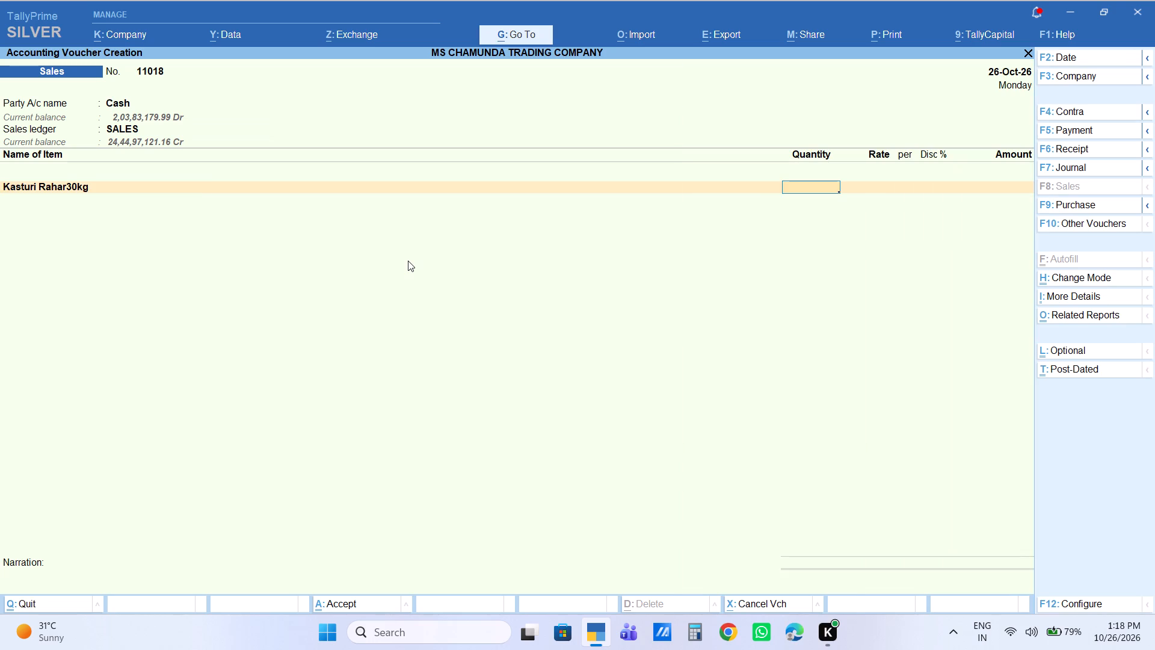
pyautogui.press('1')
pyautogui.press('Return')
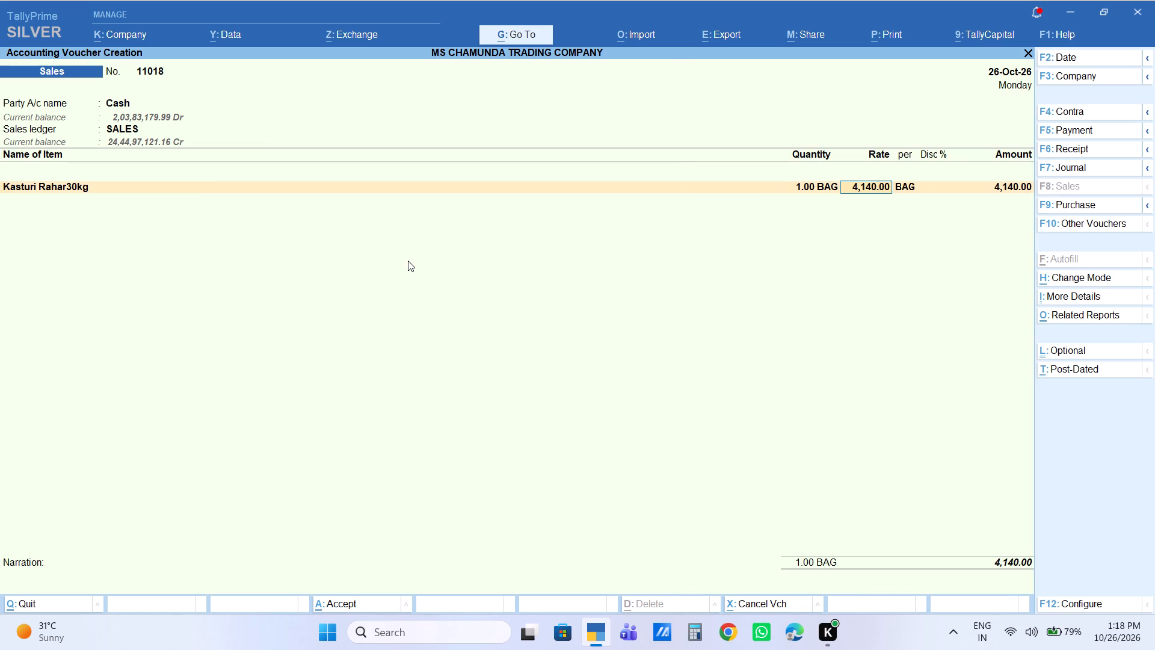
pyautogui.press('Return')
pyautogui.press('Return')
pyautogui.press('Return')
pyautogui.press('Return')
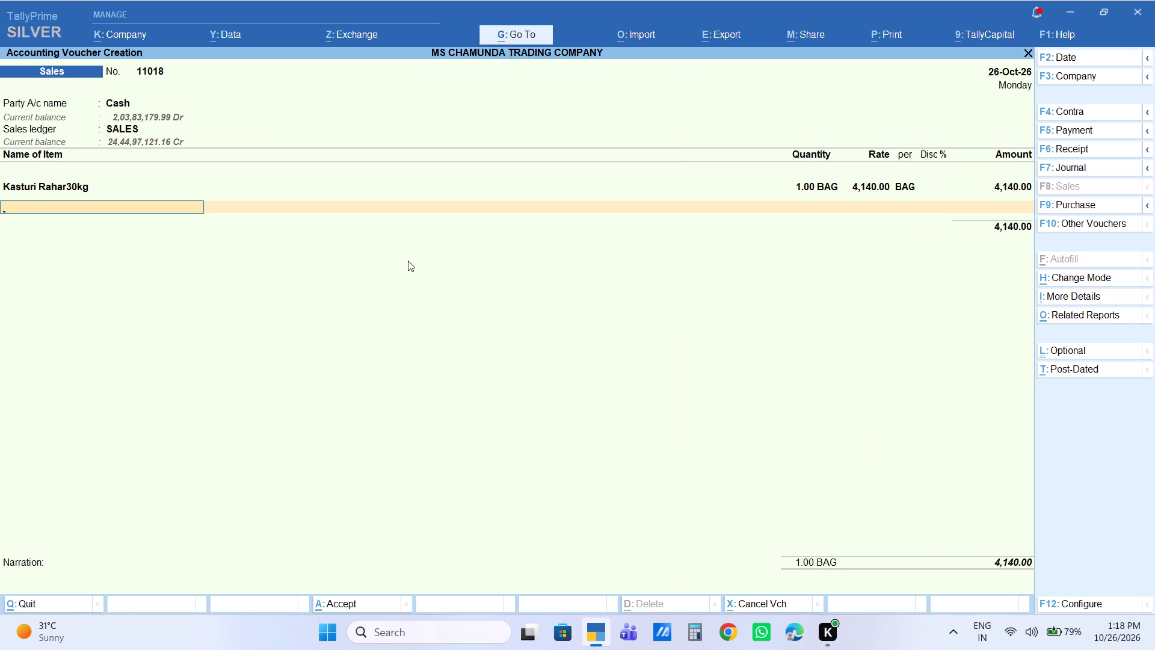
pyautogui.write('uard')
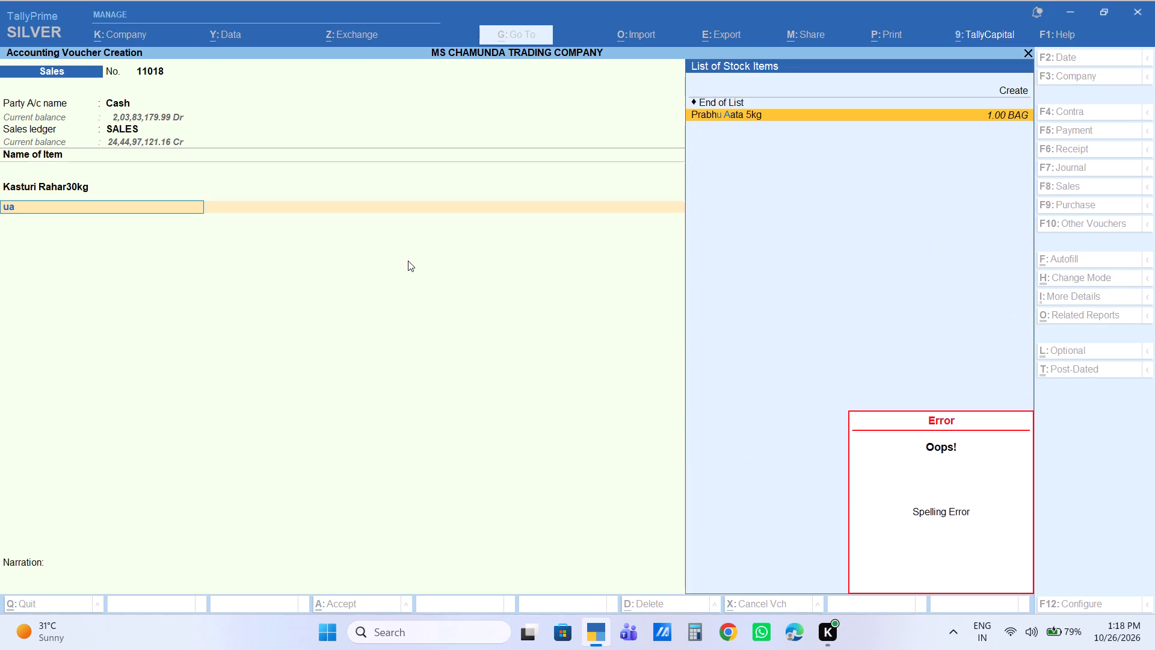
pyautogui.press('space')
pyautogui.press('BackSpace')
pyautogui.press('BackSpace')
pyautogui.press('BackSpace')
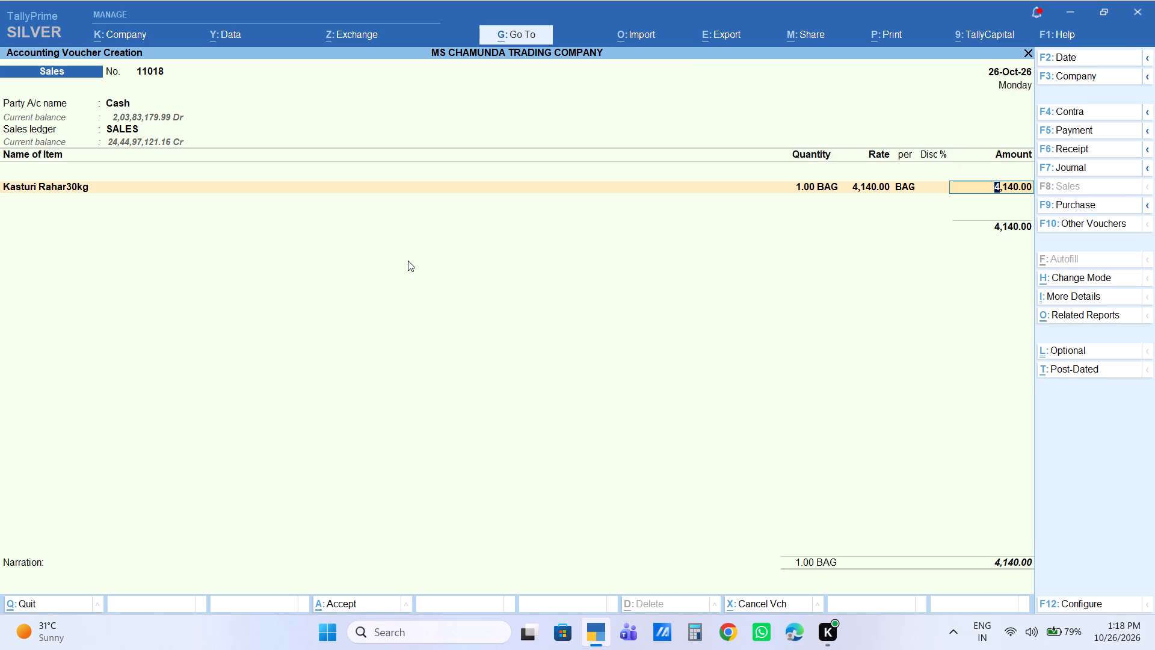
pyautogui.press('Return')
# Add the stock item Urad Dal Kg with a quantity of 5 KG, accepting the prefilled rate and amount.
pyautogui.write('urad da')
pyautogui.press('Down')
pyautogui.press('Down')
pyautogui.press('Return')
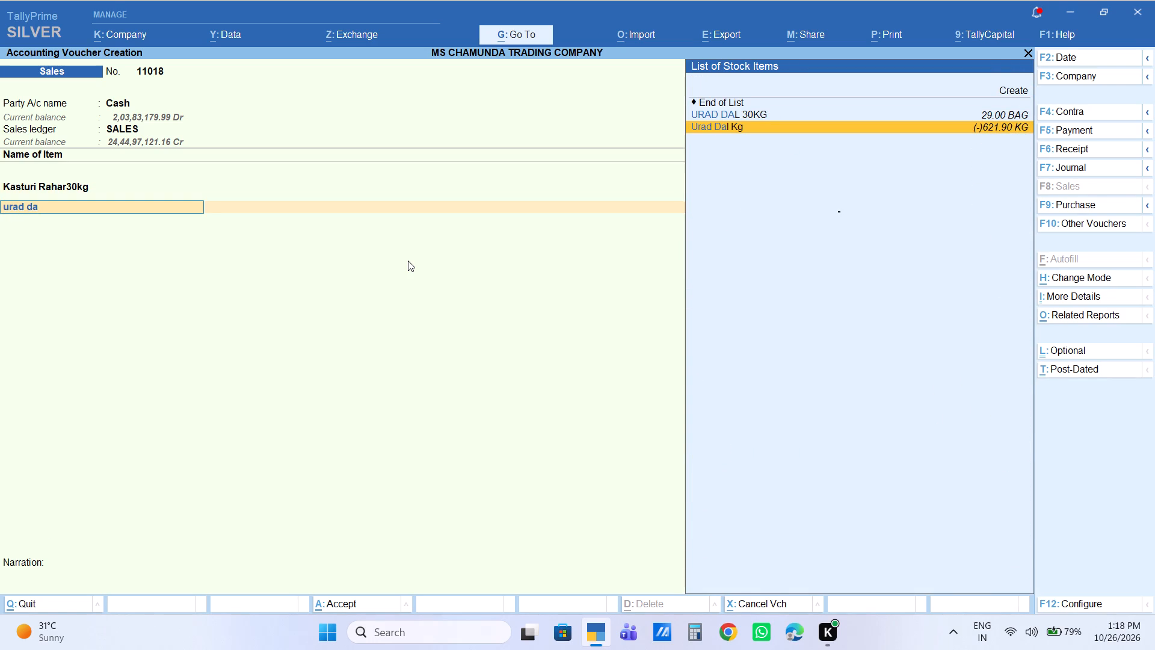
pyautogui.press('5')
pyautogui.press('Return')
pyautogui.press('Return')
pyautogui.press('Return')
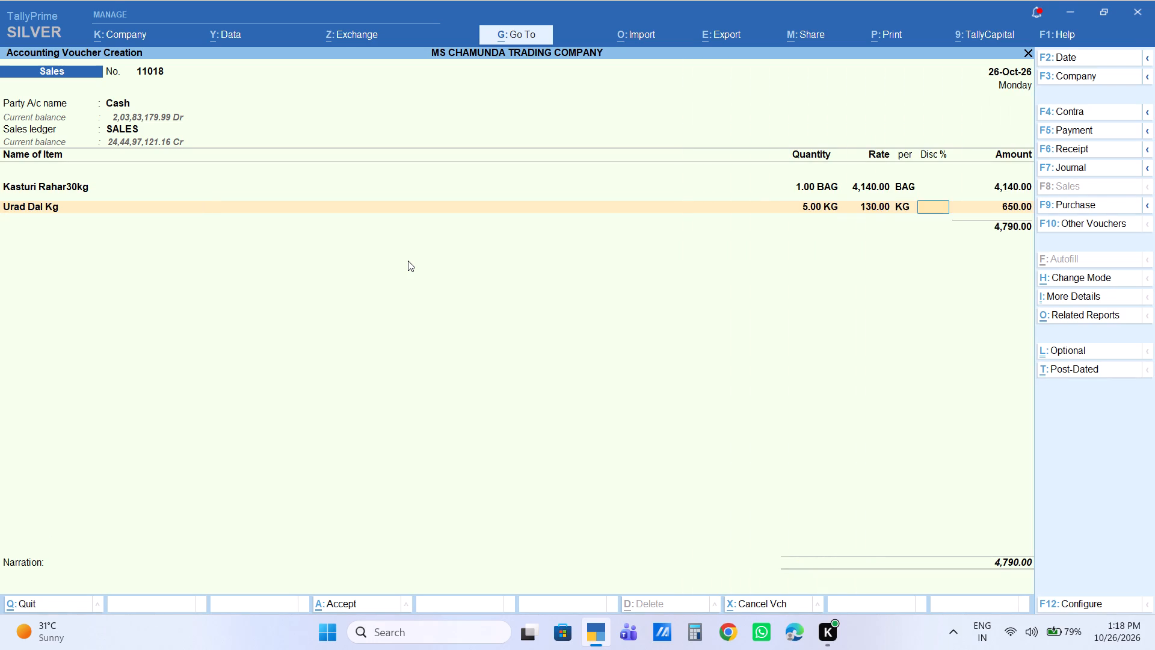
pyautogui.press('Return')
pyautogui.press('Return')
# End the item list and save sales voucher 11018 without a labour charge or narration.
pyautogui.press('Return')
pyautogui.press('Return')
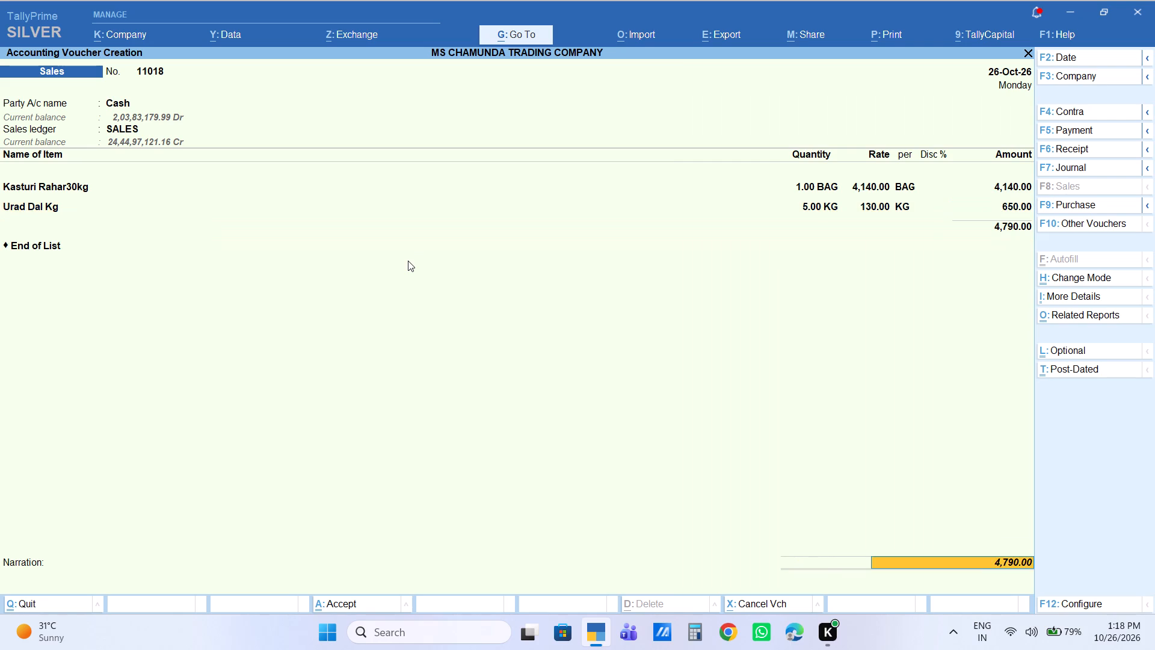
pyautogui.press('Return')
pyautogui.press('Return')
pyautogui.press('Return')
pyautogui.press('Return')
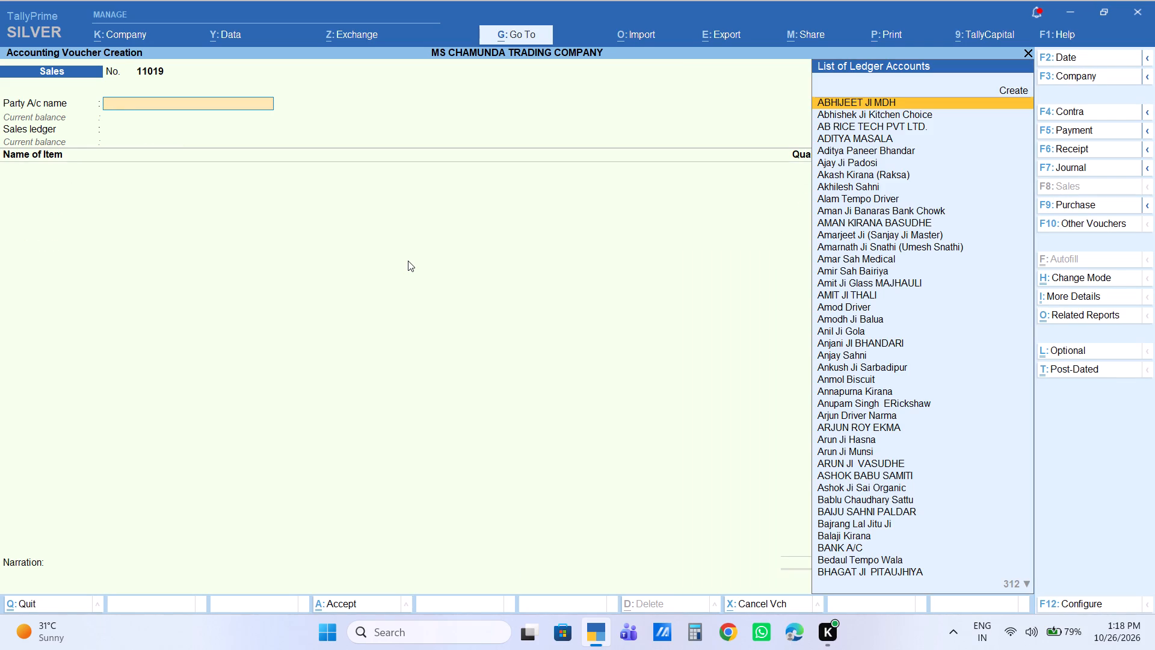
# Select Cash as the party account for voucher 11019, accepting the default party details and the SALES ledger.
pyautogui.write('cas')
pyautogui.press('Return')
pyautogui.press('Return')
pyautogui.press('Return')
pyautogui.press('Return')
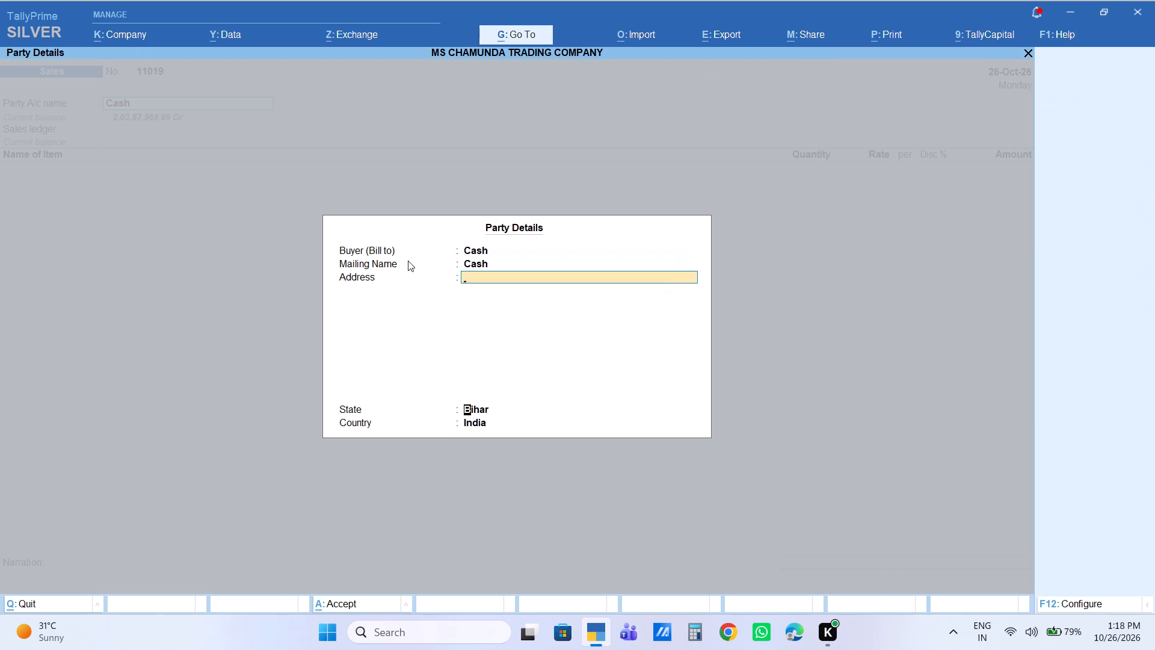
pyautogui.press('Return')
pyautogui.press('Return')
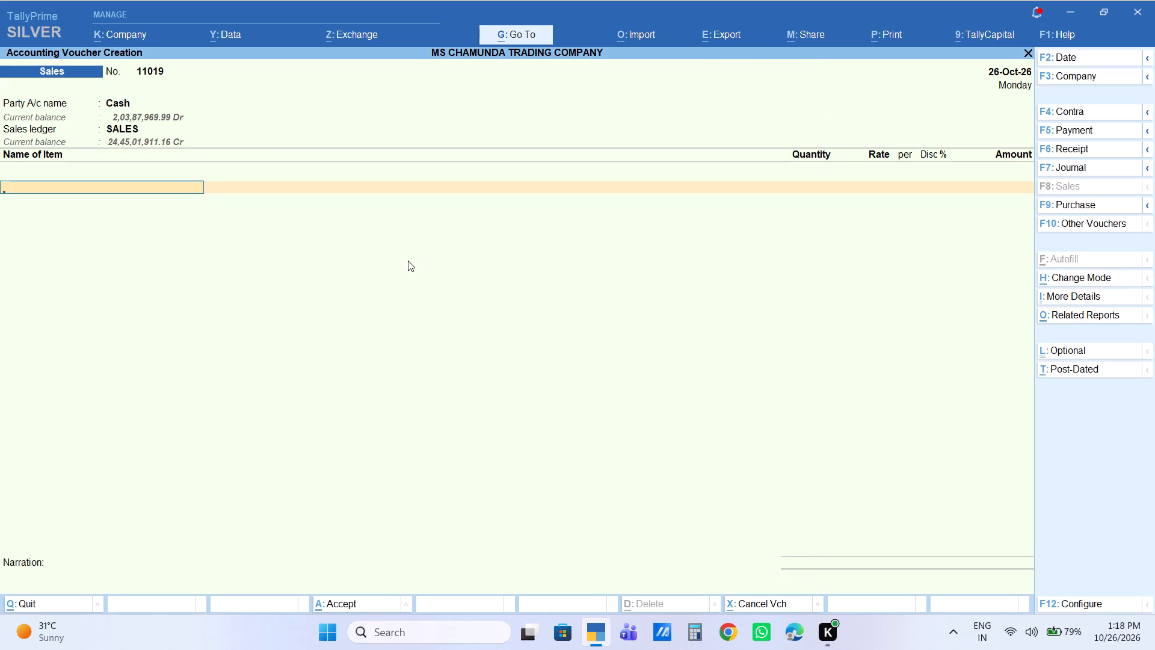
# Add the stock item WHITE TIGER 26kg with a quantity of 2 BAG, accepting the prefilled rate and amount.
pyautogui.write('white')
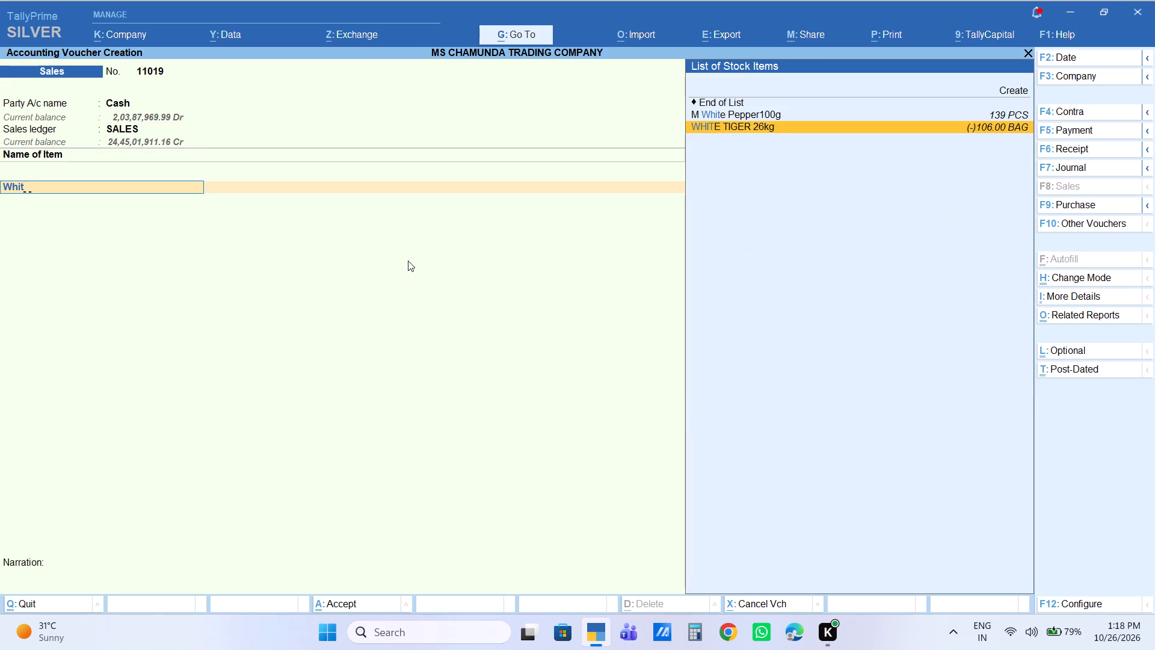
pyautogui.press('Return')
pyautogui.press('3')
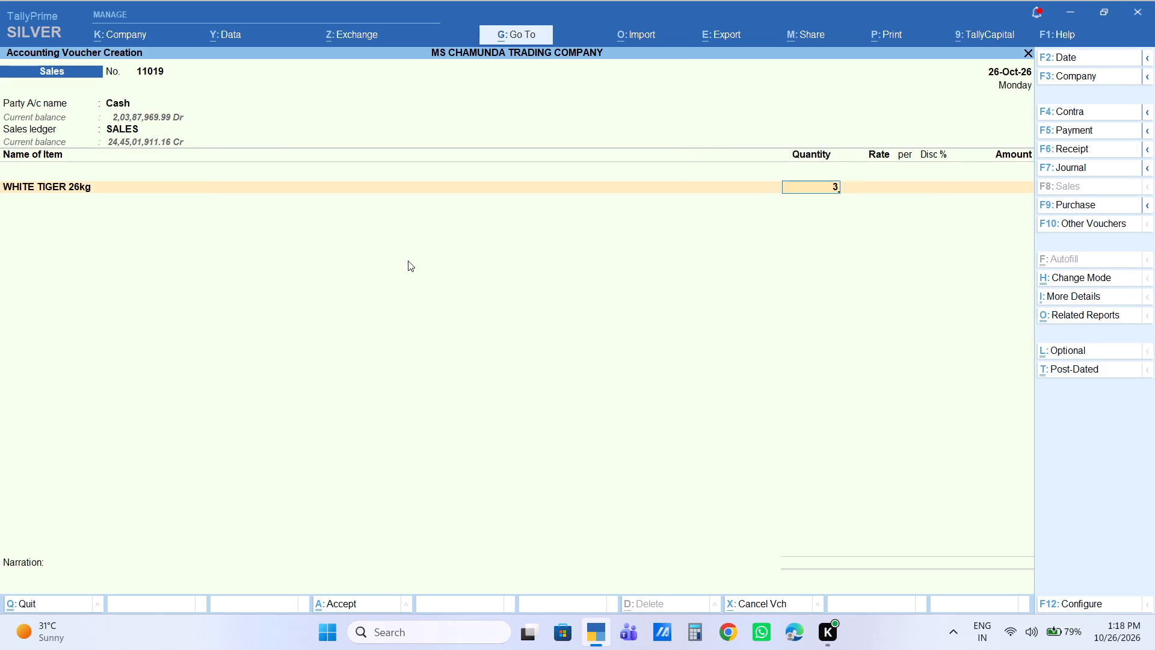
pyautogui.press('BackSpace')
pyautogui.press('2')
pyautogui.press('Return')
pyautogui.press('Return')
pyautogui.press('Return')
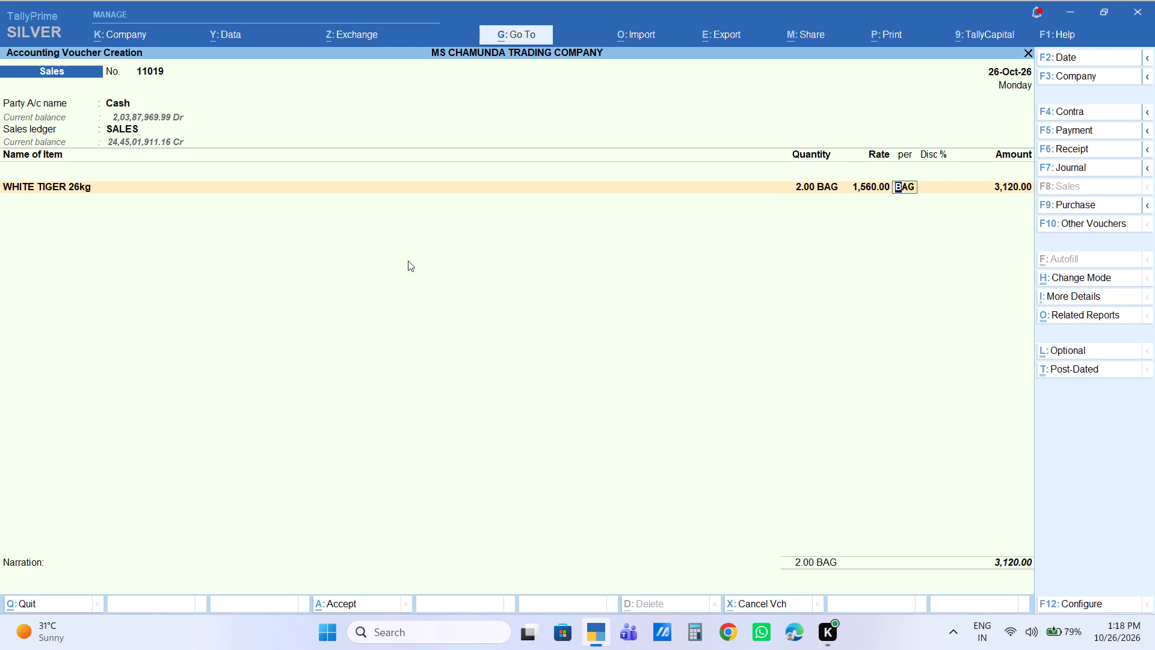
pyautogui.press('Return')
pyautogui.press('Return')
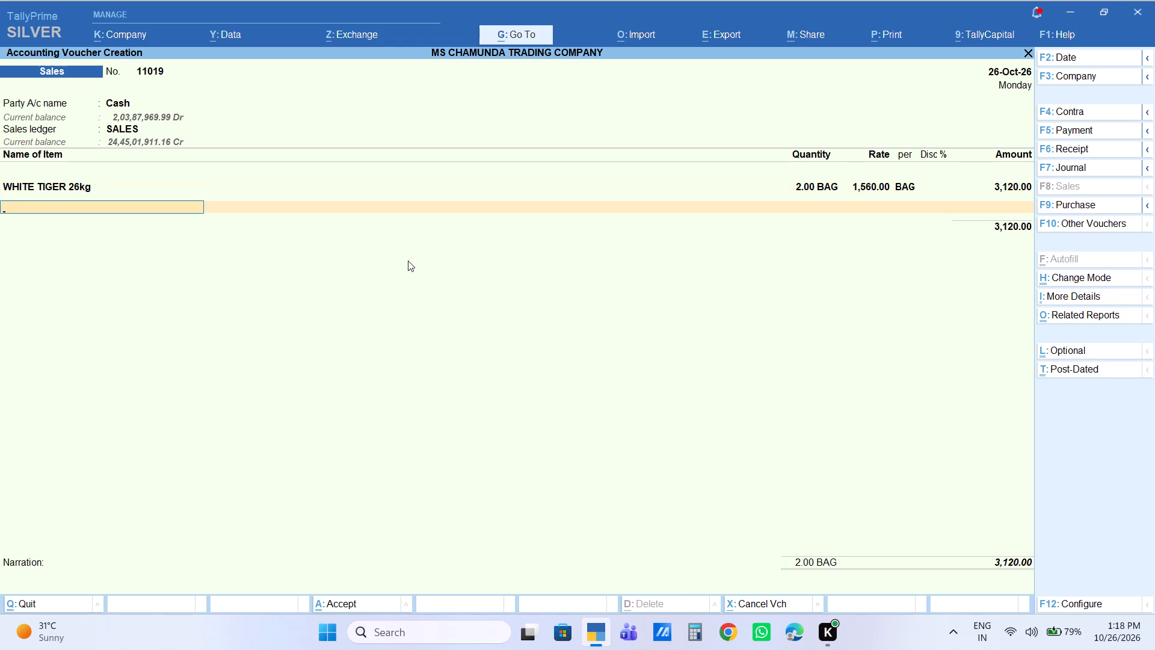
# Add the stock item CHINI SF 50kg with a quantity of 1 BAG and set its amount to 2,850.00.
pyautogui.write('sf')
pyautogui.press('Return')
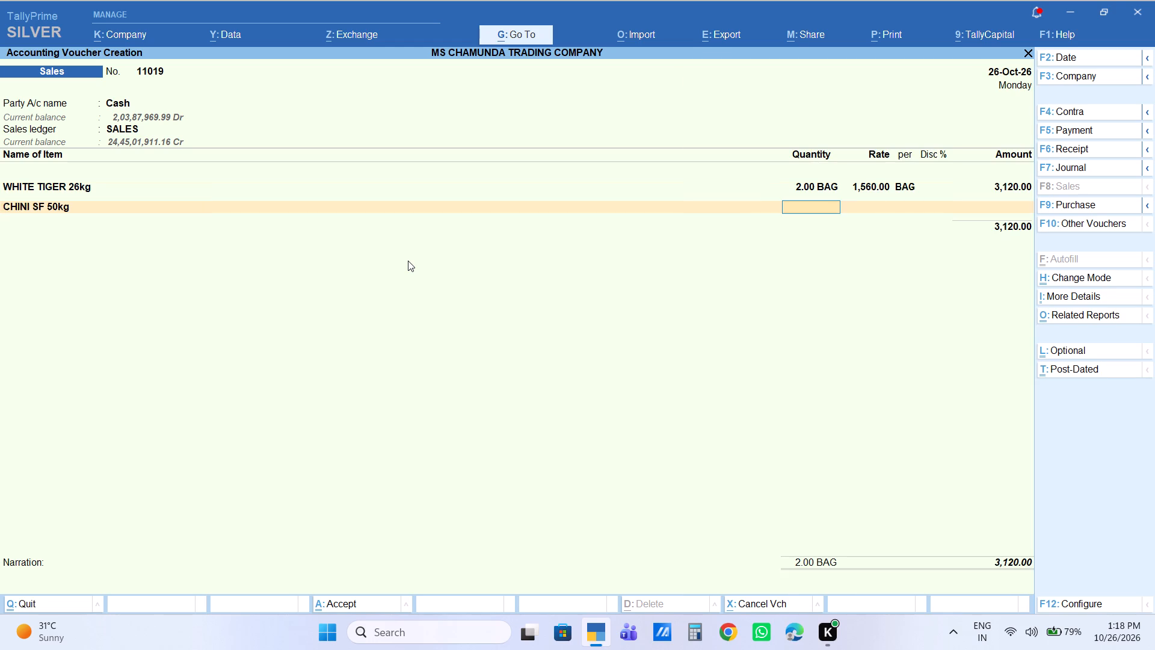
pyautogui.press('1')
pyautogui.press('Return')
pyautogui.press('Return')
pyautogui.press('Return')
pyautogui.press('Return')
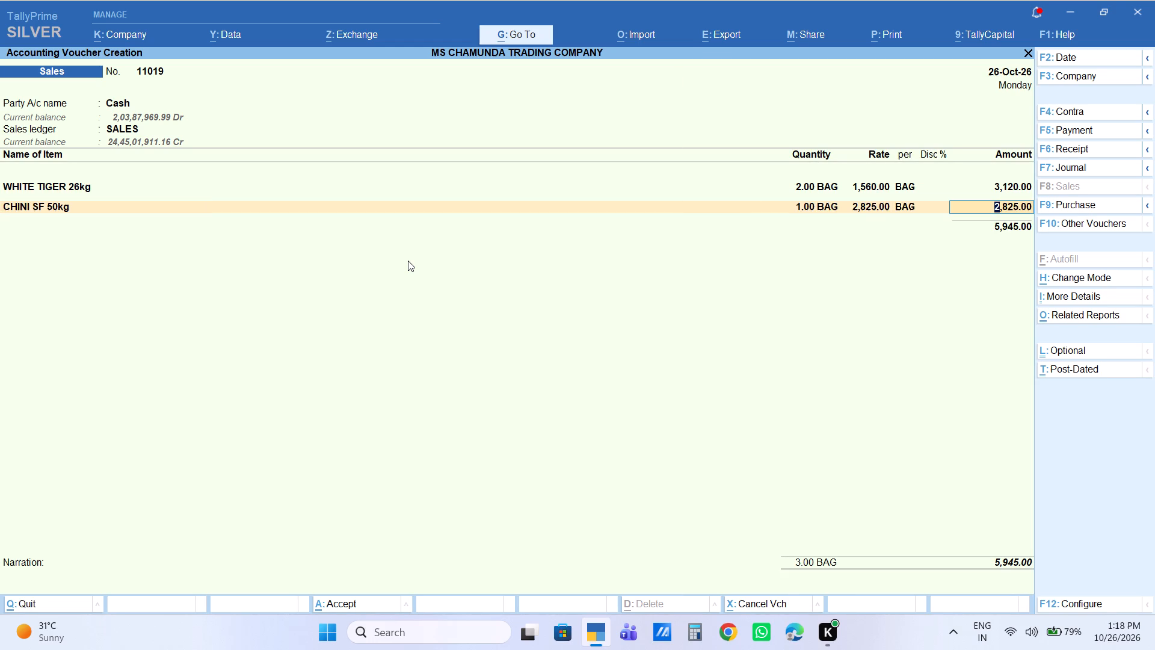
pyautogui.write('2850')
pyautogui.press('Return')
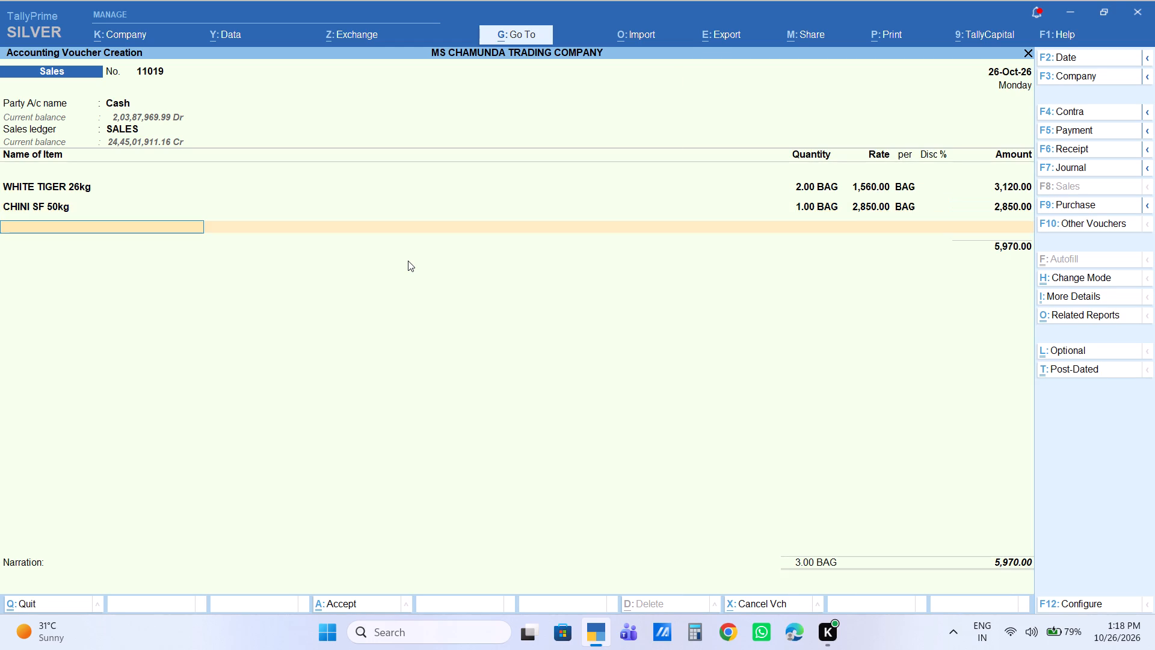
# End the item list and add a Labour Charge of 8.00 to voucher 11019.
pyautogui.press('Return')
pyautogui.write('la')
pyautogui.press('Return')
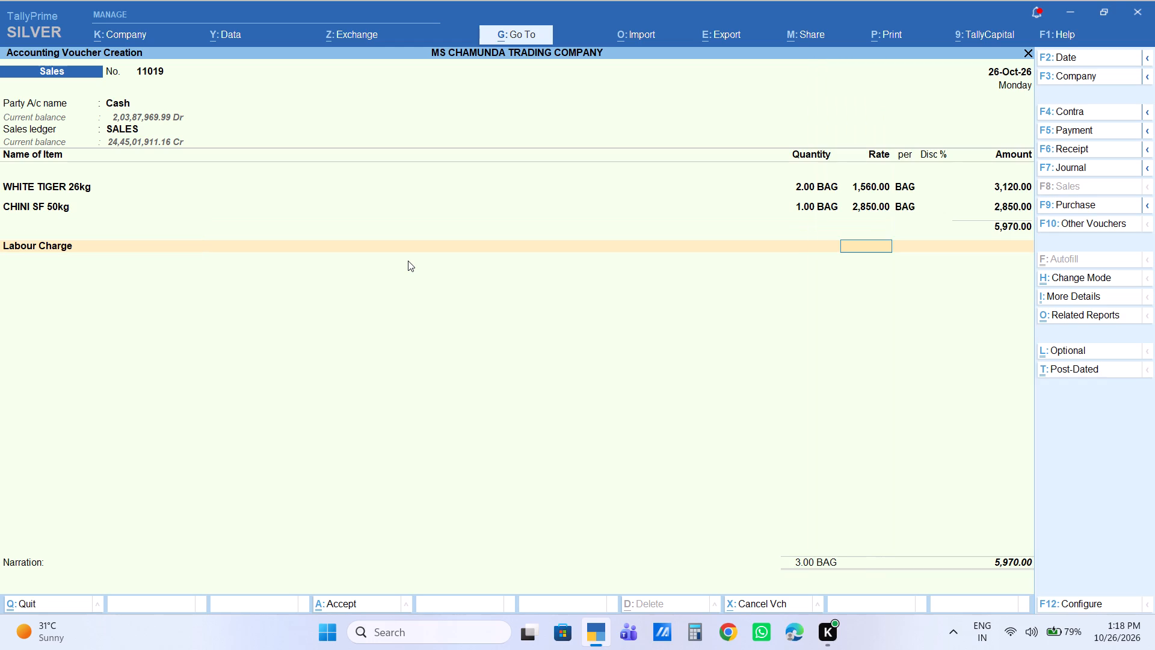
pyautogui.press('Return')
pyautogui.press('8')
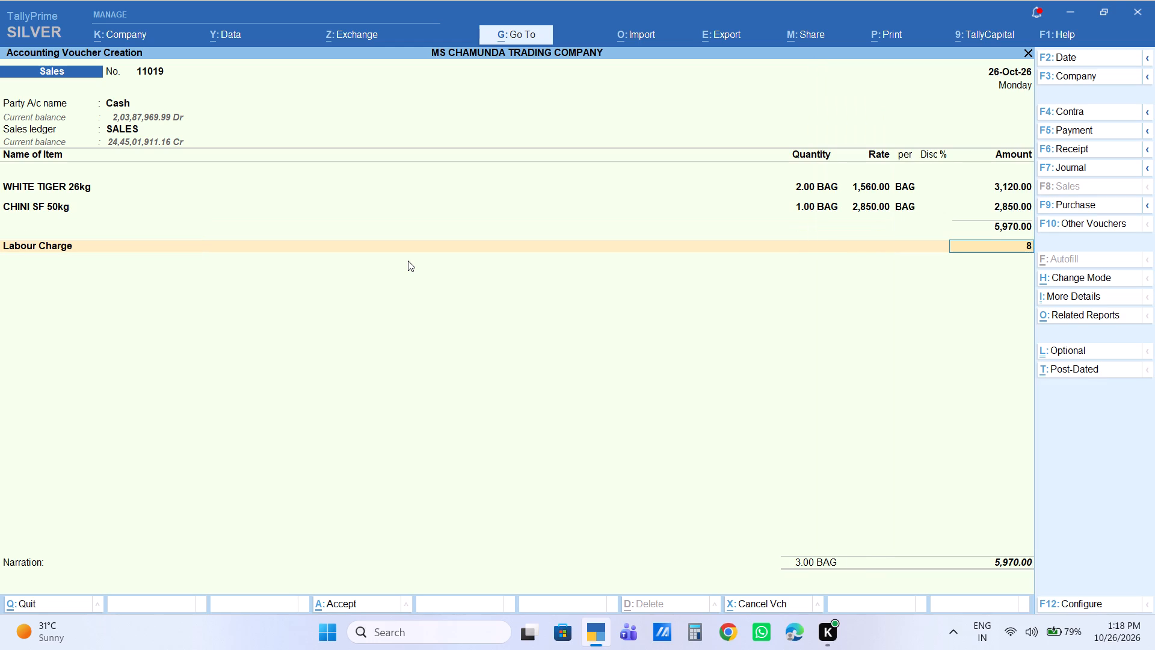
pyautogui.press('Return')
# Finish the ledger entries and save sales voucher 11019 without a narration.
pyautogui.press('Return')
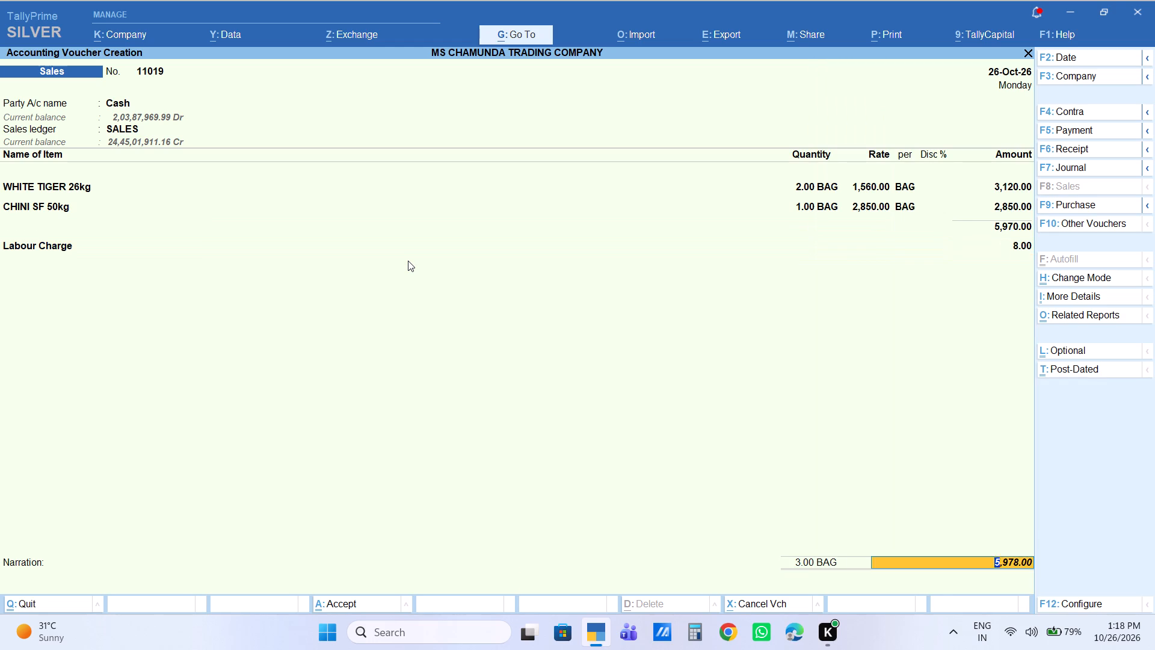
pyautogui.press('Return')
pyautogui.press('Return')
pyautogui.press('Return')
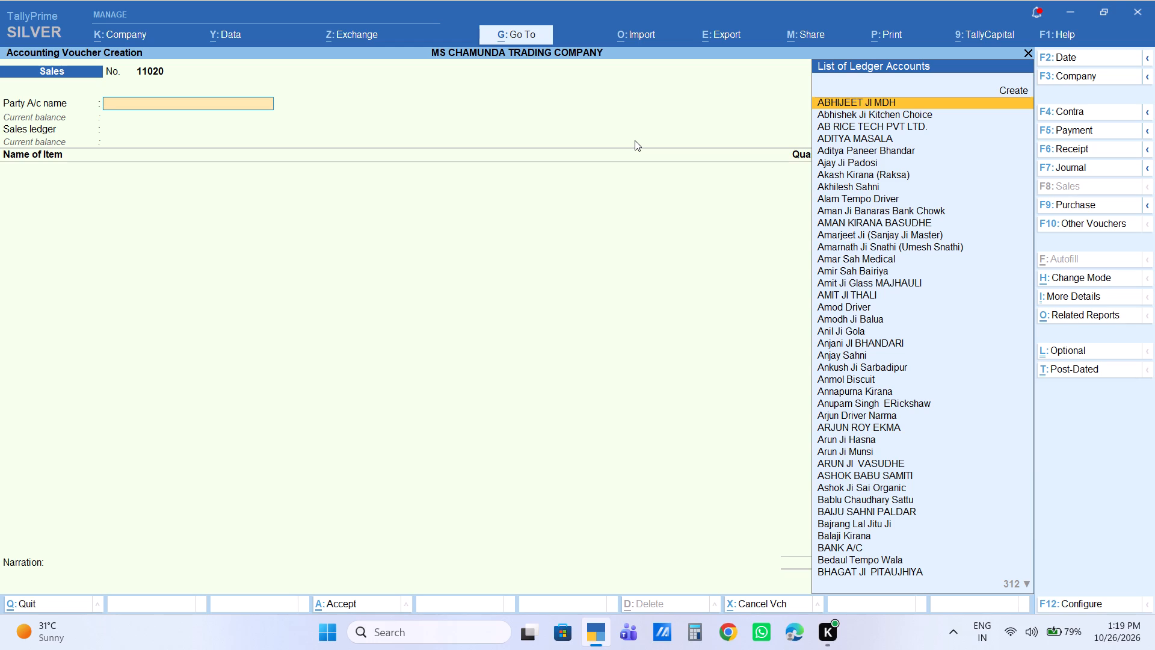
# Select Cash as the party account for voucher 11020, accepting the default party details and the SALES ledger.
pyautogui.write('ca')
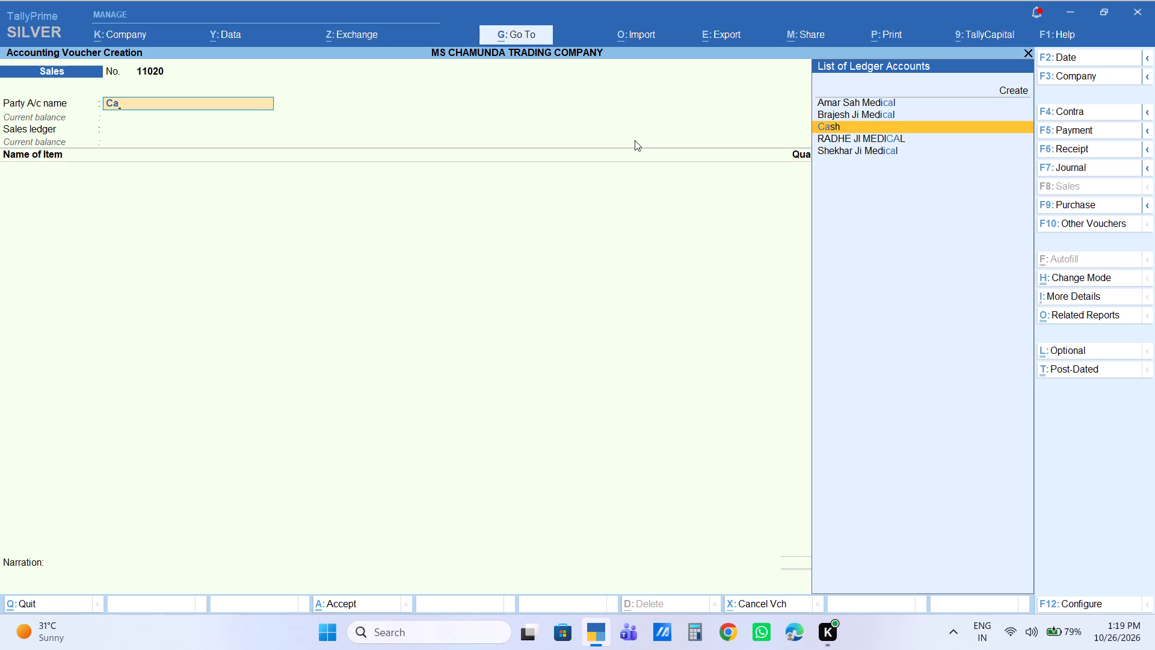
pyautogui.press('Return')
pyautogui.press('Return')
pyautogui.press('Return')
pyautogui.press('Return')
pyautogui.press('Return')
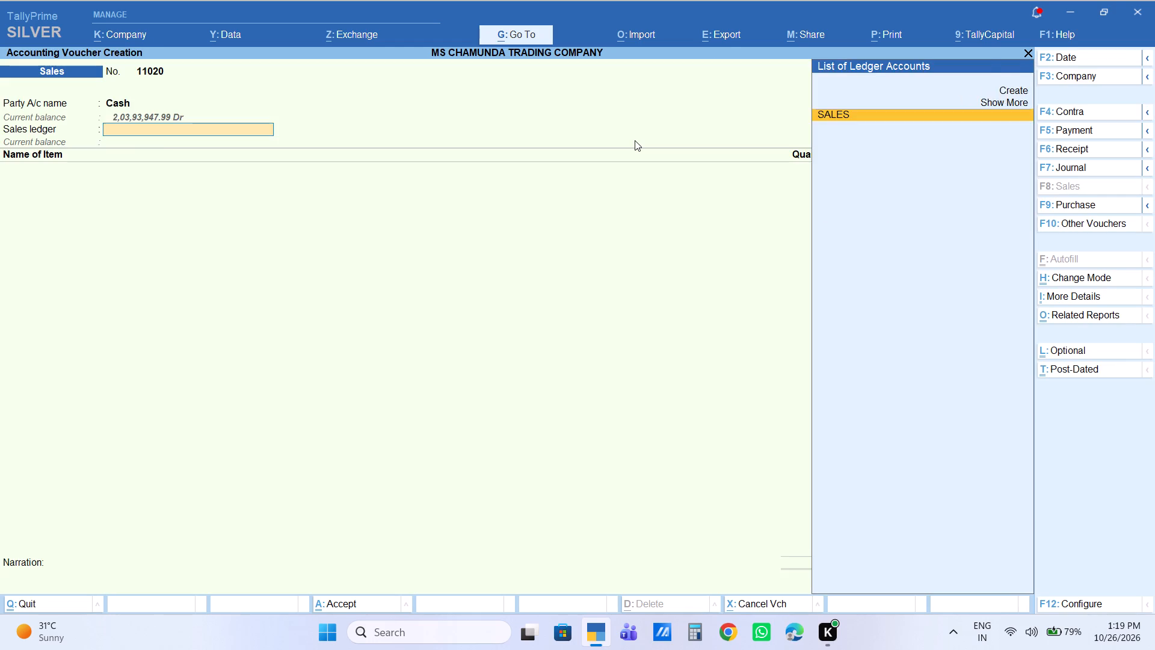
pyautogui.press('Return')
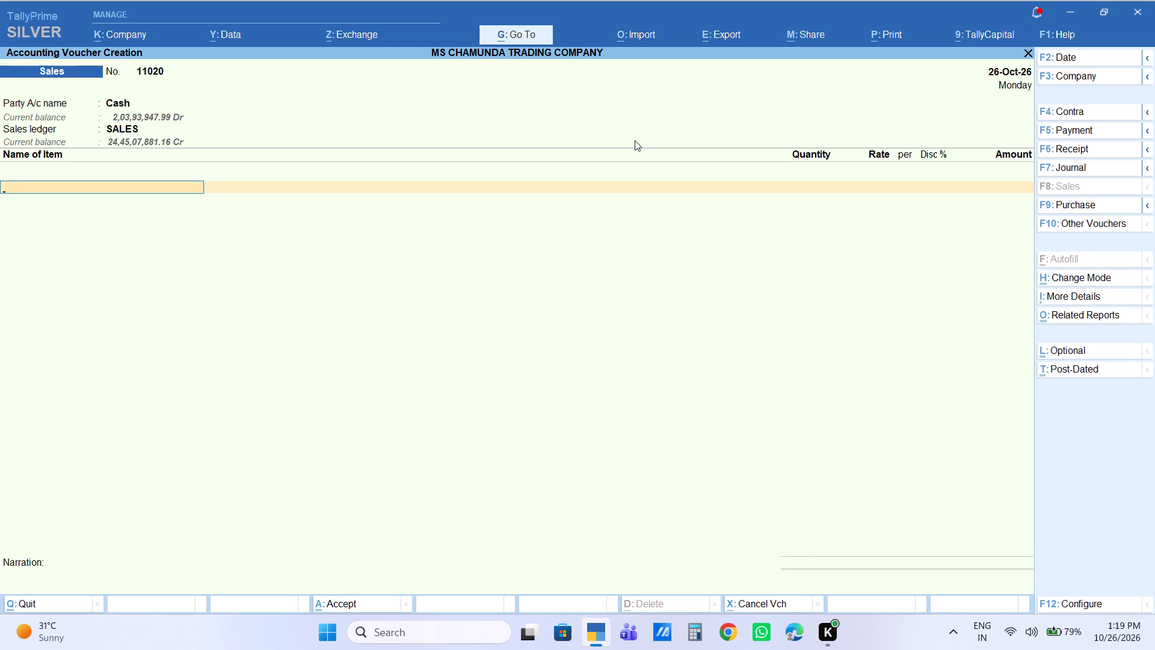
# Return to the party account of voucher 11020 and start a new ledger with the customer's name, leaving the alias blank.
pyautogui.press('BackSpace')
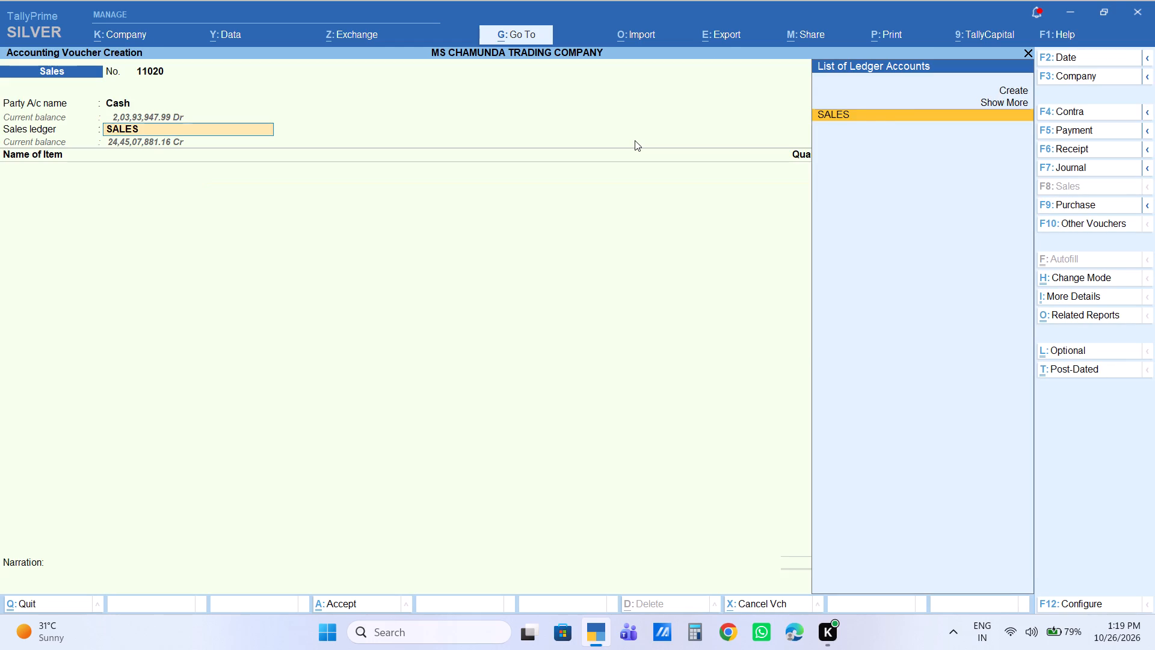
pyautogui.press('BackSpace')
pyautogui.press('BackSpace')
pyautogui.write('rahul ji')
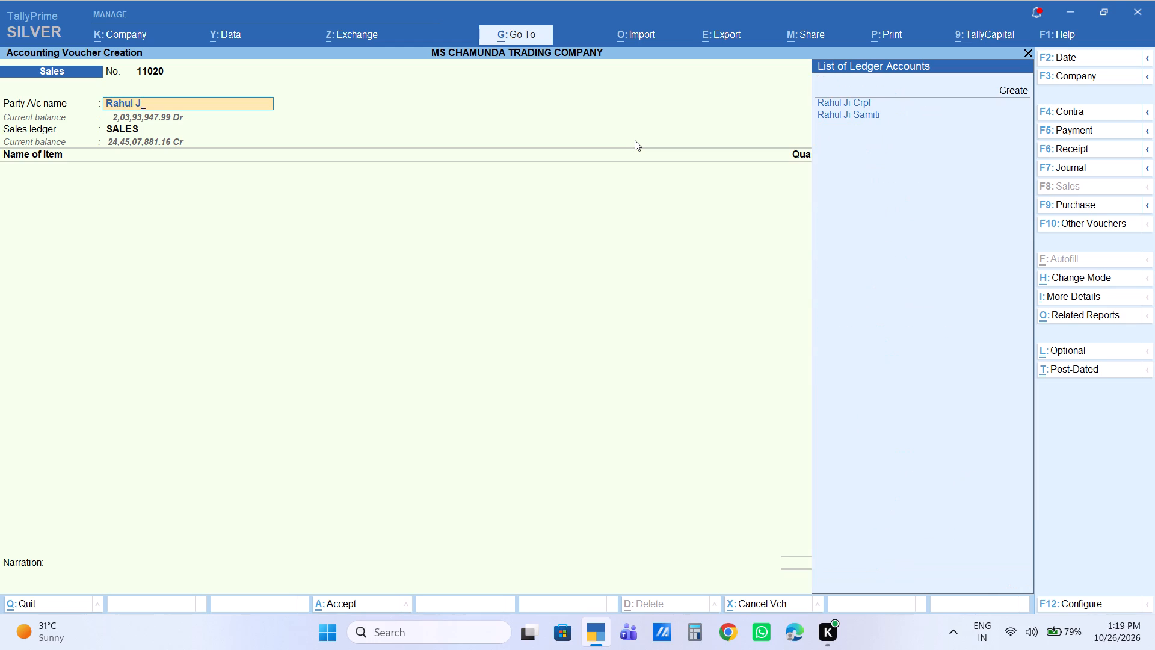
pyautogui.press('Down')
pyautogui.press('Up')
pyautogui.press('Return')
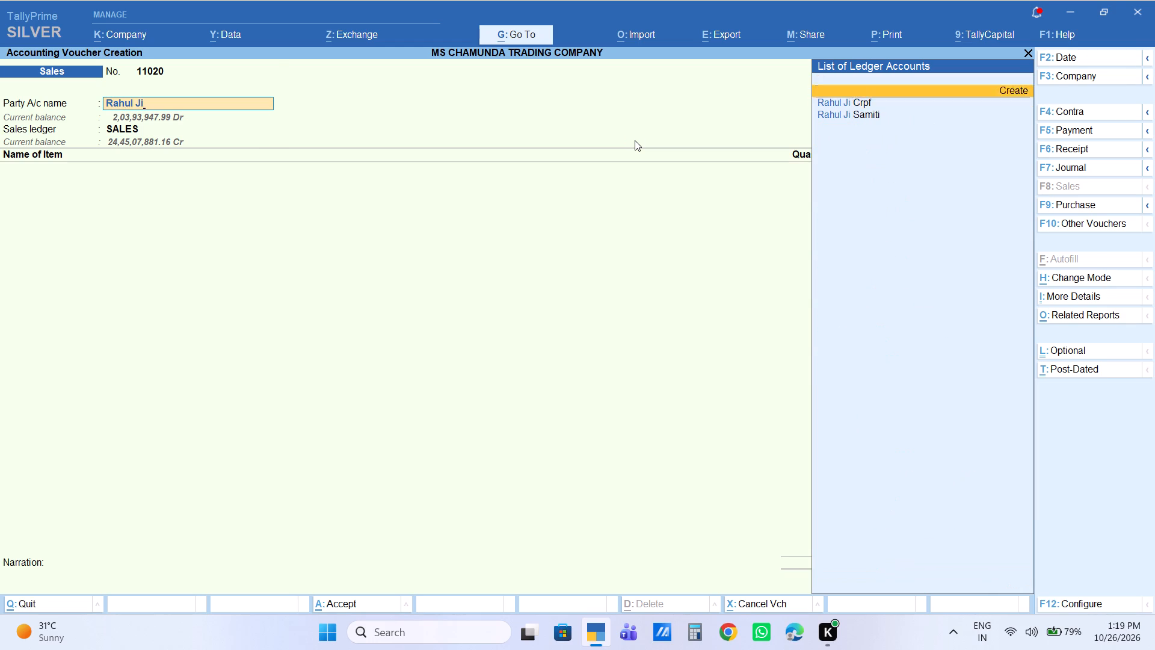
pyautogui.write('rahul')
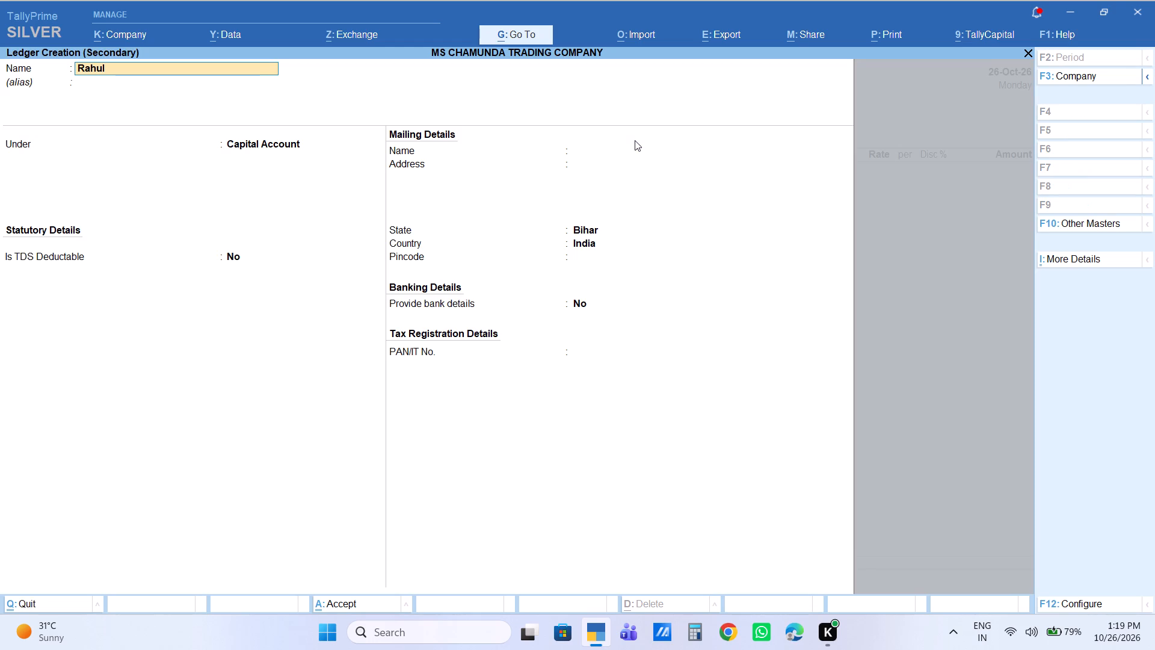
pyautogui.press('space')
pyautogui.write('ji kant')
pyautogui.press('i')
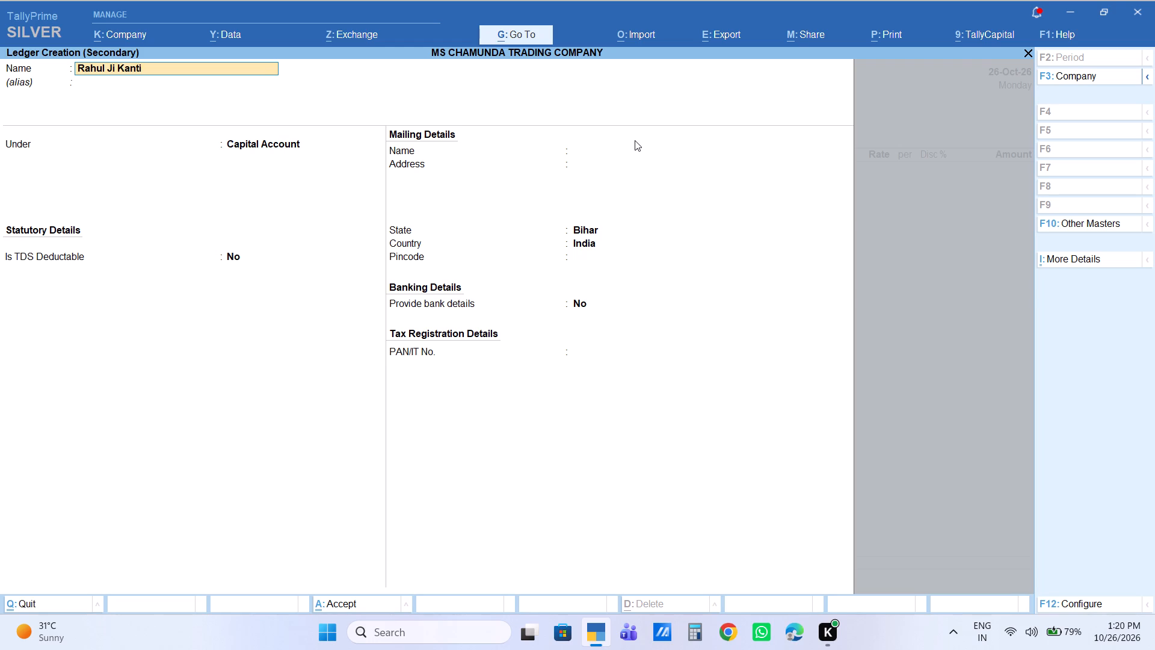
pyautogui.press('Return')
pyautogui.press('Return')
# Place the new ledger under Sundry Debtors, accepting the default bill-by-bill and credit settings and the prefilled mailing name.
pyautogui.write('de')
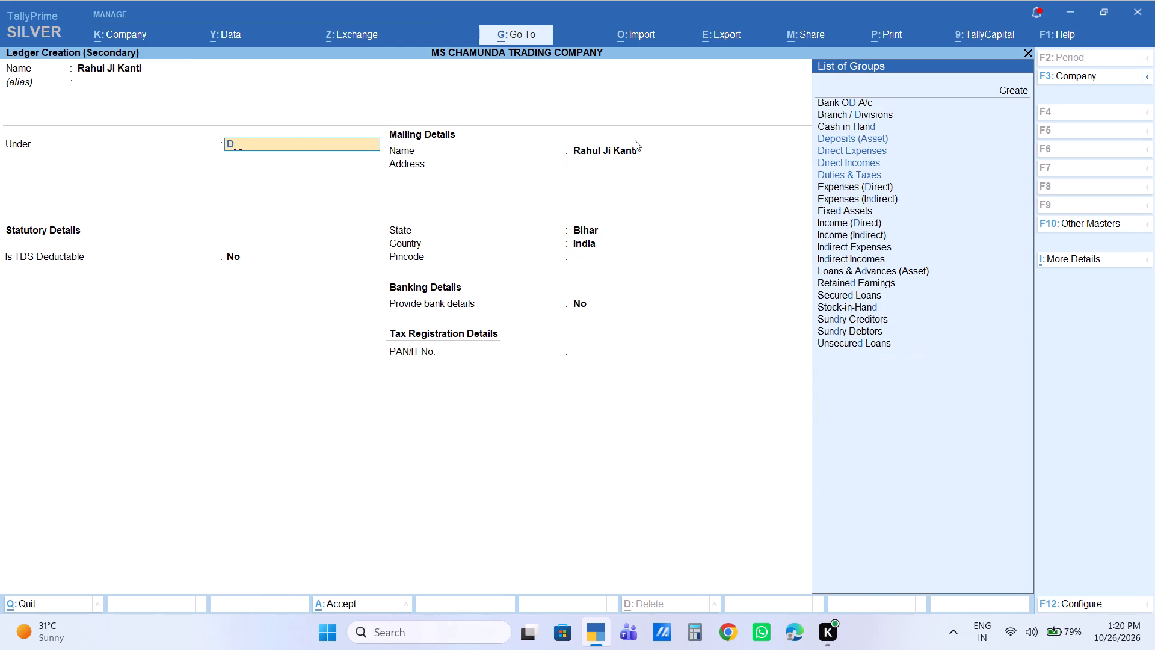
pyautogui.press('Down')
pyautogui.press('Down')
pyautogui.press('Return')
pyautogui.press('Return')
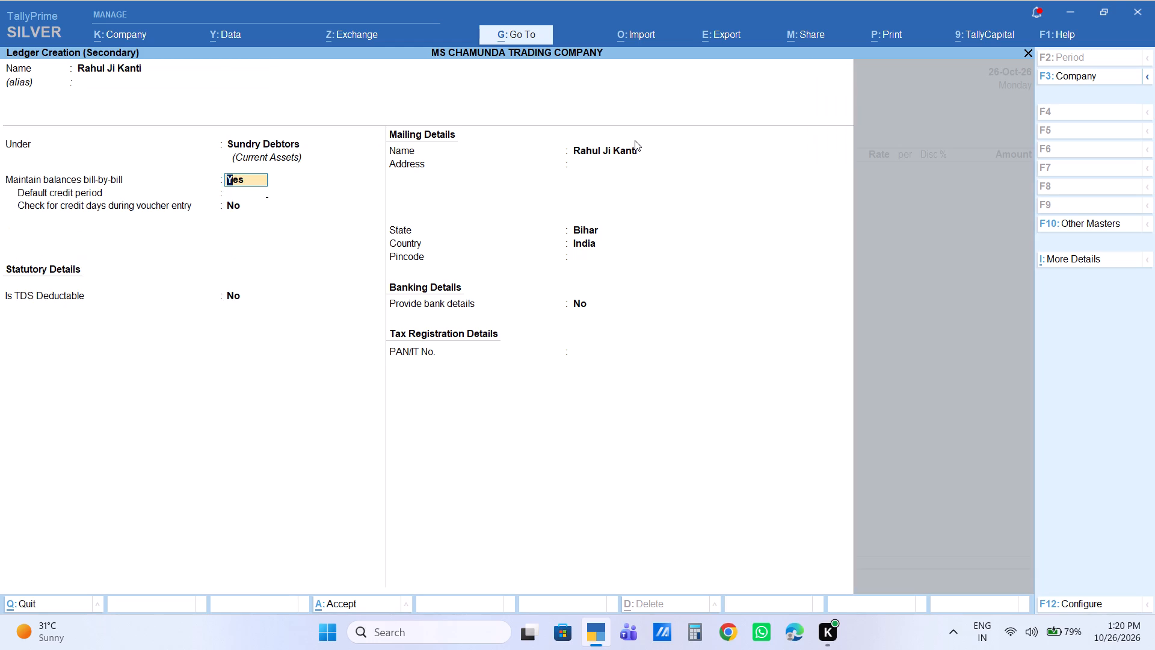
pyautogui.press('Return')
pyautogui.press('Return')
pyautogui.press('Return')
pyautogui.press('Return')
# Enter the customer's town as the mailing address, keep the state as Bihar, and save the new ledger with the remaining defaults.
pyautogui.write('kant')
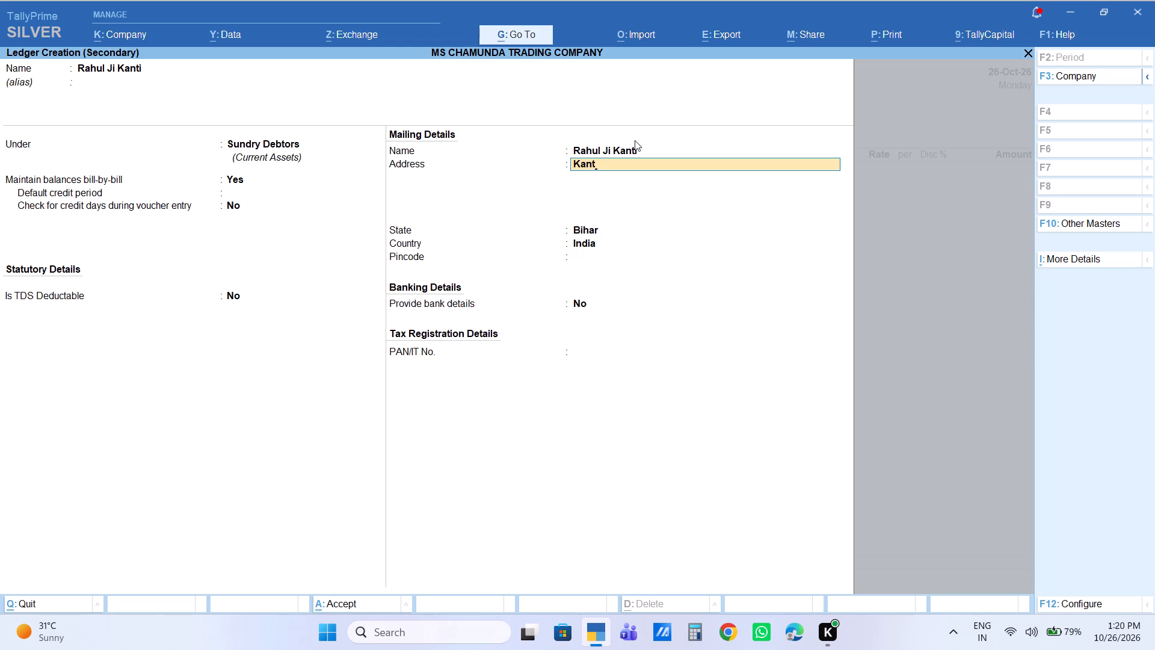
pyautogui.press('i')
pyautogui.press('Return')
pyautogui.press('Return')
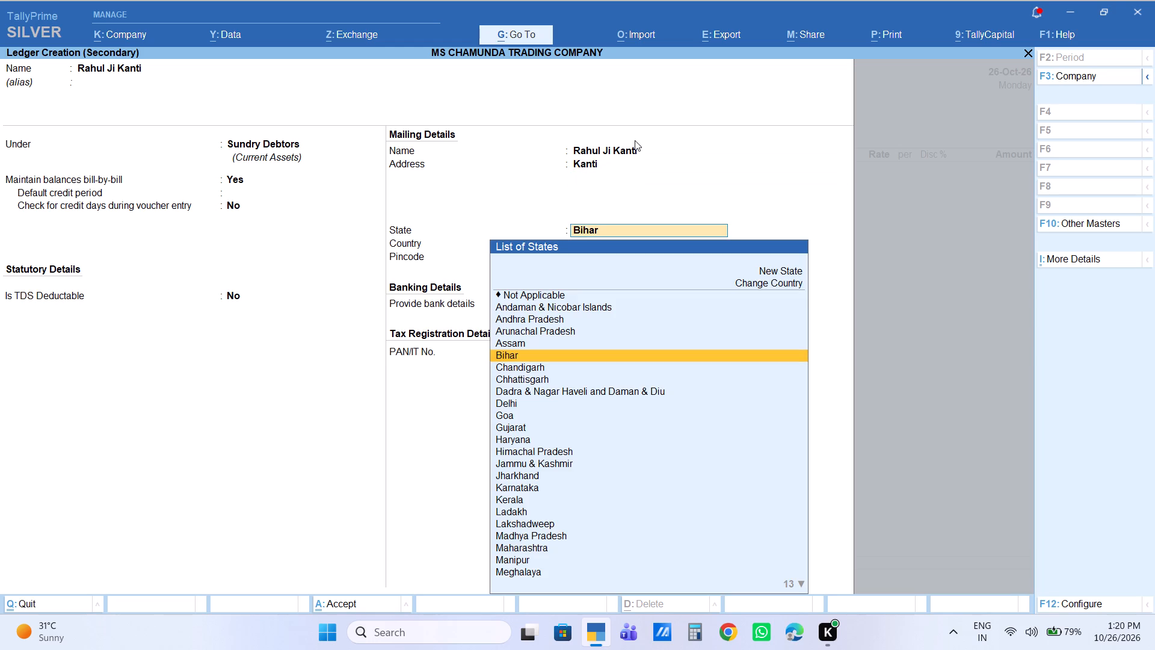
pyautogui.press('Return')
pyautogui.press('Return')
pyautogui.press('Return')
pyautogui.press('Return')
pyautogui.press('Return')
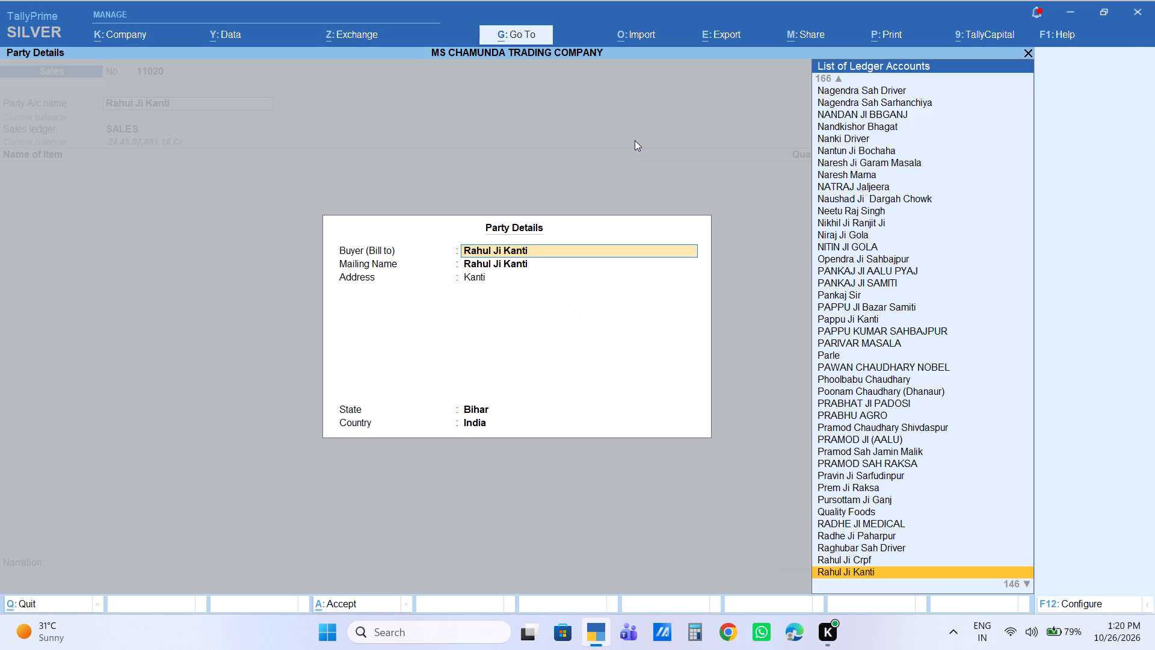
# Accept the new customer's prefilled party details and the SALES ledger for voucher 11020.
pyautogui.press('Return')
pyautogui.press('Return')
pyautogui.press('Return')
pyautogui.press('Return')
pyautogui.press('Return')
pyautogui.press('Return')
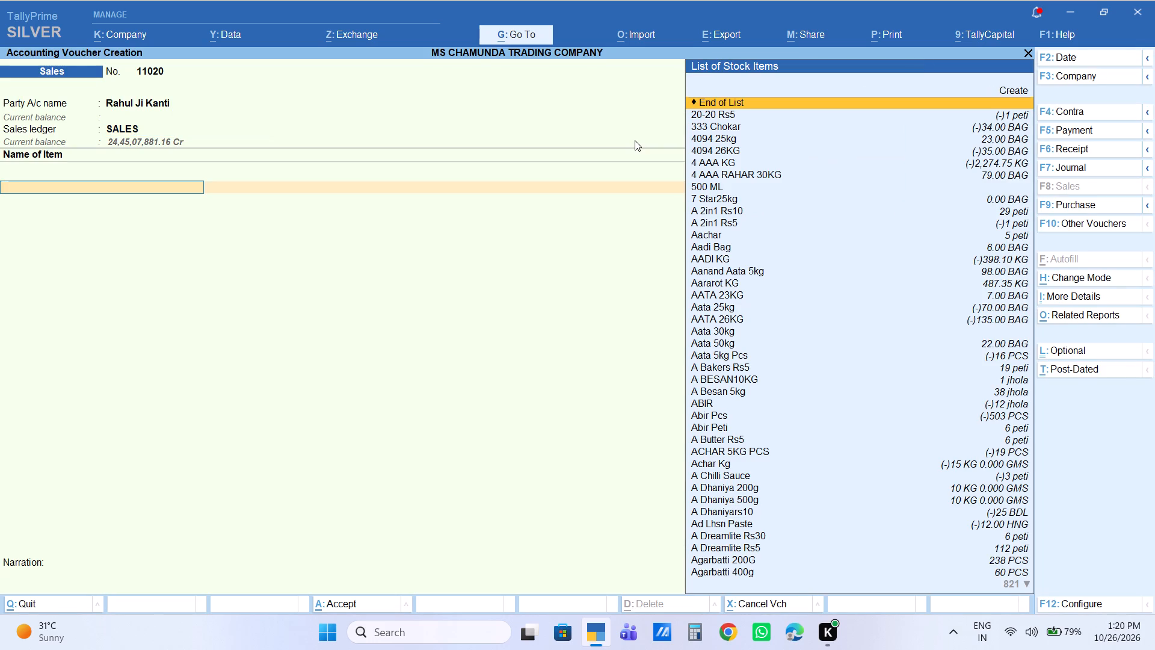
# Go back to the party account of voucher 11020 and open the new customer's ledger for alteration.
pyautogui.press('BackSpace')
pyautogui.press('BackSpace')
pyautogui.press('BackSpace')
pyautogui.press('Return')
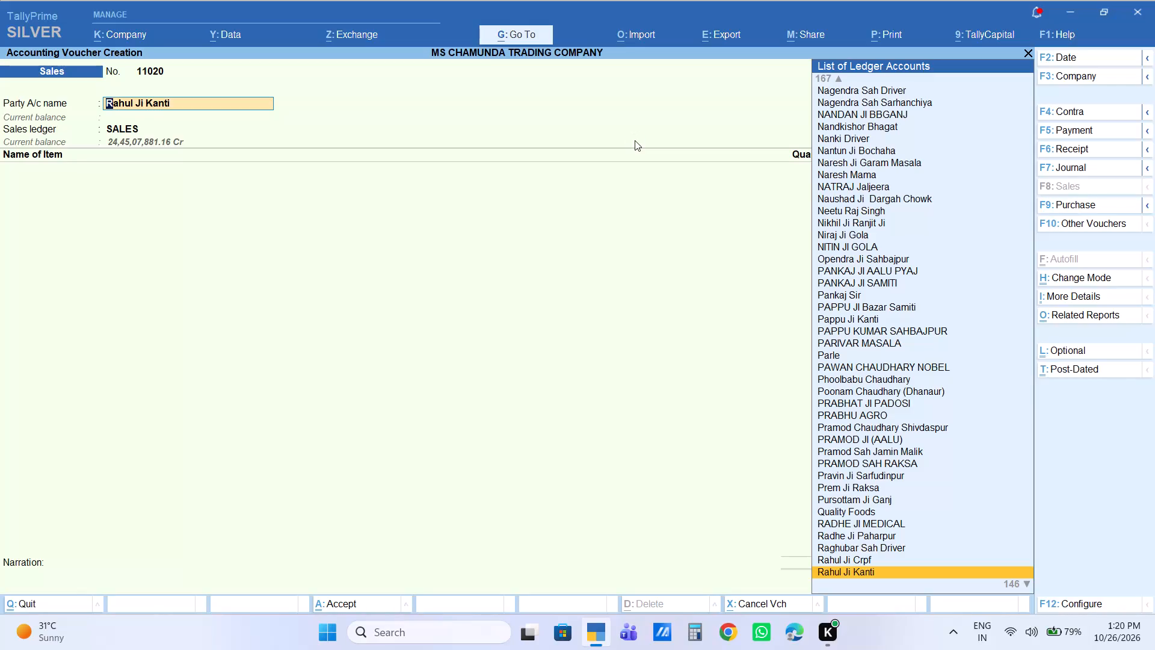
pyautogui.press('BackSpace')
pyautogui.press('Return')
pyautogui.hotkey('ctrl', 'Return')
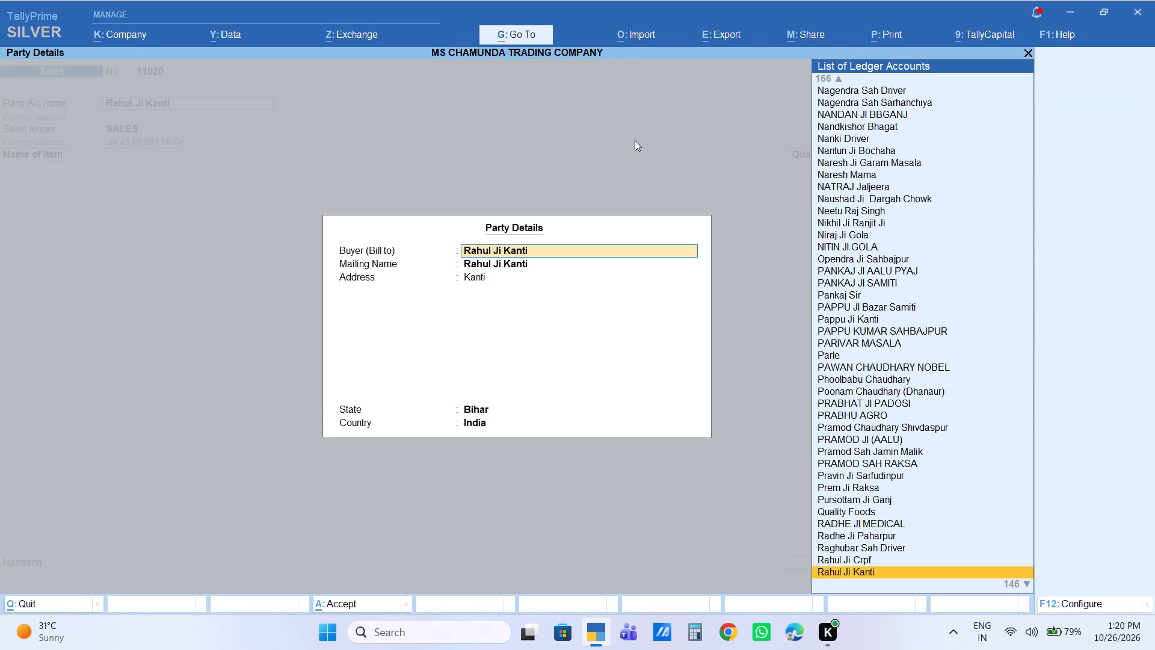
pyautogui.hotkey('ctrl', 'Return')
pyautogui.press('BackSpace')
pyautogui.hotkey('ctrl', 'Return')
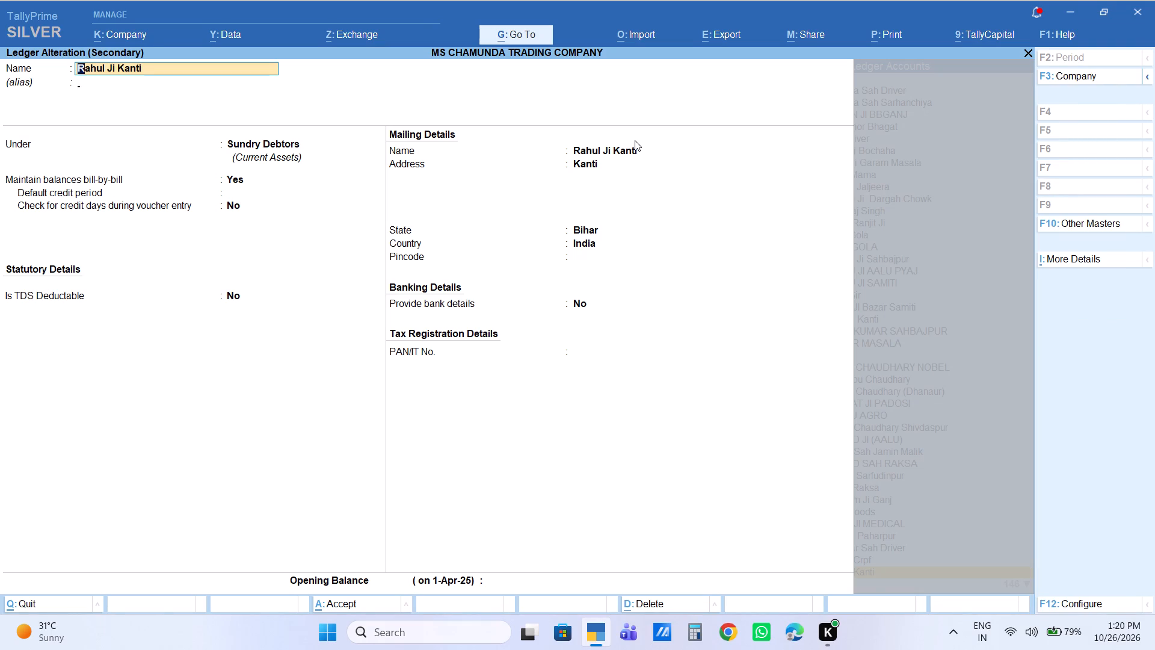
# Open the mailing address of the customer's ledger for editing, keeping the name, group and credit settings.
pyautogui.press('Return')
pyautogui.press('Return')
pyautogui.press('Return')
pyautogui.press('Return')
pyautogui.press('Return')
pyautogui.press('Return')
pyautogui.press('Return')
pyautogui.press('Return')
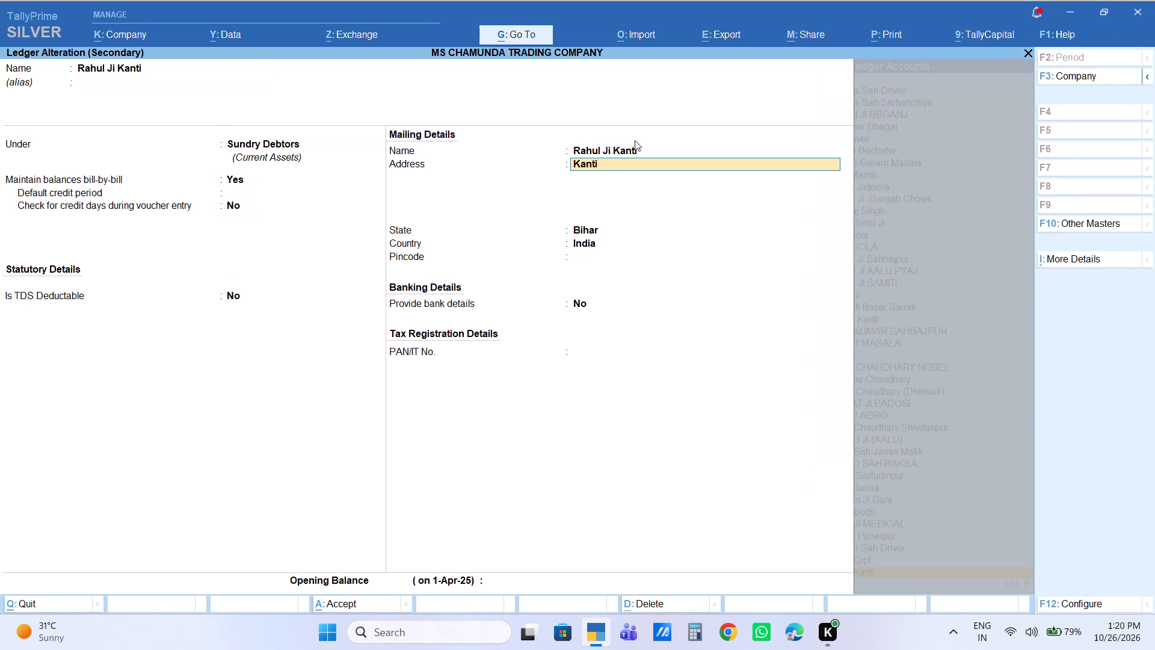
pyautogui.press('Right')
pyautogui.press('Right')
pyautogui.press('Right')
pyautogui.press('Right')
pyautogui.press('Right')
pyautogui.press('Right')
pyautogui.press('Right')
pyautogui.press('Right')
pyautogui.press('Right')
pyautogui.press('Right')
pyautogui.press('Right')
pyautogui.press('Right')
pyautogui.press('Right')
pyautogui.press('Right')
pyautogui.press('Right')
pyautogui.press('Right')
pyautogui.press('Right')
pyautogui.press('Right')
pyautogui.press('Right')
pyautogui.press('Right')
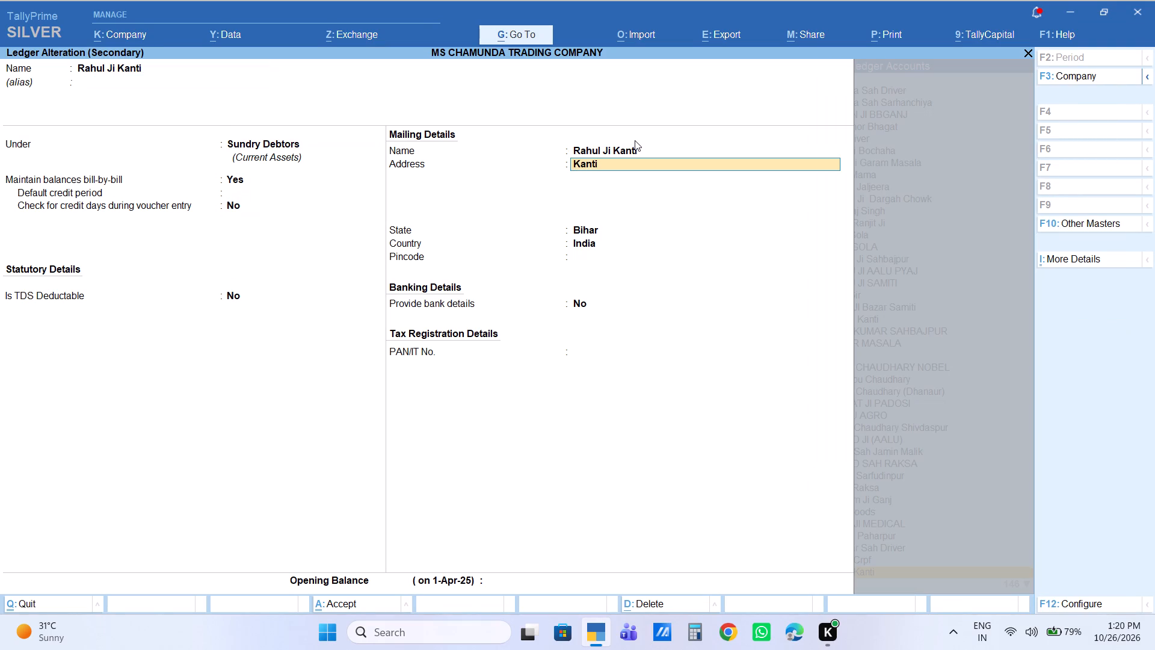
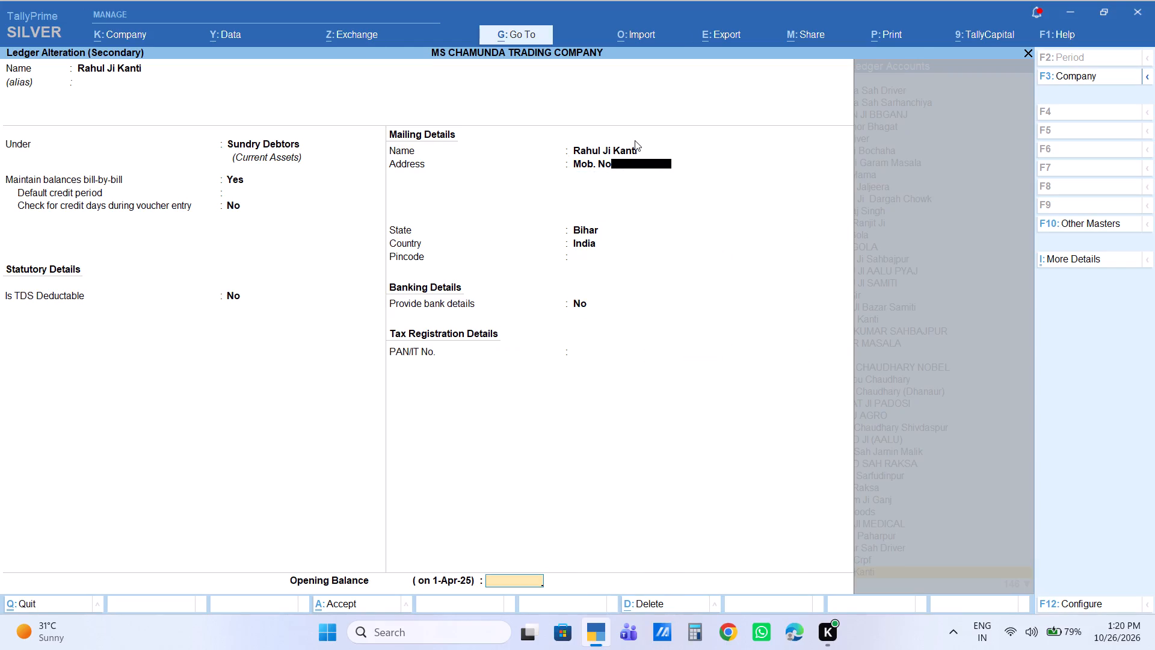
# Save the customer's altered ledger with no opening balance and accept the prefilled party details in voucher 11020.
pyautogui.press('Return')
pyautogui.press('Return')
pyautogui.press('Return')
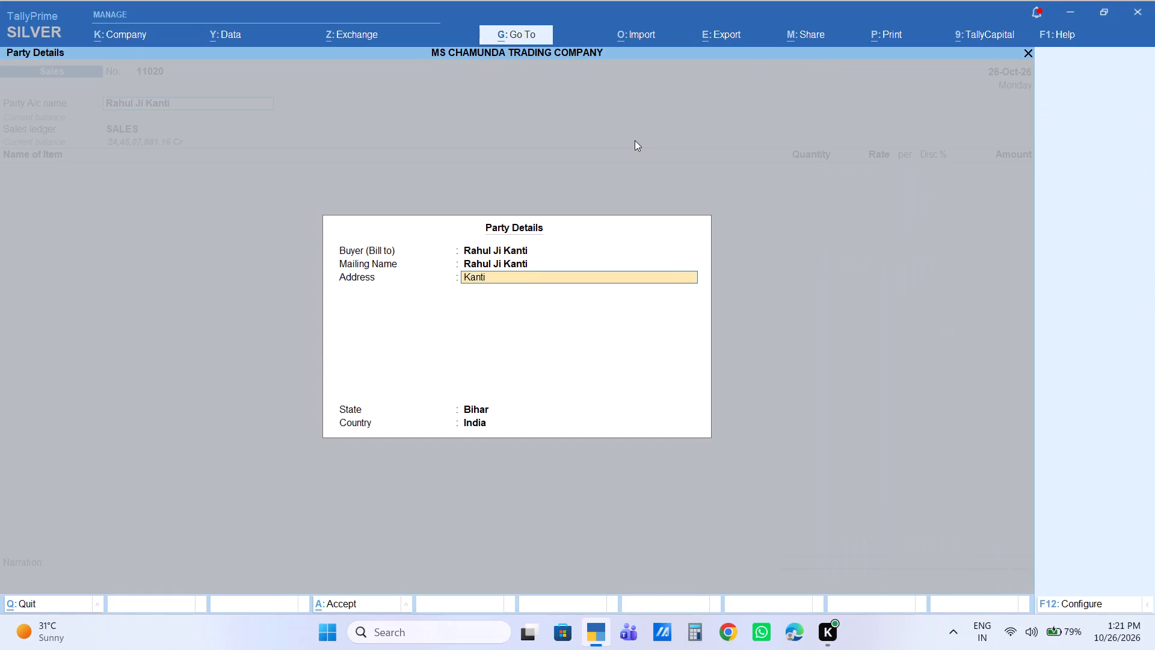
pyautogui.press('Return')
pyautogui.press('Return')
pyautogui.press('Return')
# Reopen the customer's ledger from the party account of voucher 11020 to check its mailing details, and leave without changes.
pyautogui.press('BackSpace')
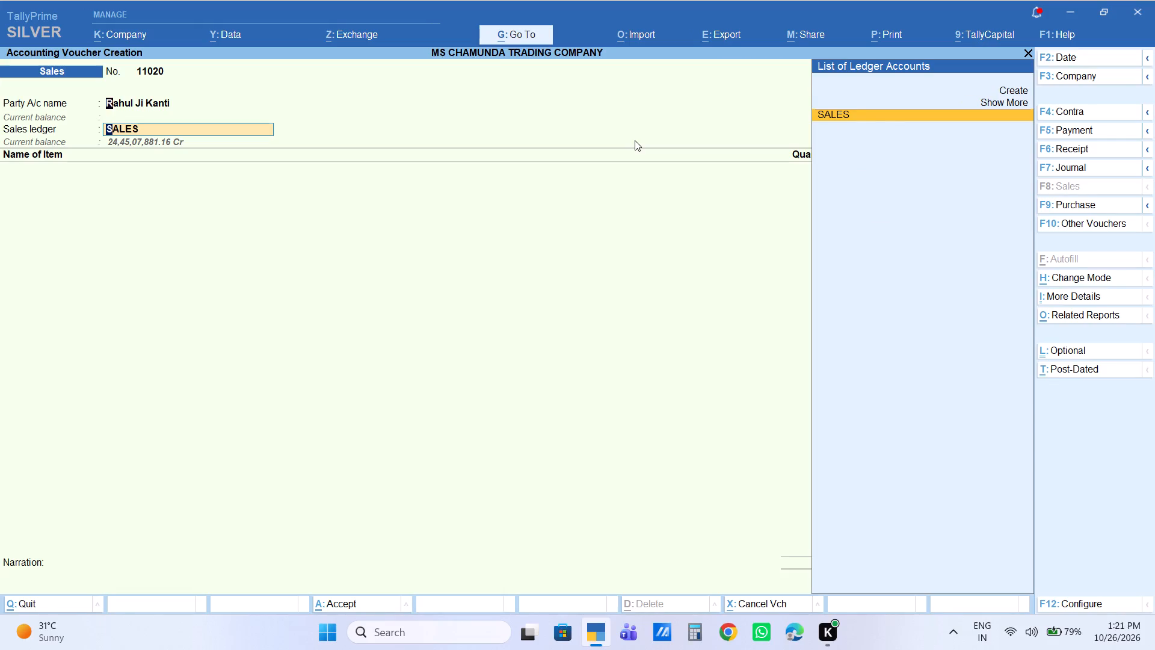
pyautogui.hotkey('ctrl', 'Return')
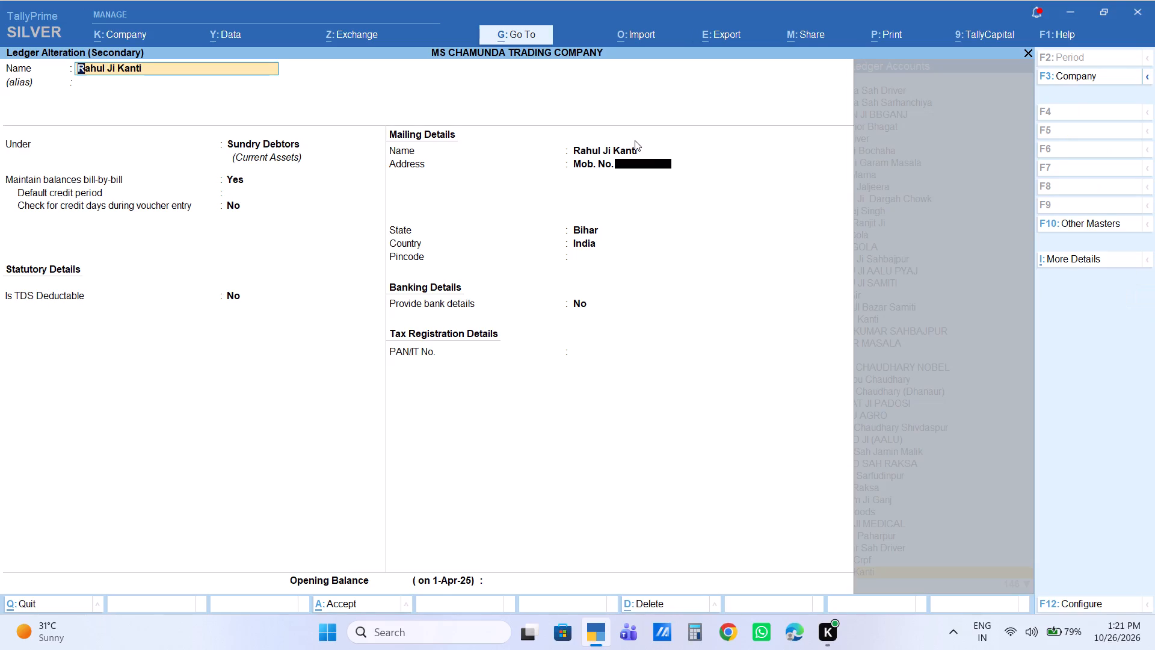
pyautogui.press('Escape')
pyautogui.press('Escape')
pyautogui.press('Escape')
# Accept the customer as party account, the prefilled party details and the SALES ledger for voucher 11020.
pyautogui.press('Return')
pyautogui.press('Return')
pyautogui.press('Return')
pyautogui.press('Return')
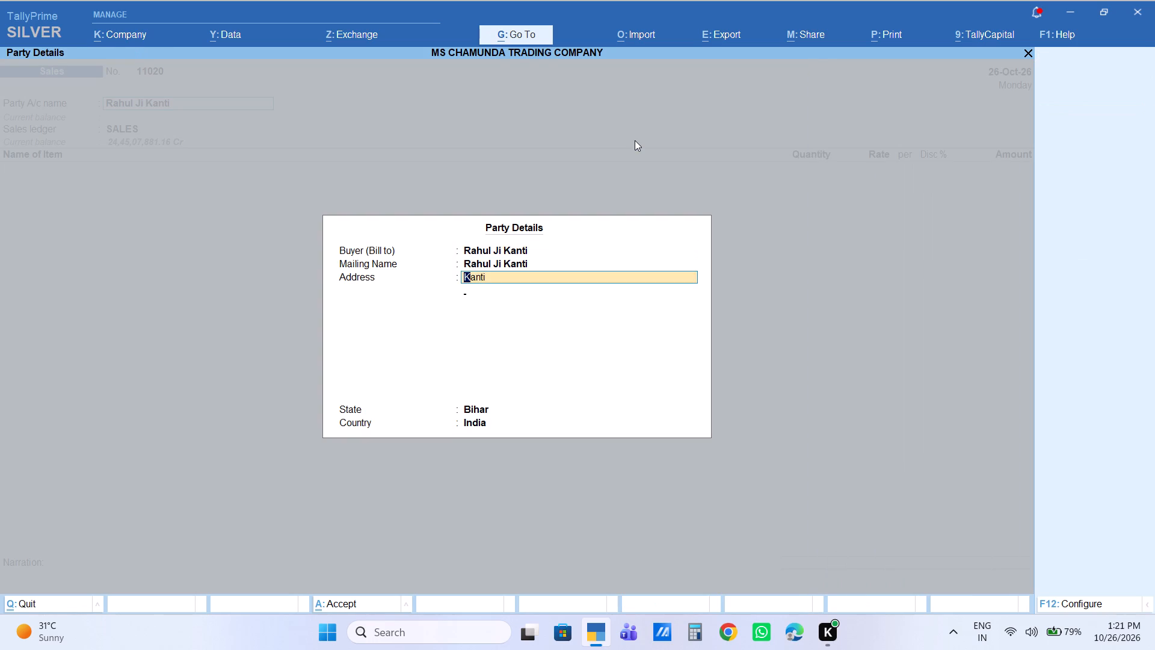
pyautogui.press('Return')
pyautogui.press('Return')
pyautogui.press('Return')
pyautogui.press('Return')
pyautogui.press('BackSpace')
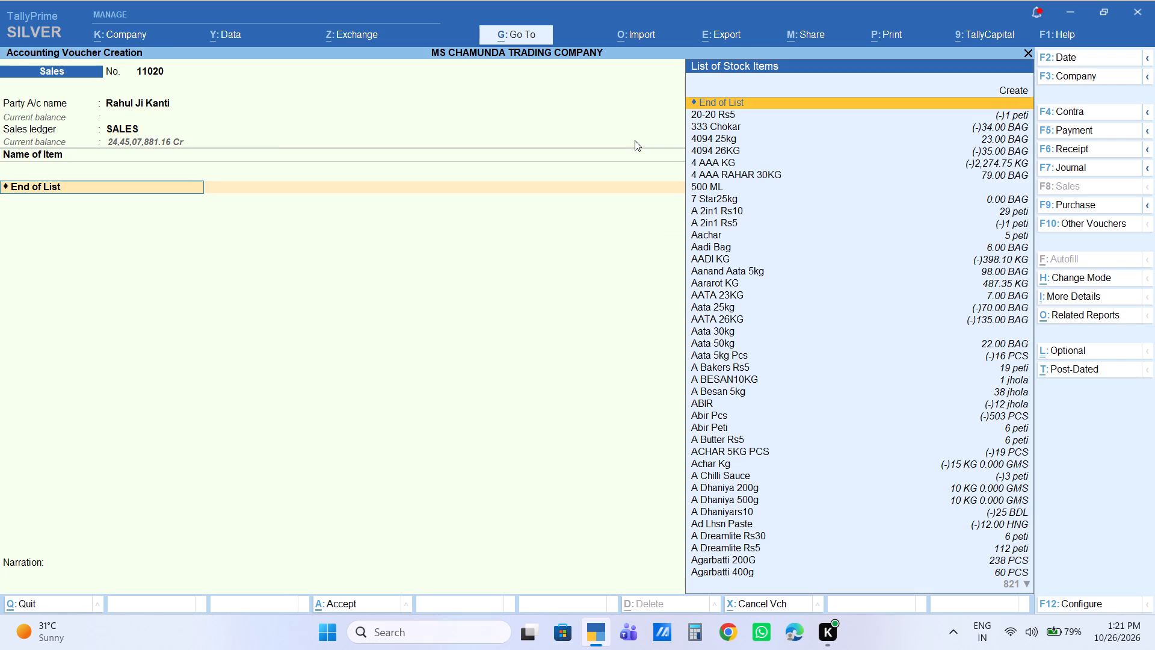
# Add 1 peti of SALONI 500ML PETI to voucher 11020 at the prefilled rate of 3,450.00.
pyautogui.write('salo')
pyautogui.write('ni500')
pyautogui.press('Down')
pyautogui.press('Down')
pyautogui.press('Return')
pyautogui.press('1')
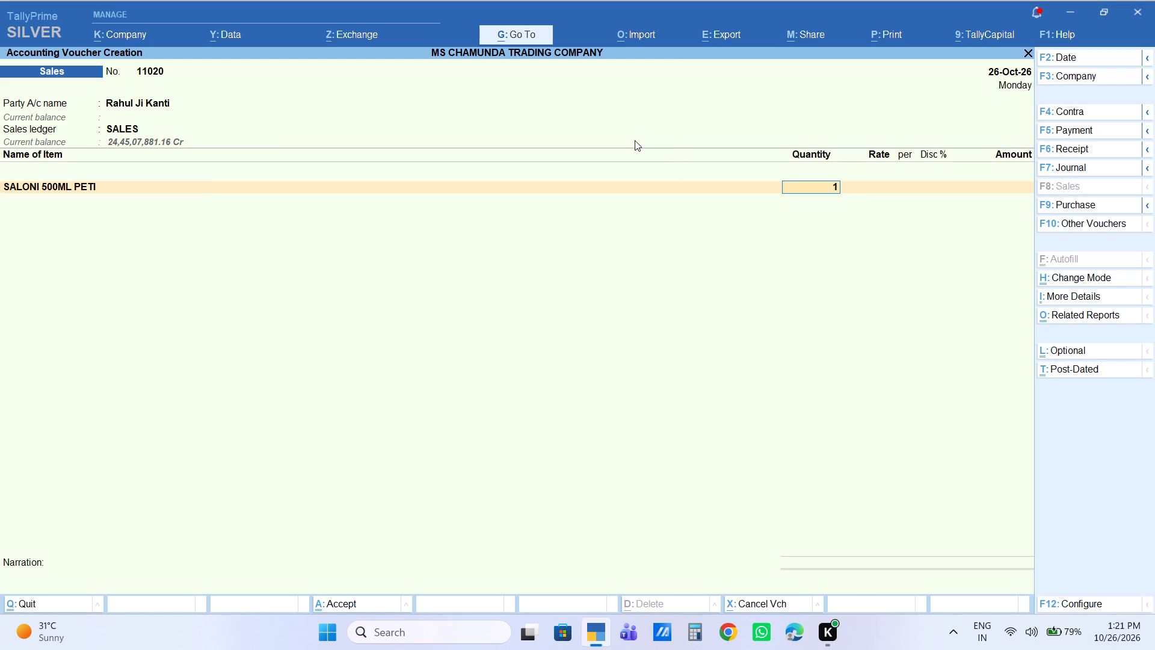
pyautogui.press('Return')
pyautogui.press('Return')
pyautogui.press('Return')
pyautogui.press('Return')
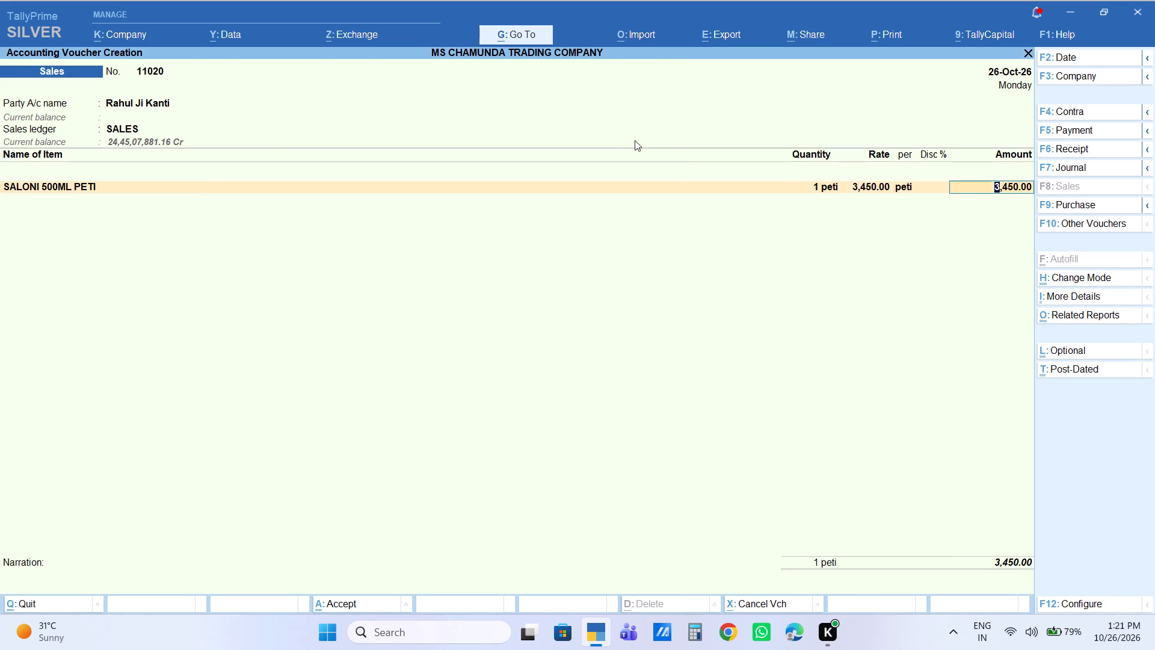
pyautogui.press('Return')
# End the item list without additional charges, accept the New Ref 11020 bill allocation for 3,450.00, and save the sales voucher.
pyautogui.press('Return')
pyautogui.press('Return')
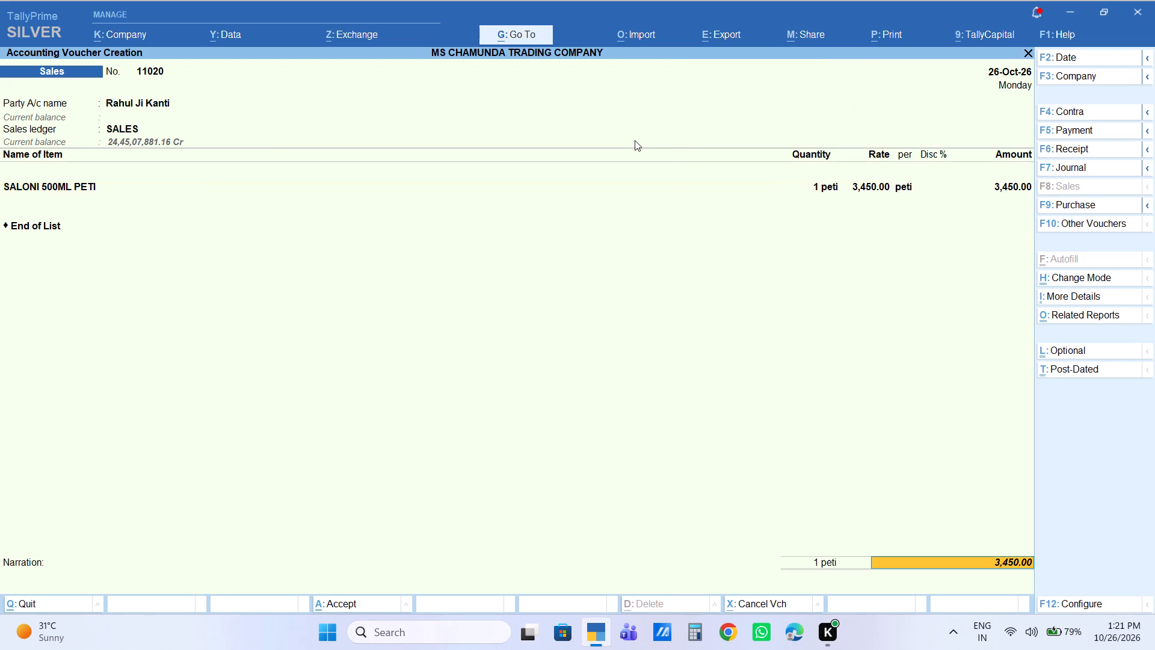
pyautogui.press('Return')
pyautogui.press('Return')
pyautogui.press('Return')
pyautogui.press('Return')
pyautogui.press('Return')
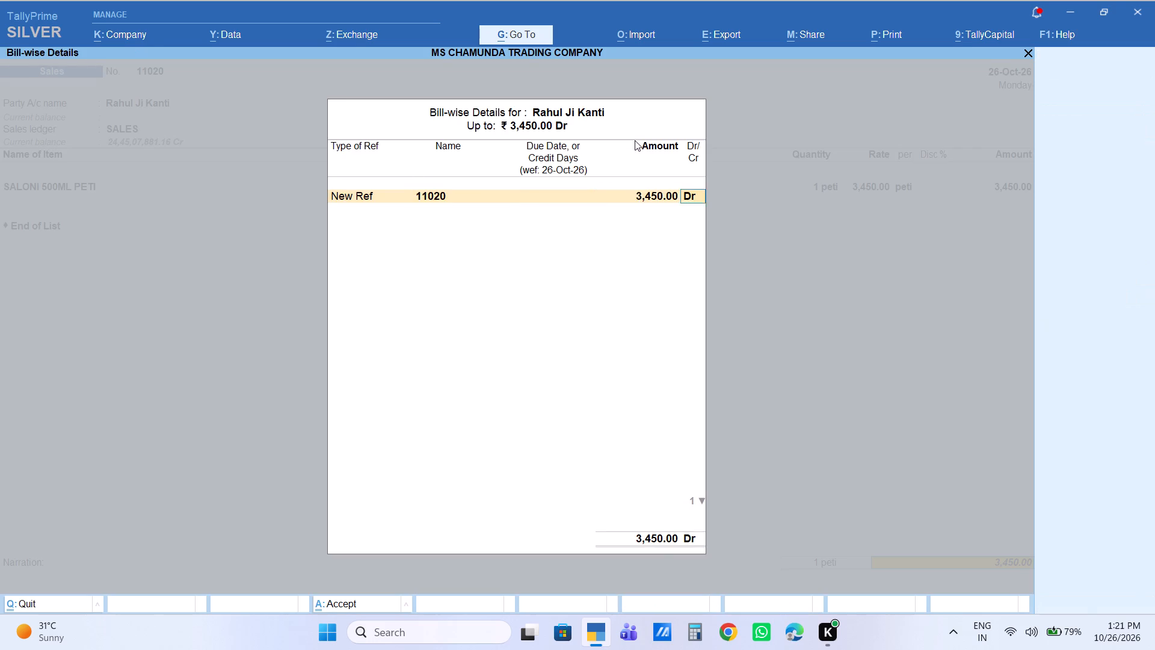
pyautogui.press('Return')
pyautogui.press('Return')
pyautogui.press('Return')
# Start a receipt voucher with Cash as the account and choose the new Kanti customer's ledger under particulars.
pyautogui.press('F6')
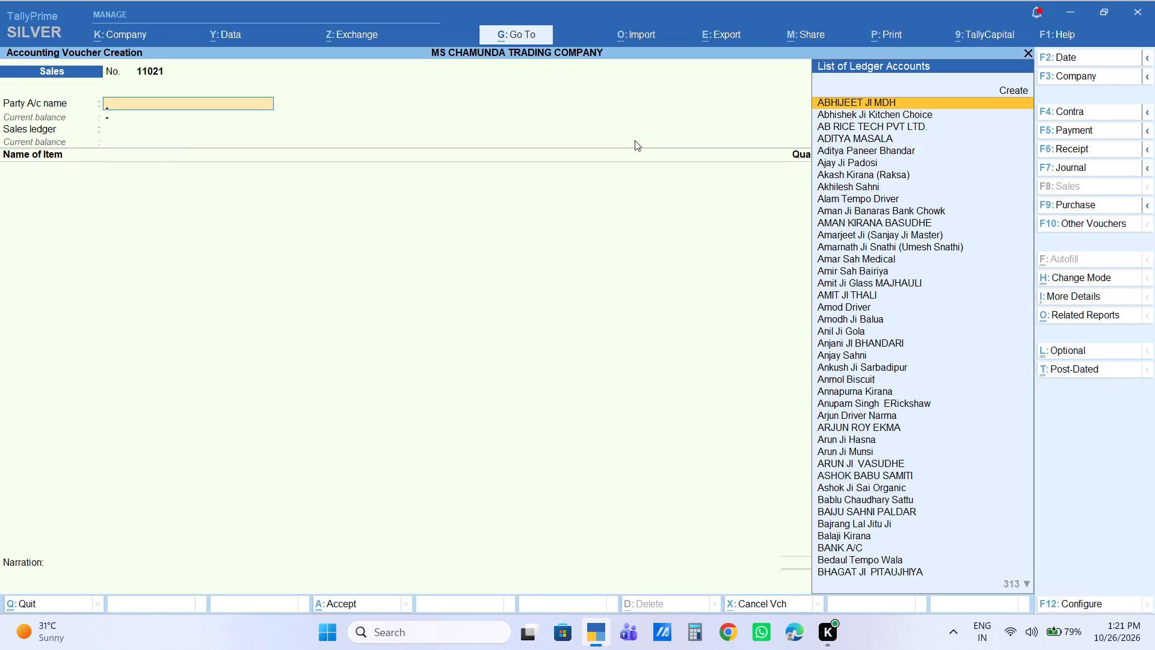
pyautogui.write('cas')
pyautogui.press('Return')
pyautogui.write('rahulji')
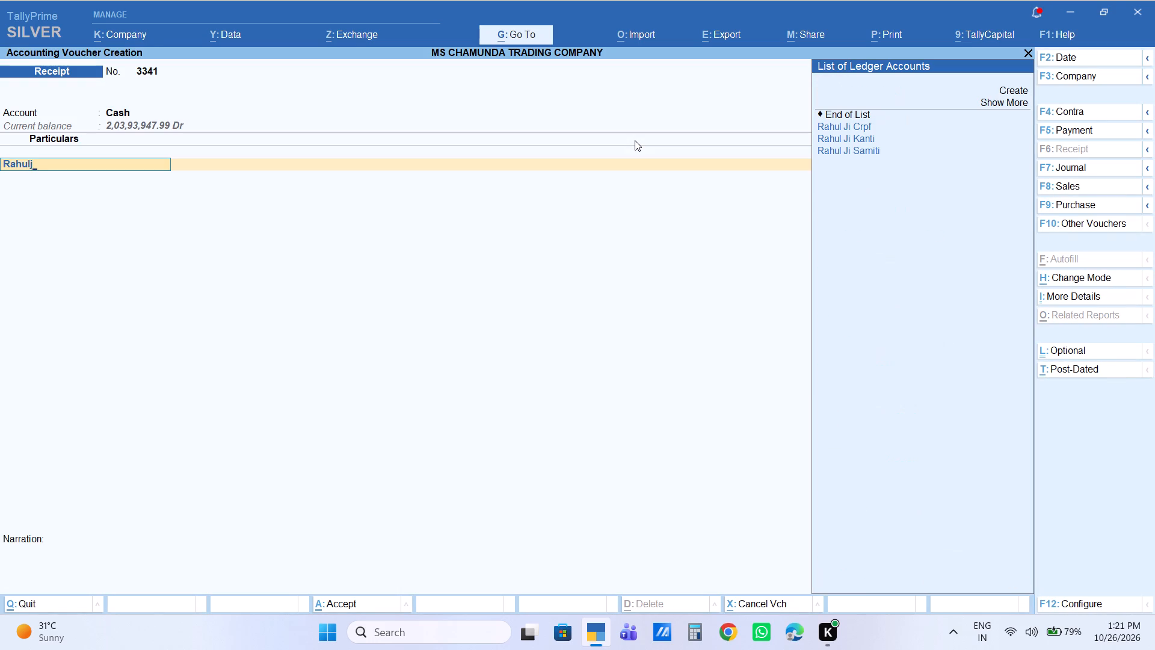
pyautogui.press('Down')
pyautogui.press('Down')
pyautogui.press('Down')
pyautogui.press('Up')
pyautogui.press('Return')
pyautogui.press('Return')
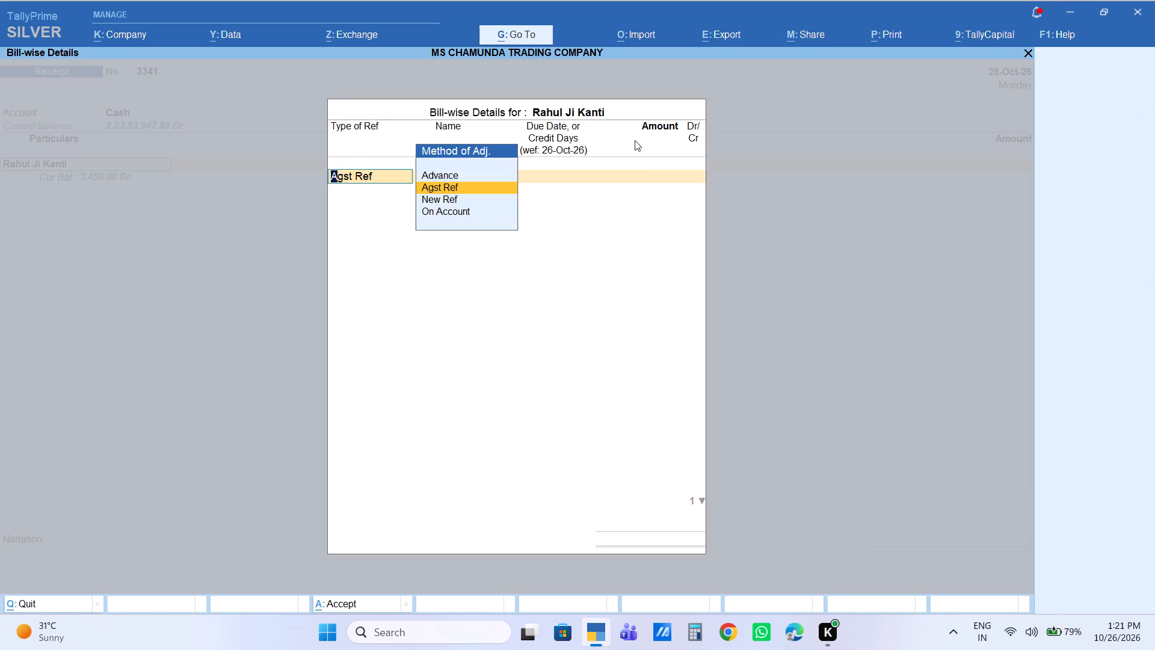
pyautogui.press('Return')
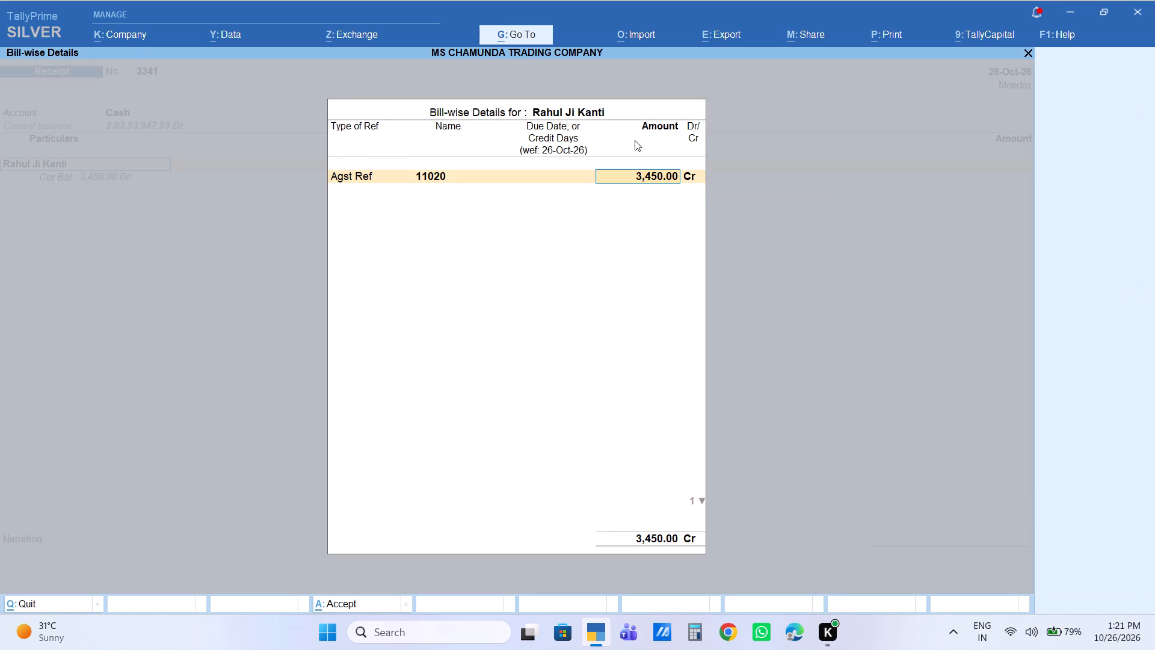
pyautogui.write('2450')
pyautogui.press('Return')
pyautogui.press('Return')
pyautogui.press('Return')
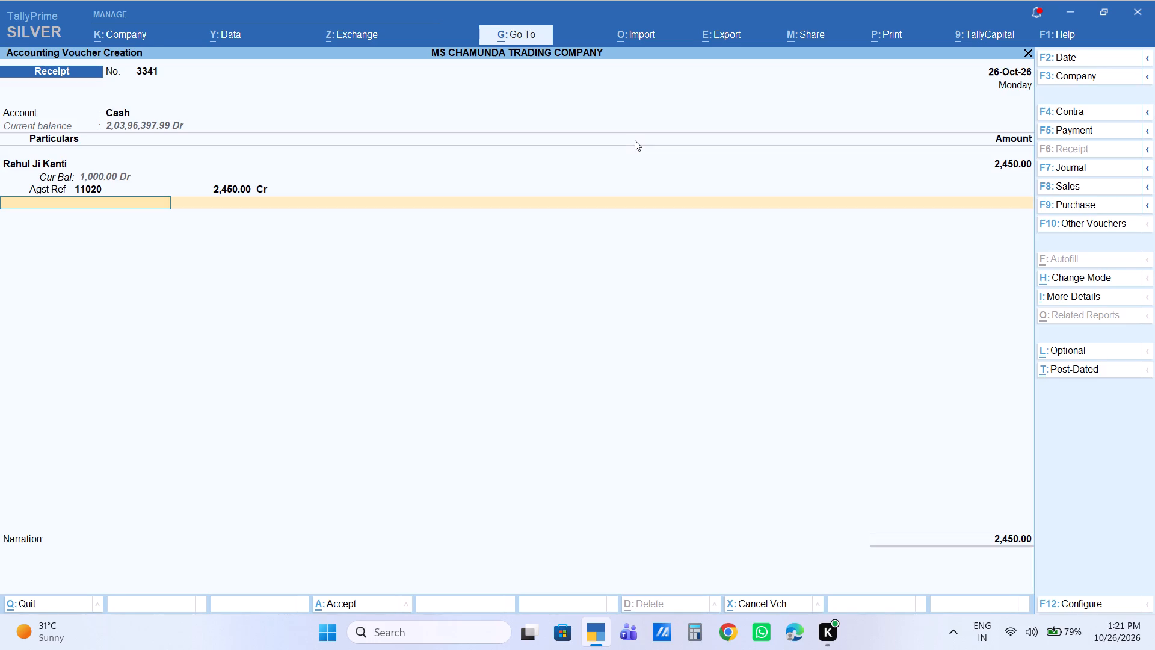
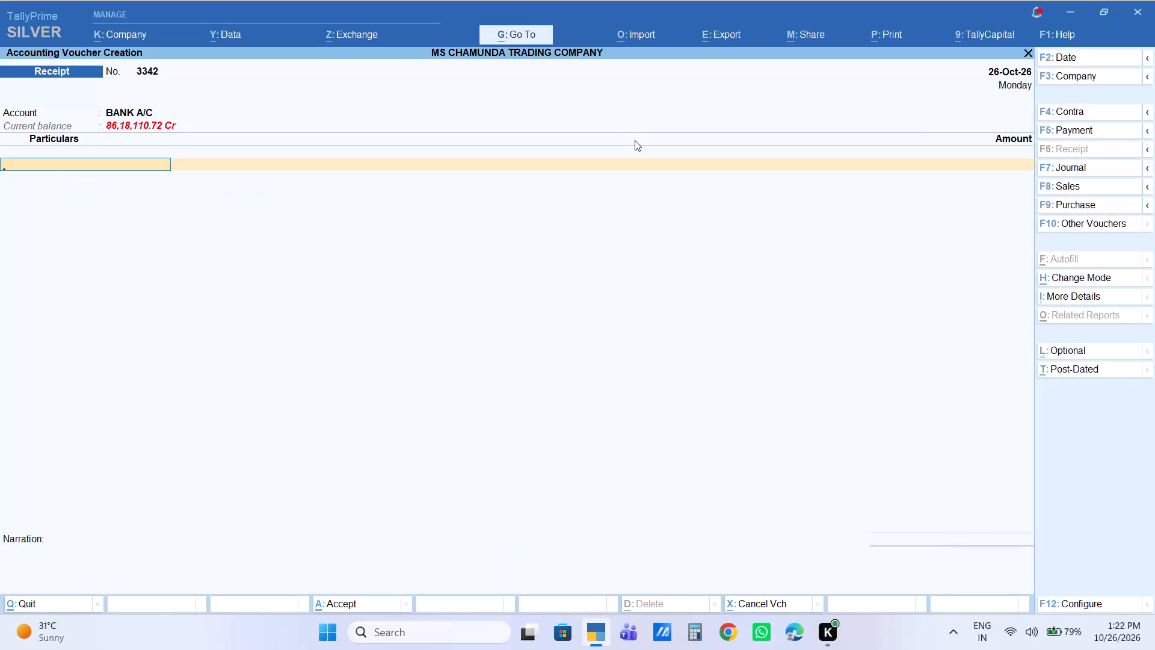
# Start sales voucher 11021 with Cash as the party, the Sarhanchiya customer Mahesh as buyer, and SALES as the sales ledger.
pyautogui.press('F8')
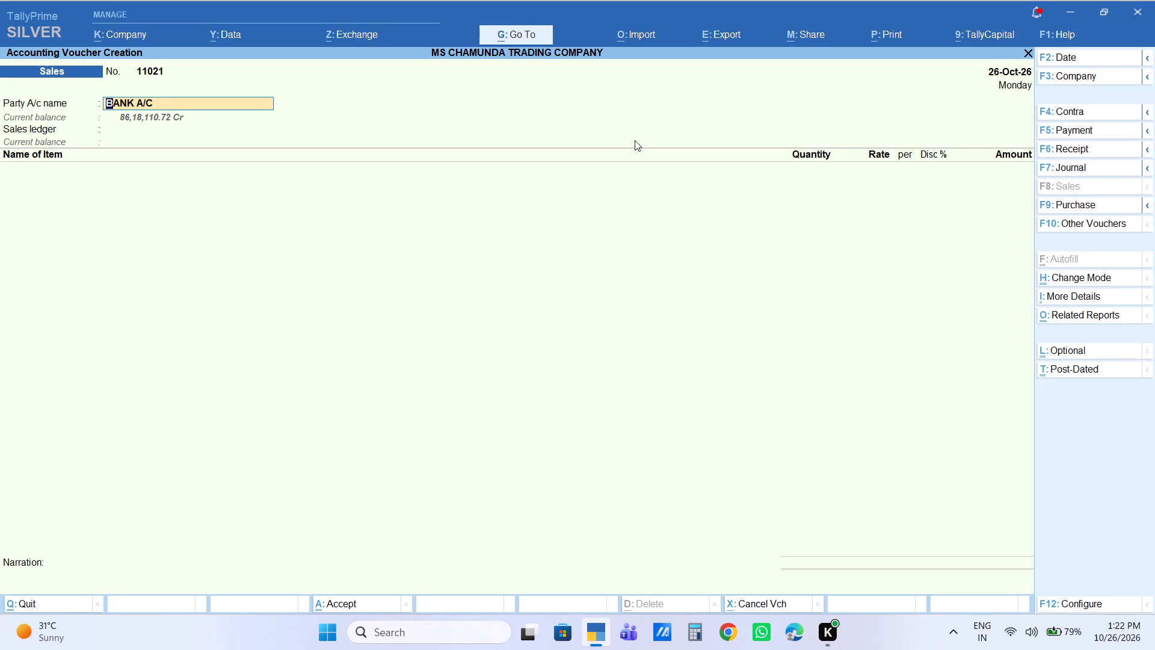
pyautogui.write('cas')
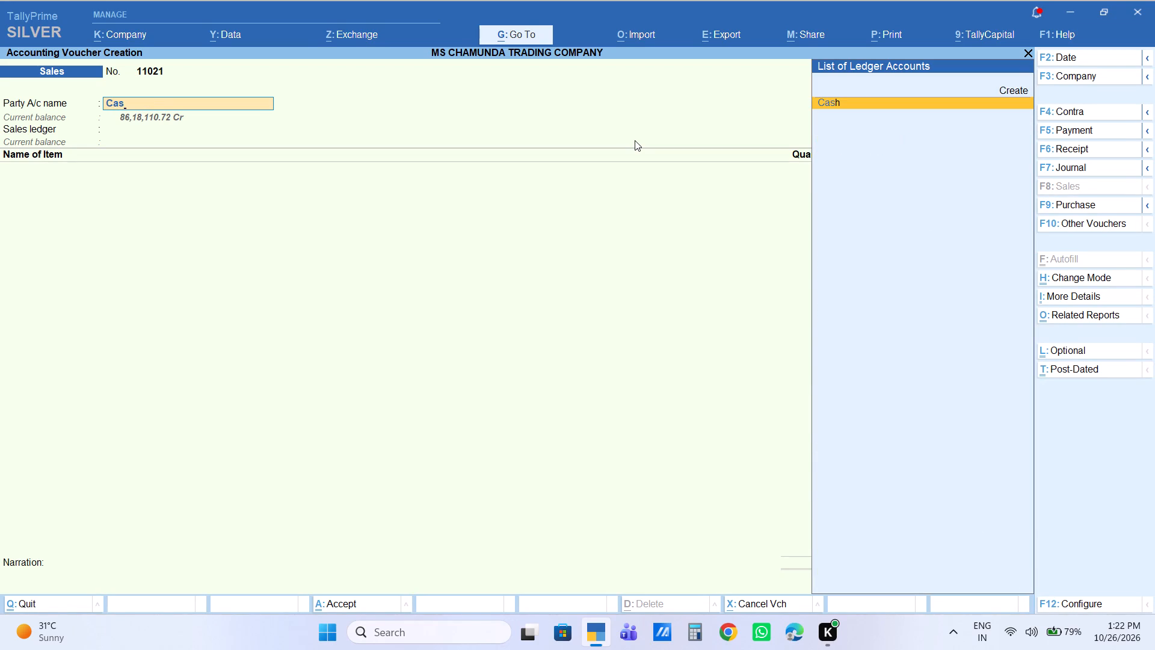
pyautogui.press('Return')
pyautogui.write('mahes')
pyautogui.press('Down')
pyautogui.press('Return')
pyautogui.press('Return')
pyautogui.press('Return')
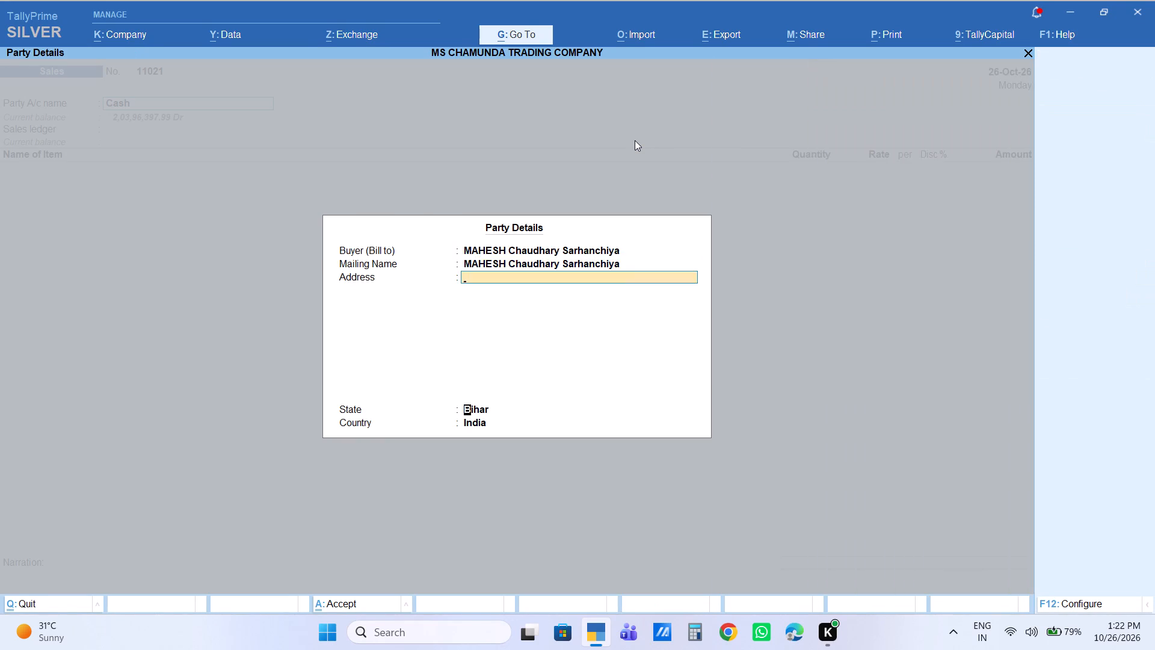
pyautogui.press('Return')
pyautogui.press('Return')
# Add 7 bags of MAIDA Bag to voucher 11021 with a line amount of 10,990.
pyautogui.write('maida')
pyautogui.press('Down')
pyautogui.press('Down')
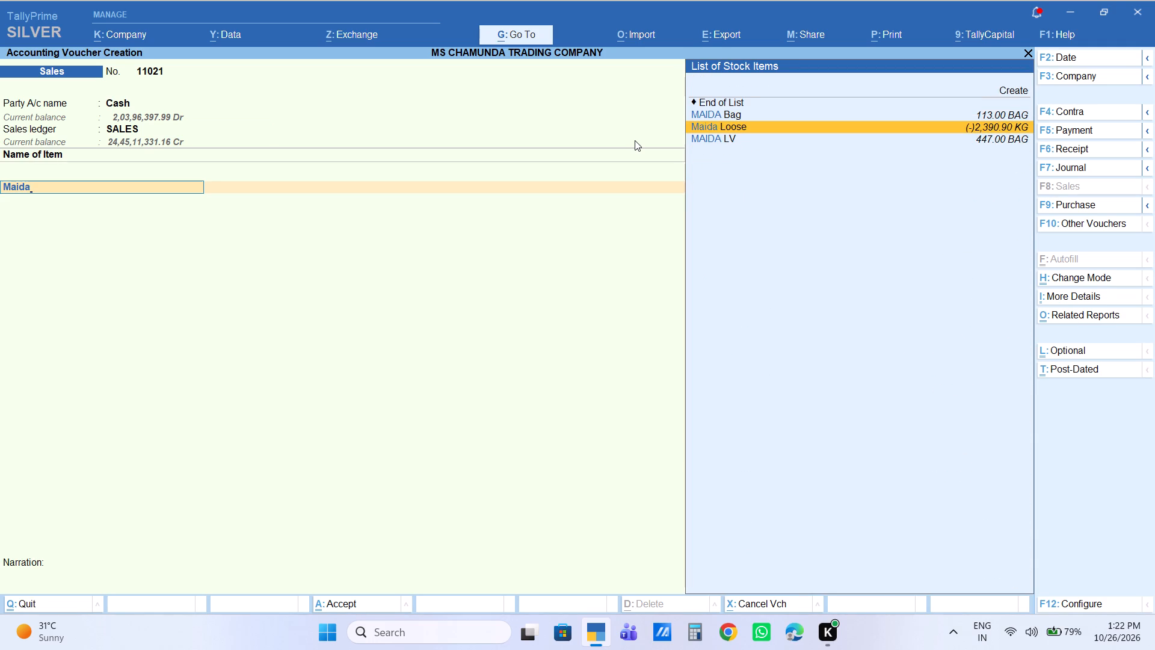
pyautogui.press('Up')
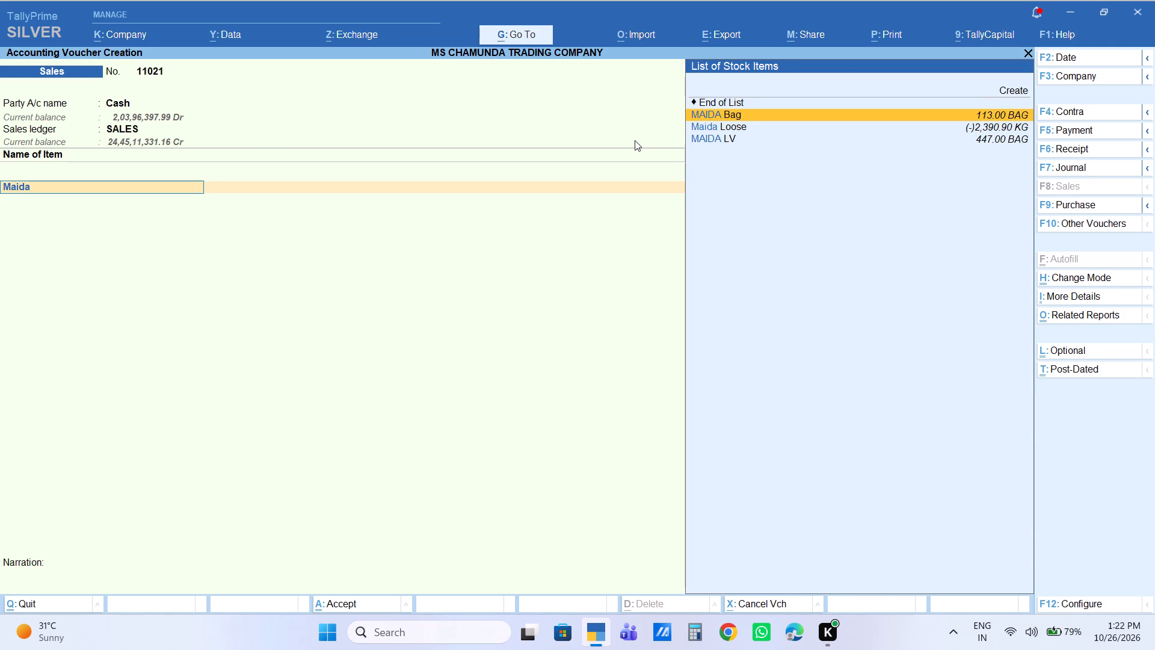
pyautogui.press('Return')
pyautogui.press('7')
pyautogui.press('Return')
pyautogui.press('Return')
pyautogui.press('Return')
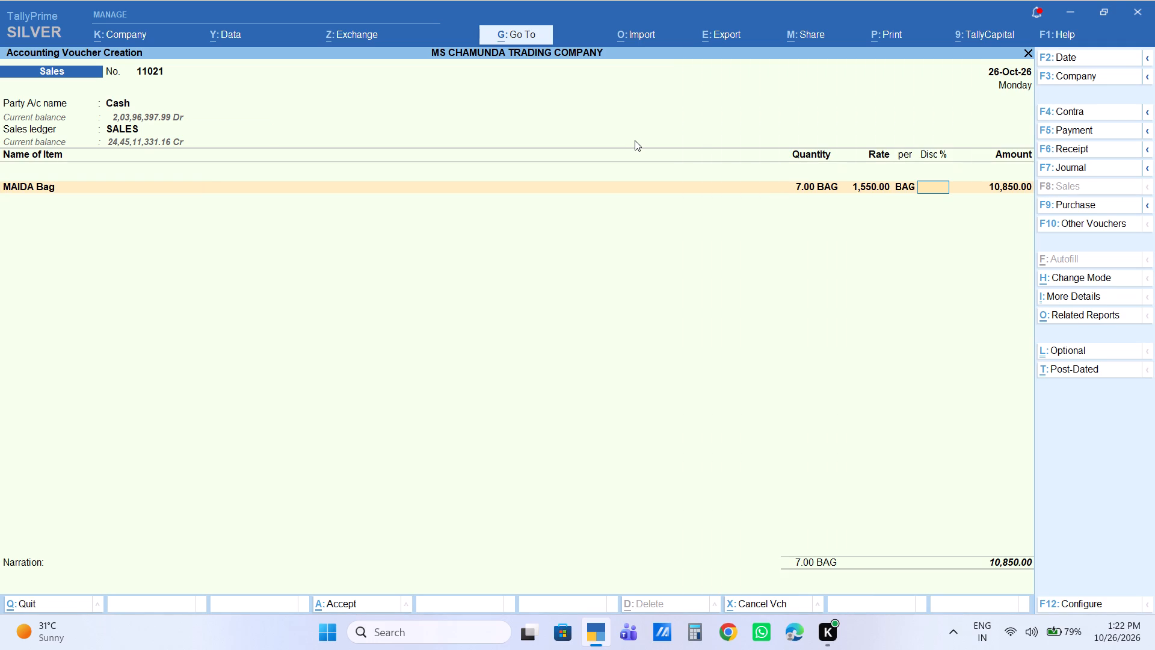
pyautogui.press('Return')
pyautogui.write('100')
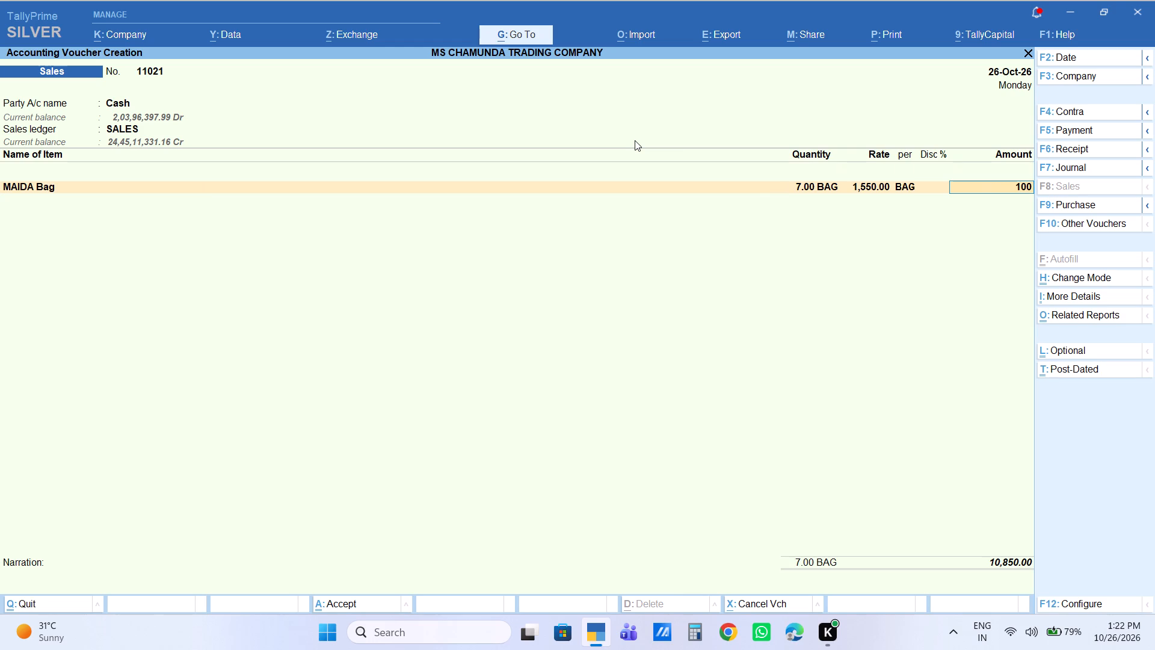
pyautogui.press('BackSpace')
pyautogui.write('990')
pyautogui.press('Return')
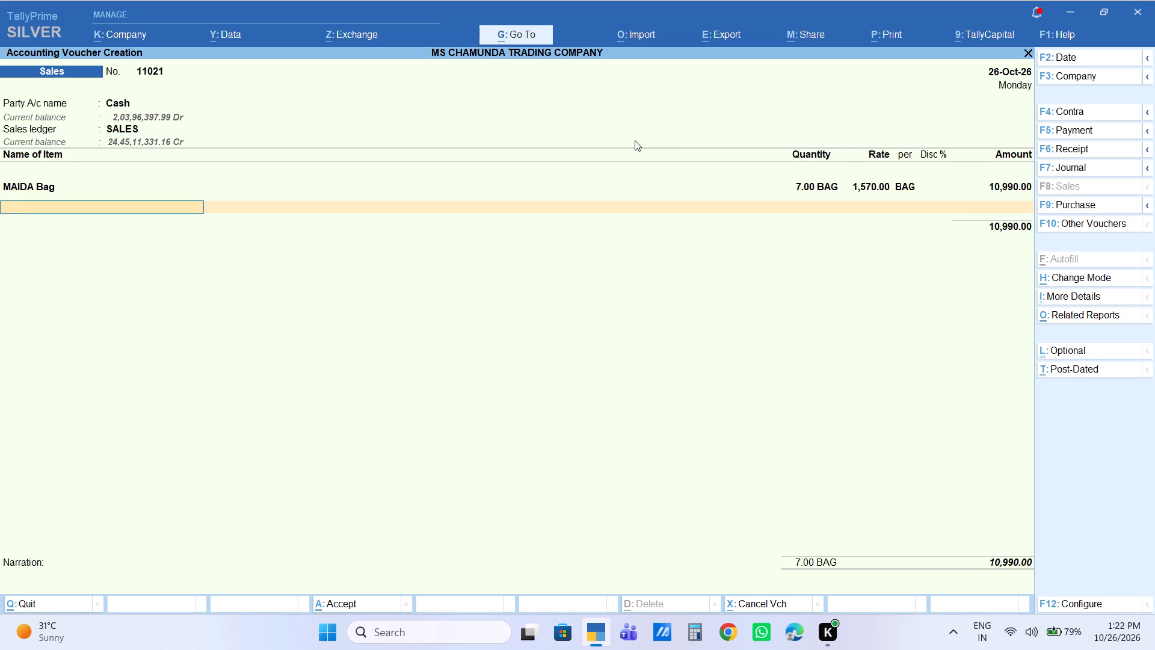
# Add 1 jar of Dalda Jar to the voucher at the prefilled rate of 2,320.00.
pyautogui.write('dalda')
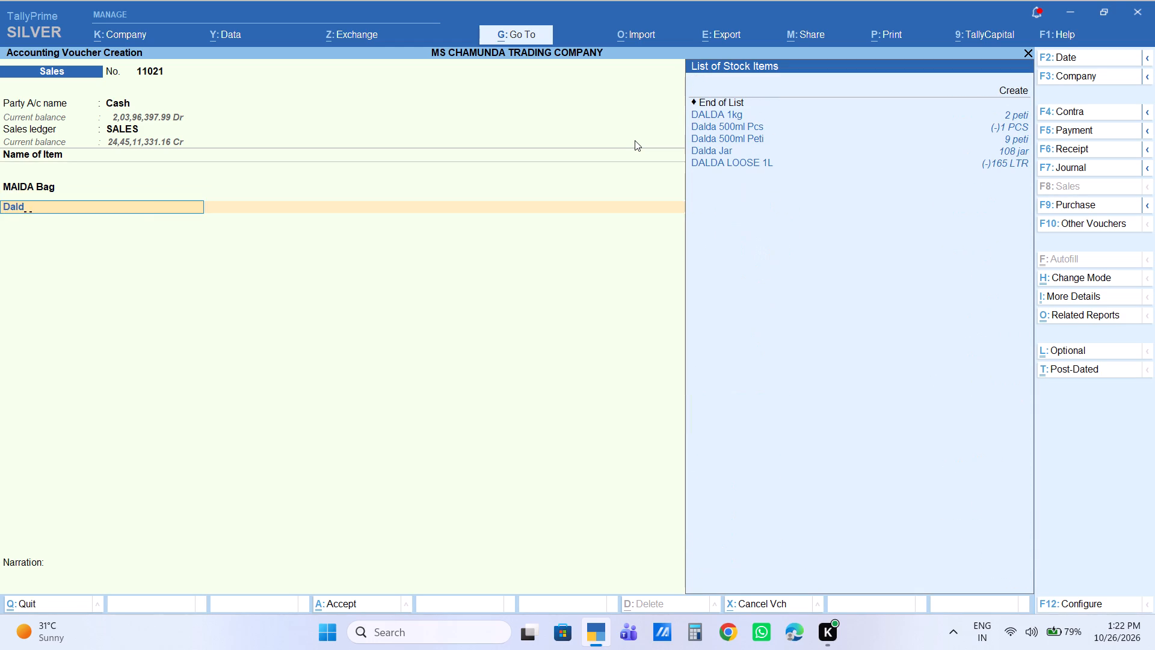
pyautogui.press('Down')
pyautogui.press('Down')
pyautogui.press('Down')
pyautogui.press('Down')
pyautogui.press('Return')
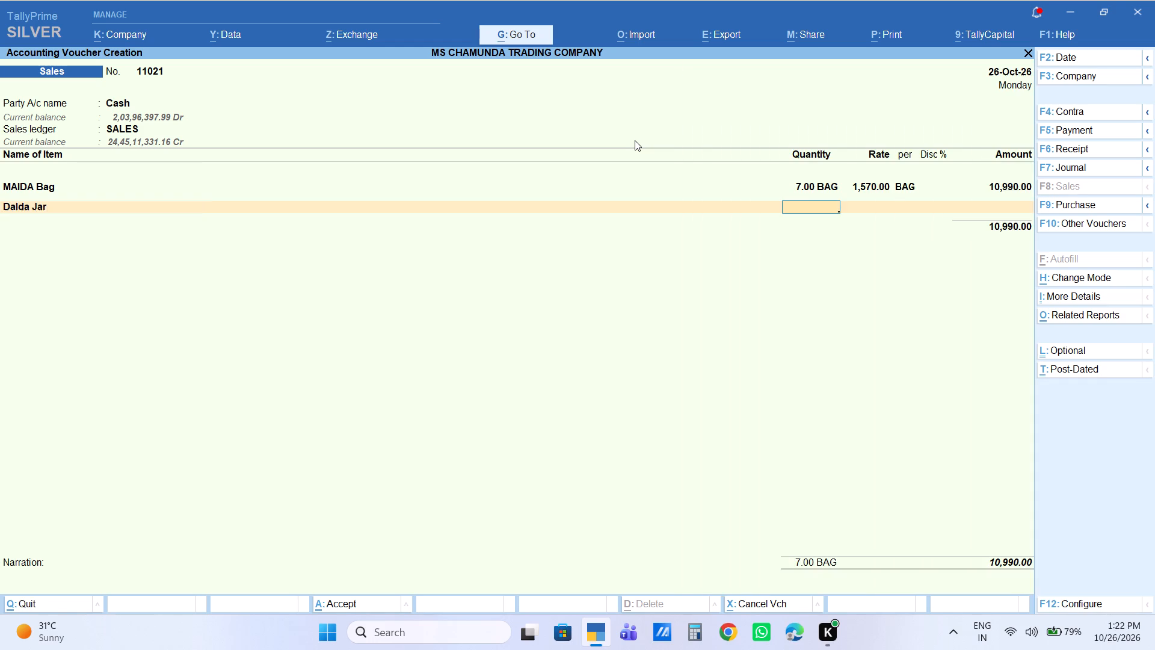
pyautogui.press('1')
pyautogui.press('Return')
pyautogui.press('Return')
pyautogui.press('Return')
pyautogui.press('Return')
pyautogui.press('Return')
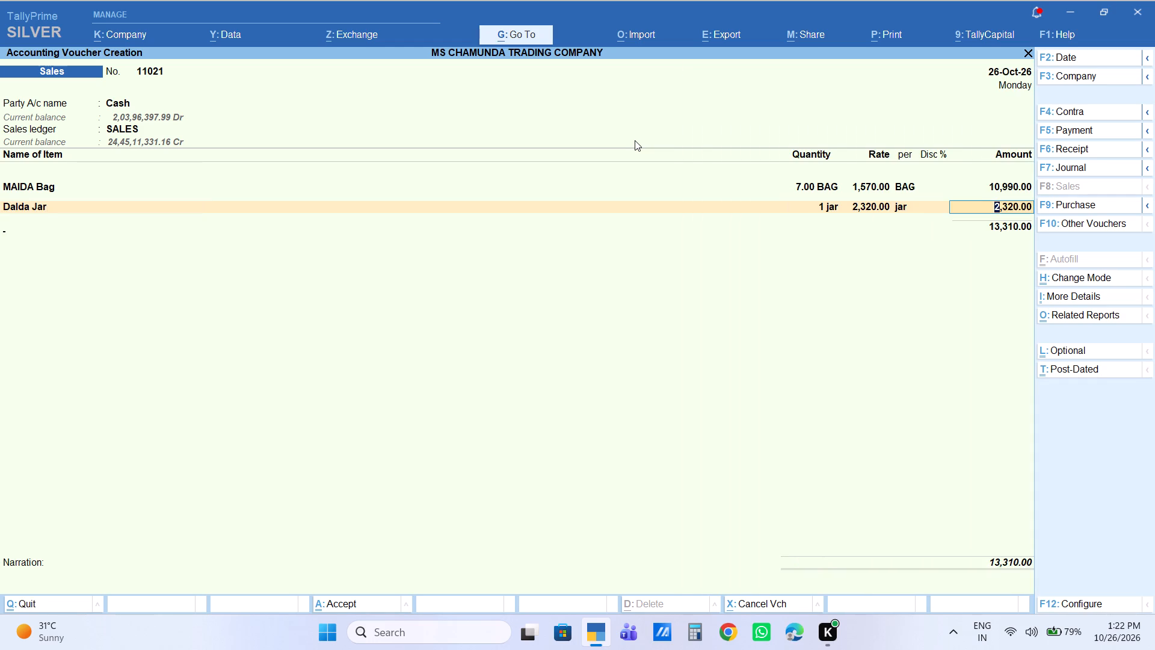
# Add M Methi 50g Pcs to the voucher with a quantity of 120 PCS at the prefilled rate of 50.00.
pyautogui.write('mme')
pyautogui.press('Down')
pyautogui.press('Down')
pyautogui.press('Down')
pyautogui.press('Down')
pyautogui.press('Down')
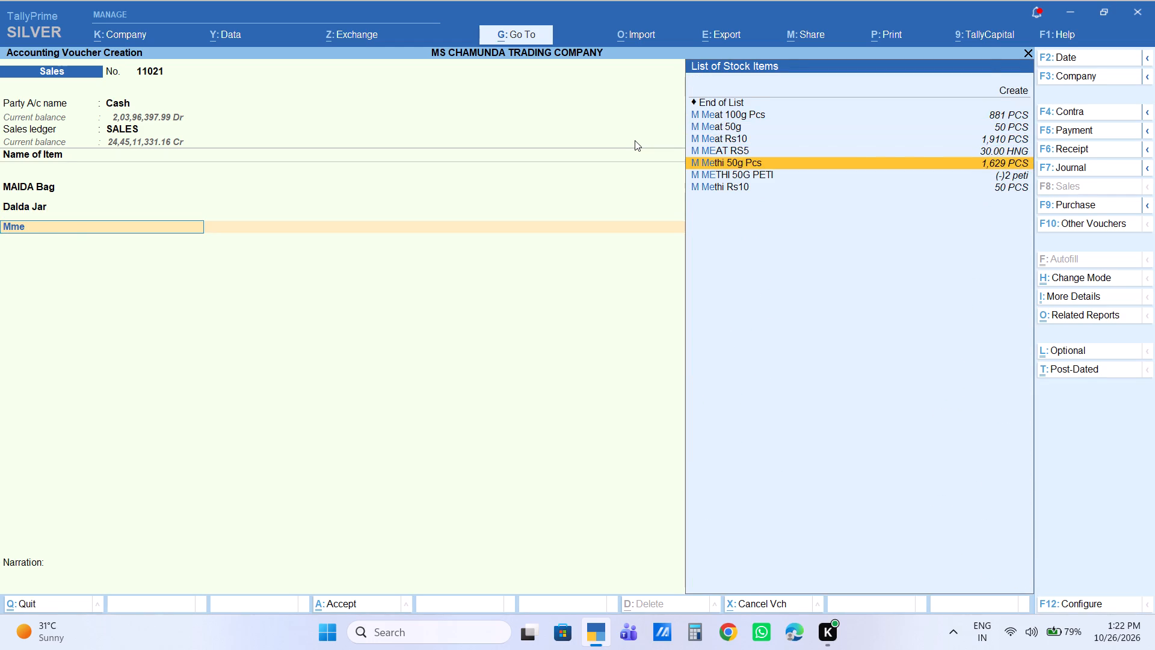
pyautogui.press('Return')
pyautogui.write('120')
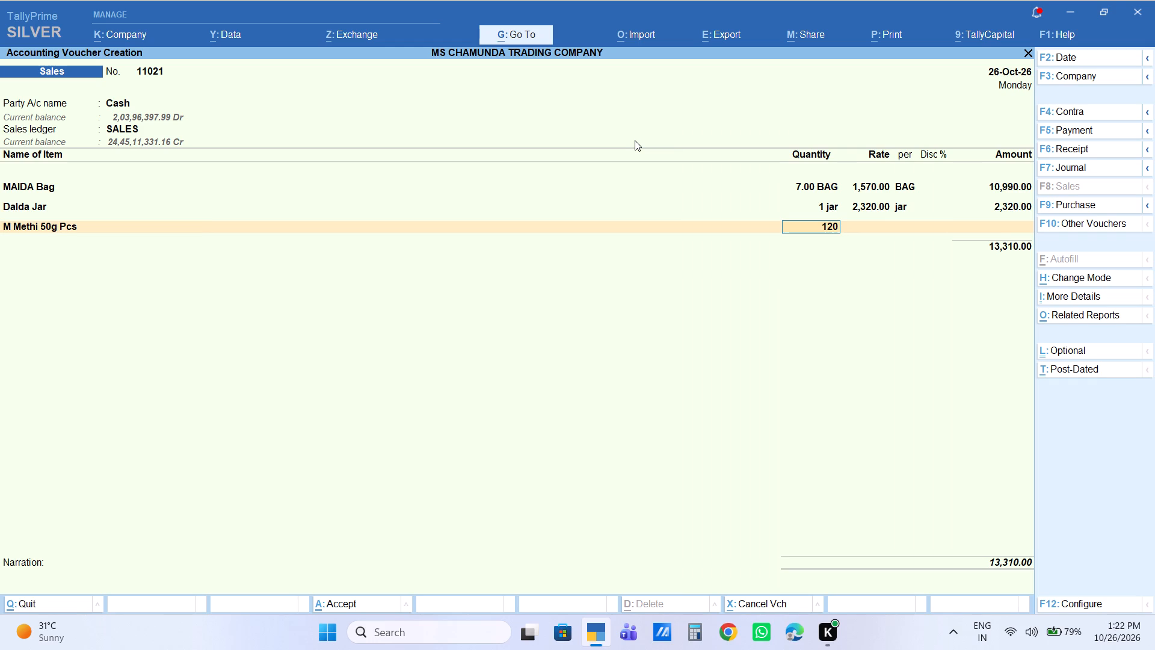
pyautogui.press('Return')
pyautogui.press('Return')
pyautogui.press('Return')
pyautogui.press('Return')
# Correct the M Methi 50g Pcs line to a quantity of 10 PCS and an amount of 436.
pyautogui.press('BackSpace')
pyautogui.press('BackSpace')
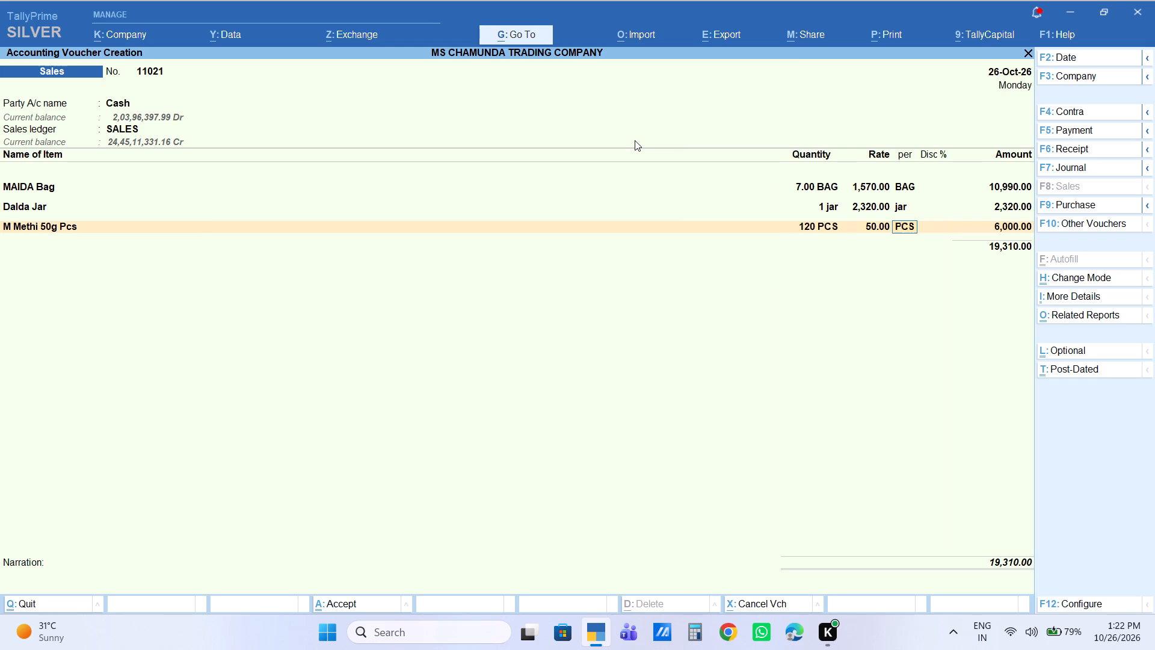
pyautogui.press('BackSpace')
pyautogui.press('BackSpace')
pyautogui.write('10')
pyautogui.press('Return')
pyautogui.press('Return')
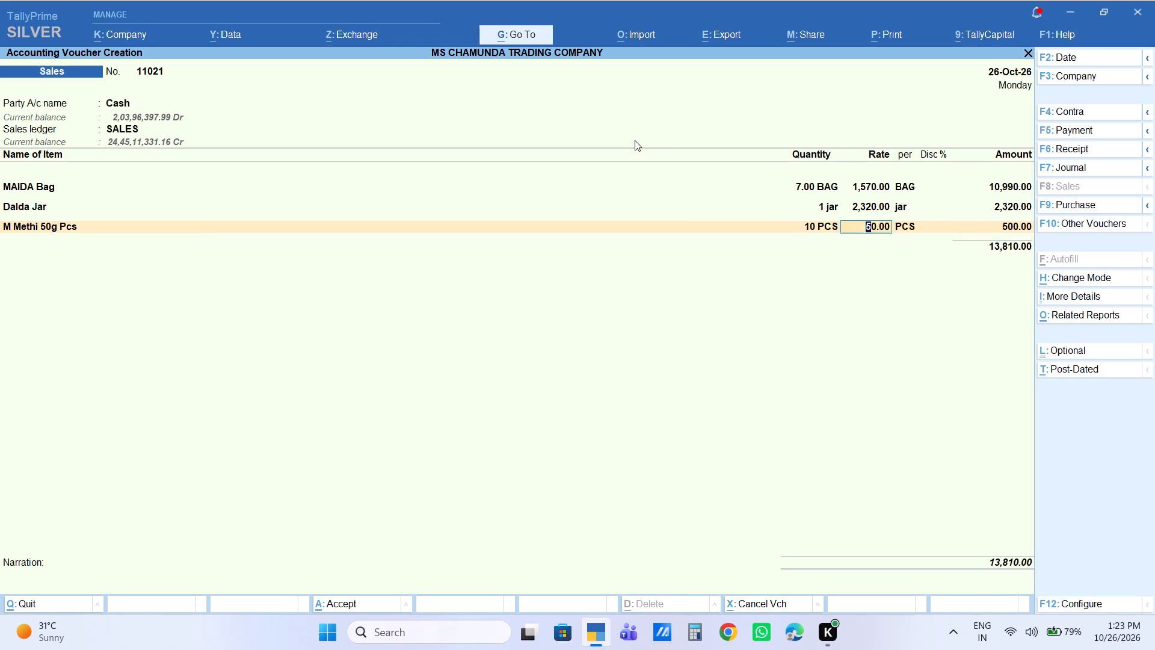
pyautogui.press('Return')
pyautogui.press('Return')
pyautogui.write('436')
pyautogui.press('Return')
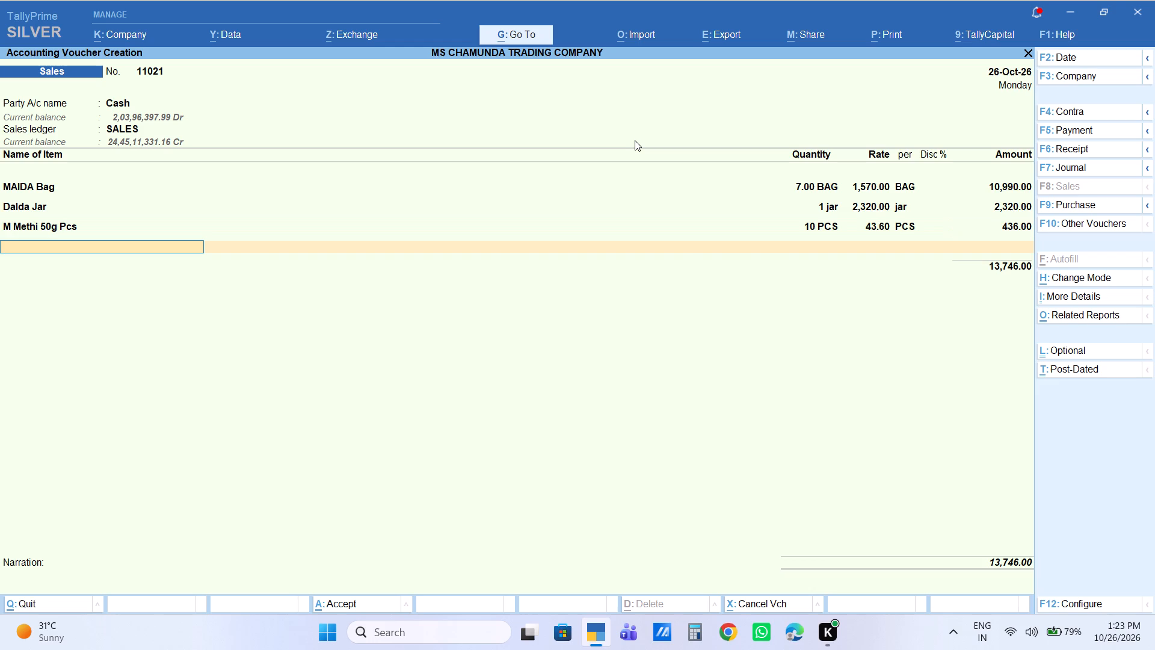
# Add Best Choice Tina to the voucher with a quantity of 10 TINA at the prefilled rate of 2,460.00.
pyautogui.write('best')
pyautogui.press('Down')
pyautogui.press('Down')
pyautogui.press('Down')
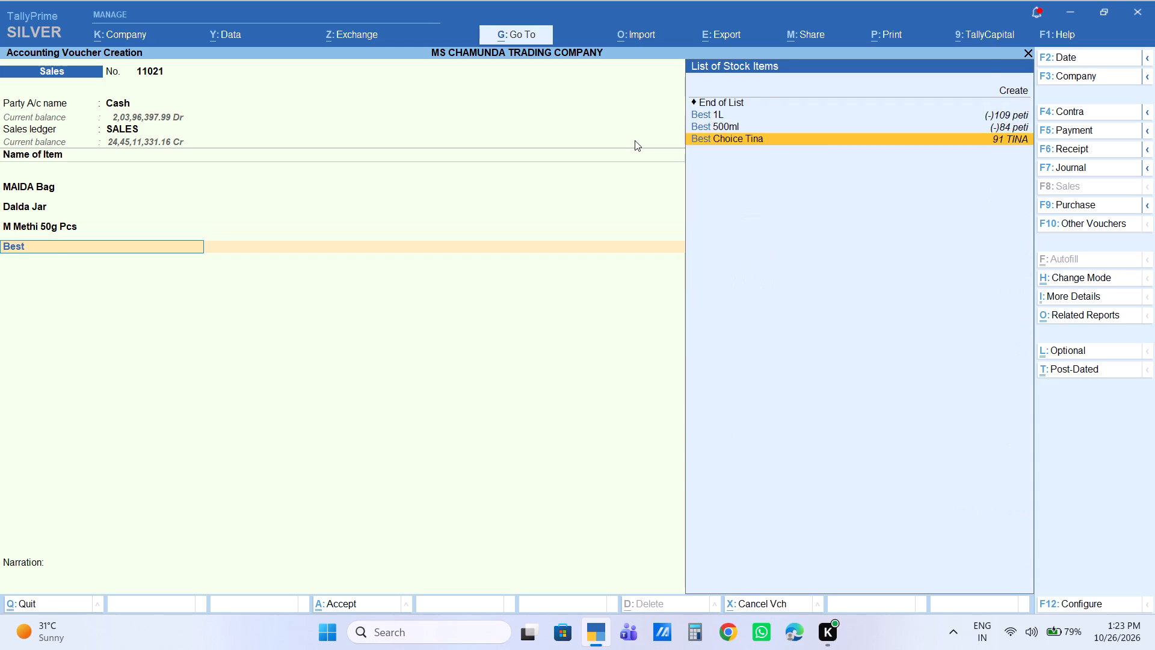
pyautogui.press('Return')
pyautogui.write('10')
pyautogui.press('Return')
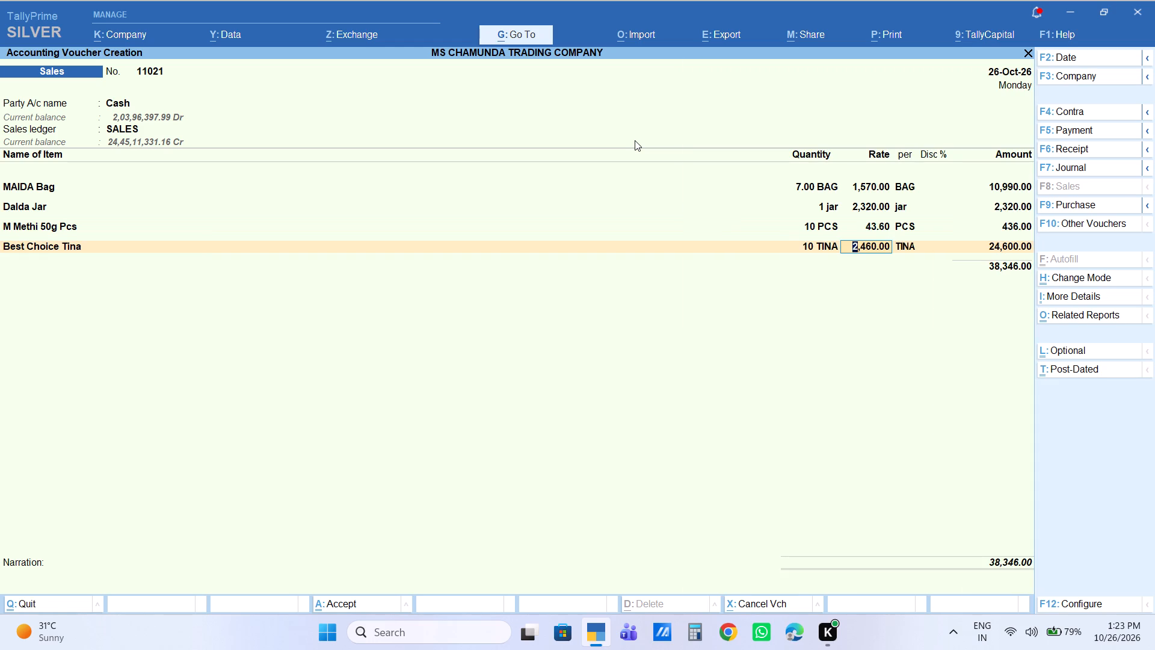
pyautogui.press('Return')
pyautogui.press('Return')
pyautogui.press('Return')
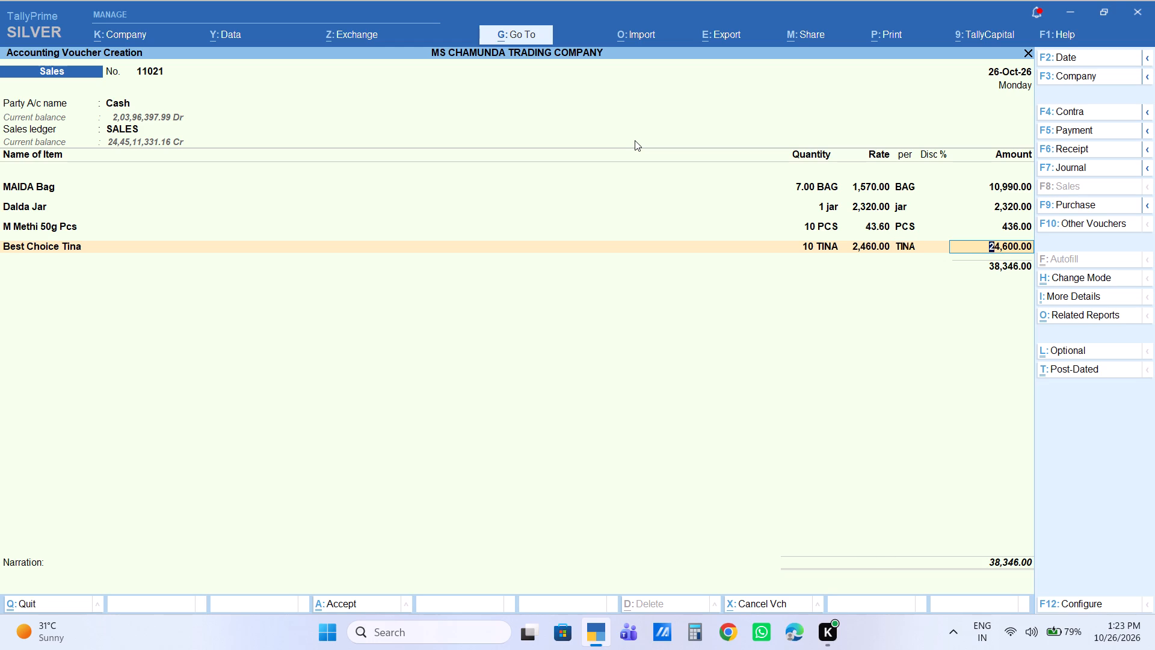
# Correct the Best Choice Tina line to a quantity of 6 TINA and an amount of 14,700.
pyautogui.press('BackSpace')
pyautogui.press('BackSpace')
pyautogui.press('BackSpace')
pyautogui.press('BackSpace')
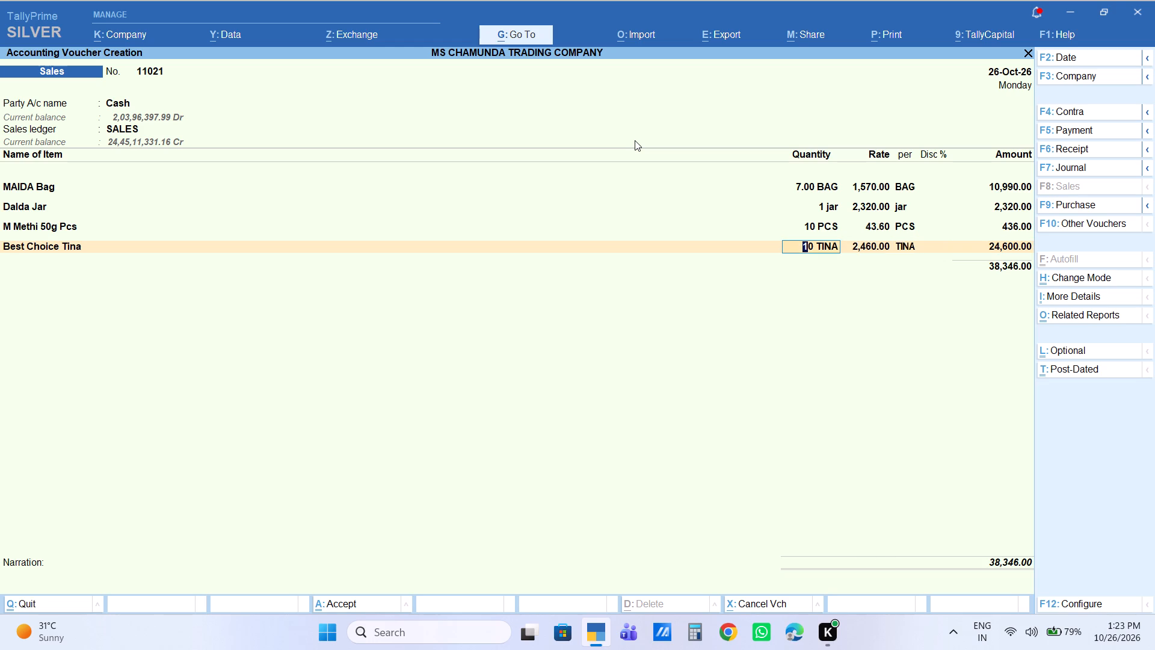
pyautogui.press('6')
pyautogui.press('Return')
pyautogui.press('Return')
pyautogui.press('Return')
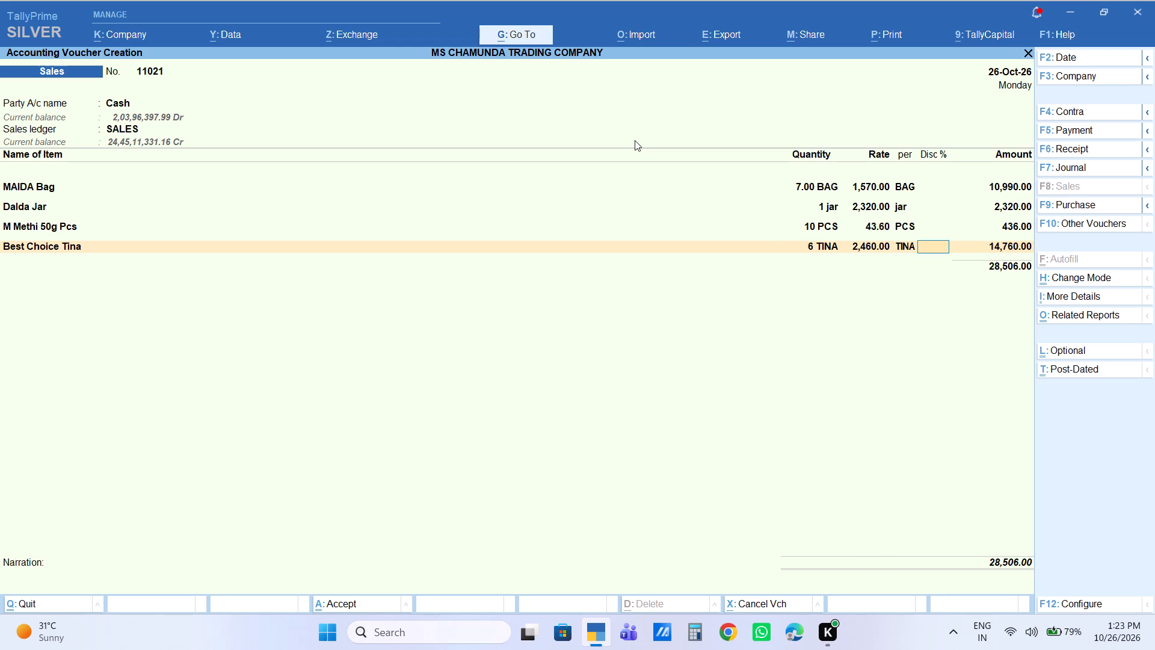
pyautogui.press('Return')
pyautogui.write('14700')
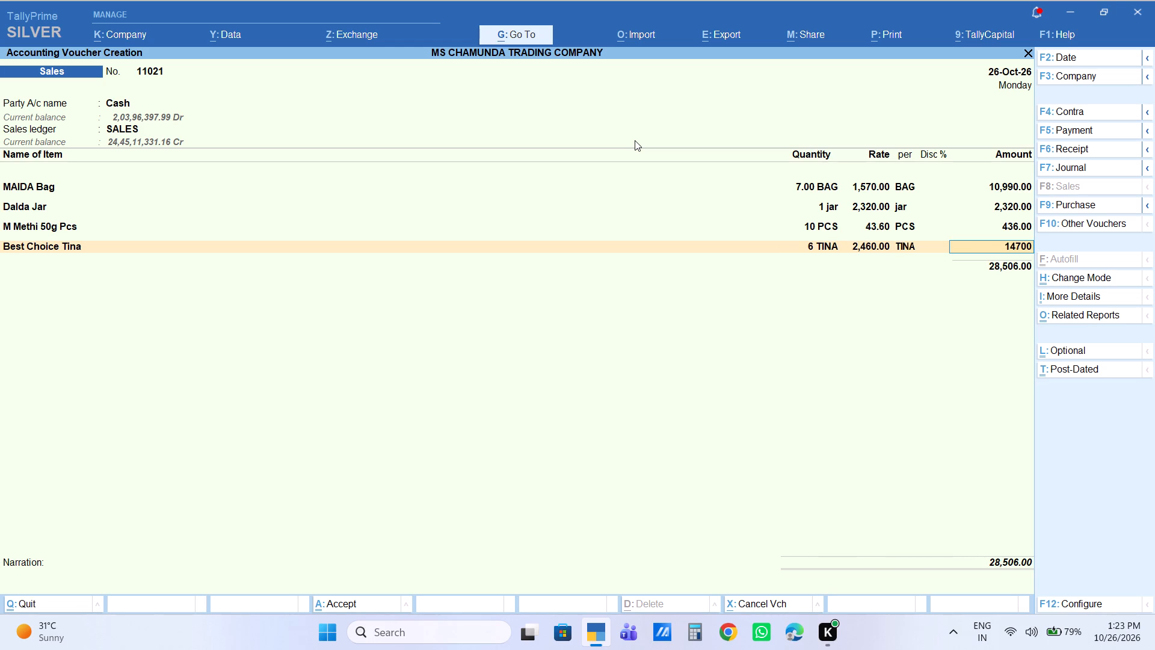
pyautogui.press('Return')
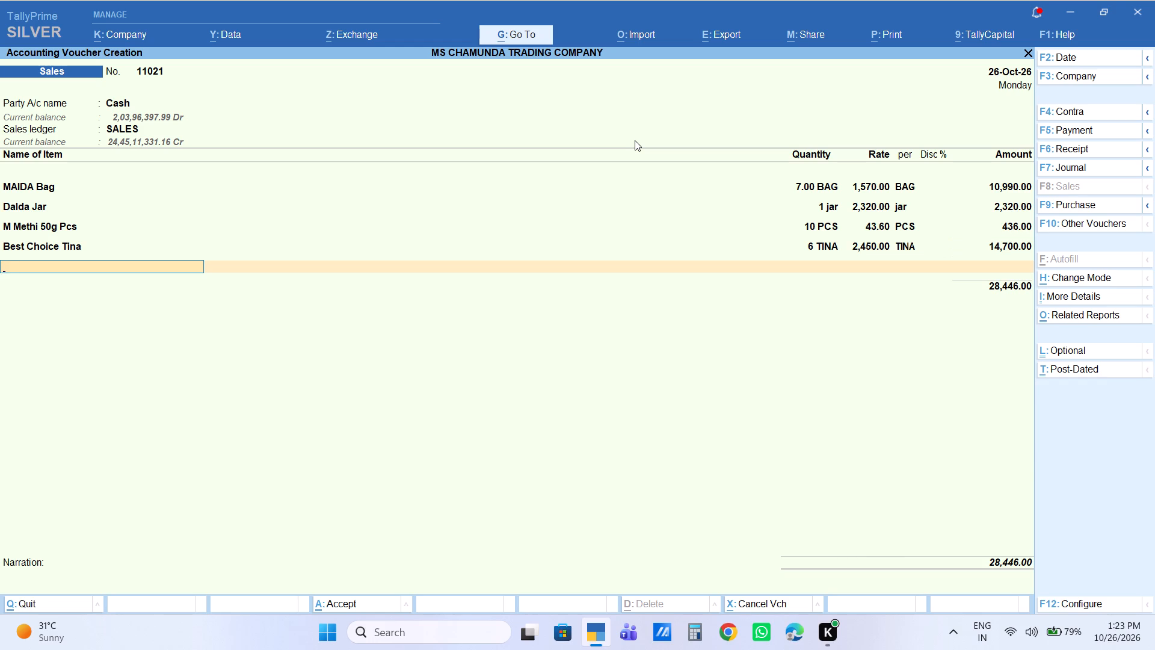
# Add 20 bags of SONAMOTI 20kg to the voucher at the prefilled rate of 630.00.
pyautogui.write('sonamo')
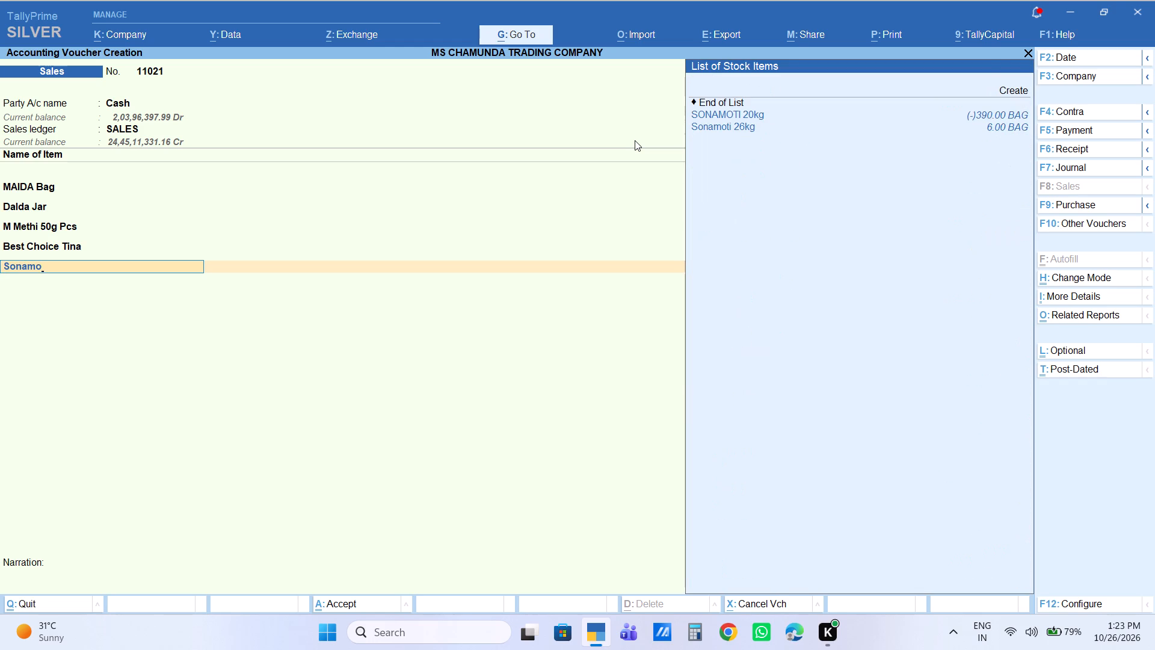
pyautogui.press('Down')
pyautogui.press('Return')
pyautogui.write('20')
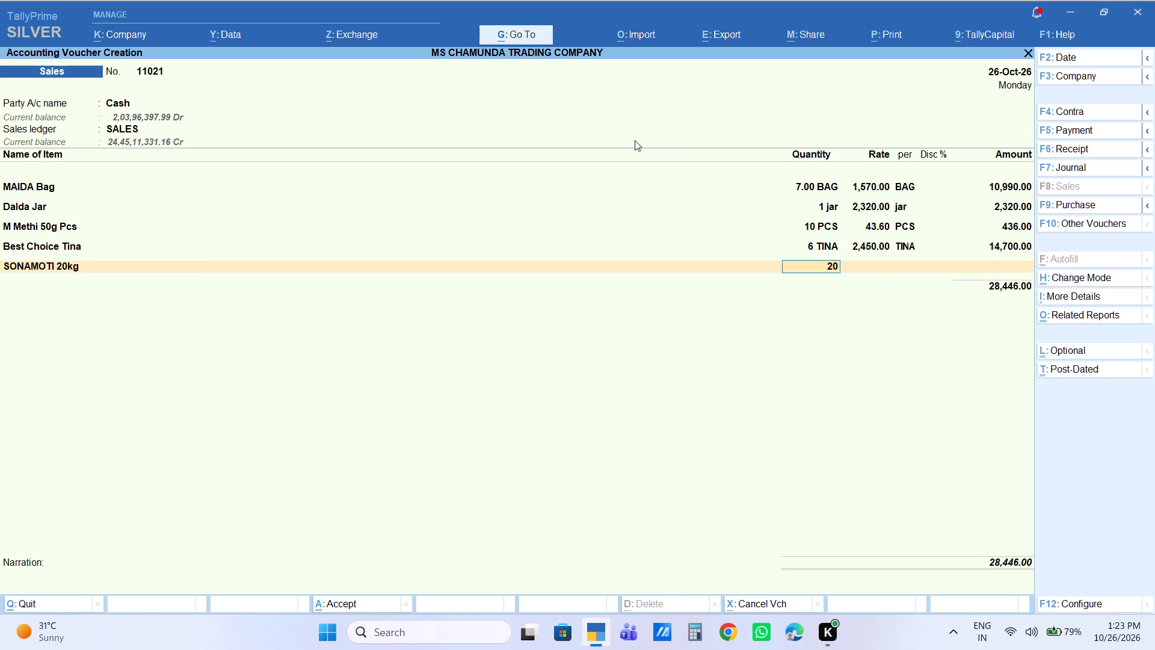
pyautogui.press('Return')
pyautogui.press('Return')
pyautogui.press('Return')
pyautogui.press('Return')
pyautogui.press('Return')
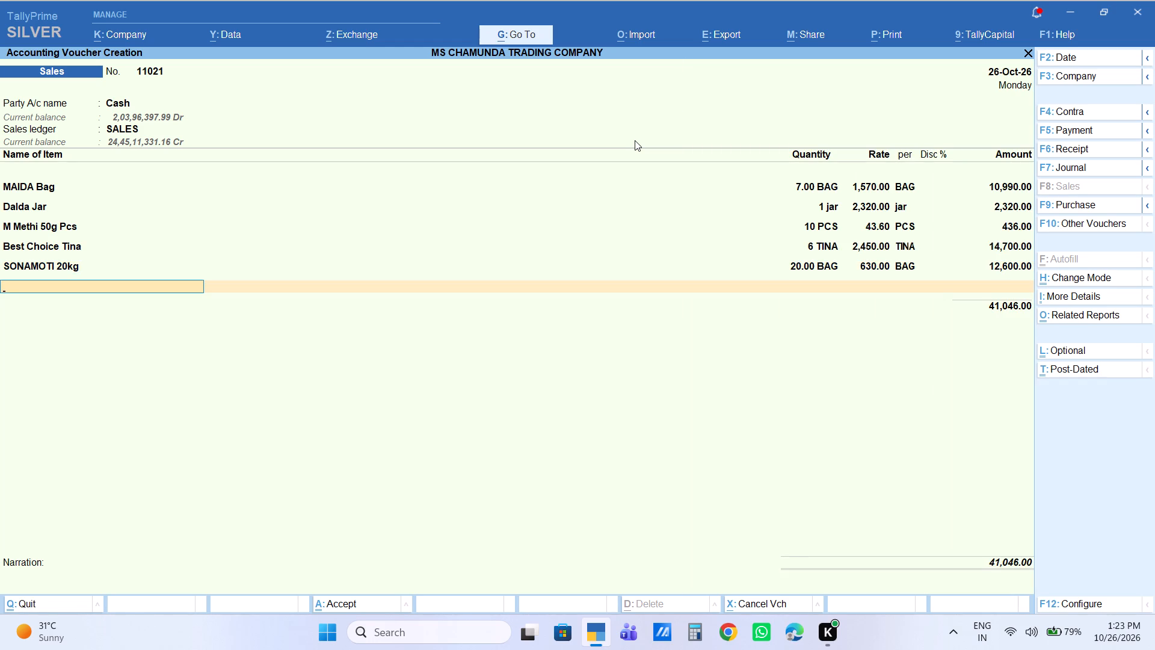
# Add 4 bags of WHITE TIGER 26kg to the voucher at the prefilled rate of 1,560.00.
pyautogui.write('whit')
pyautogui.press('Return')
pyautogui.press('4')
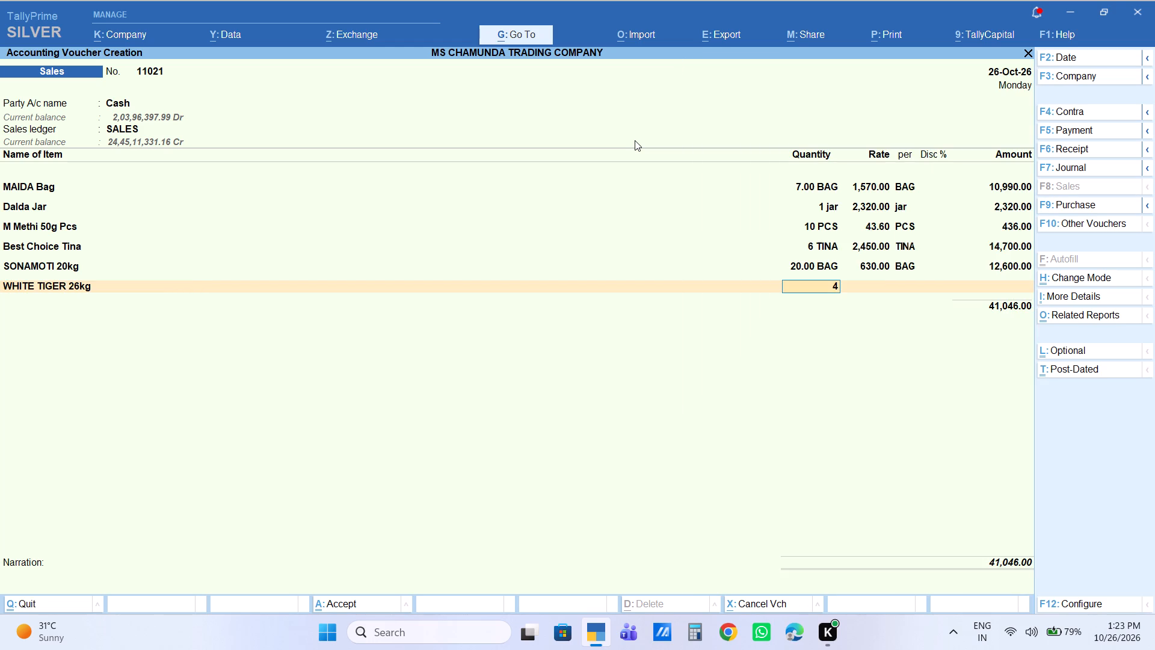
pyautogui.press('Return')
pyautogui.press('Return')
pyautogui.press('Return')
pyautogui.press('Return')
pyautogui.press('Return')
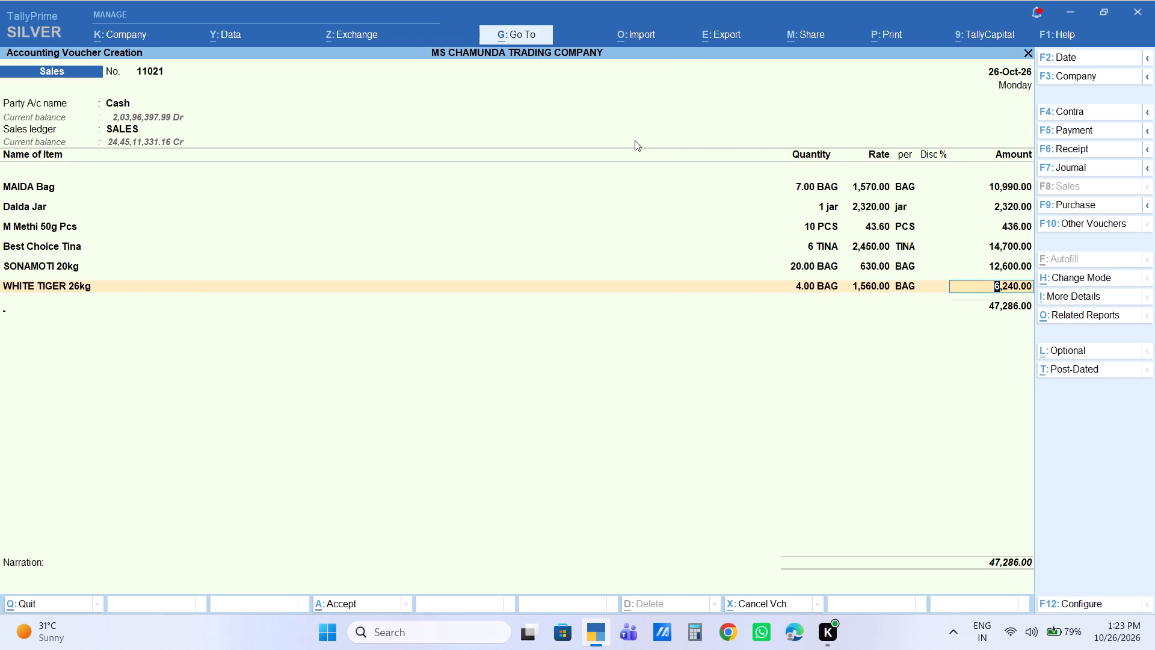
# Add 5 BDL of R Chai Elaichi Rs20 to the voucher with an amount of 1,625.
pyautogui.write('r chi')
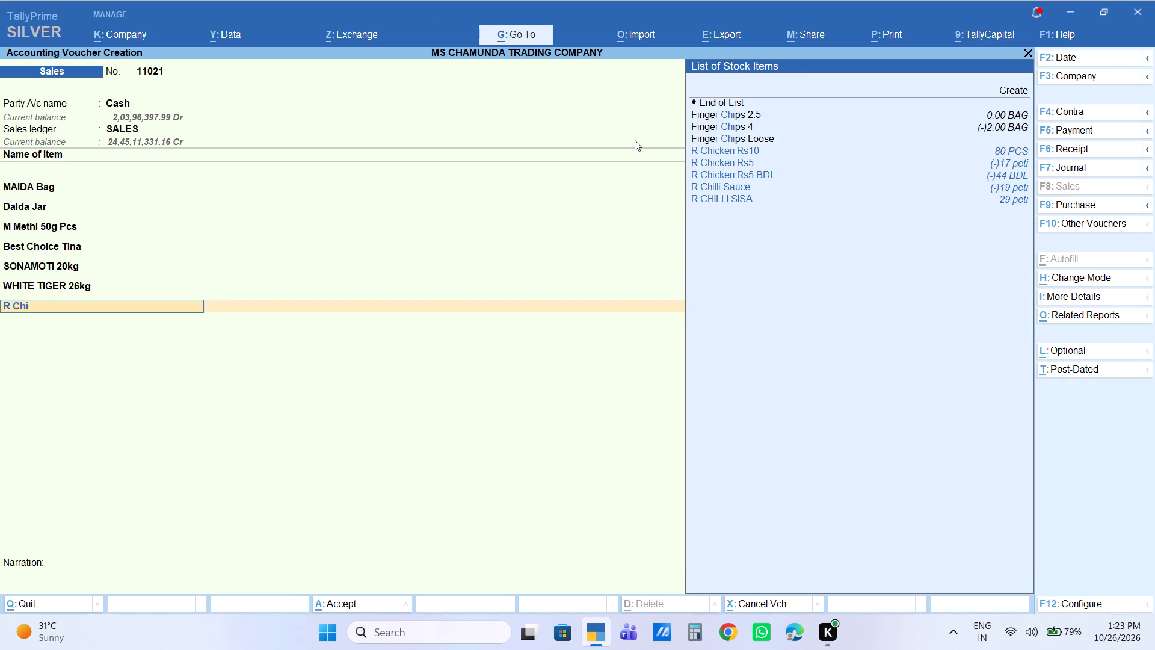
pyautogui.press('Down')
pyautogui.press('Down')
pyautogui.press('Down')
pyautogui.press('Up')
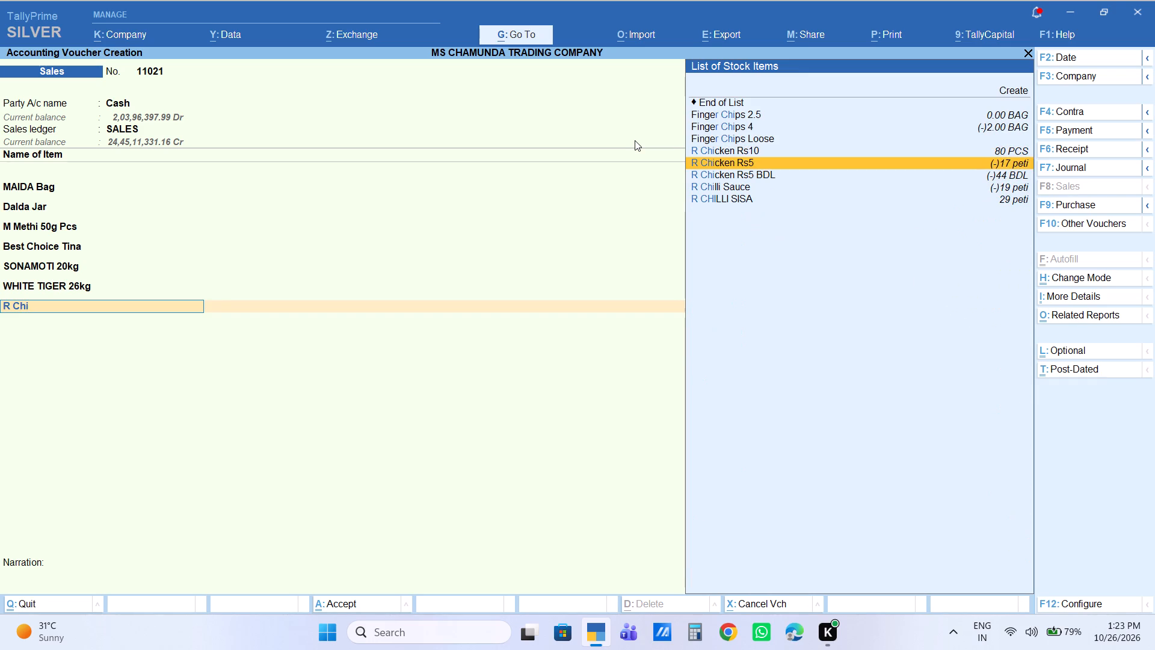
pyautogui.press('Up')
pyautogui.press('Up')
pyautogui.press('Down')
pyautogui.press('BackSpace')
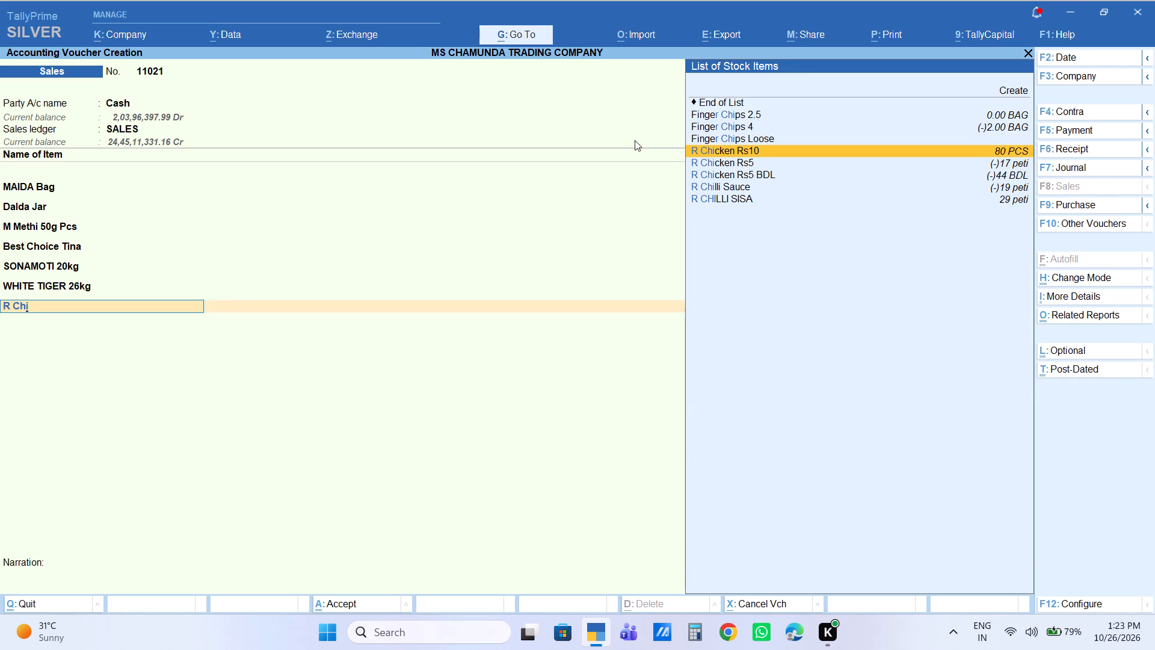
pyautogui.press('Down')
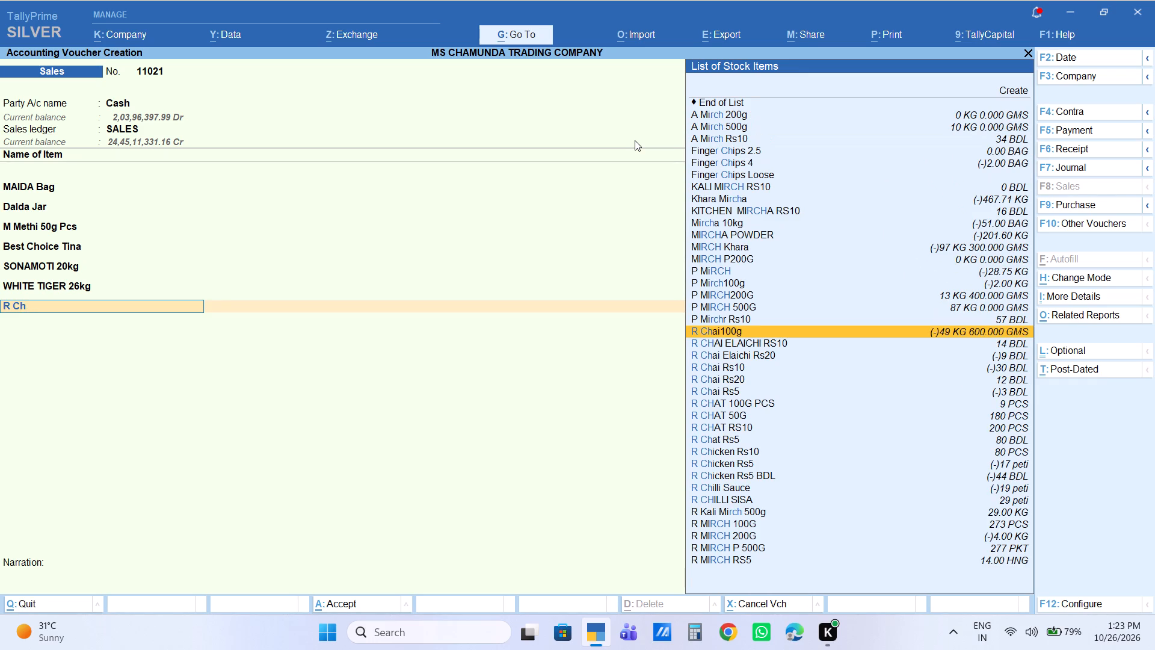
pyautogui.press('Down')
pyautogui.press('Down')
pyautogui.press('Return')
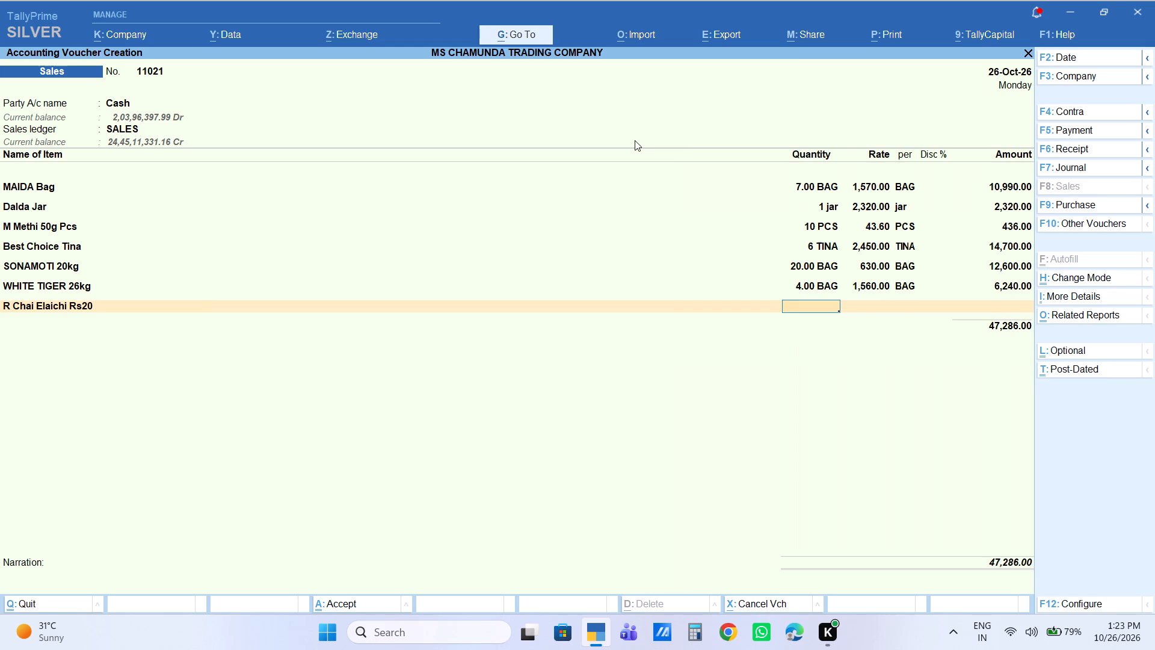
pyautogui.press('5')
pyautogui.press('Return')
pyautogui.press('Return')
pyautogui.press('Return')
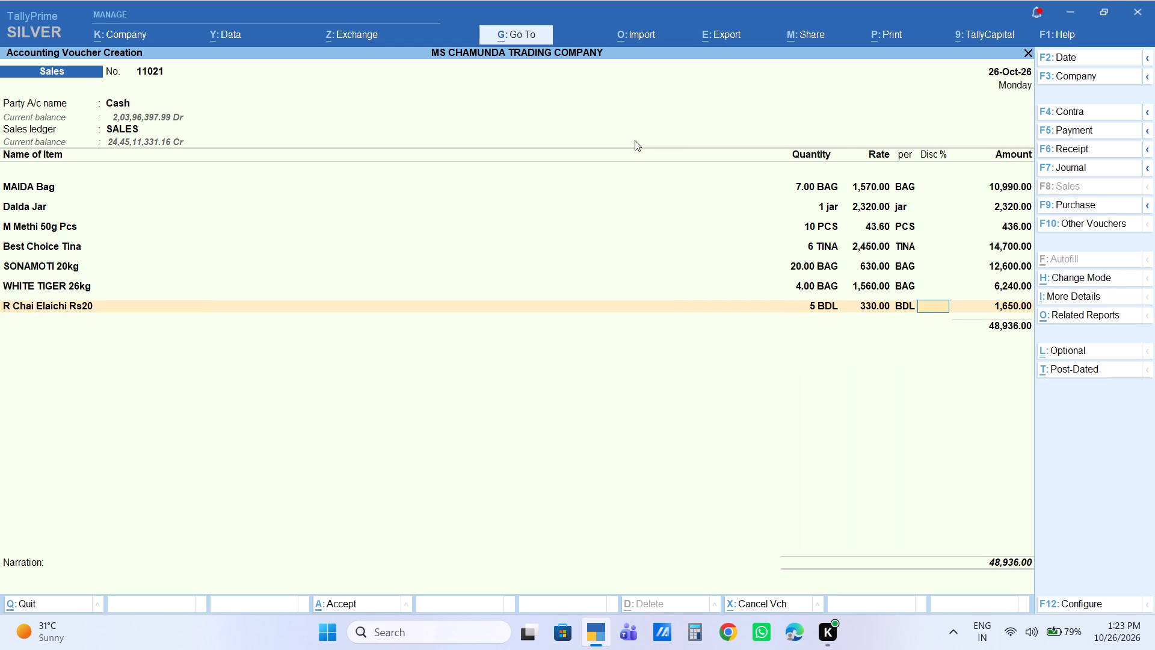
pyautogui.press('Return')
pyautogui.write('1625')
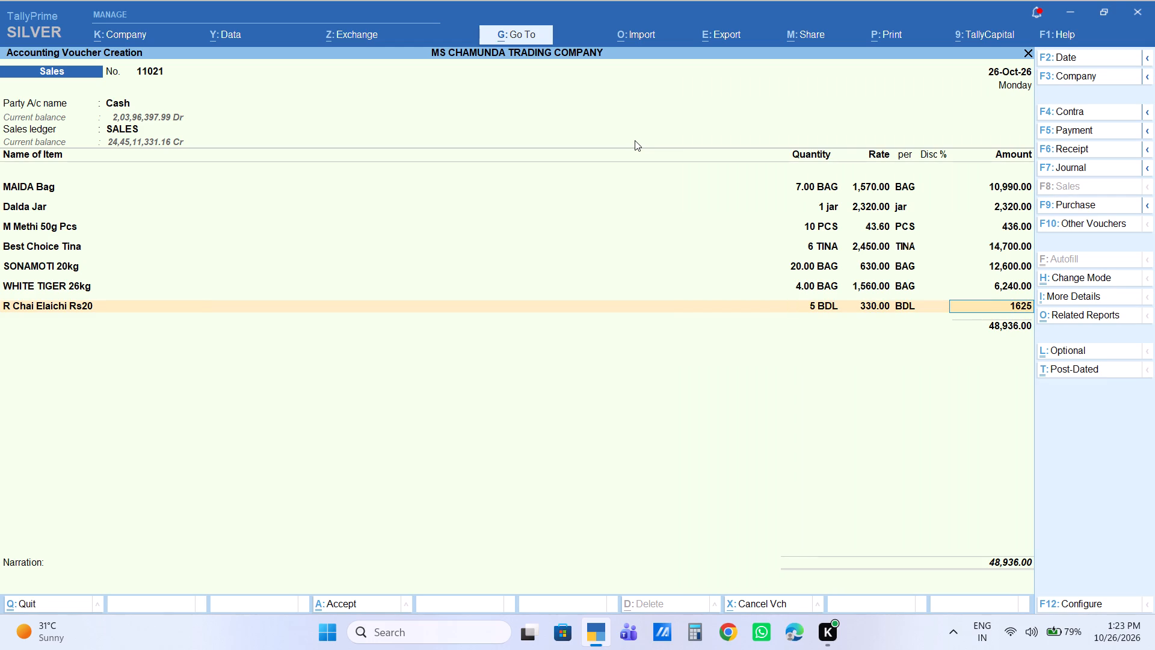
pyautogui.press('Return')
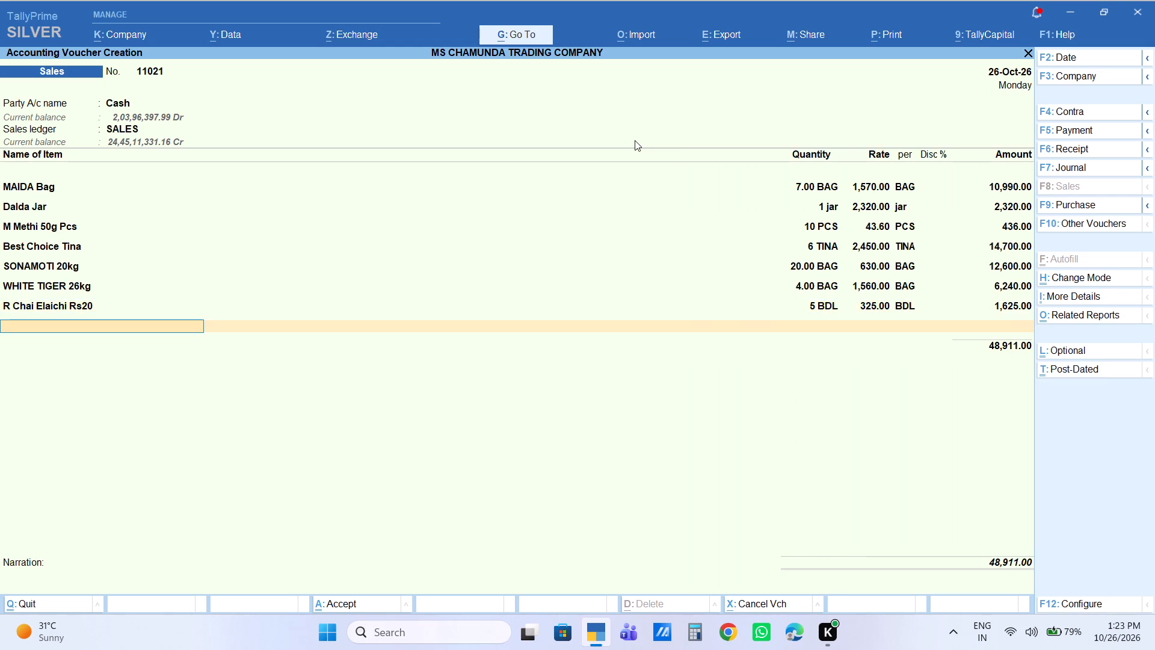
# Add 15 KG of BOKLA DAL KG to the voucher at the prefilled rate of 60.00.
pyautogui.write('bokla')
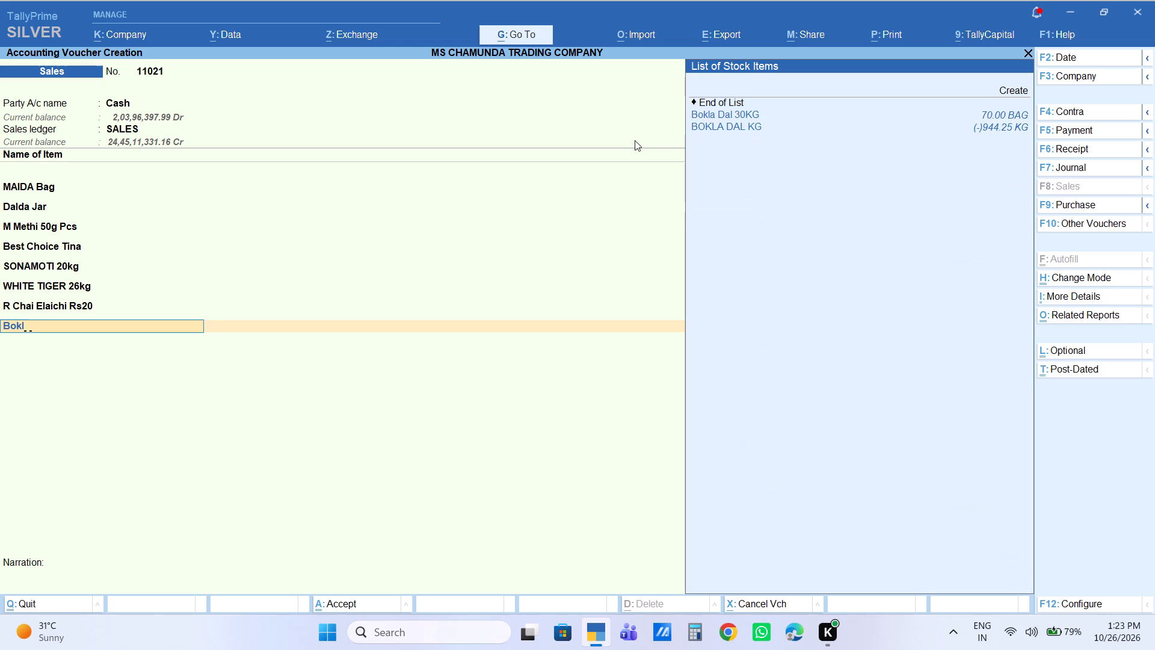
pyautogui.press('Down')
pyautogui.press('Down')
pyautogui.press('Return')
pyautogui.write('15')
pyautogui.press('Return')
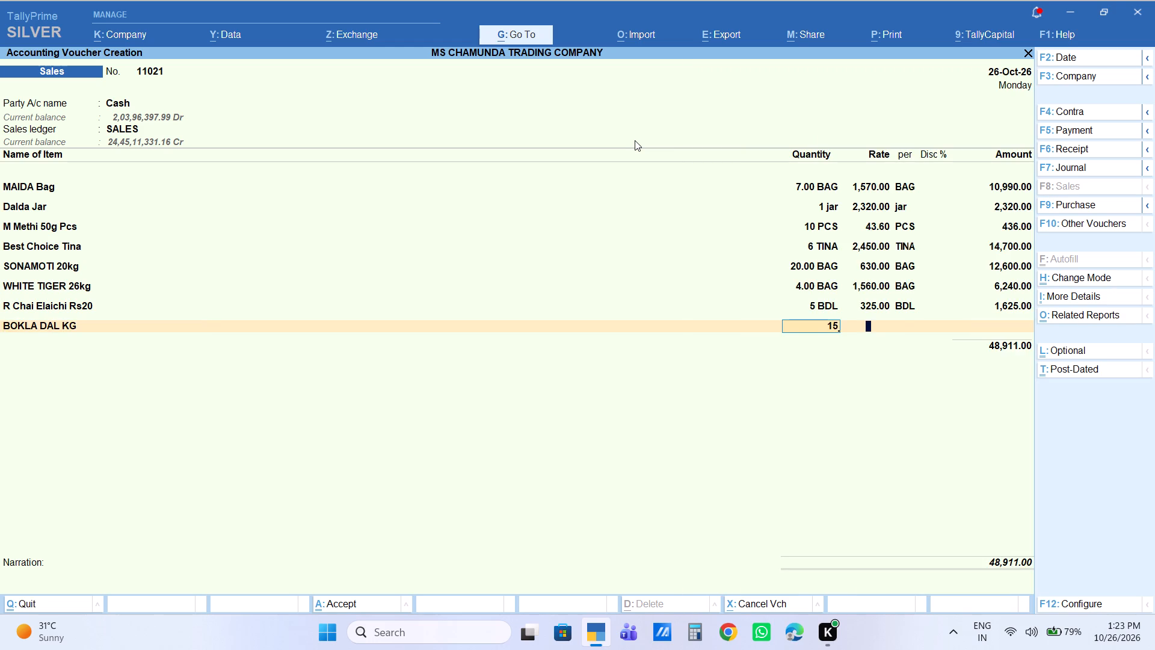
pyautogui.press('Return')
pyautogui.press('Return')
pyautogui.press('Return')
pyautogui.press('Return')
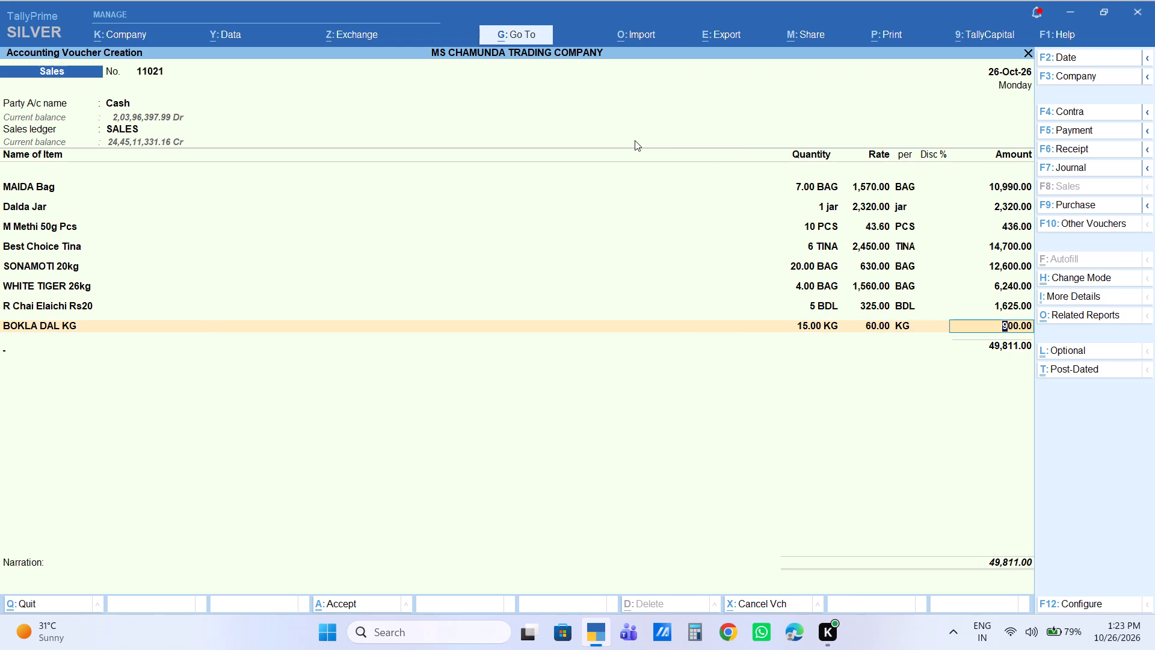
# End the item list, add a Labour Charge of 80, and save sales voucher 11021.
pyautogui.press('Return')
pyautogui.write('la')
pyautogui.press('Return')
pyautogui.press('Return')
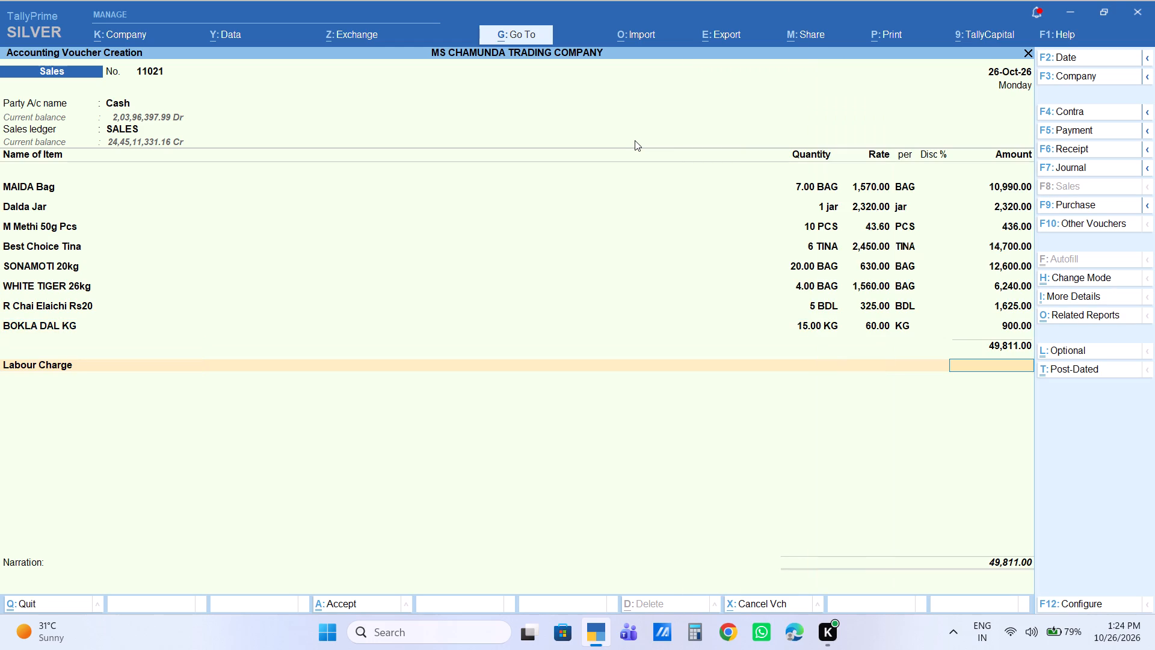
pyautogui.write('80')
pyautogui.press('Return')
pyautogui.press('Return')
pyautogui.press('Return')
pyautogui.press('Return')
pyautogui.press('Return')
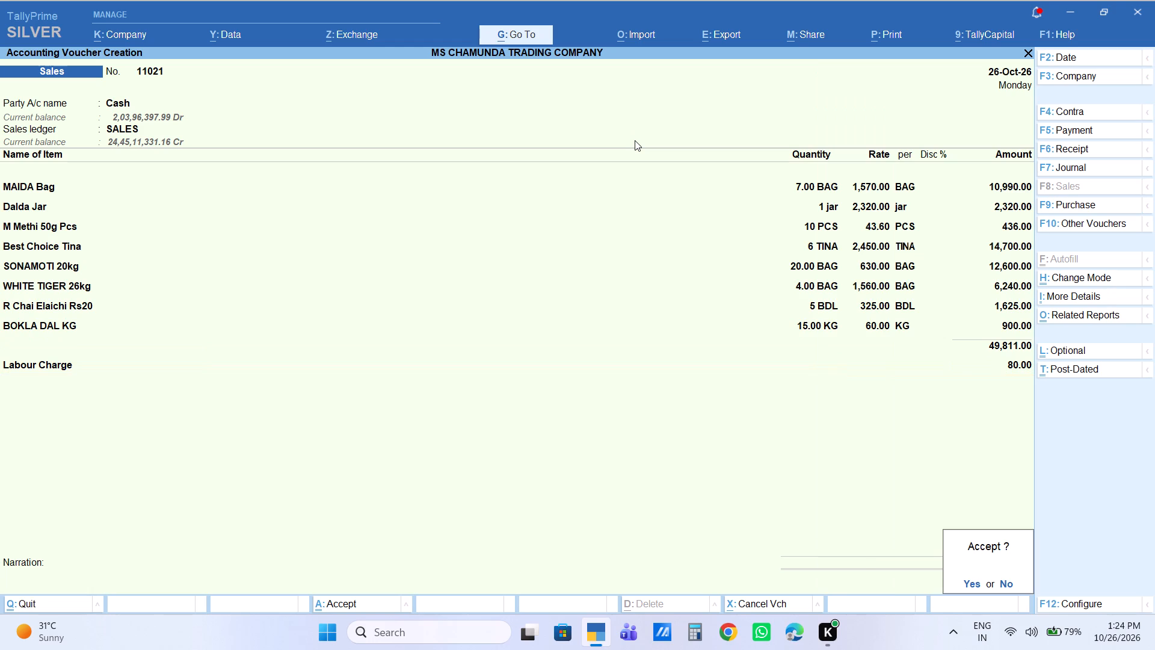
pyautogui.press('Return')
# Start sales voucher 11022 with Cash as the party, the customer's name as a new buyer, and SALES as the sales ledger.
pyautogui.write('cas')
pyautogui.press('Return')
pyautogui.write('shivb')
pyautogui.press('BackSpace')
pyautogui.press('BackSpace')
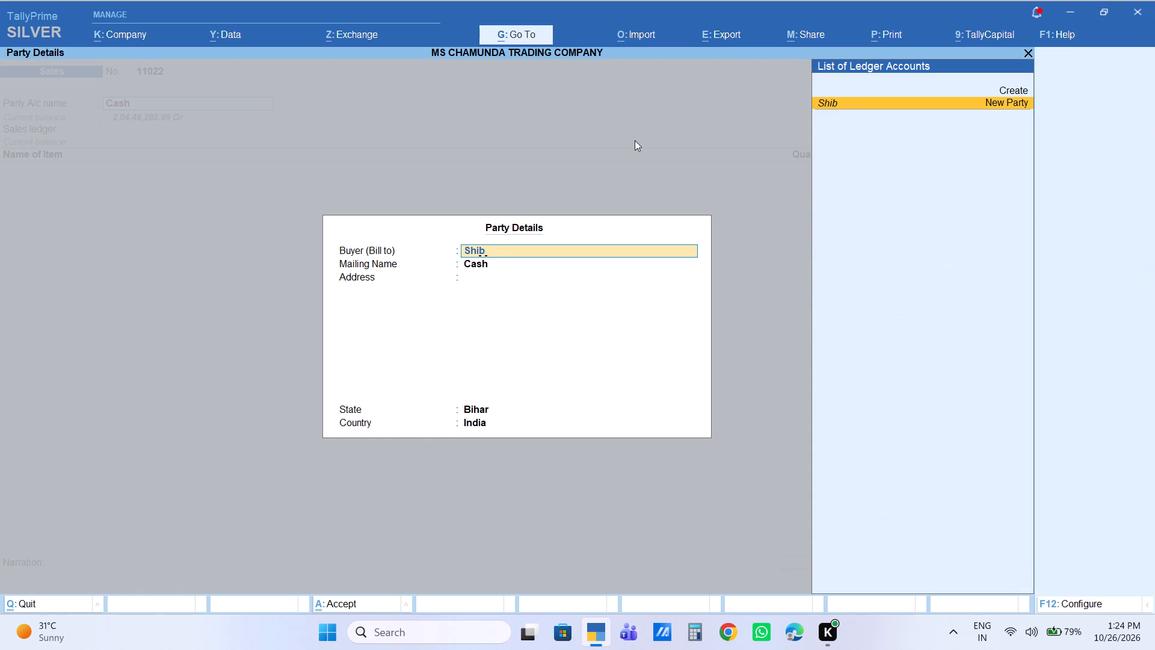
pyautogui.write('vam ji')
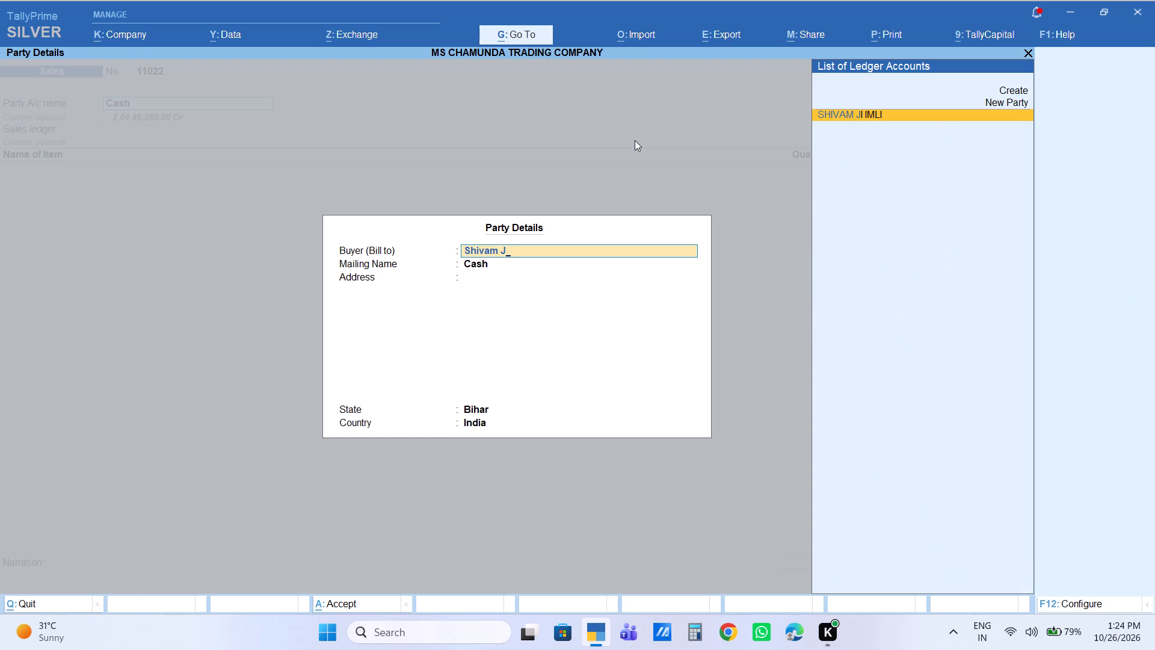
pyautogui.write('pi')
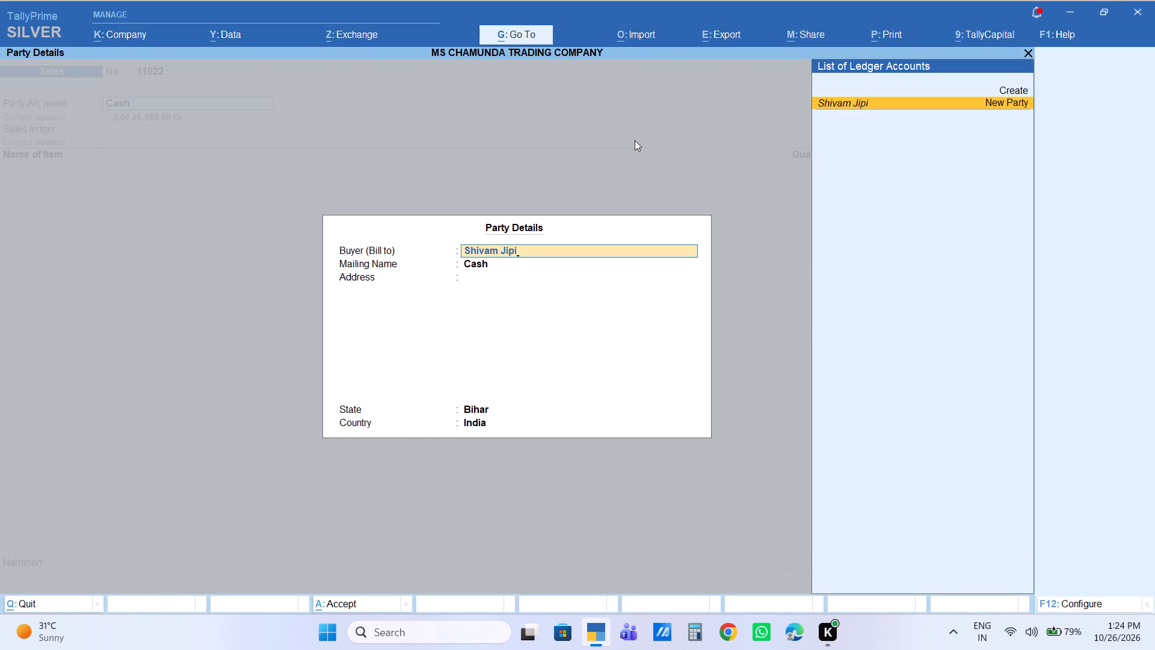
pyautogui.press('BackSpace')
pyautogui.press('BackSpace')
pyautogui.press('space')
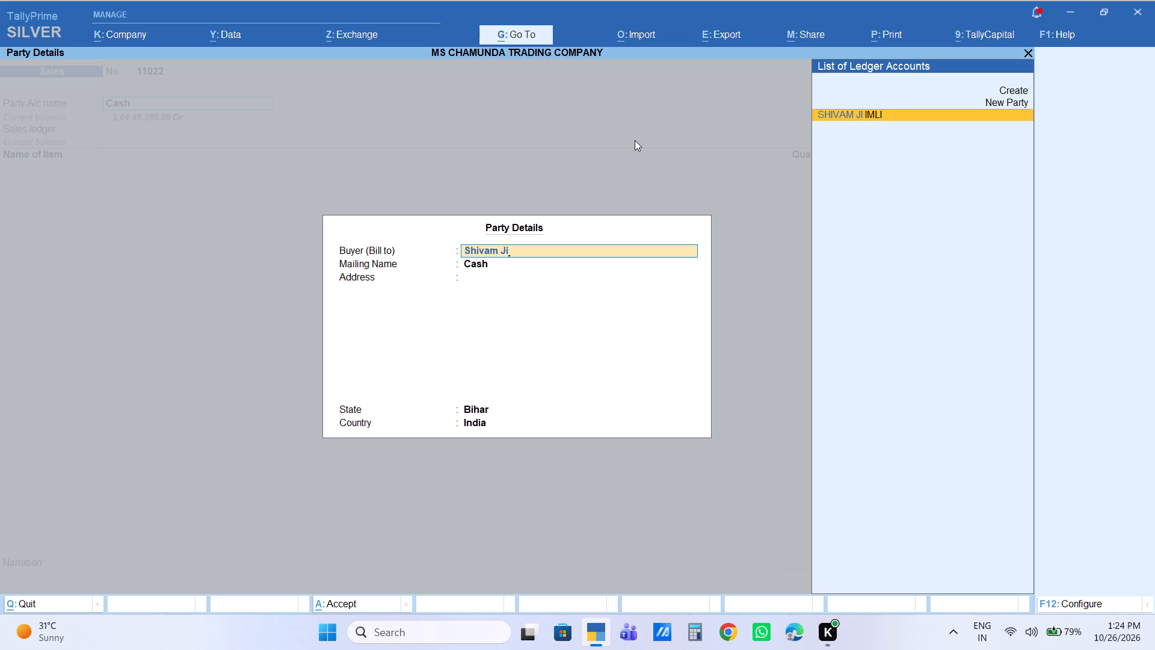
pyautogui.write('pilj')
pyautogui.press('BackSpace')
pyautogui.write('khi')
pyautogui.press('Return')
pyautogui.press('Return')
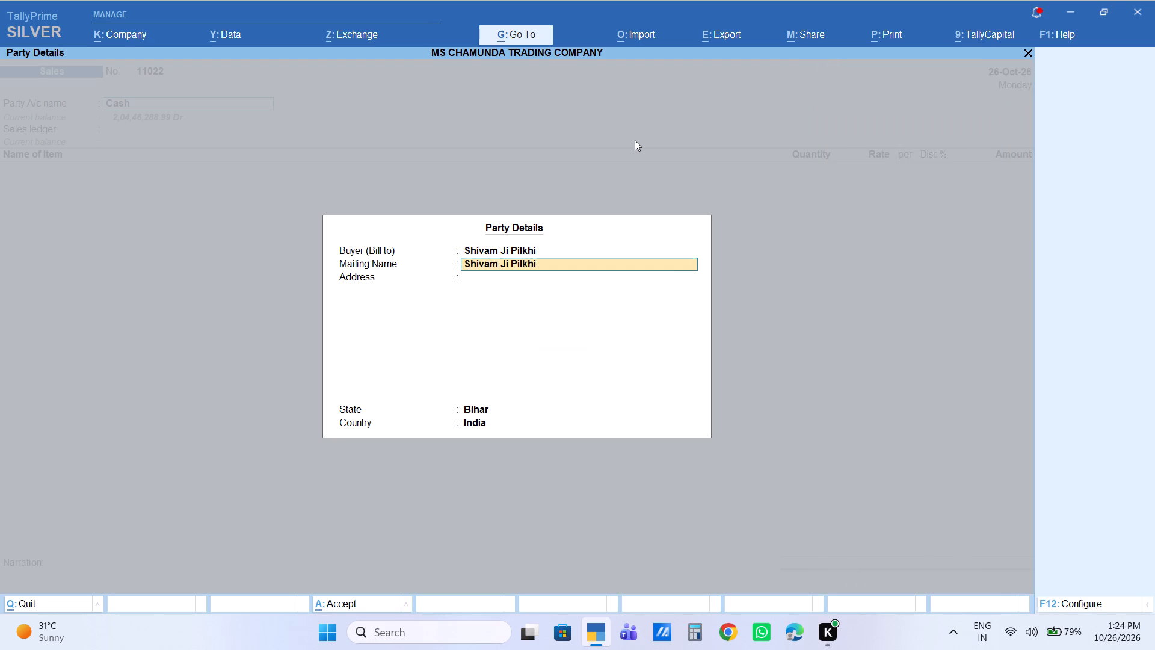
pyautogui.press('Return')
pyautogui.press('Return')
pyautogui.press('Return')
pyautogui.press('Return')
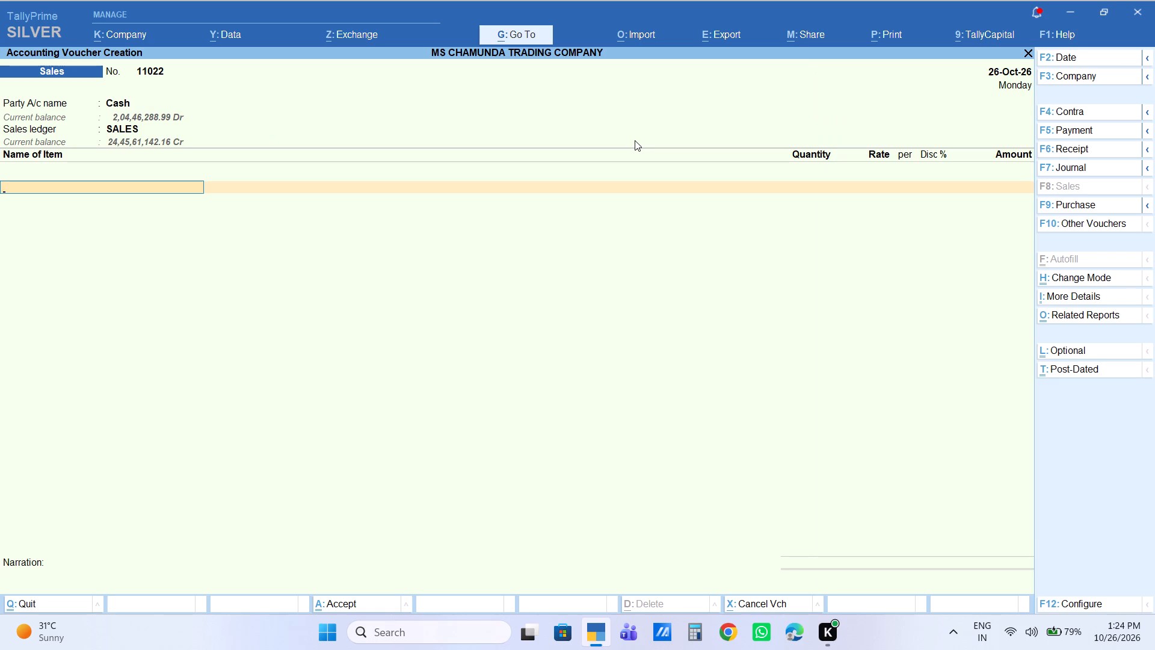
# Add 1 bag of Raees 30kg to the voucher at the prefilled rate of 2,940.00.
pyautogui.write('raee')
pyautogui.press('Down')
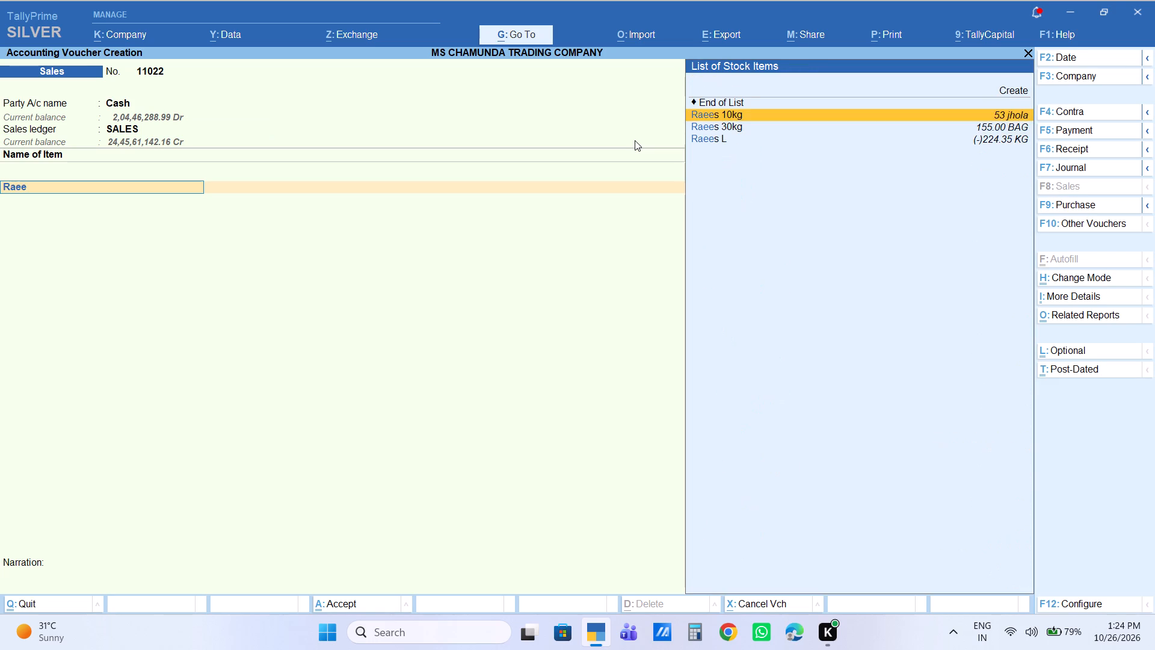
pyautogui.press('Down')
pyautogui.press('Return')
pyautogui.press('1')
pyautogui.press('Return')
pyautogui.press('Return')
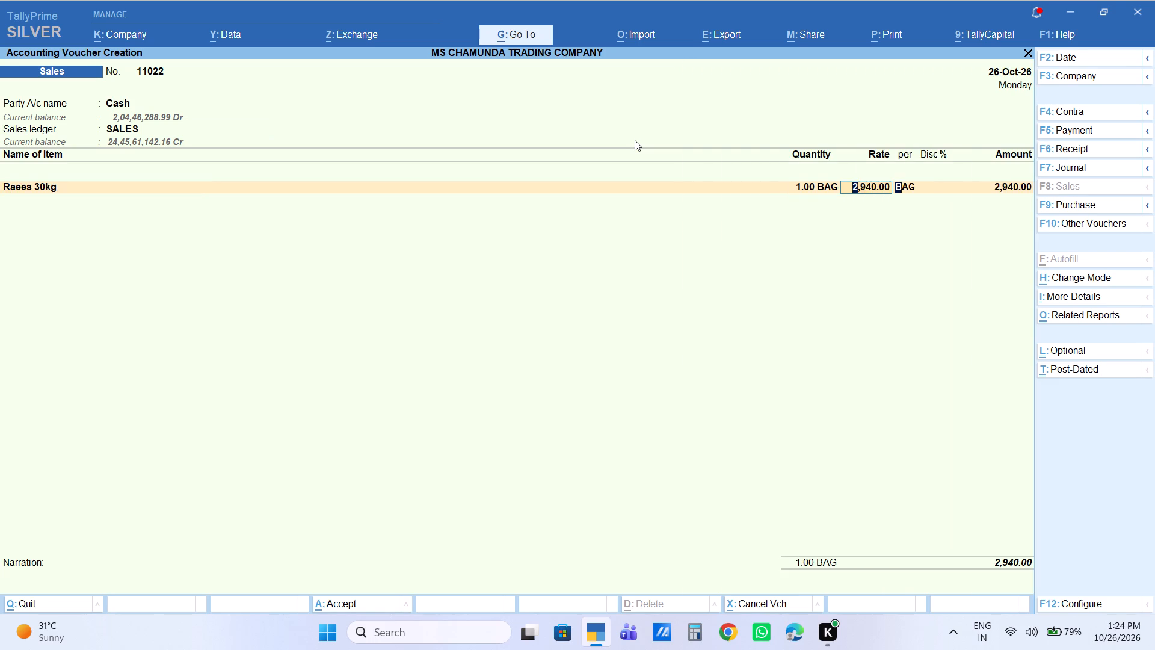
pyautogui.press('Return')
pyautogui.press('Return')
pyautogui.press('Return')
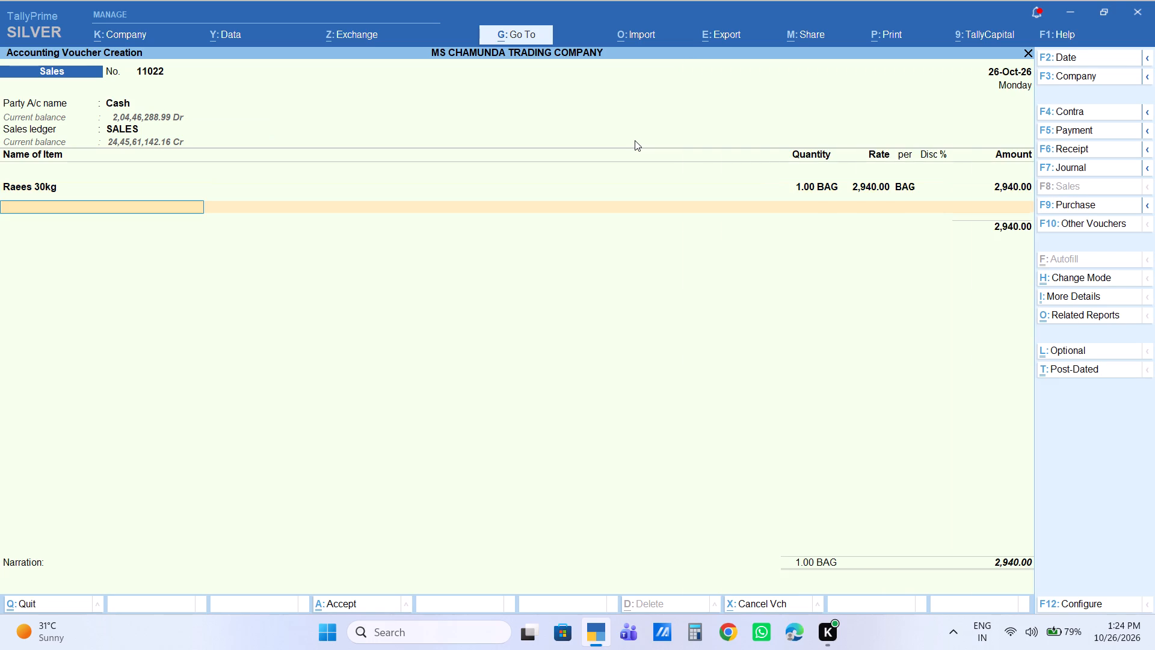
# Add 2 bags of CHINI SF 50kg to the voucher at the prefilled rate of 2,850.00.
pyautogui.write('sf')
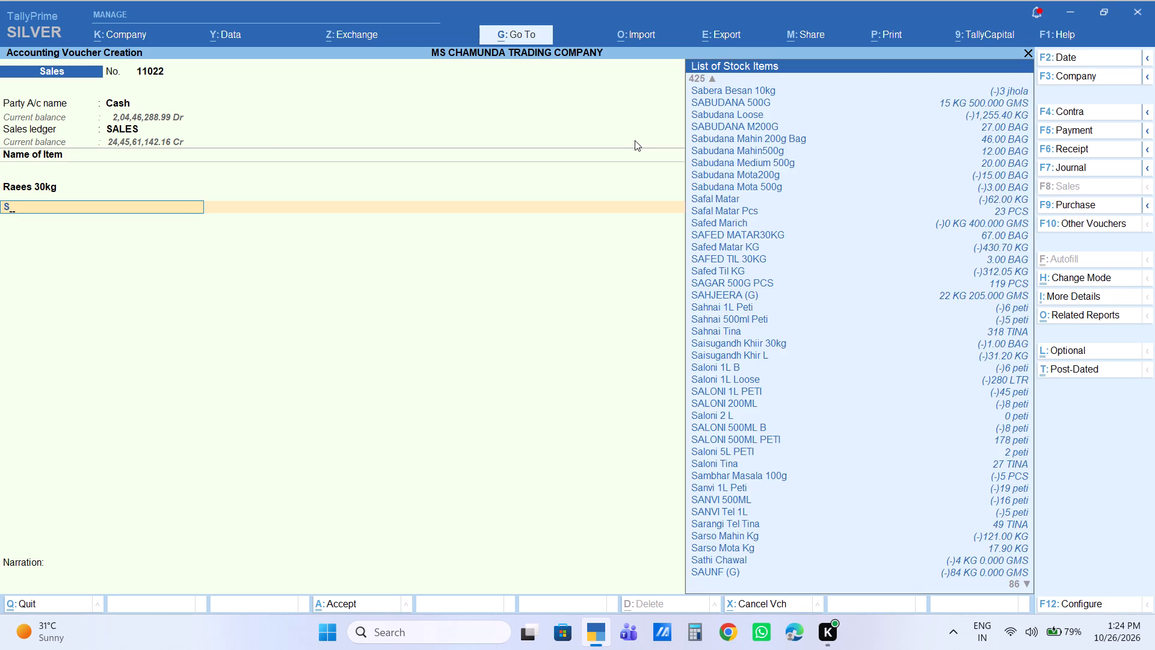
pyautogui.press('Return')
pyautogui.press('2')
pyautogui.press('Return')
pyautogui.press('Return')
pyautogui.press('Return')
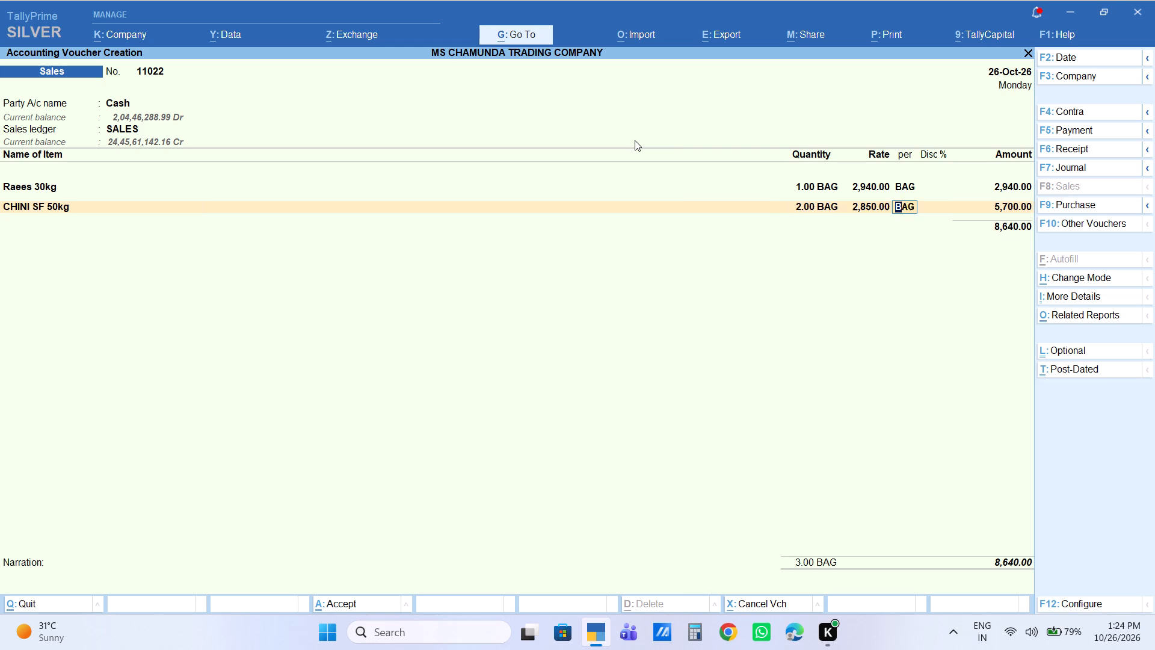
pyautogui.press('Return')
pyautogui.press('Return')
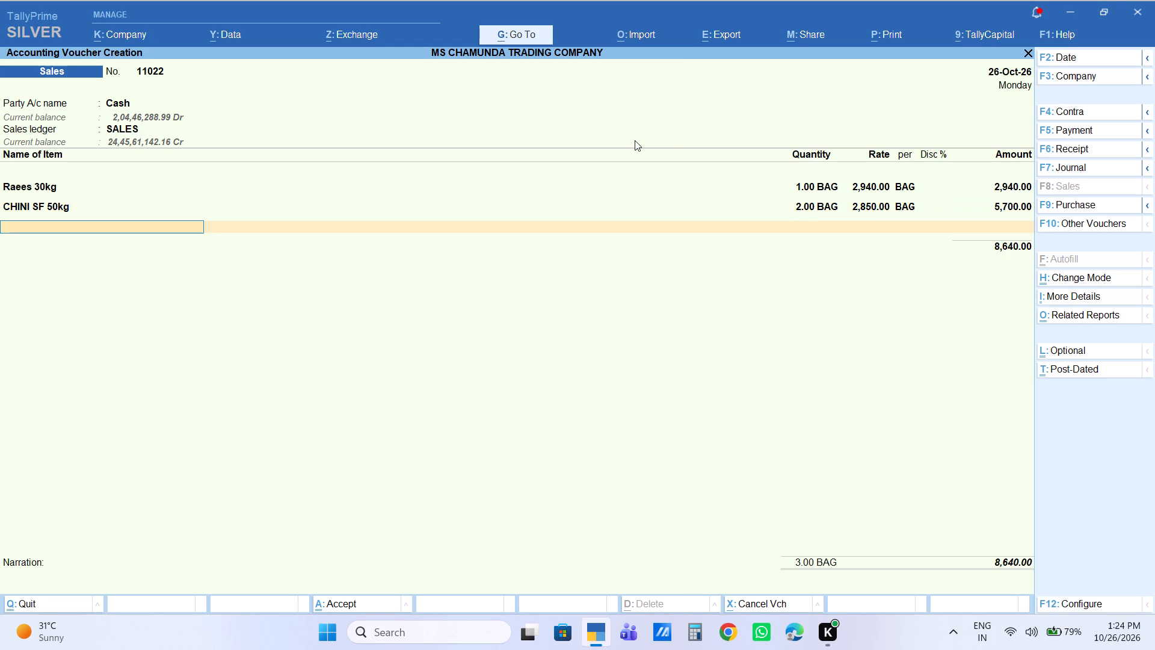
# Add 2 peti of Chowmein Peti to the voucher with an amount of 1,200.
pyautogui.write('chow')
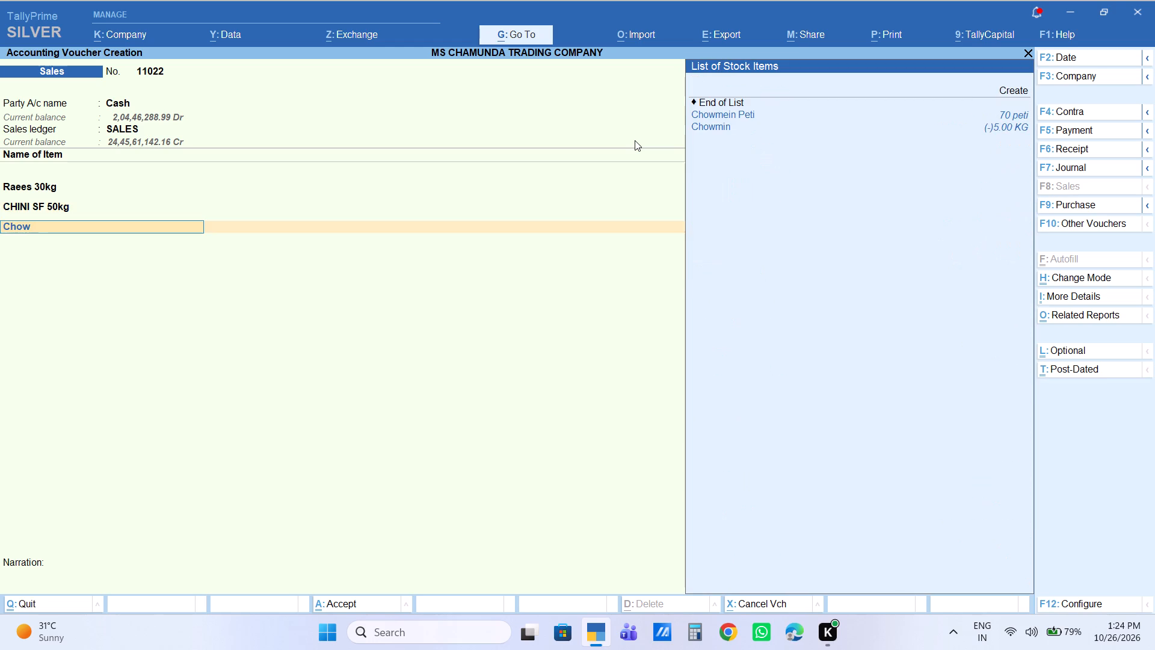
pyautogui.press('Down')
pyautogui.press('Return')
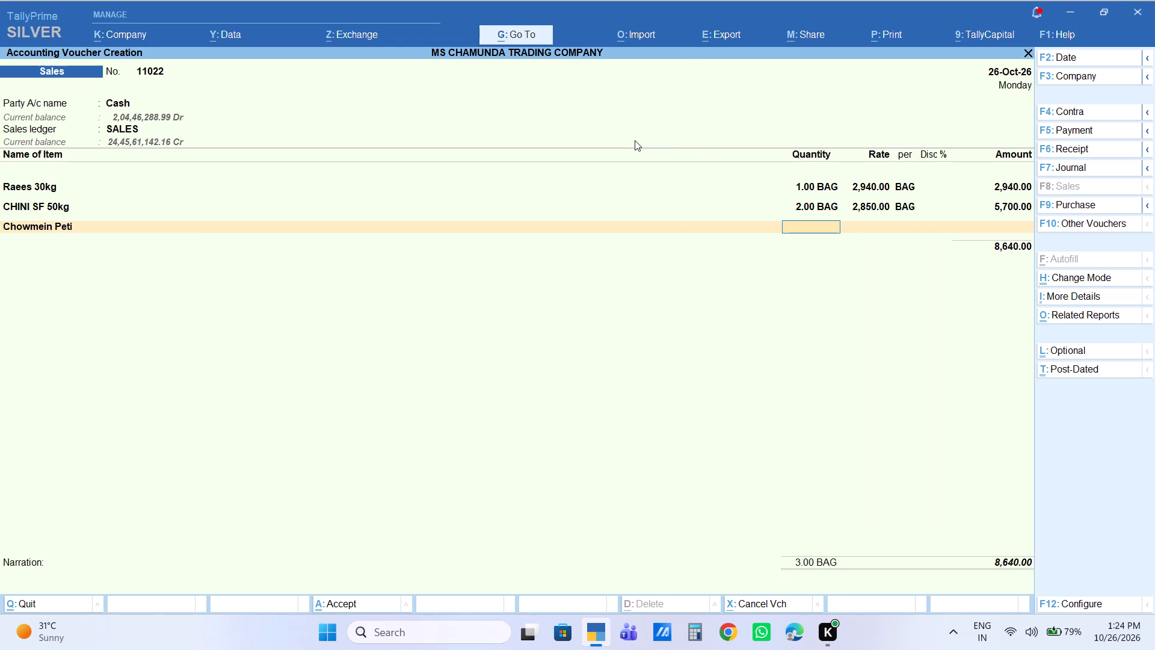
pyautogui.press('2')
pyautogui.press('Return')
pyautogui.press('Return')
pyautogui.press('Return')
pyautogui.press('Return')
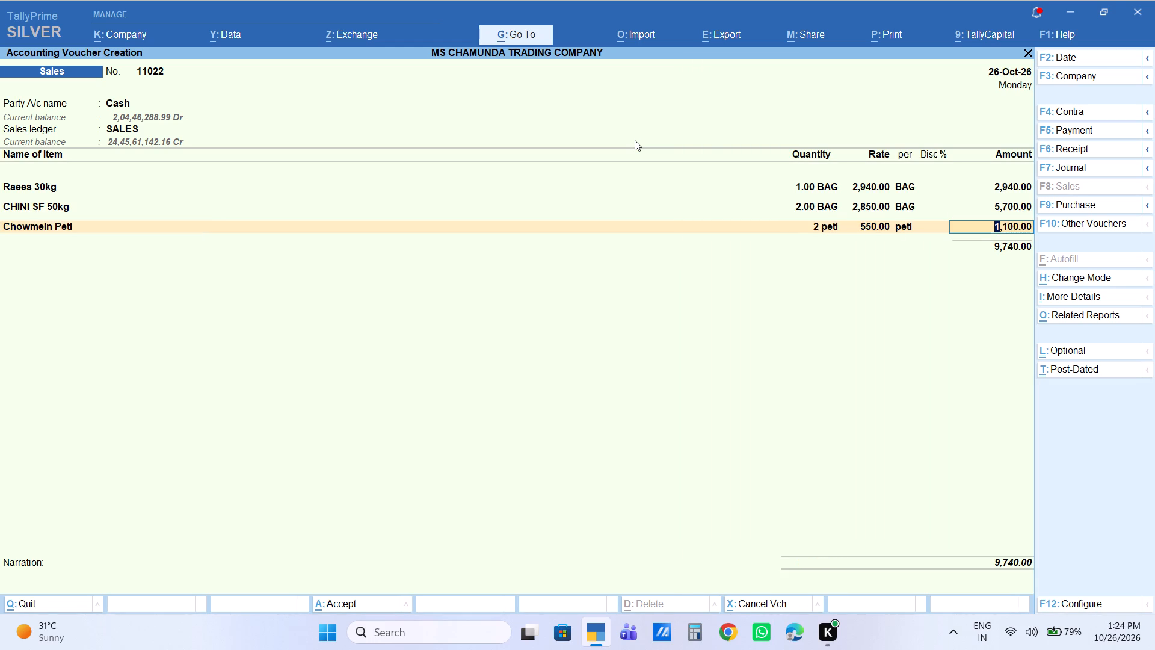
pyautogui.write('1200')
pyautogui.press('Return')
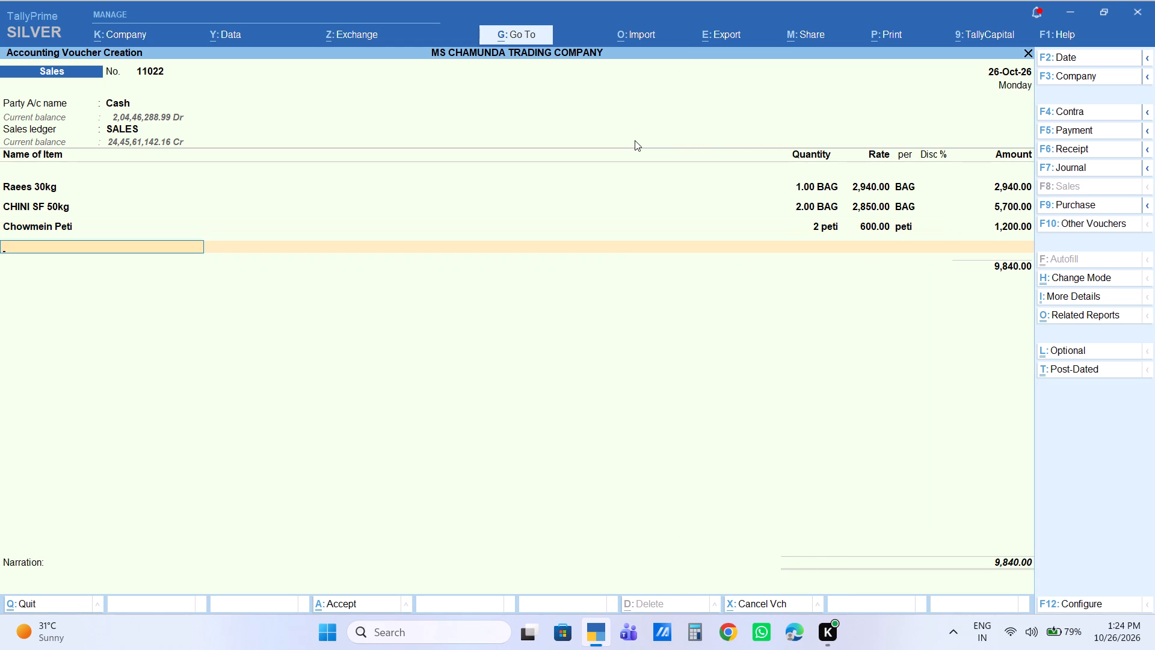
# End the item list, add a Labour Charge of 15, and save sales voucher 11022.
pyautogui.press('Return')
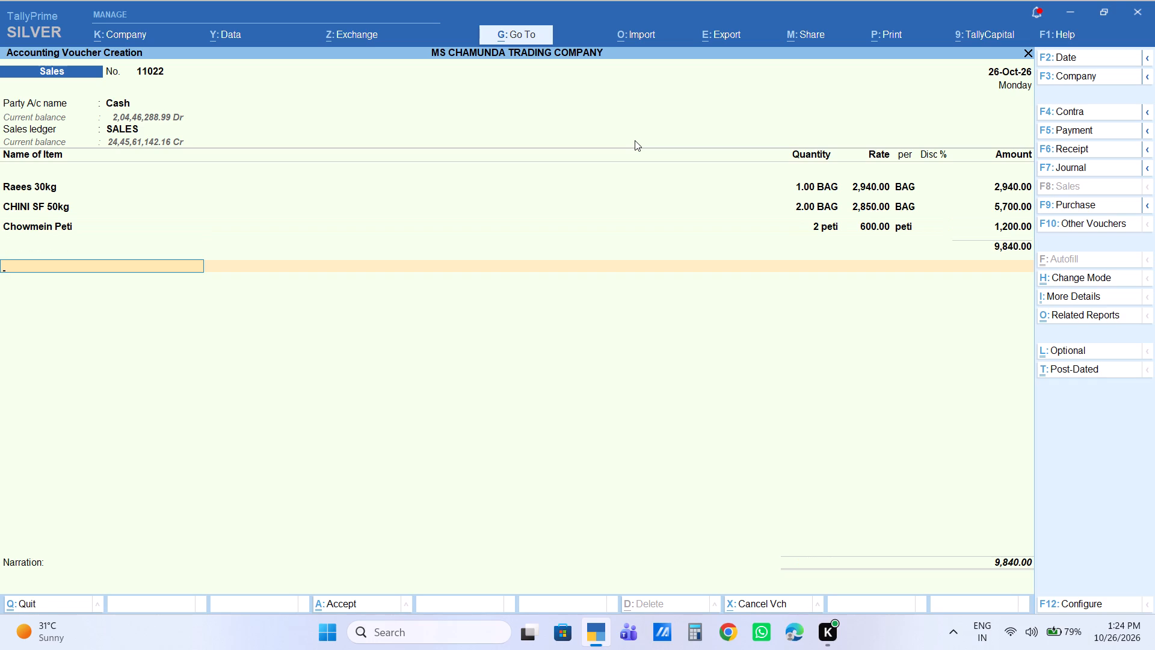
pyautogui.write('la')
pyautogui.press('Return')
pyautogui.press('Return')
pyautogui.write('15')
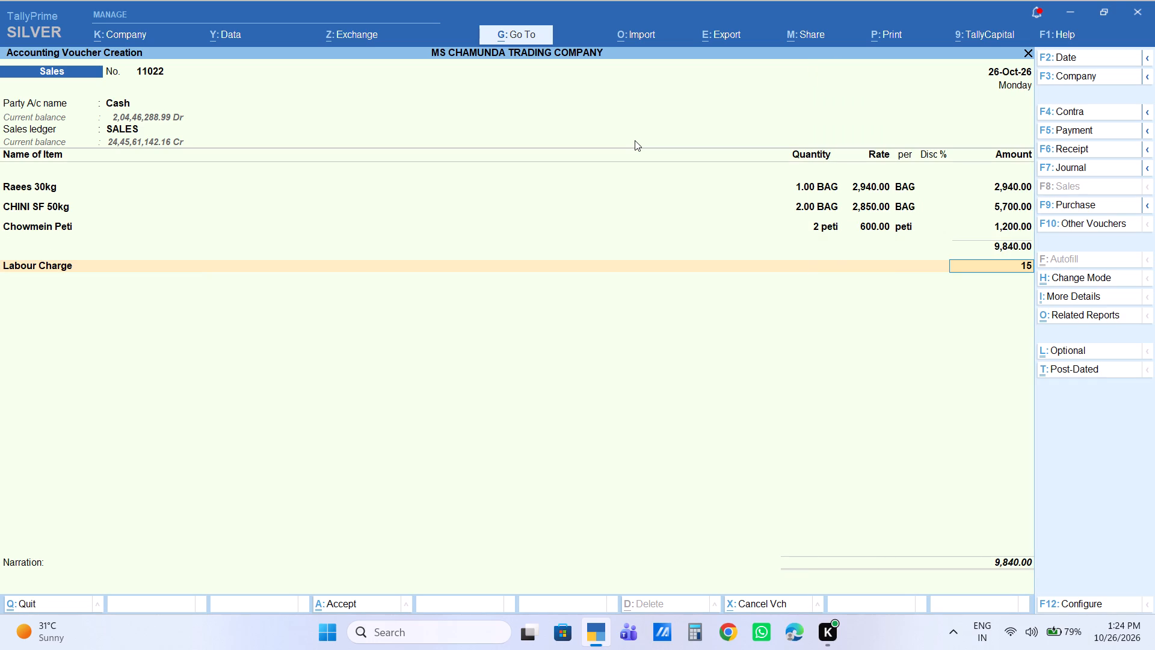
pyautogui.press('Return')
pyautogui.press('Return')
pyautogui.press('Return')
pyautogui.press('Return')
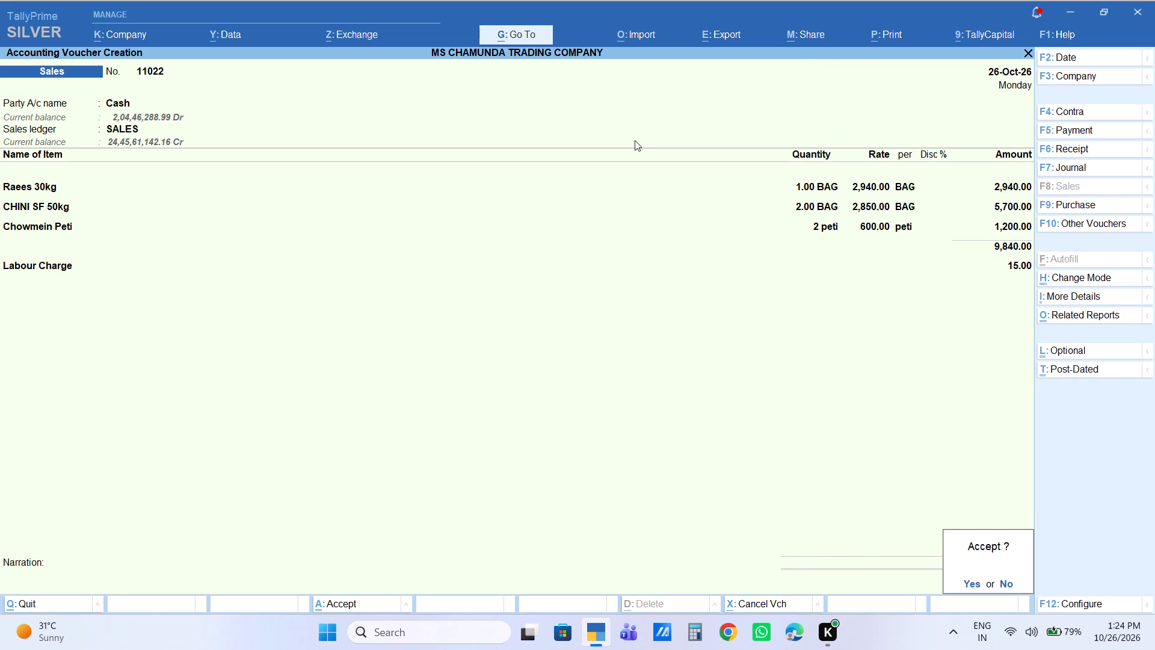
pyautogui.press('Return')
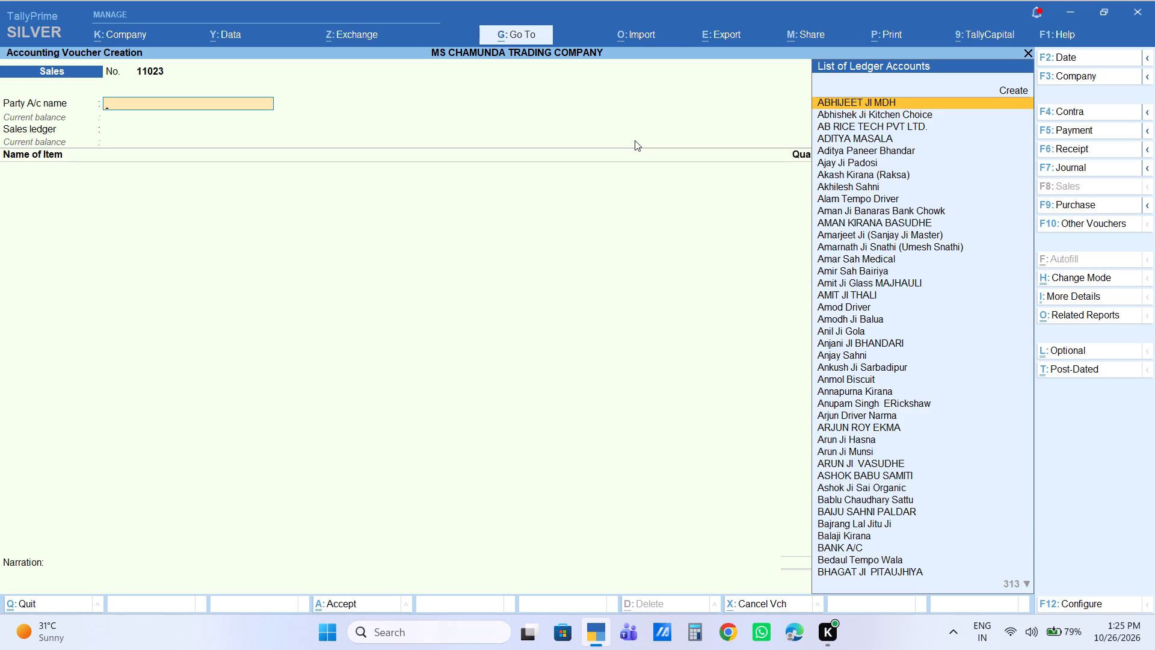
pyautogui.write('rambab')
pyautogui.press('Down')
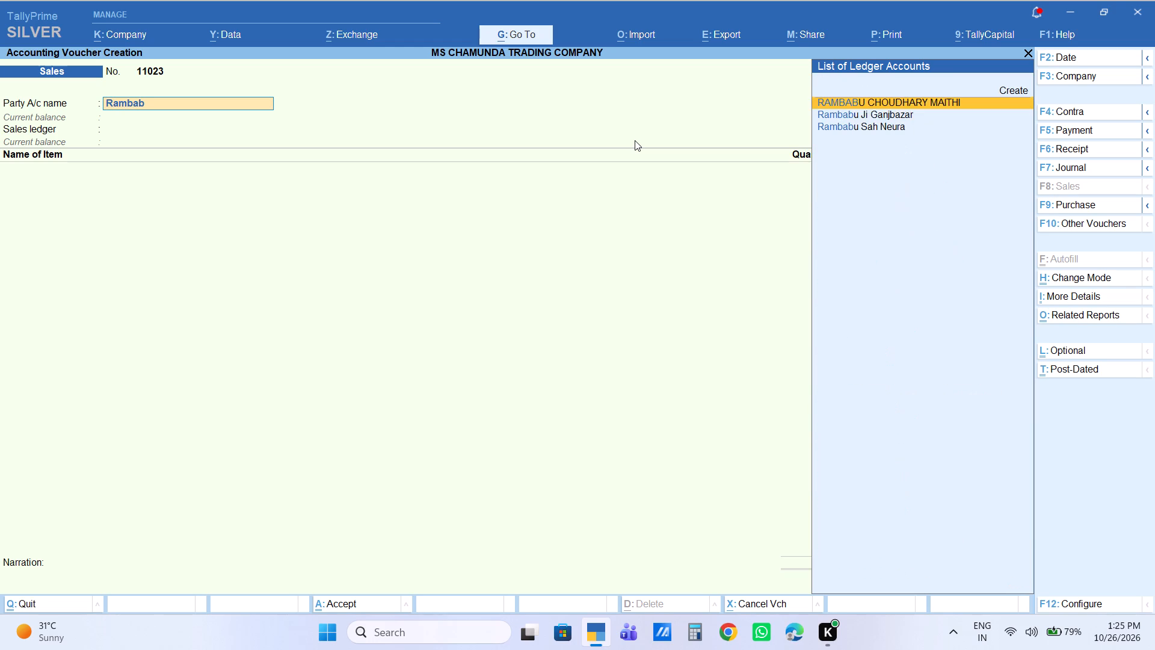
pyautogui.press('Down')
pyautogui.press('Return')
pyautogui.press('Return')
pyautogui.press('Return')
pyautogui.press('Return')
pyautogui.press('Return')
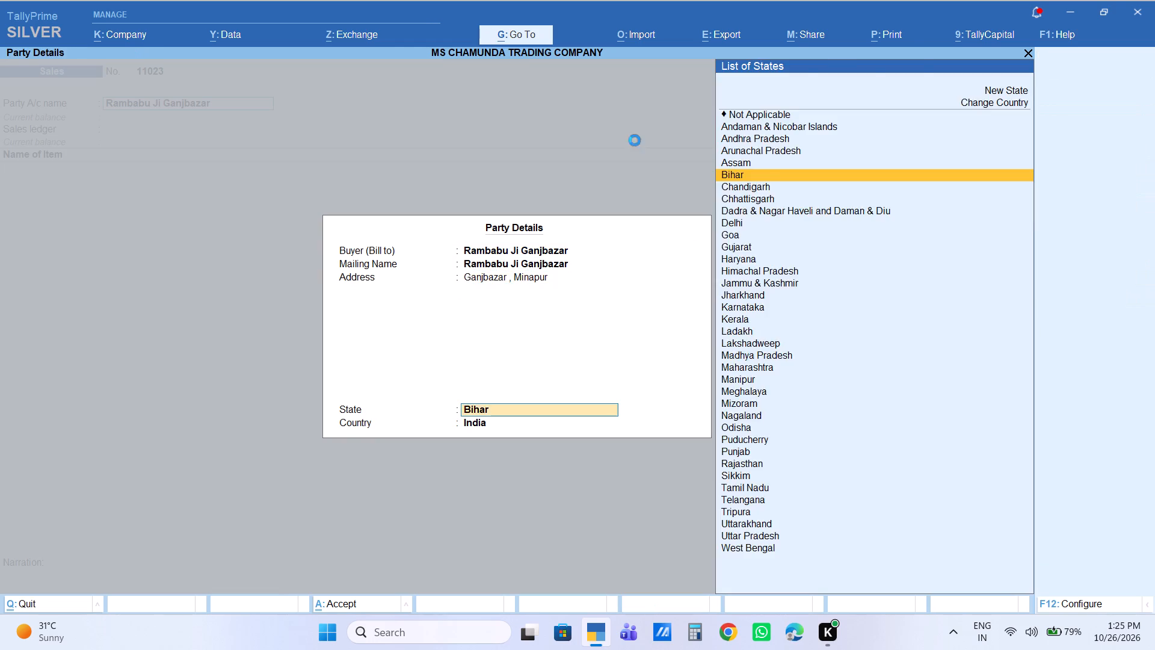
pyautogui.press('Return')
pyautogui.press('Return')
# Add 5 bags of MAIDA LV to the voucher with an amount of 7,750.
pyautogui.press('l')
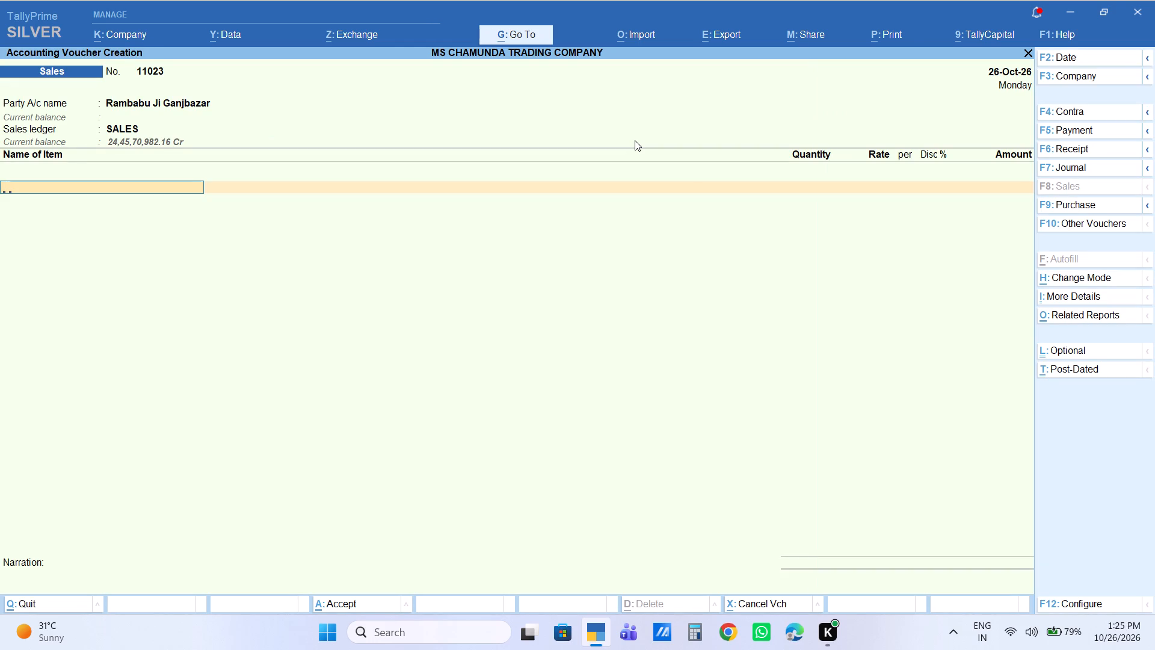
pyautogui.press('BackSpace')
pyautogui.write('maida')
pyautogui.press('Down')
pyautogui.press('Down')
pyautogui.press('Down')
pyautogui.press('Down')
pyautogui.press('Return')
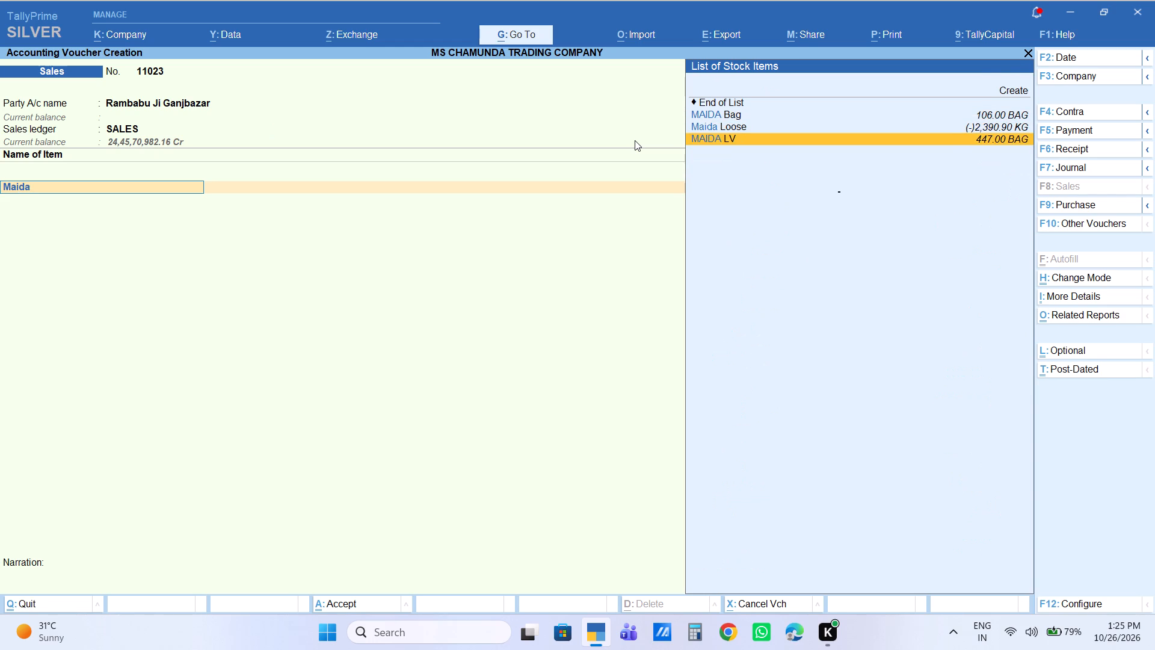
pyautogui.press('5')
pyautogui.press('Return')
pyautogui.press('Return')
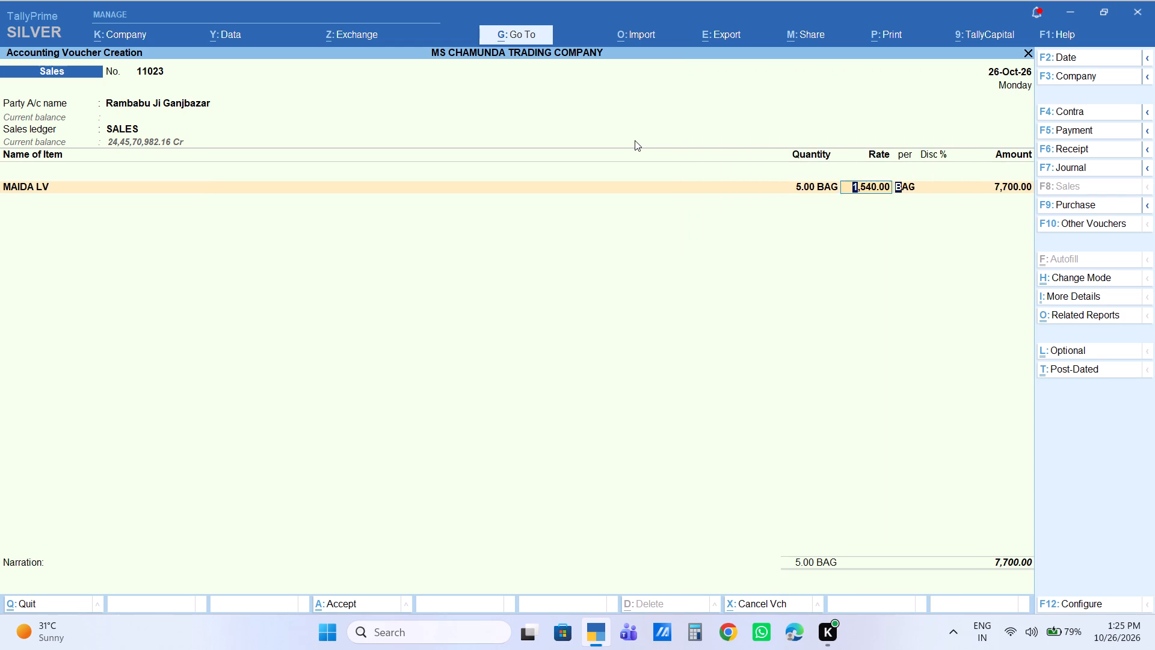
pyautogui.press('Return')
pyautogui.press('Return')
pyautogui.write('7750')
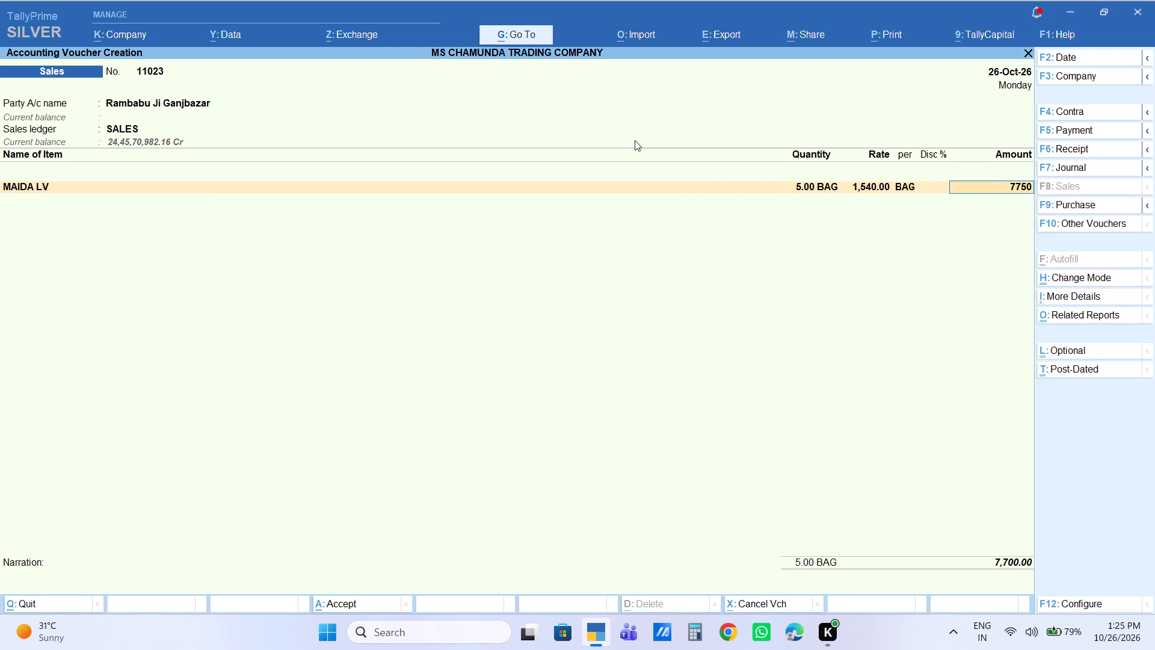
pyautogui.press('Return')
# Add 1 bag of BUDHA BHOG 25KG to the voucher with an amount of 875.
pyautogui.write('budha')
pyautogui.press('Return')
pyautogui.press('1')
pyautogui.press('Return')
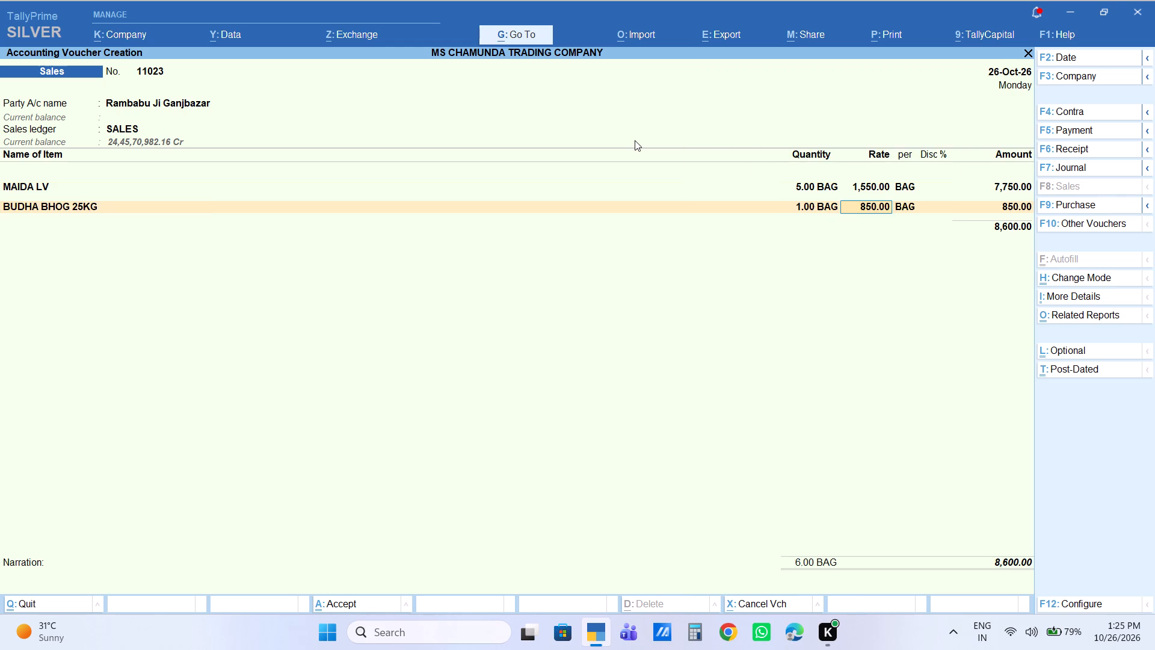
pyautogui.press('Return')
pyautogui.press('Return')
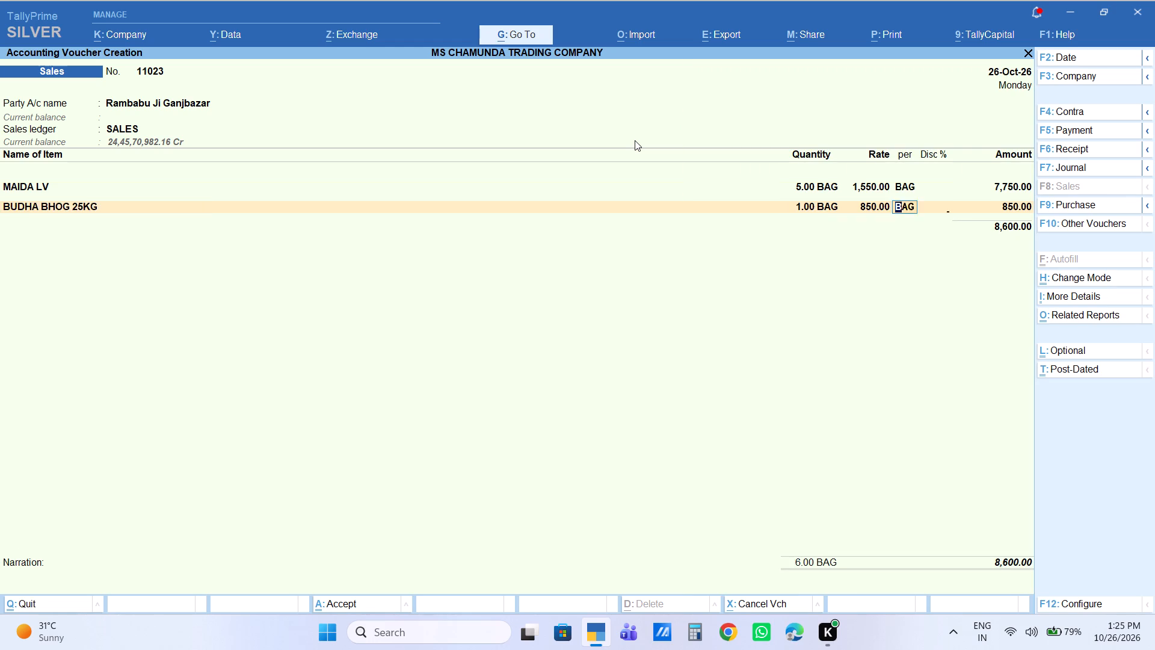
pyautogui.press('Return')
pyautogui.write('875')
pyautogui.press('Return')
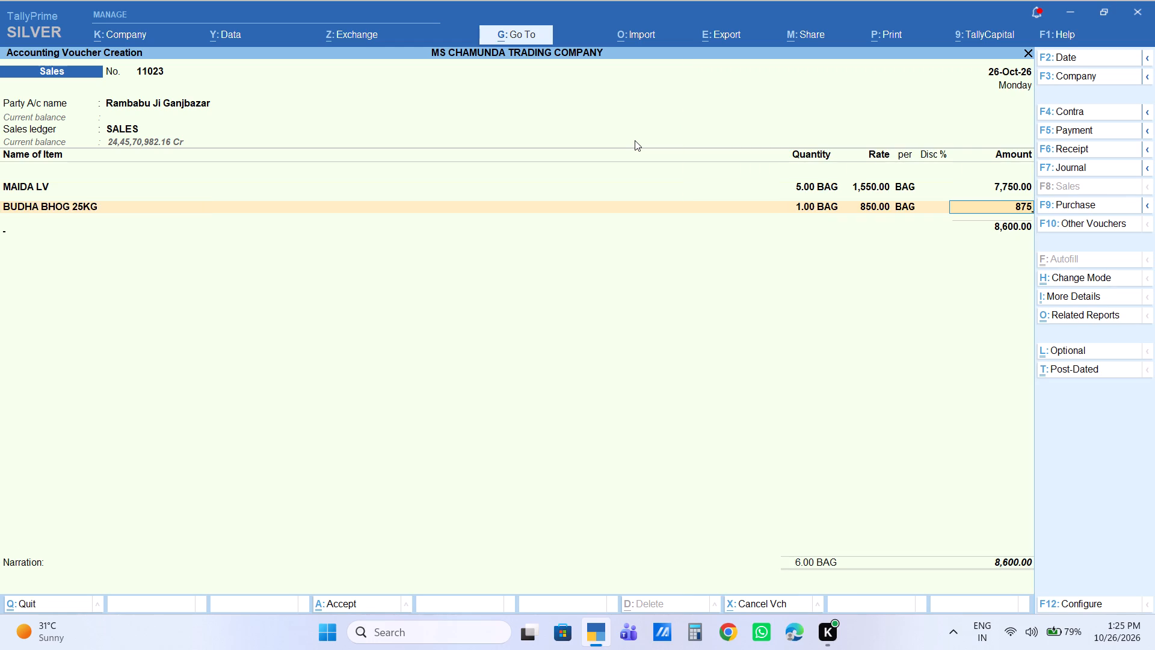
# Add 3 bags of CHANA DAL30KG to the voucher at the prefilled rate of 2,760.00.
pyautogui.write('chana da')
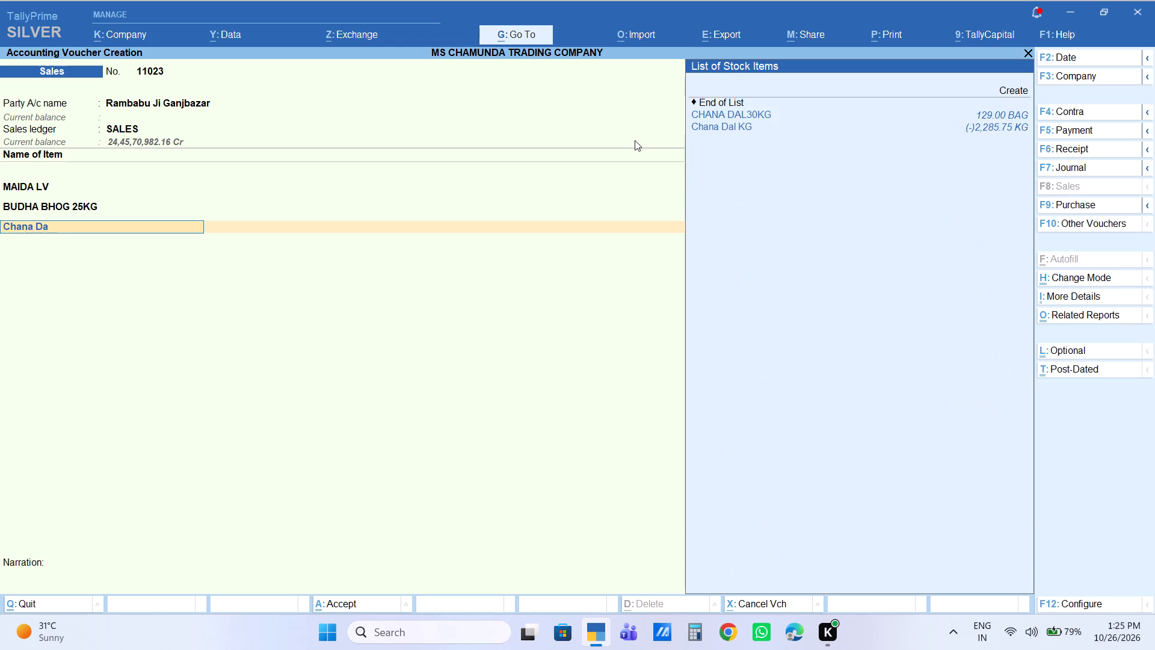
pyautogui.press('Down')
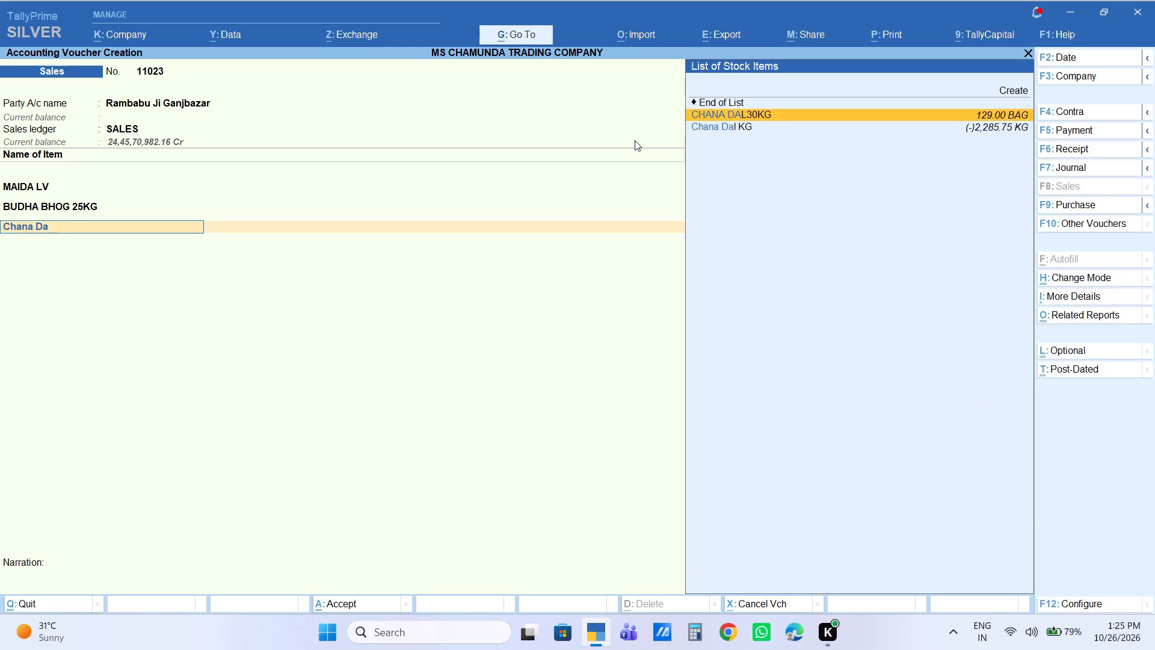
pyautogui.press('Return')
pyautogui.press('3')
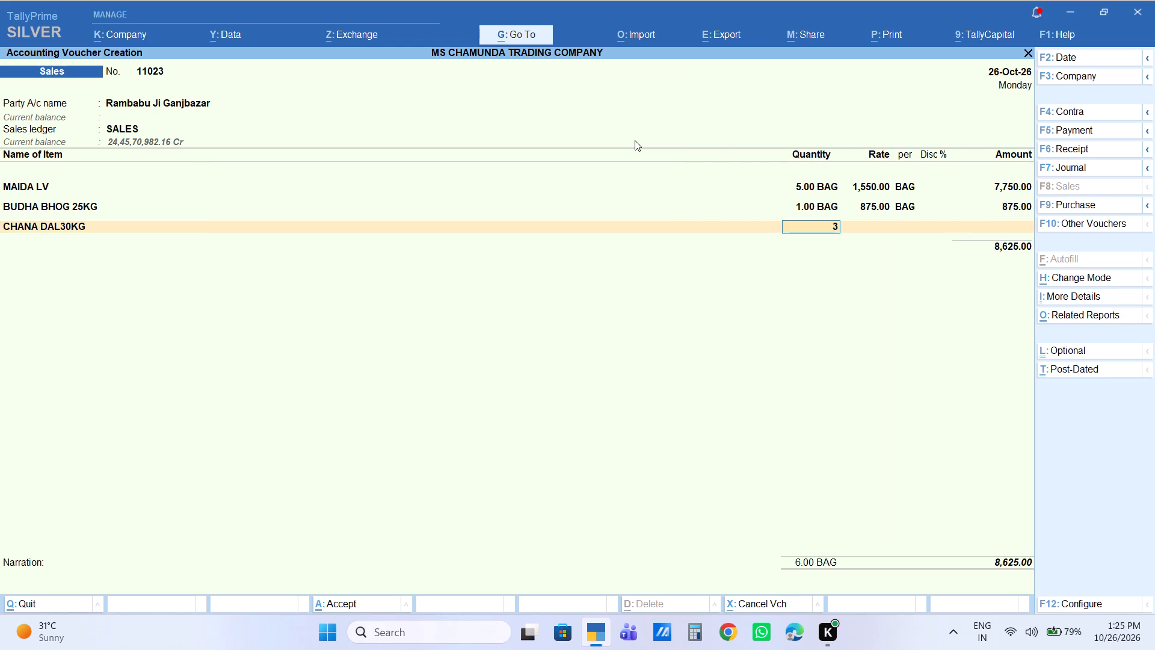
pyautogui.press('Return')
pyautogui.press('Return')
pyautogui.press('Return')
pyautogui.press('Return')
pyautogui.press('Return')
# End the item list and add a Labour Charge of 30 to the voucher.
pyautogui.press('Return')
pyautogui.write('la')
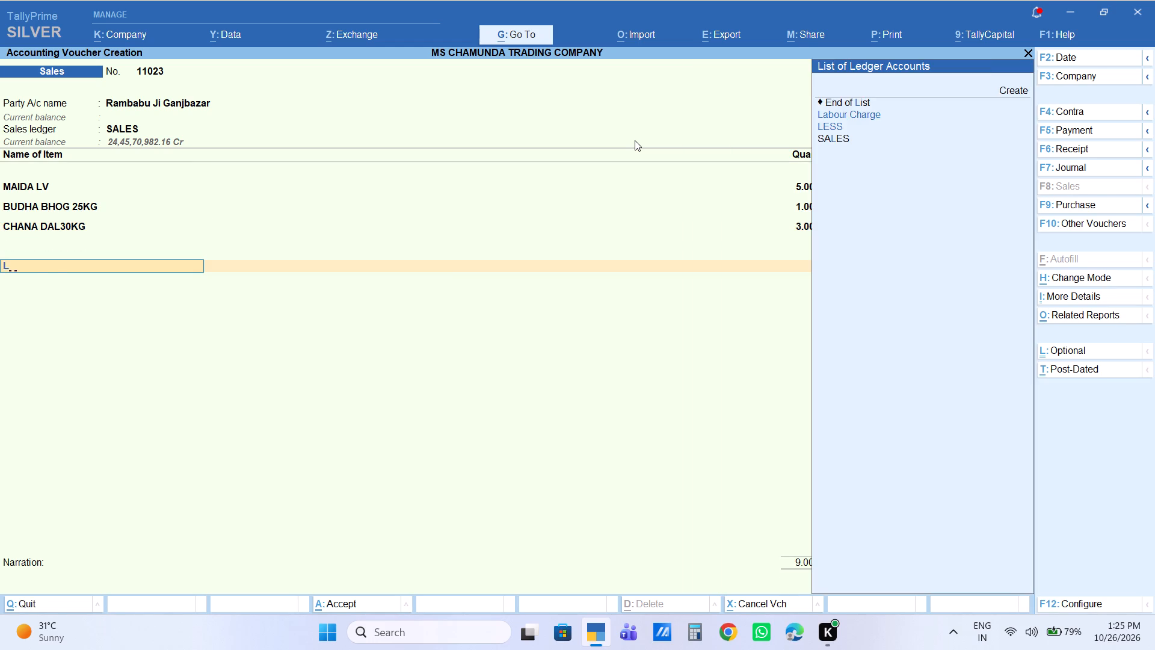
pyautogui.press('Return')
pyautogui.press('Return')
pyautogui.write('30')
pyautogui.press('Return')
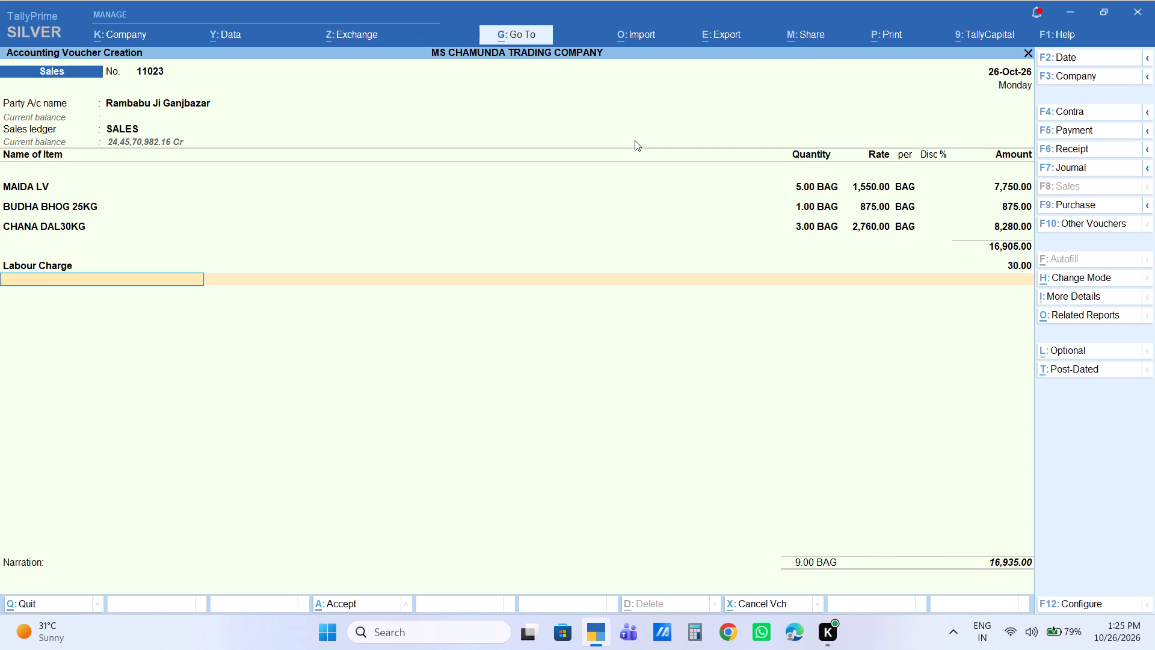
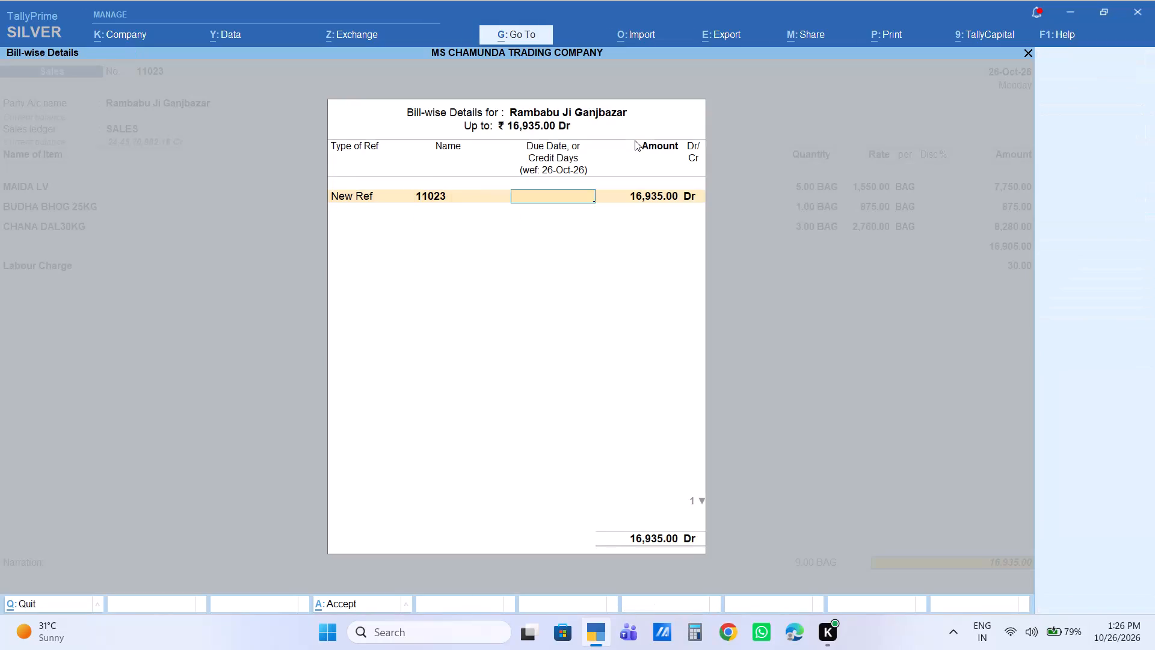
# Accept the bill-wise details with new reference 11023 and save sales voucher 11023.
pyautogui.press('Return')
pyautogui.press('Return')
pyautogui.press('Return')
pyautogui.press('Return')
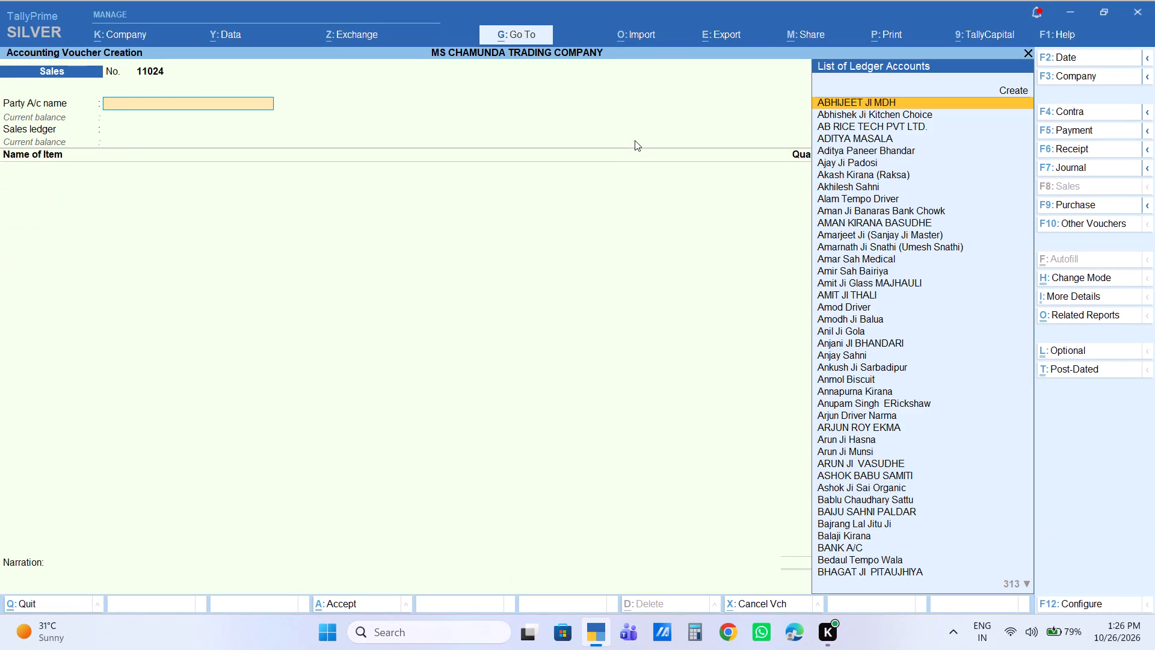
# Start sales voucher 11024 with Cash as the party account and Mukesh Ji as a new party for the buyer.
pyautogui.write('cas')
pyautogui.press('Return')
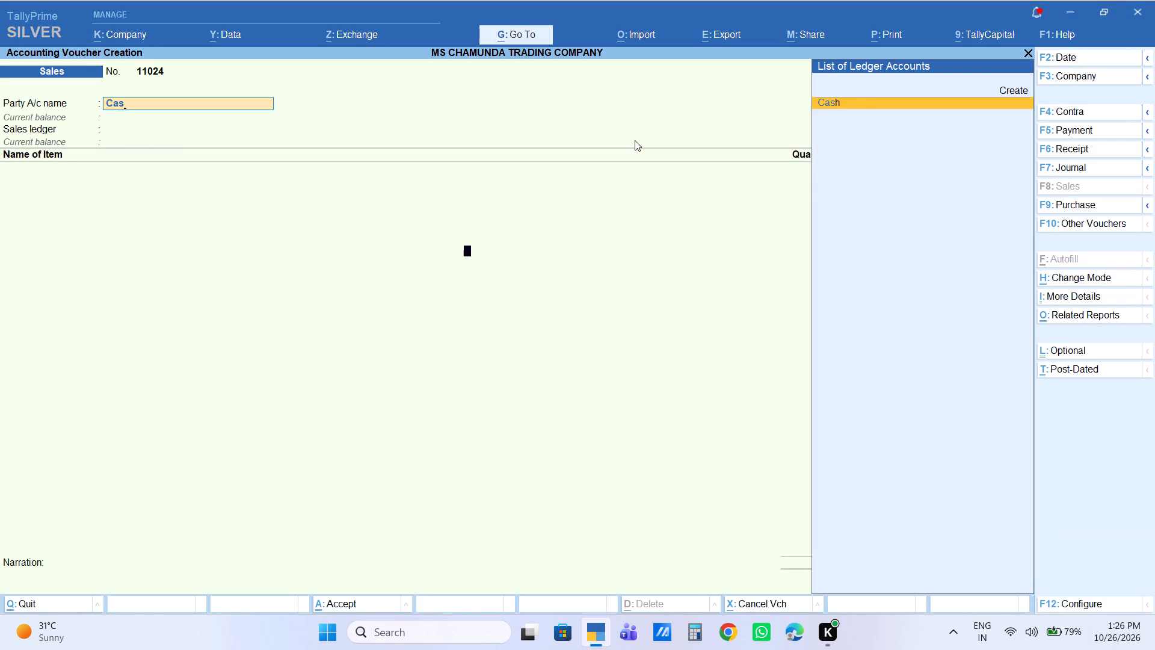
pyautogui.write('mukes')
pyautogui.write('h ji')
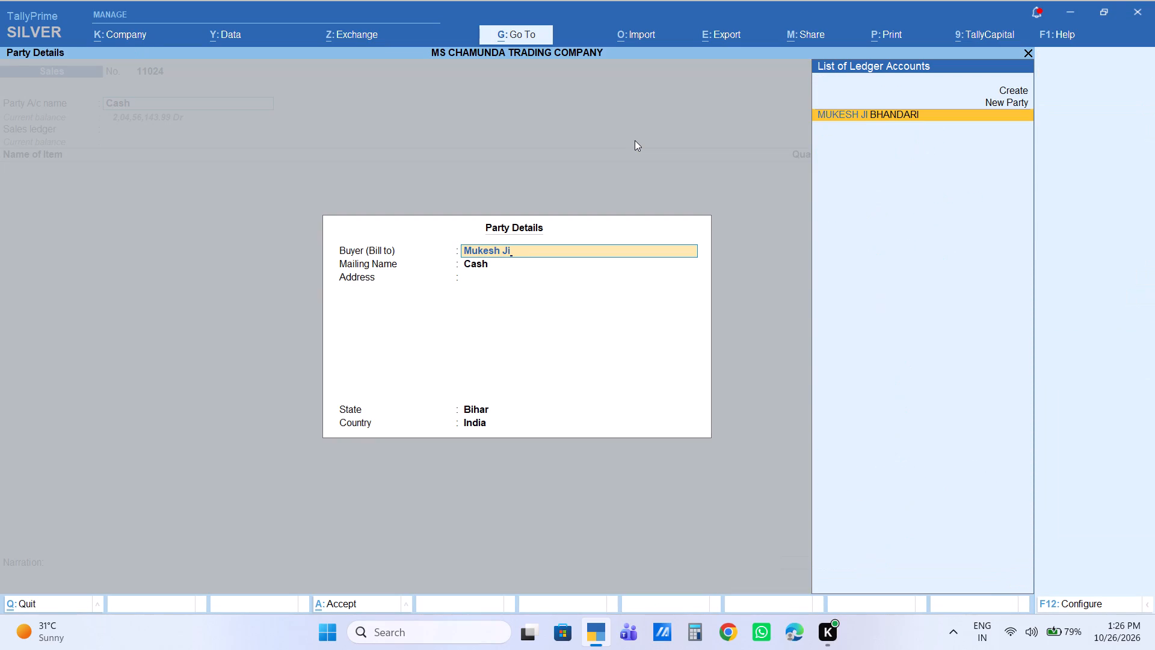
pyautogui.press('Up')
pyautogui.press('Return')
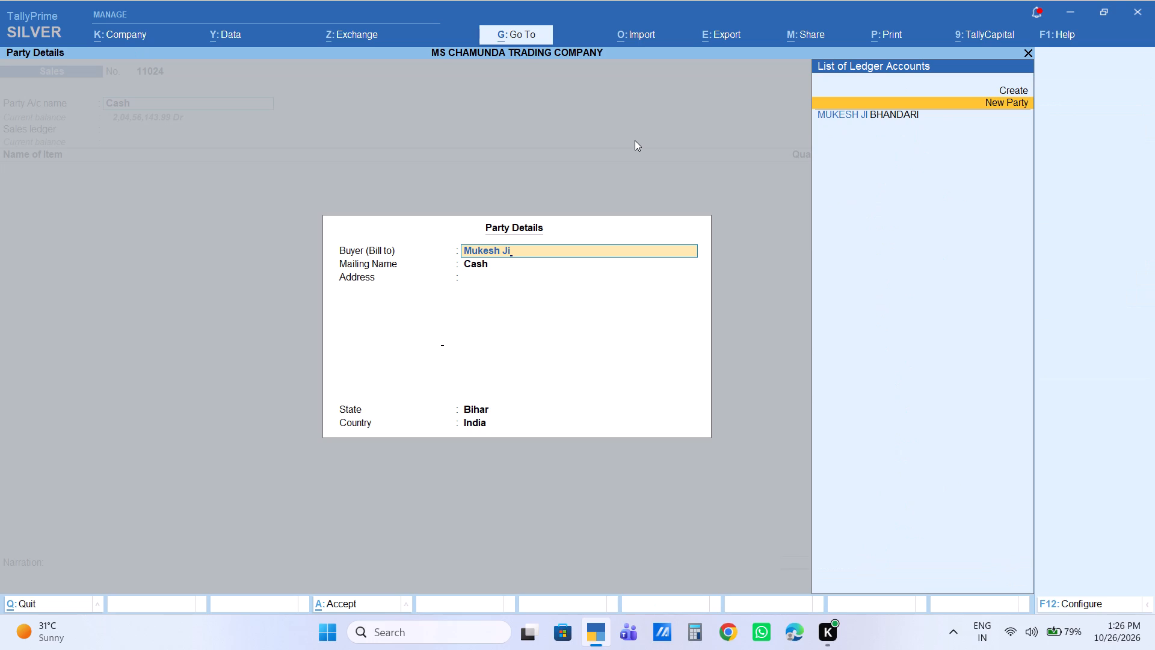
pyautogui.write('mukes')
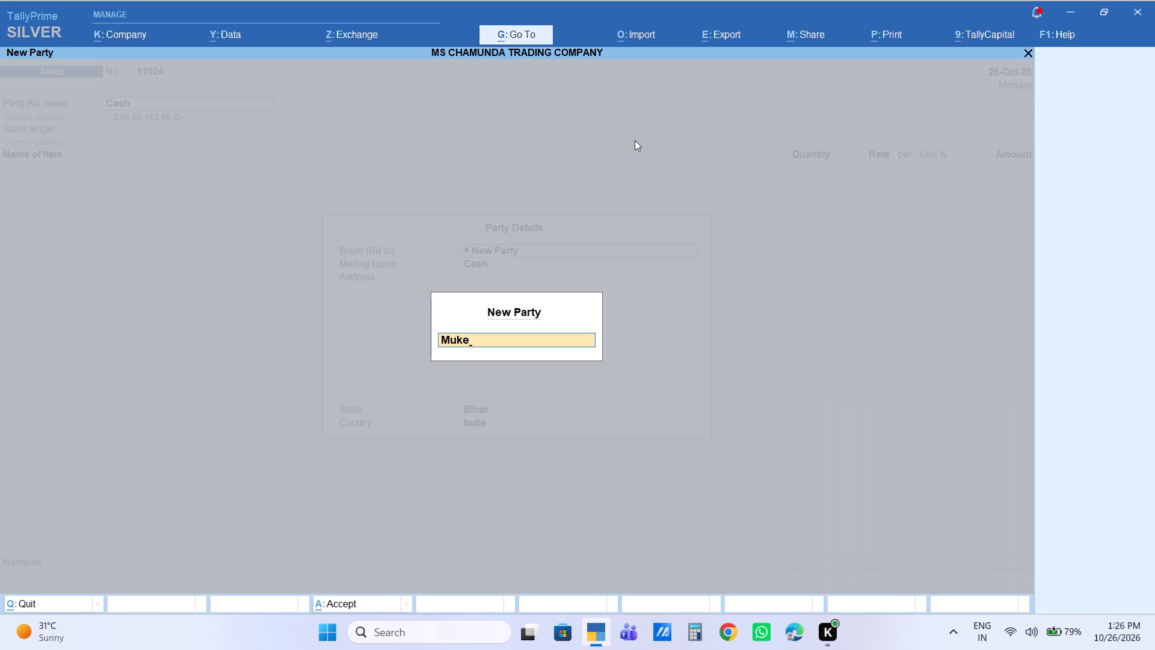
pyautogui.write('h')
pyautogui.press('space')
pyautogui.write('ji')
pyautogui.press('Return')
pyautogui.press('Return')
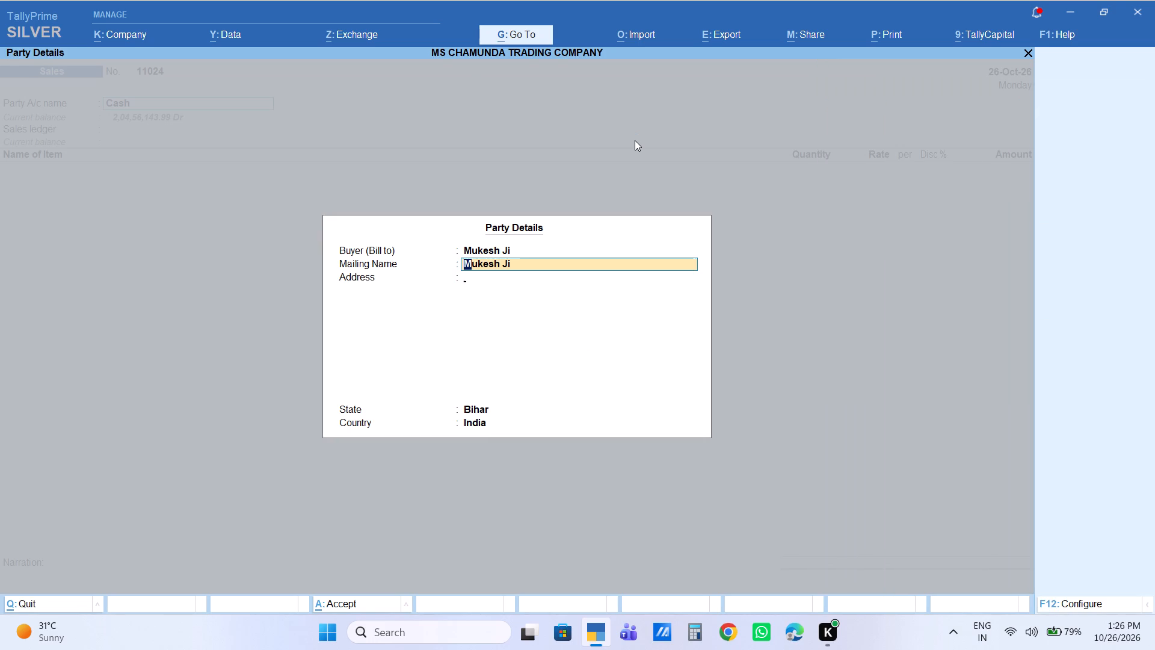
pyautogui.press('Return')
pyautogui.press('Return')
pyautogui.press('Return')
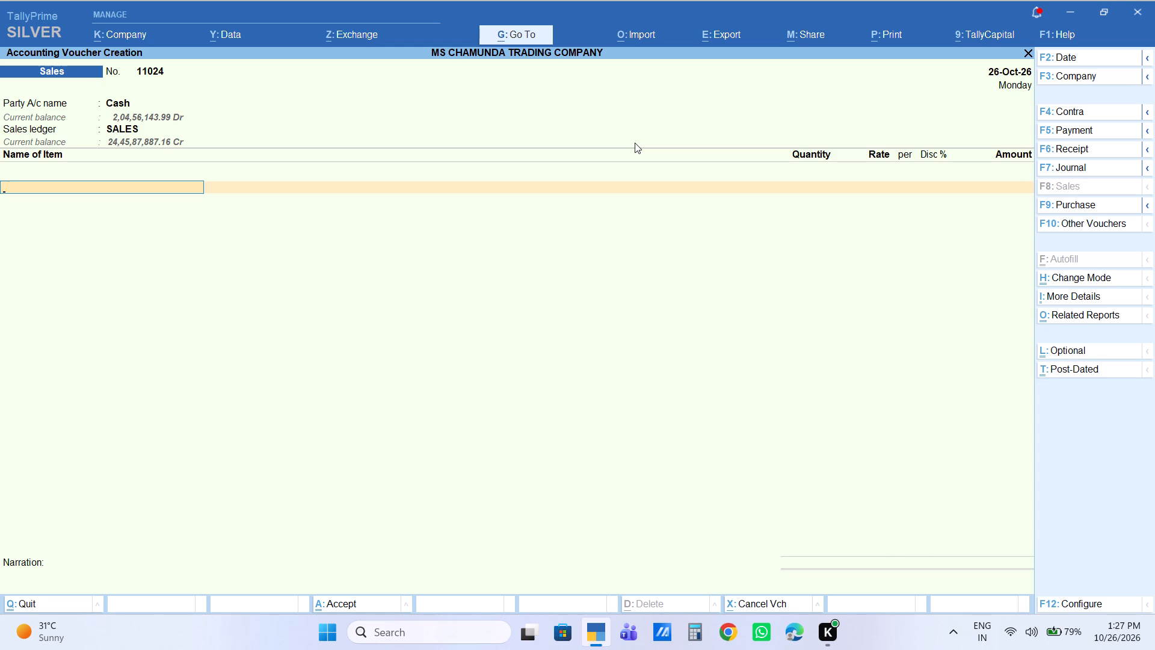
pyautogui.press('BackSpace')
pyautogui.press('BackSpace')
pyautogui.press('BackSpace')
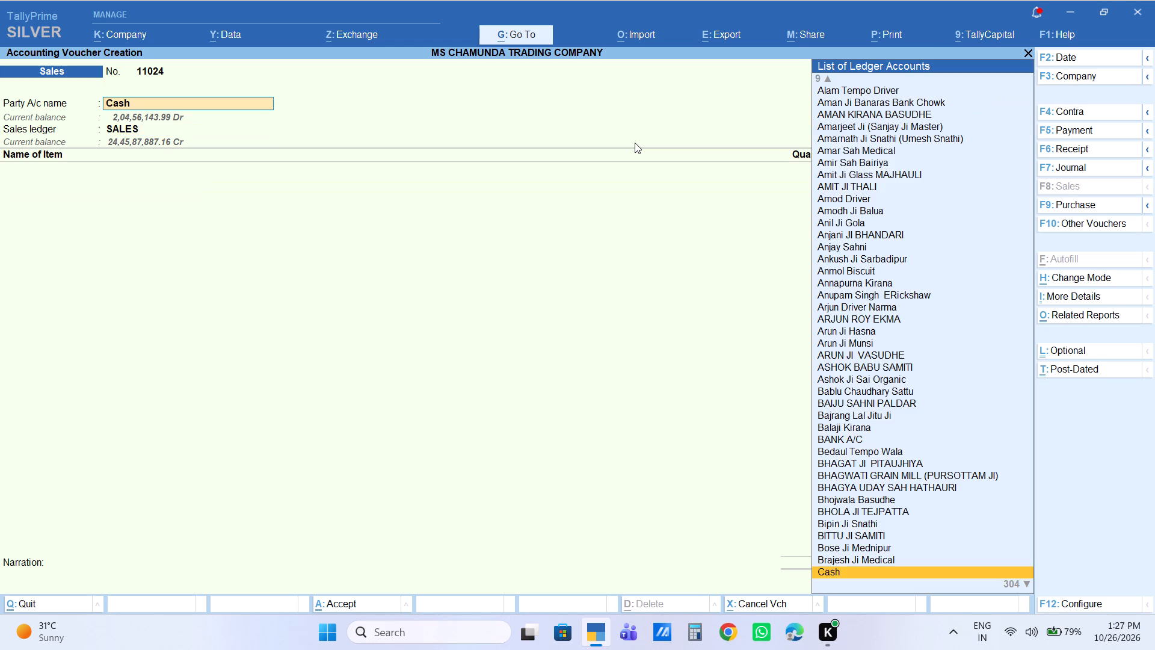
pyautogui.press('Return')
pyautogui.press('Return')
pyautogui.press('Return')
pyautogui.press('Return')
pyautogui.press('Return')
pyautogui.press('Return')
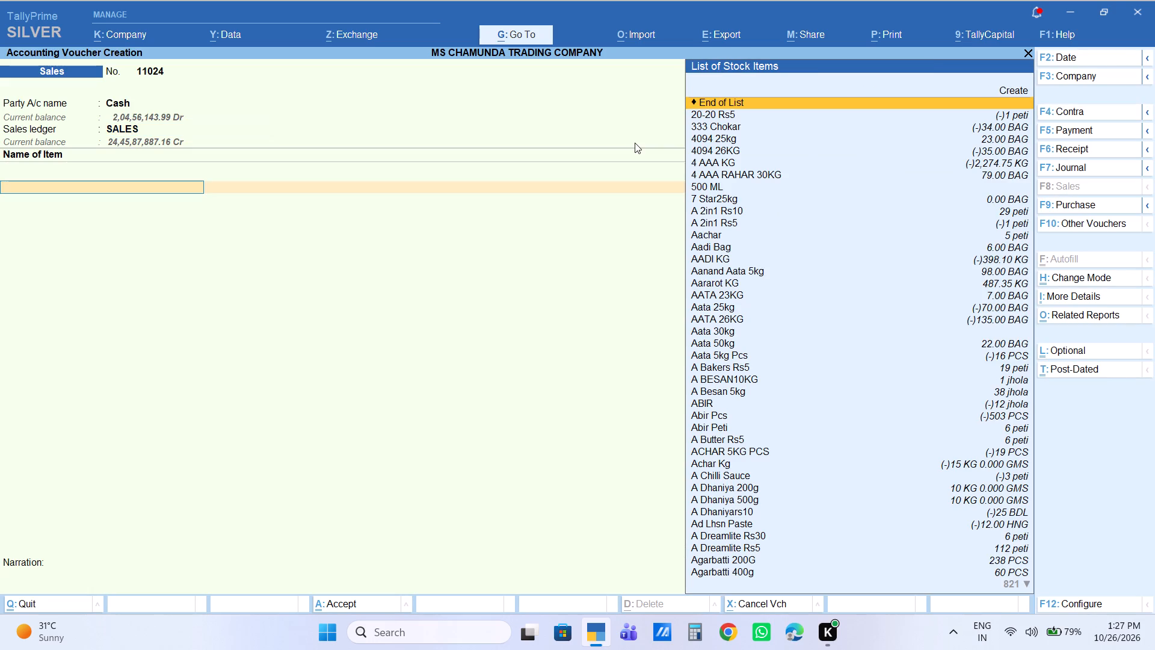
# Add 2 peti of A Dreamlite Rs5 to the voucher at the prefilled rate of 520.00.
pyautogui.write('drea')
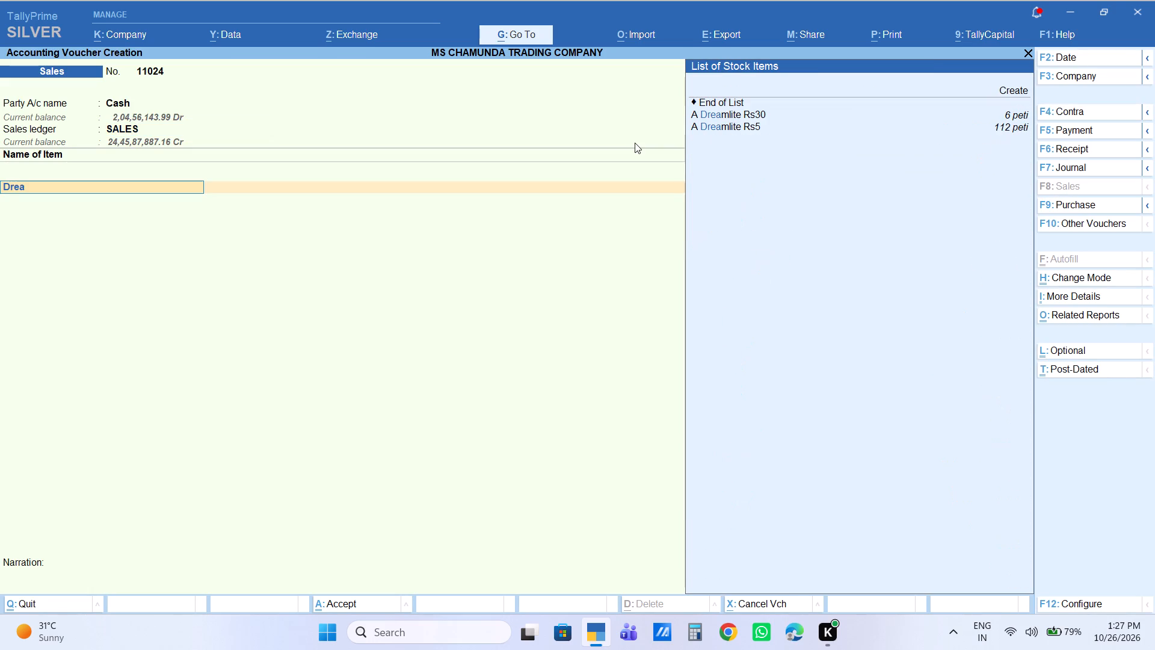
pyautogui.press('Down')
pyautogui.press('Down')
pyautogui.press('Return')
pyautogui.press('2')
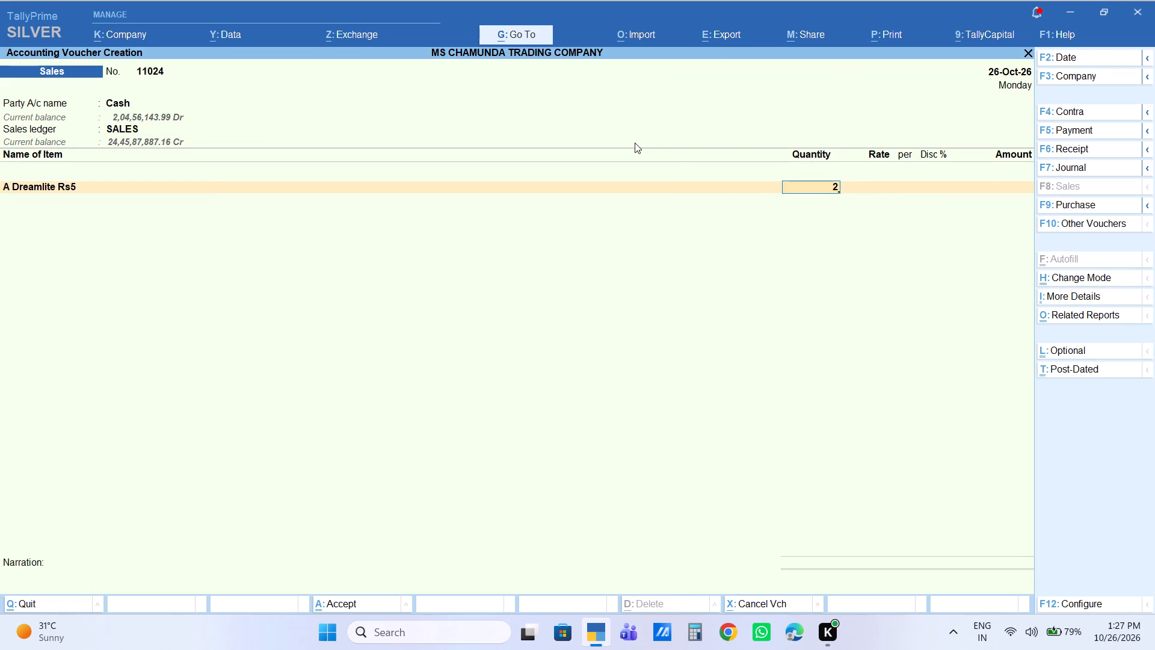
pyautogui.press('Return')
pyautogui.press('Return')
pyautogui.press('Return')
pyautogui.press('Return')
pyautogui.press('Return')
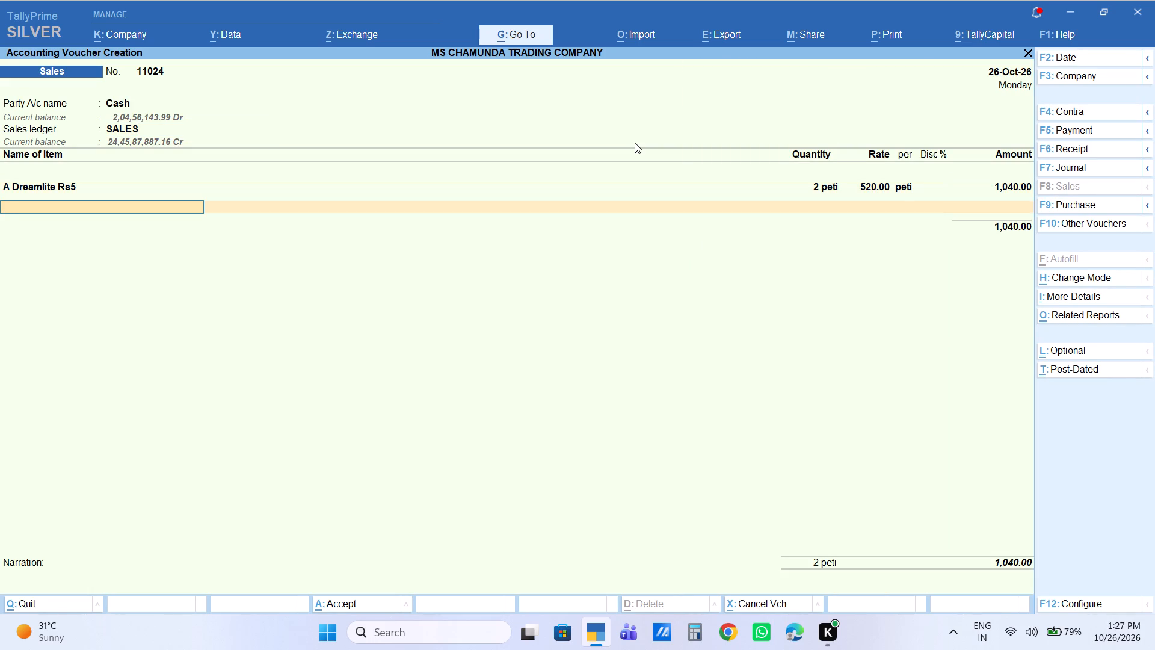
# Add 1 peti of A 2in1 Rs5 to the voucher at the prefilled rate of 590.00.
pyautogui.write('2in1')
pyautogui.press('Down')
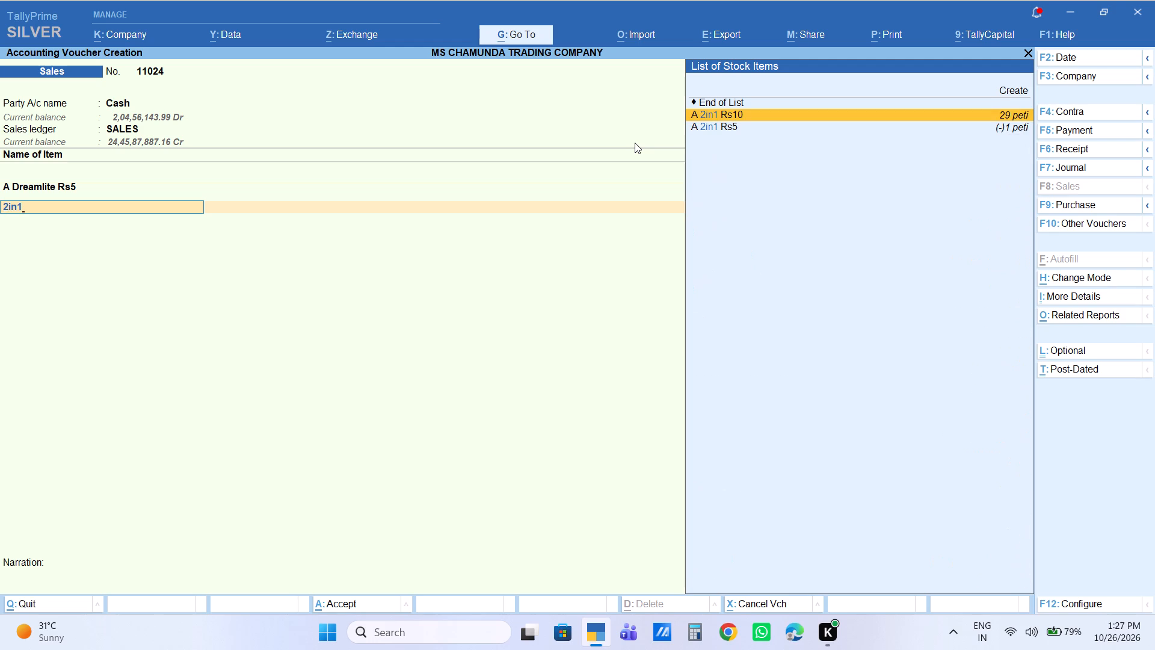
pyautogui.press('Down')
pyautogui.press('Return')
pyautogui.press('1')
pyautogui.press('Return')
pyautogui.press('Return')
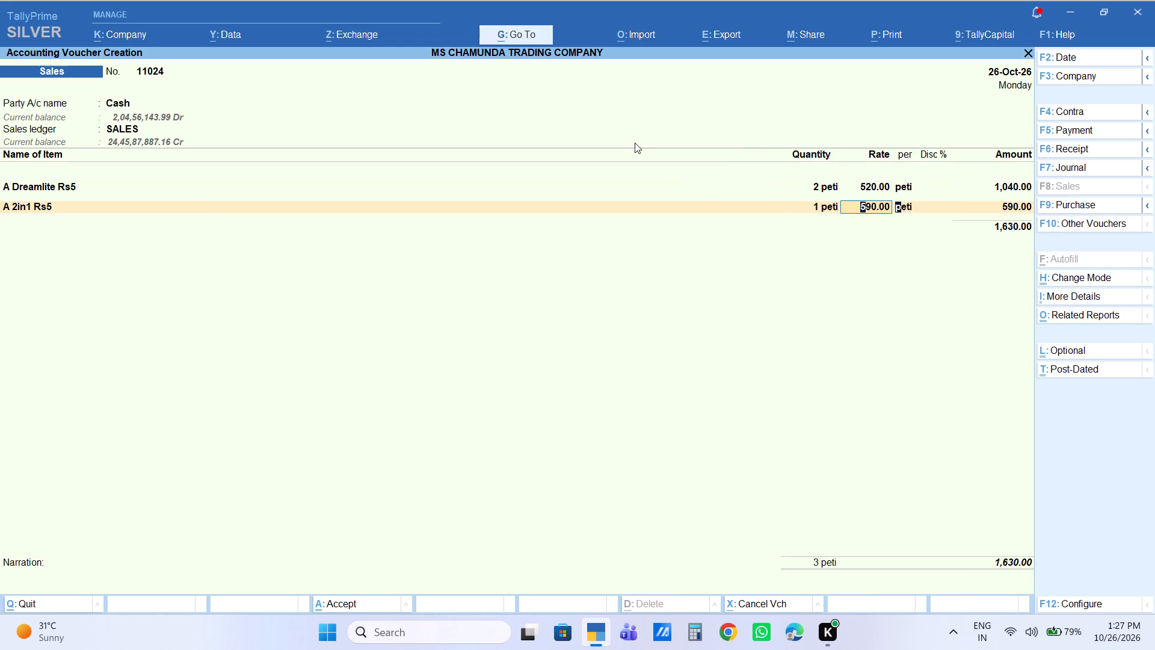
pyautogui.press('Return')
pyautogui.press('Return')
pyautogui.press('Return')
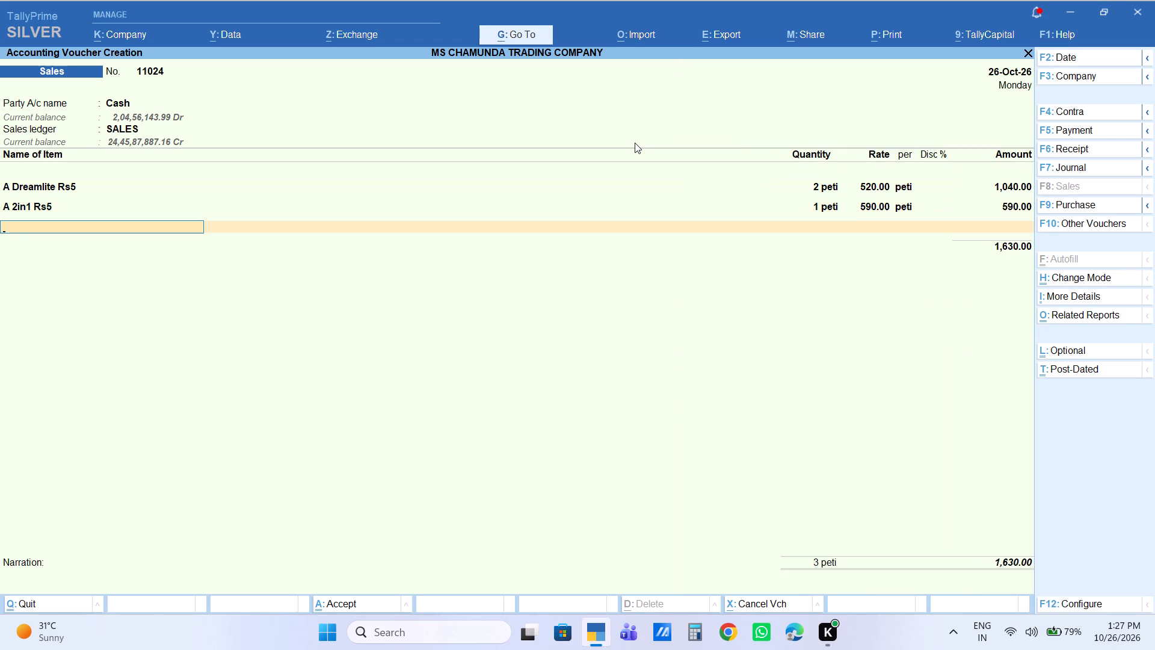
# Add 5 KG of LAHSUN B to the voucher at the prefilled rate of 115.00.
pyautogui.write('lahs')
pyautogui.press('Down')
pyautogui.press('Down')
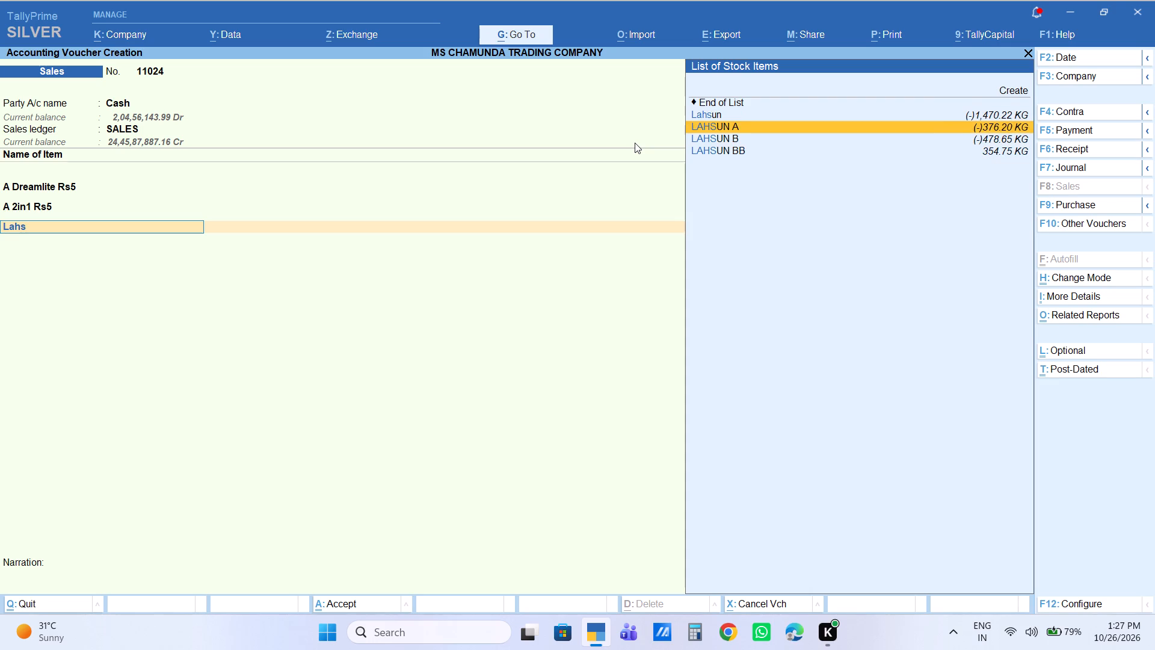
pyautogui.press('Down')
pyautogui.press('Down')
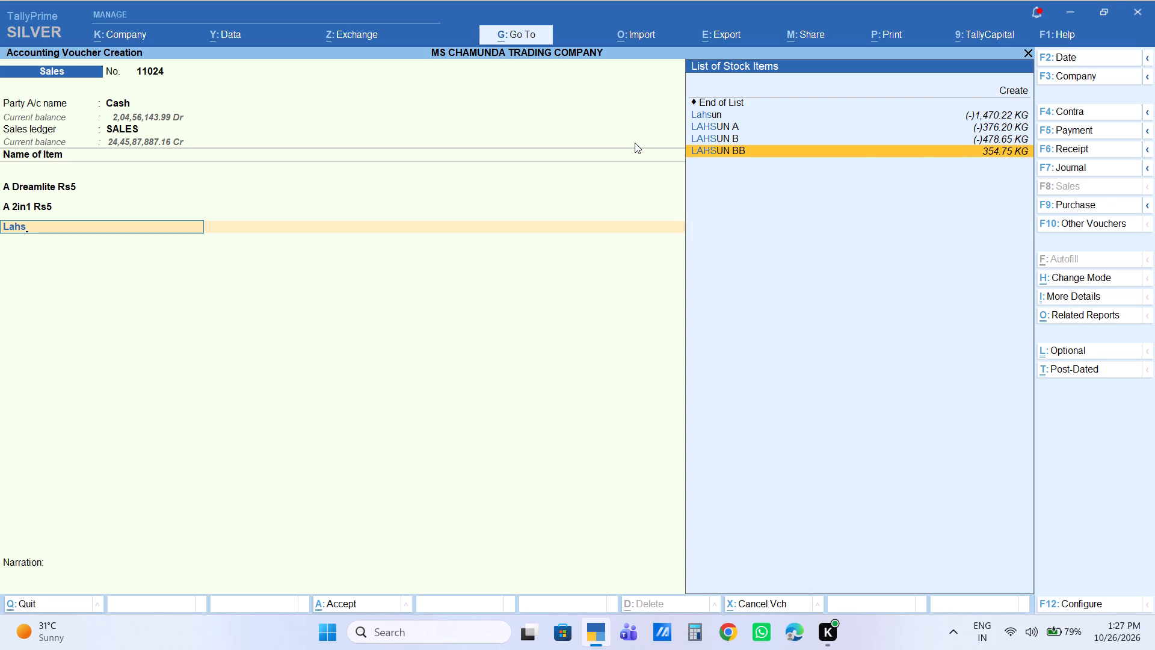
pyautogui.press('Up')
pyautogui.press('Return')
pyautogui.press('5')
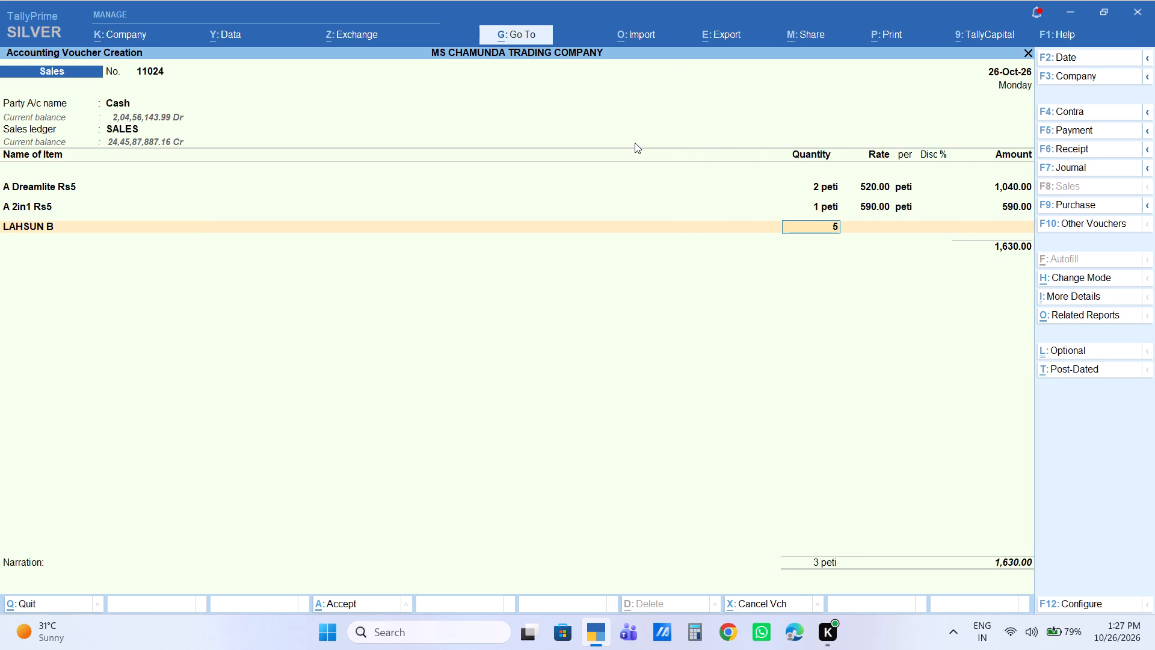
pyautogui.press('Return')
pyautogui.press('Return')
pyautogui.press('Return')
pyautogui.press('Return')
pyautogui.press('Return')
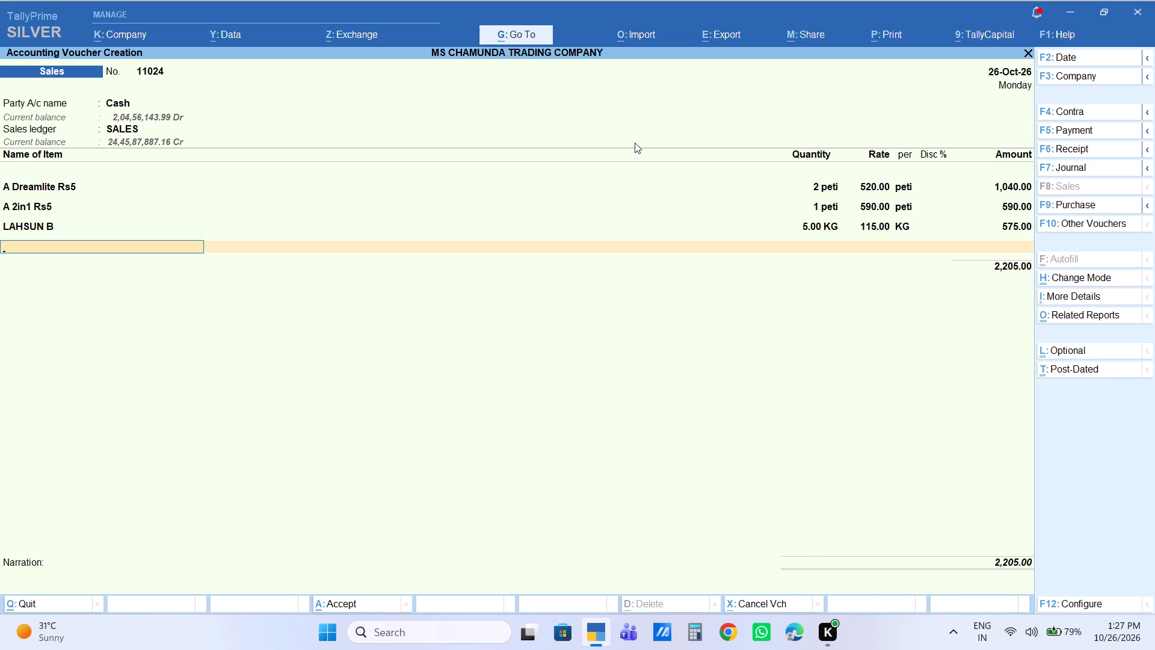
# Add 0.5 KG of MARICH to the voucher at the prefilled rate of 780.00.
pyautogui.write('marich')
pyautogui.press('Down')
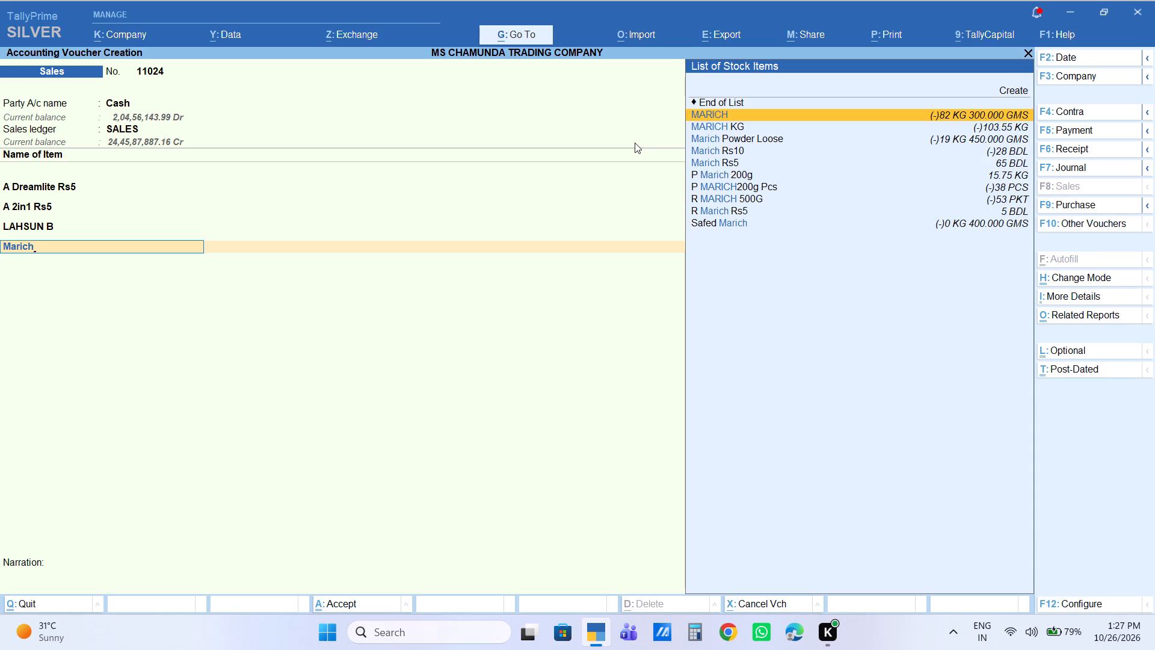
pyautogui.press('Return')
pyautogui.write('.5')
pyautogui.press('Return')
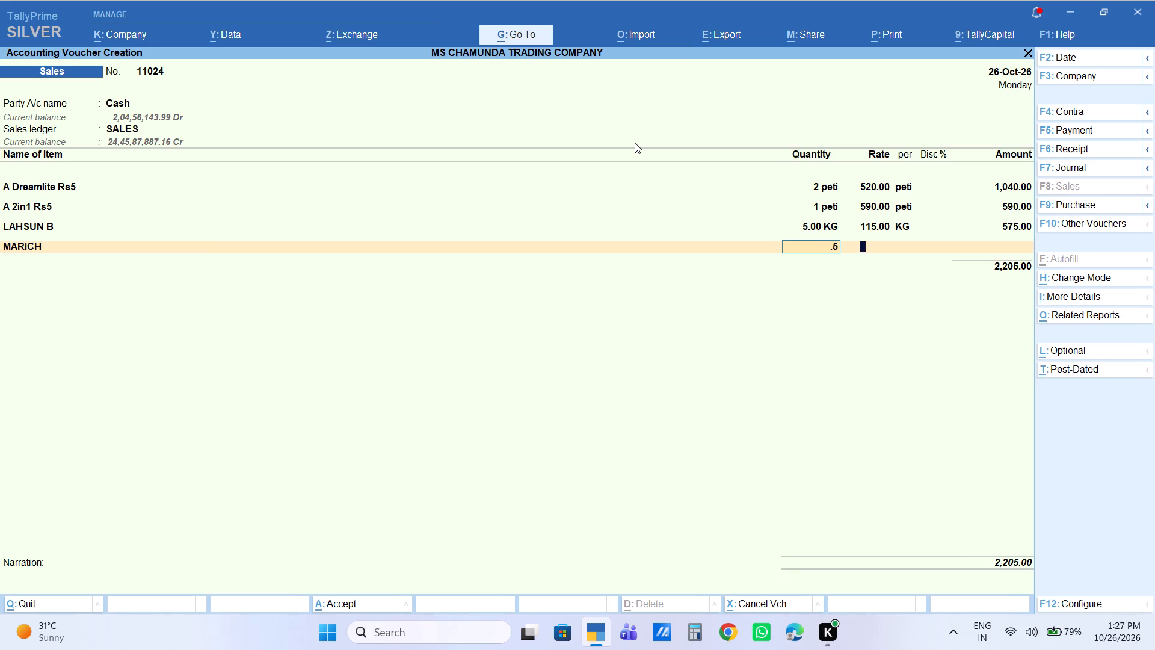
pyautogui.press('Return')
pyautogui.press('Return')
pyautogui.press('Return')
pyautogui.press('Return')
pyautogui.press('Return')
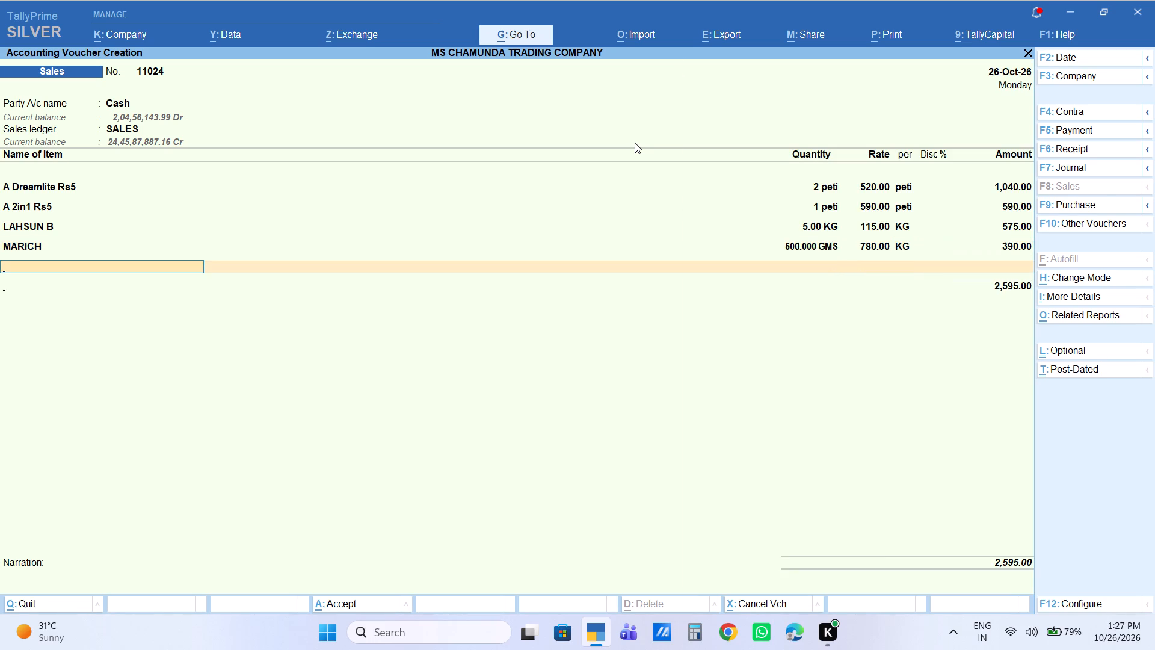
# End the item list and add a Labour Charge of 10 to the voucher.
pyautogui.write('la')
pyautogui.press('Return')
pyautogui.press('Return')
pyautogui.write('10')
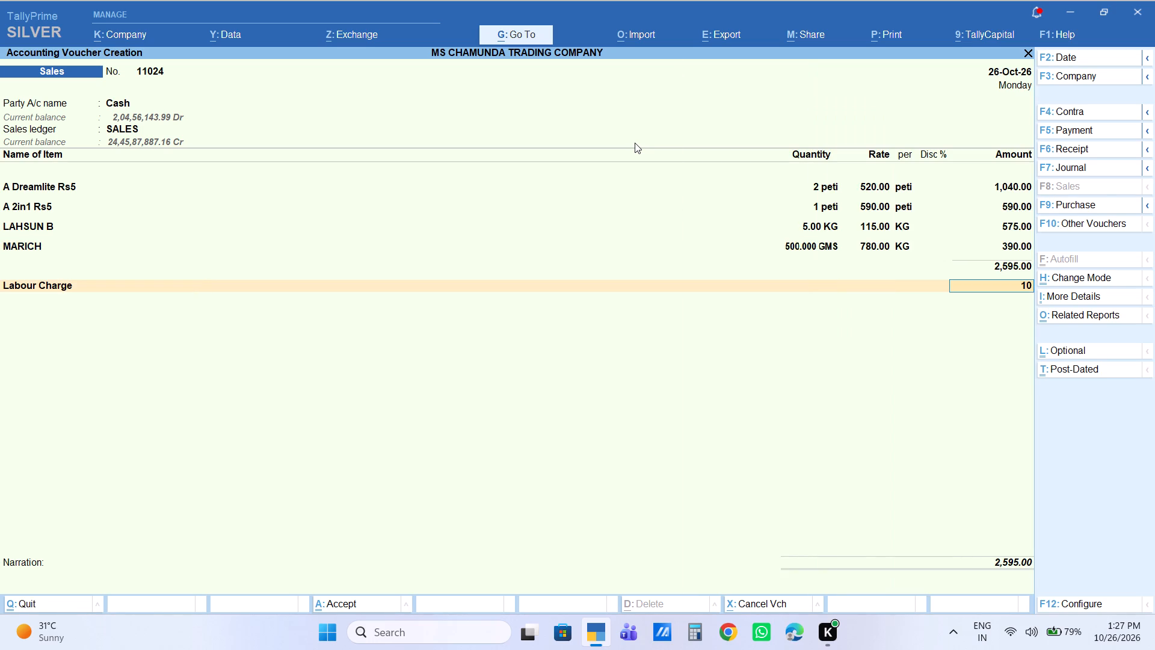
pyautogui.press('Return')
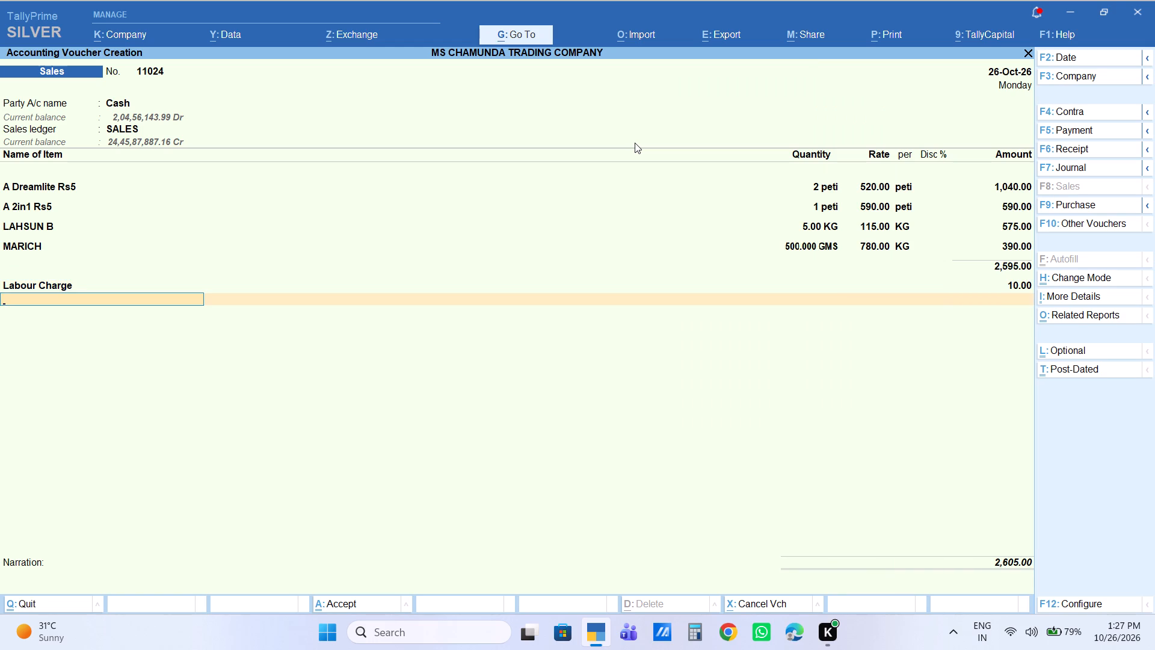
# Return to the item list and add 1 jhola of PASTA 5KG below MARICH at the prefilled rate of 220.00.
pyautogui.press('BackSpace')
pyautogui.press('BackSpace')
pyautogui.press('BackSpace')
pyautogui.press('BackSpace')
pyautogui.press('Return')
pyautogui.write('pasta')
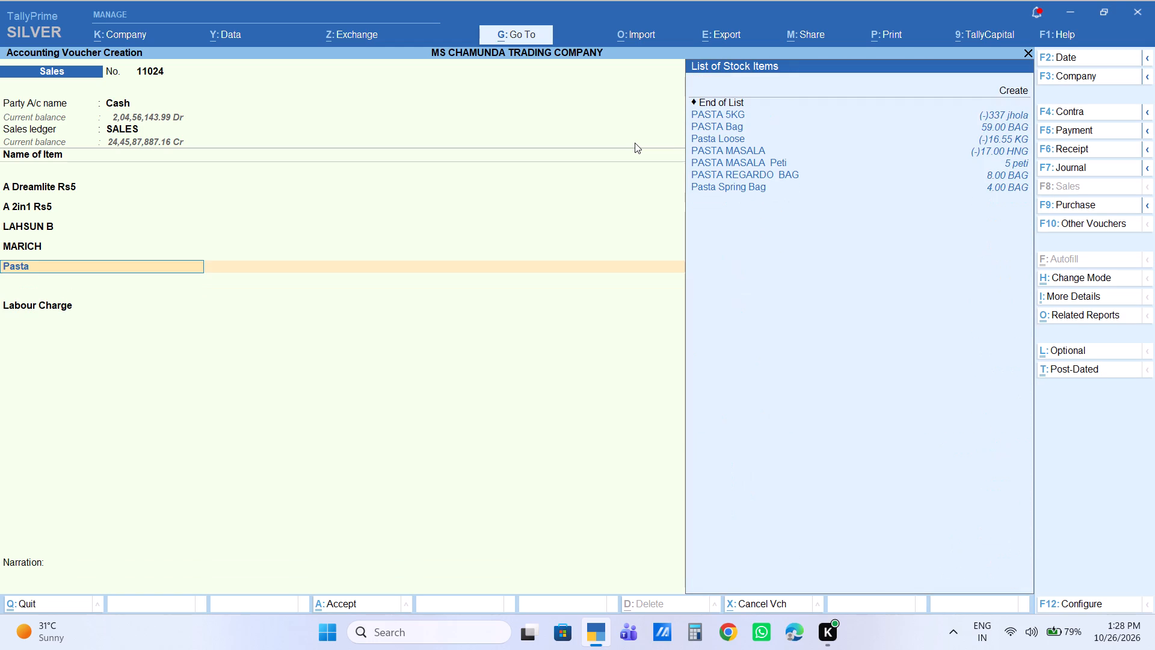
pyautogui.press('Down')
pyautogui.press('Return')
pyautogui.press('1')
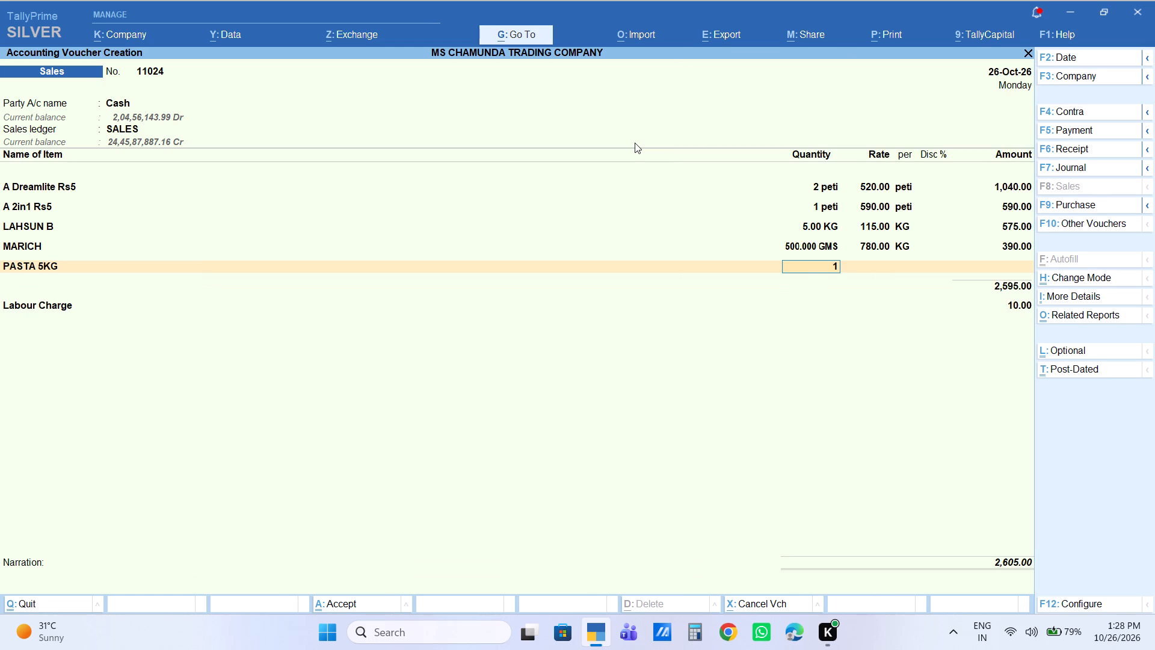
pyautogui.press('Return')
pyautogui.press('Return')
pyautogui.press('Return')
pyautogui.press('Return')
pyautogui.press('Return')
# End the item list, keep the Labour Charge of 10 and save sales voucher 11024.
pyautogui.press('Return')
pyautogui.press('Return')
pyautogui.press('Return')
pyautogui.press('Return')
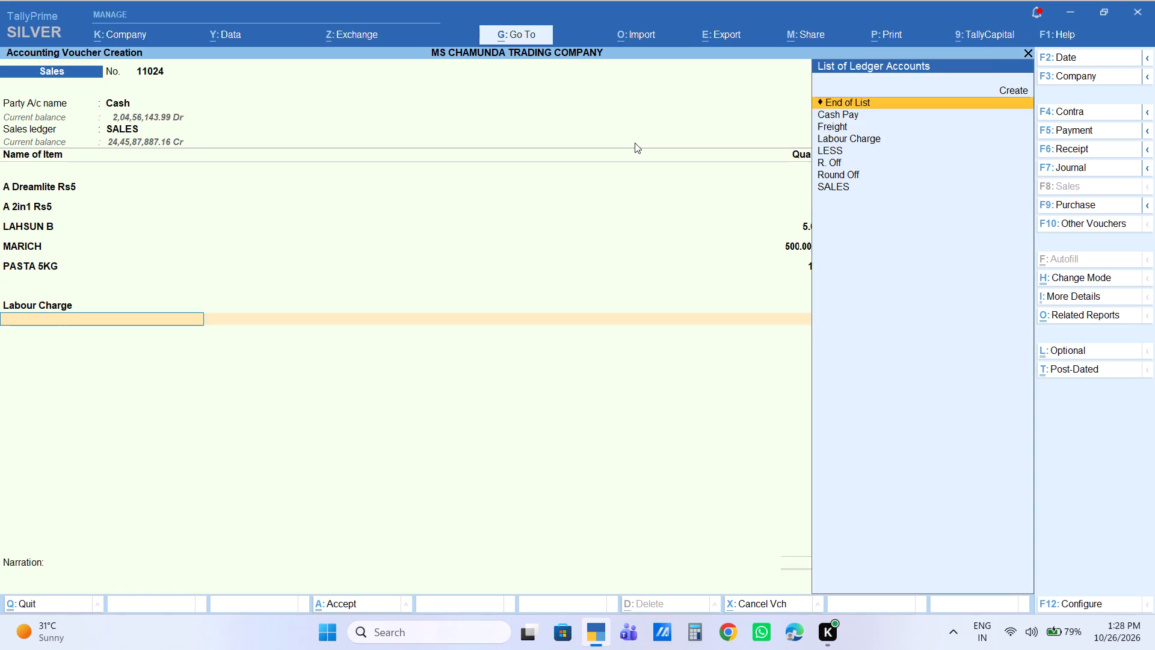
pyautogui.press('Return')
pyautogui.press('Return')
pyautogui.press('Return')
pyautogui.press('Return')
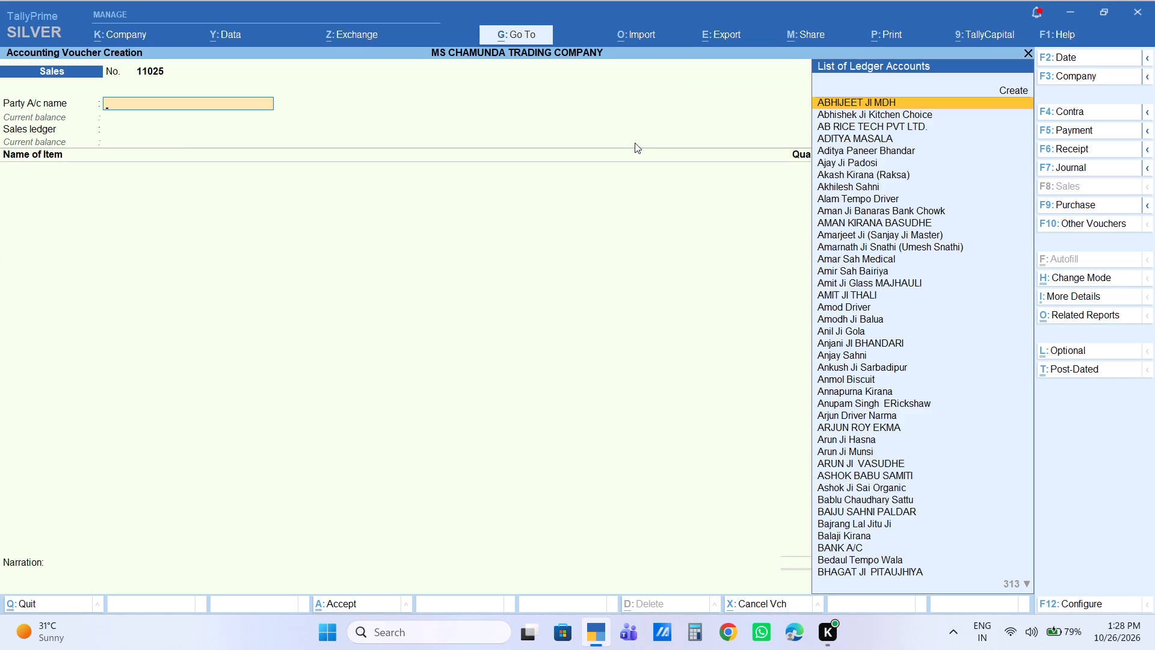
# Reopen saved voucher 11024 to review its entries, and return to the blank sales voucher.
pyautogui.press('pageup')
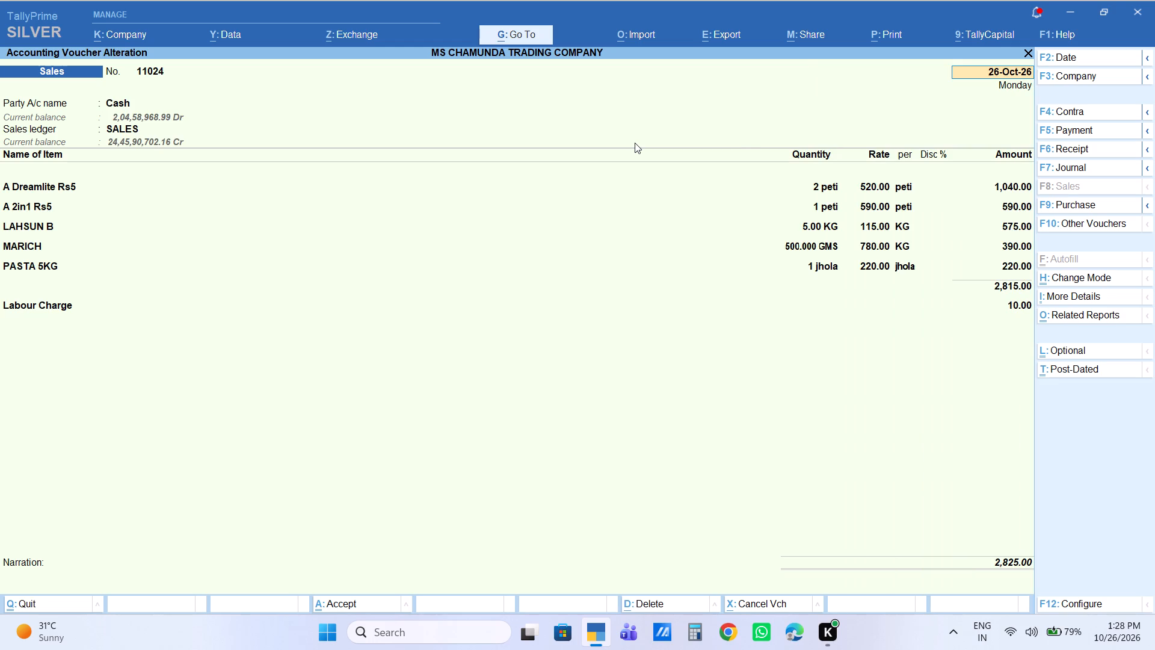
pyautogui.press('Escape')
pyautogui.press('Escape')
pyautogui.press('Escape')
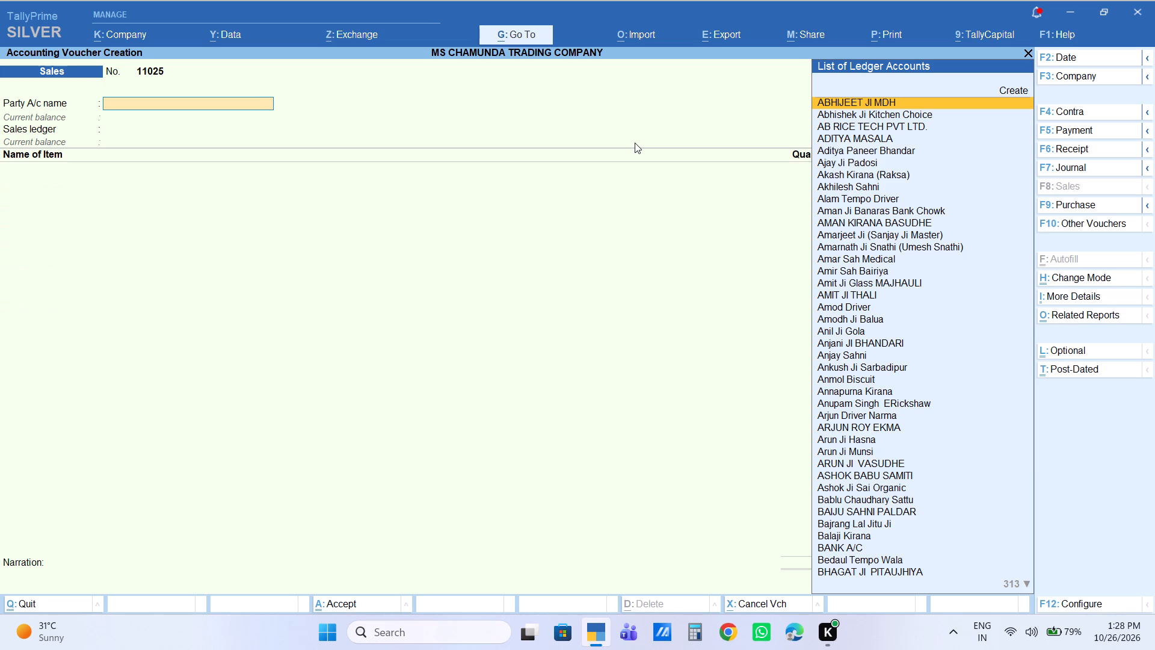
# Start sales voucher 11025 with Cash as the party account, keeping the default party details and SALES ledger.
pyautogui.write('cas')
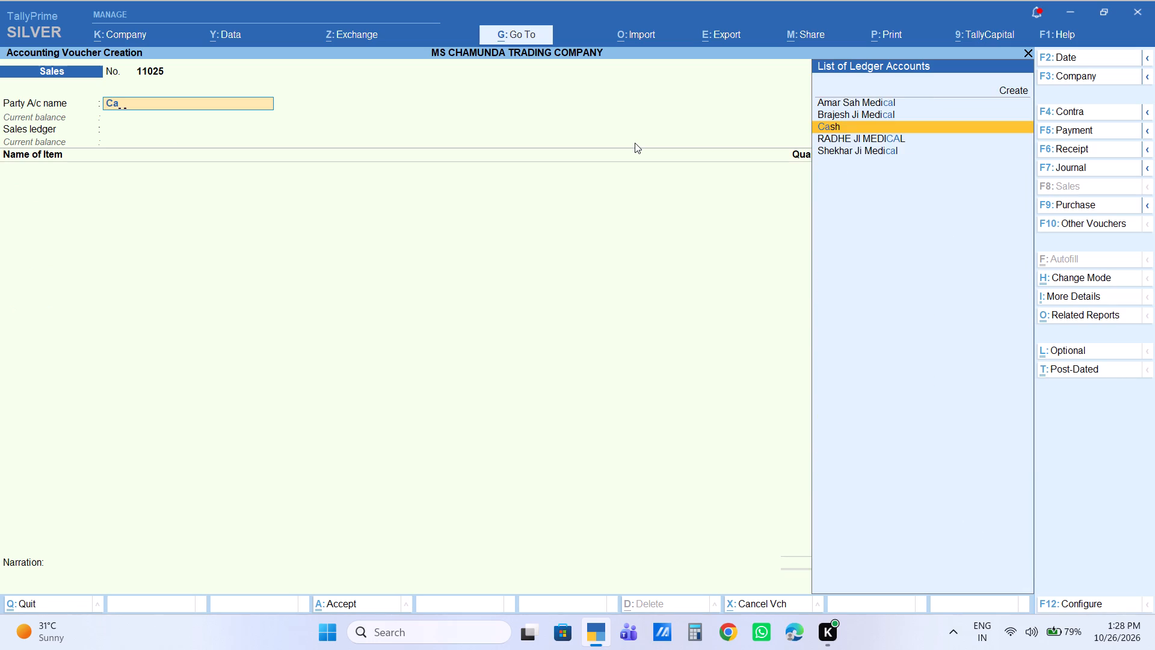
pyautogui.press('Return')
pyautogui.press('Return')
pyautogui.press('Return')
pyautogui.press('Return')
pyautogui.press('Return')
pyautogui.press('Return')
# Add 6 bags of SONAMOTI 20kg to the voucher at the prefilled rate of 630.00 and end the item list.
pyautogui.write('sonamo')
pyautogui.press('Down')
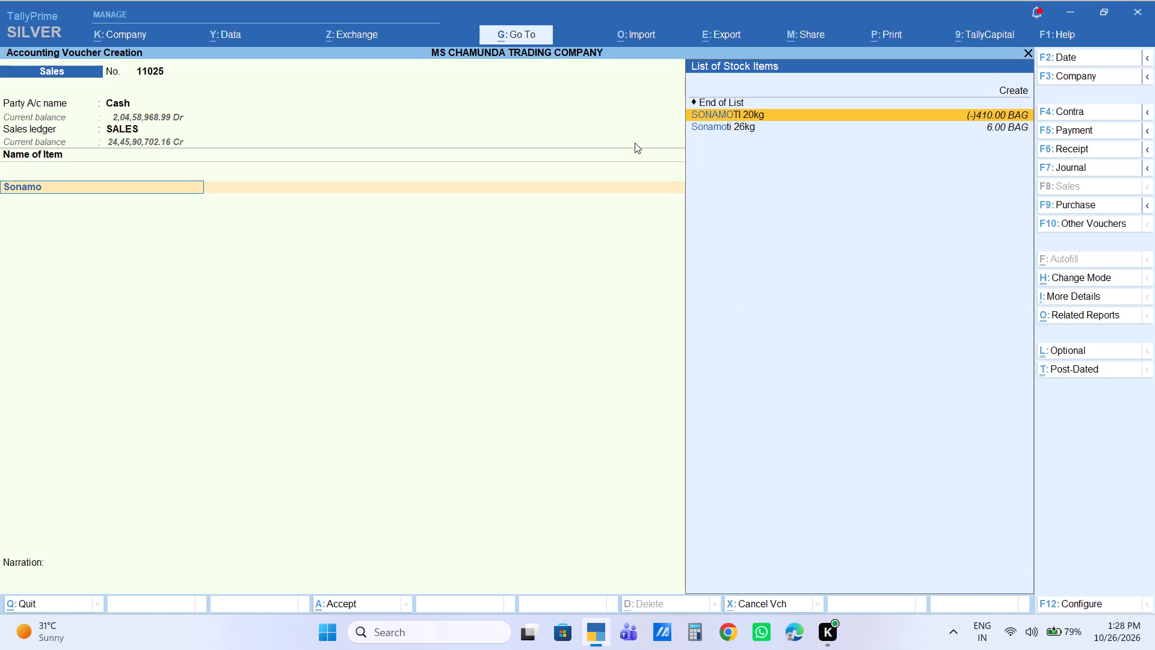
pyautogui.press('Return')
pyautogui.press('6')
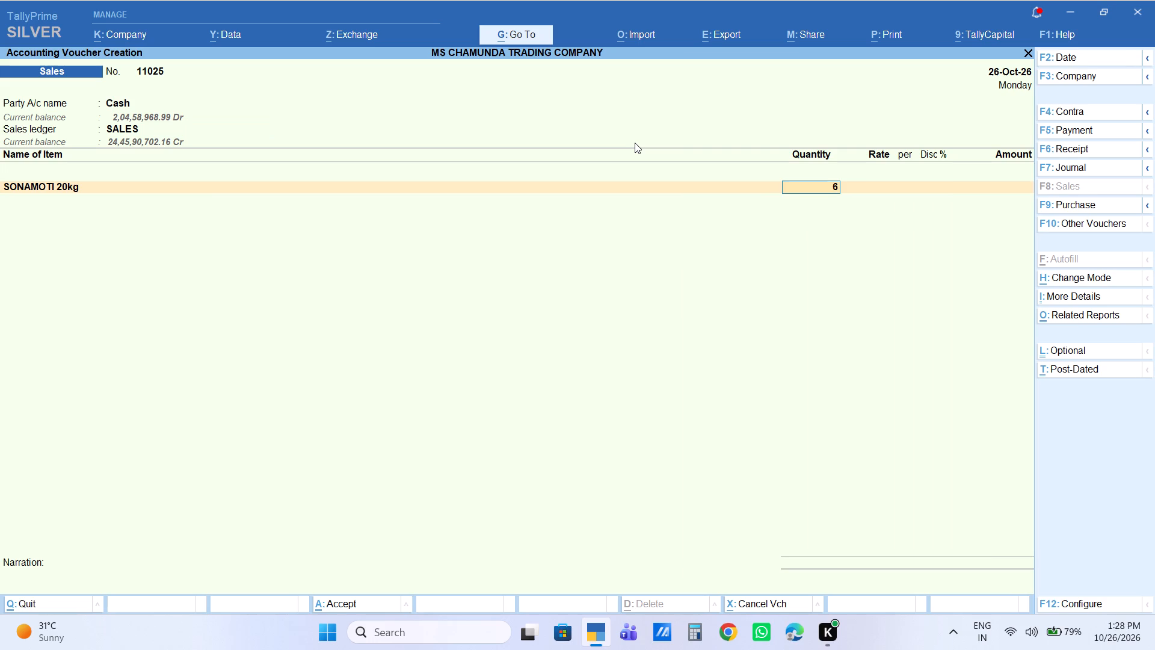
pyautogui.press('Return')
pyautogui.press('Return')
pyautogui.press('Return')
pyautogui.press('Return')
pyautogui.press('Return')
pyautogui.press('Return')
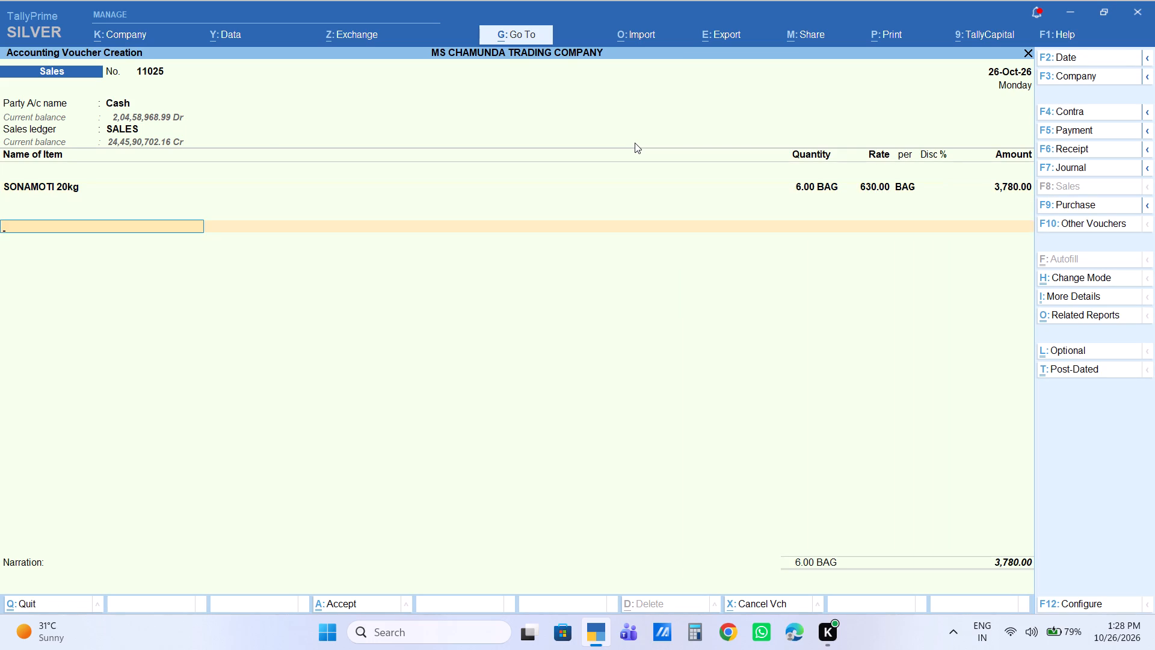
# Add a Labour Charge of 10 to sales voucher 11025 and save the voucher.
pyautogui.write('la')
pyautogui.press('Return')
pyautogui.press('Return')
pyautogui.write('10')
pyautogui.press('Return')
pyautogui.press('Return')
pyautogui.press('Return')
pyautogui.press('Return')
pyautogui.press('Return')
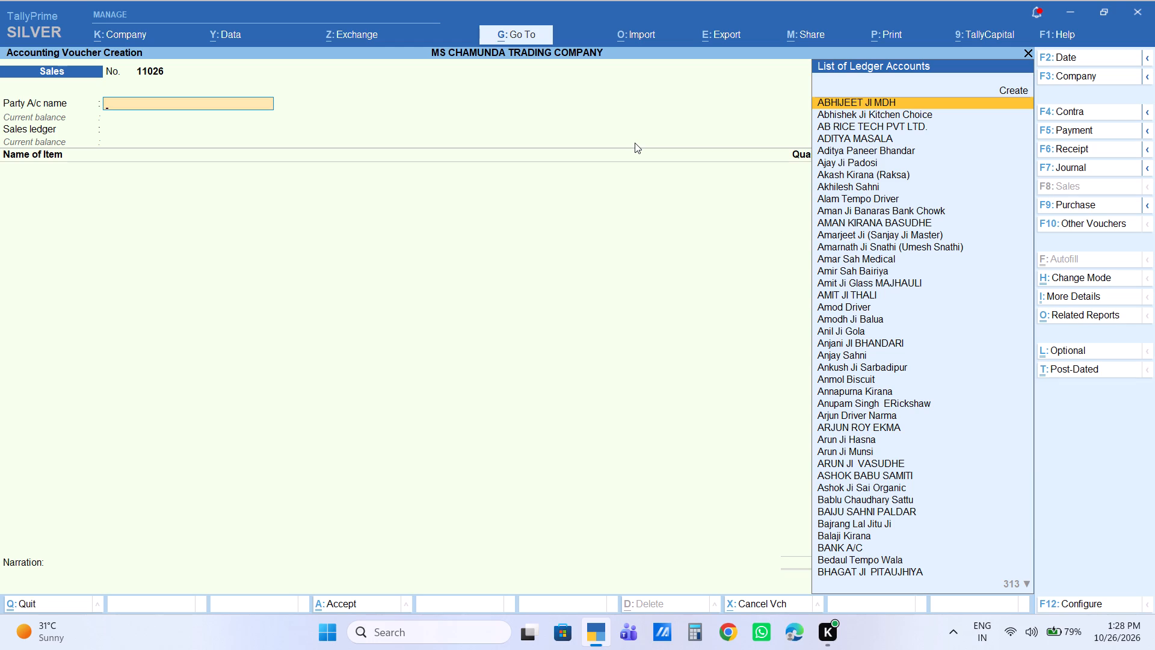
# Start sales voucher 11026 with Cash as the party account, keeping the default party details and SALES ledger.
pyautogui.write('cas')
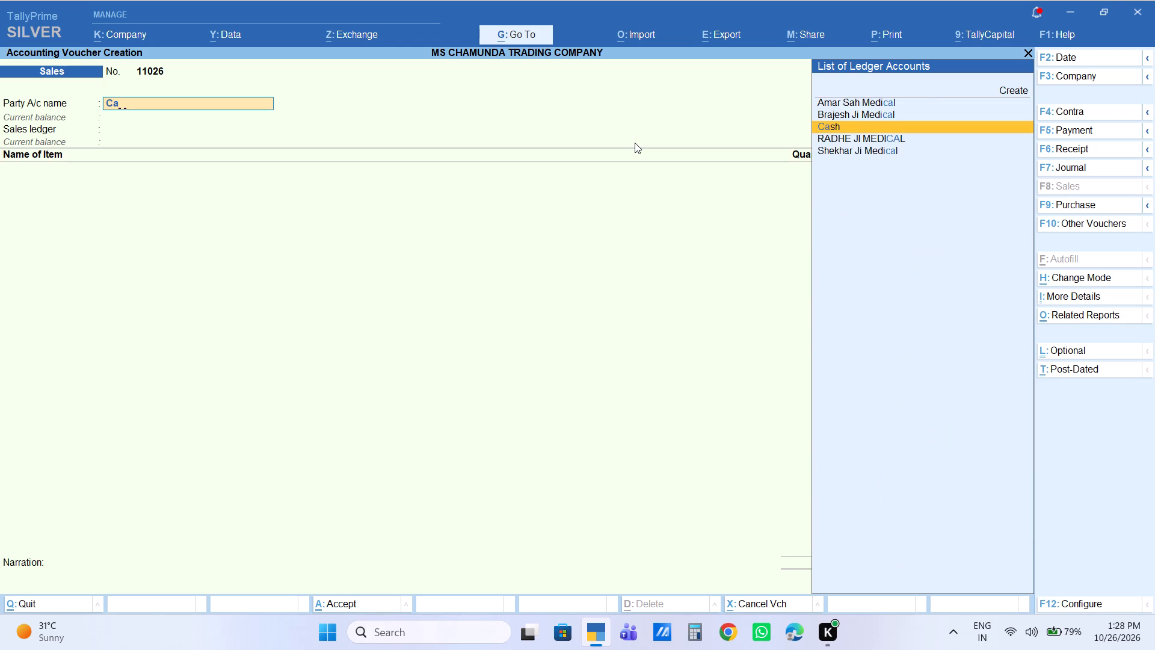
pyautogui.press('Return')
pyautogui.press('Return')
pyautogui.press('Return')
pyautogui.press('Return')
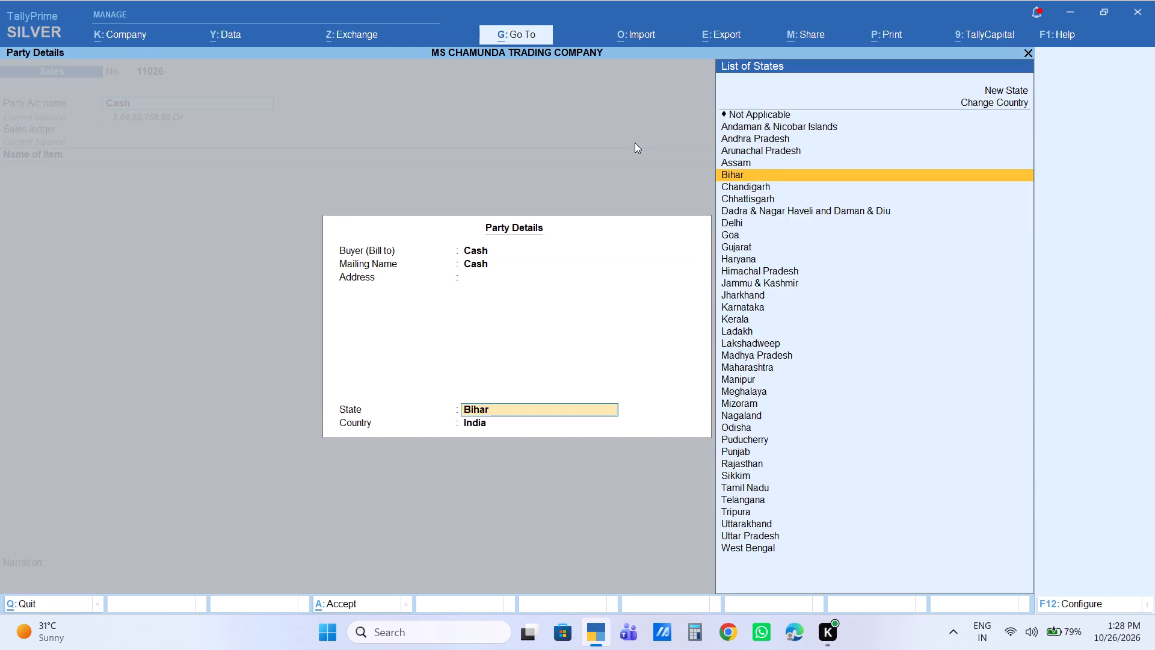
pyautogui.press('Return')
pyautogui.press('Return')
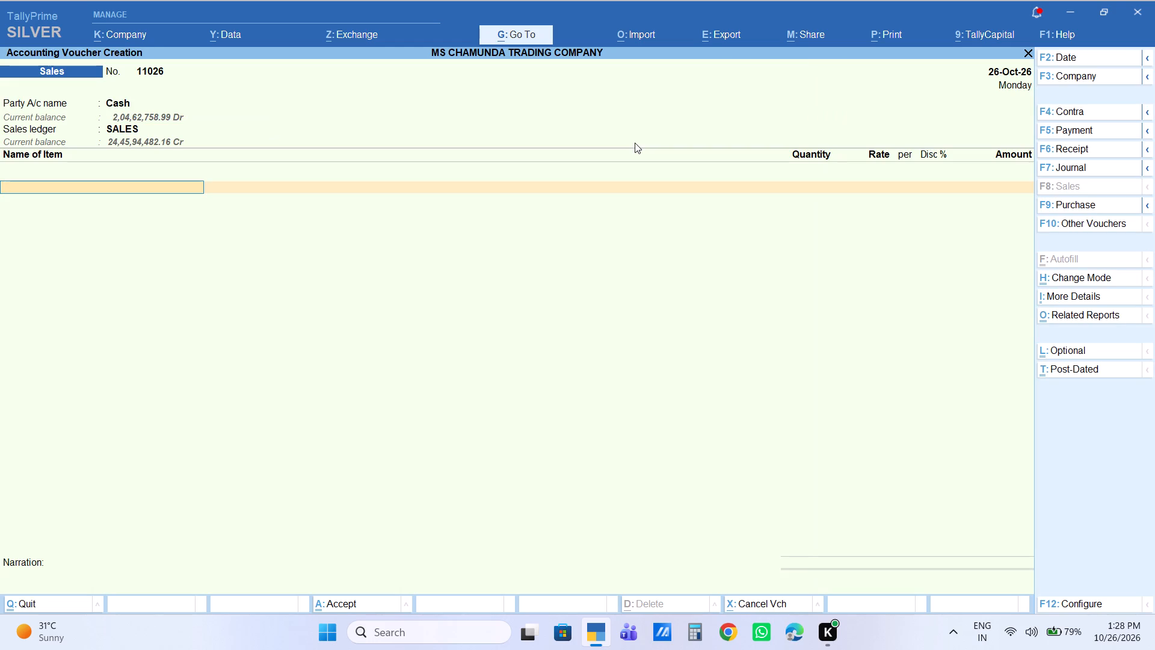
# Reopen voucher 11026's party details and set the buyer to a new party with the customer's name, keeping Bihar and the SALES ledger.
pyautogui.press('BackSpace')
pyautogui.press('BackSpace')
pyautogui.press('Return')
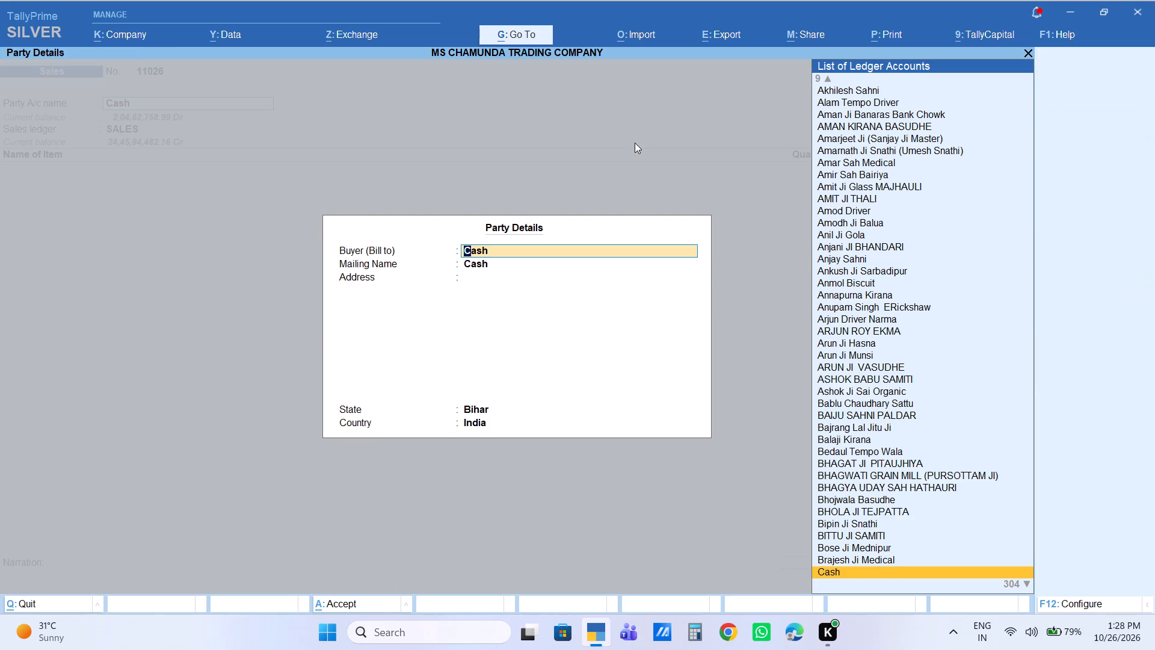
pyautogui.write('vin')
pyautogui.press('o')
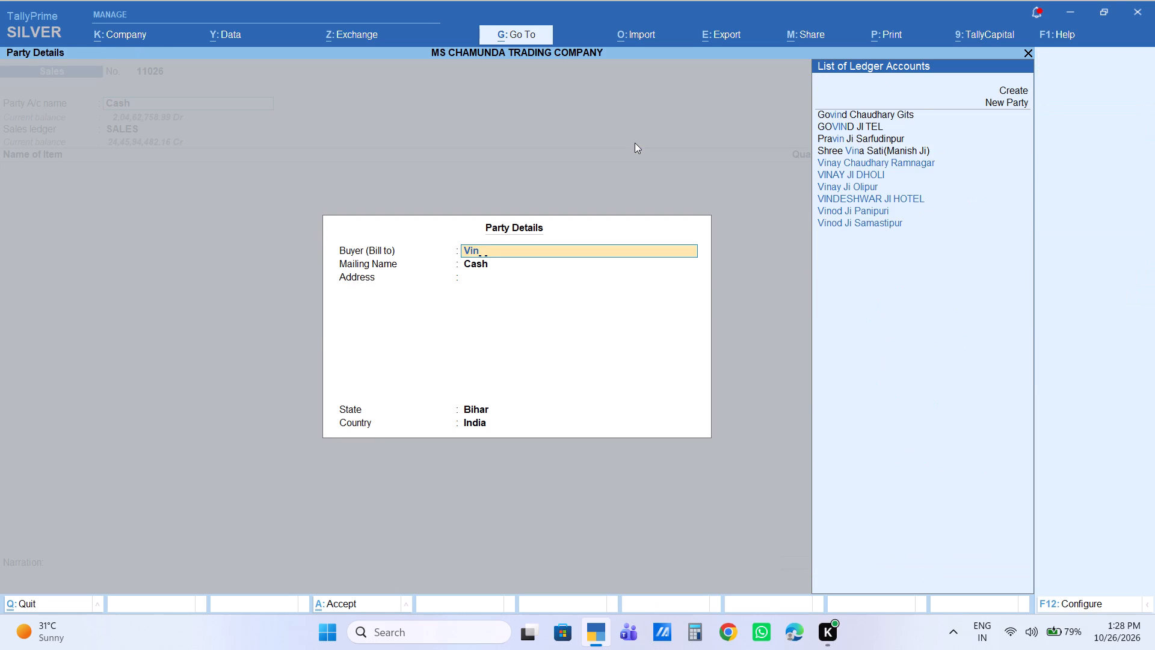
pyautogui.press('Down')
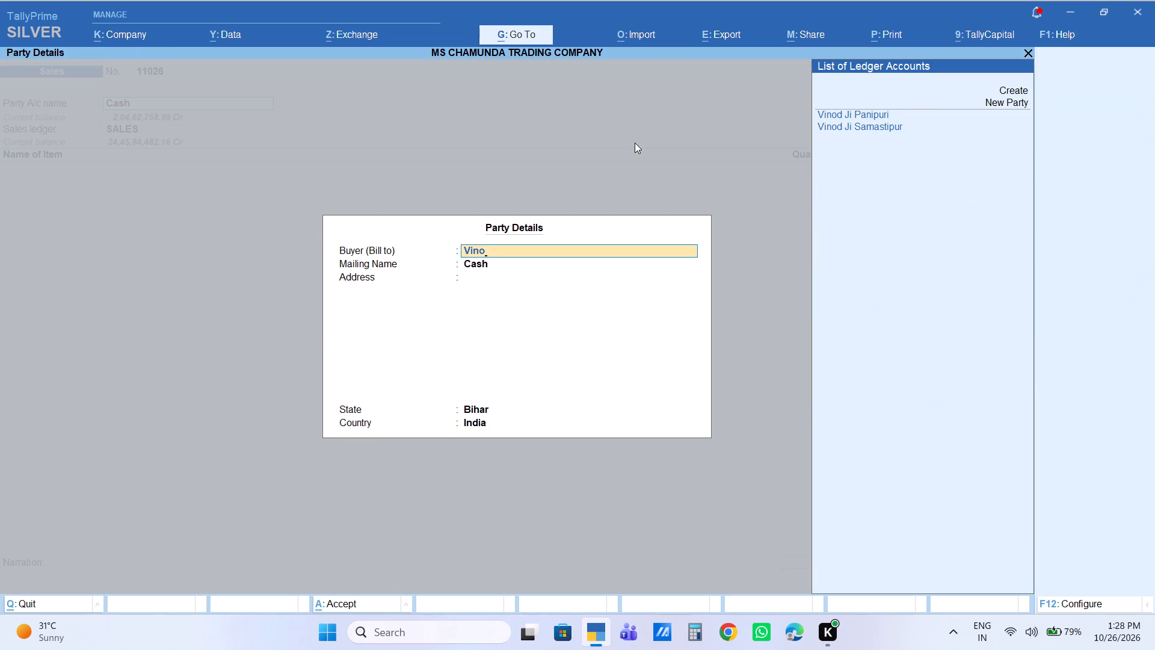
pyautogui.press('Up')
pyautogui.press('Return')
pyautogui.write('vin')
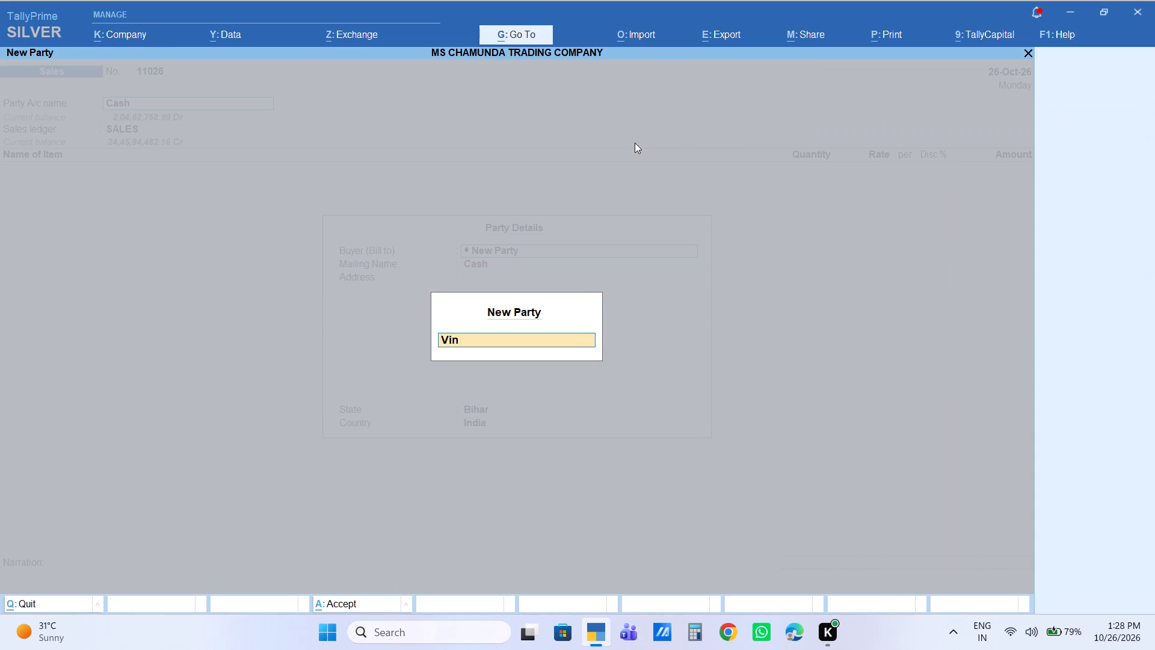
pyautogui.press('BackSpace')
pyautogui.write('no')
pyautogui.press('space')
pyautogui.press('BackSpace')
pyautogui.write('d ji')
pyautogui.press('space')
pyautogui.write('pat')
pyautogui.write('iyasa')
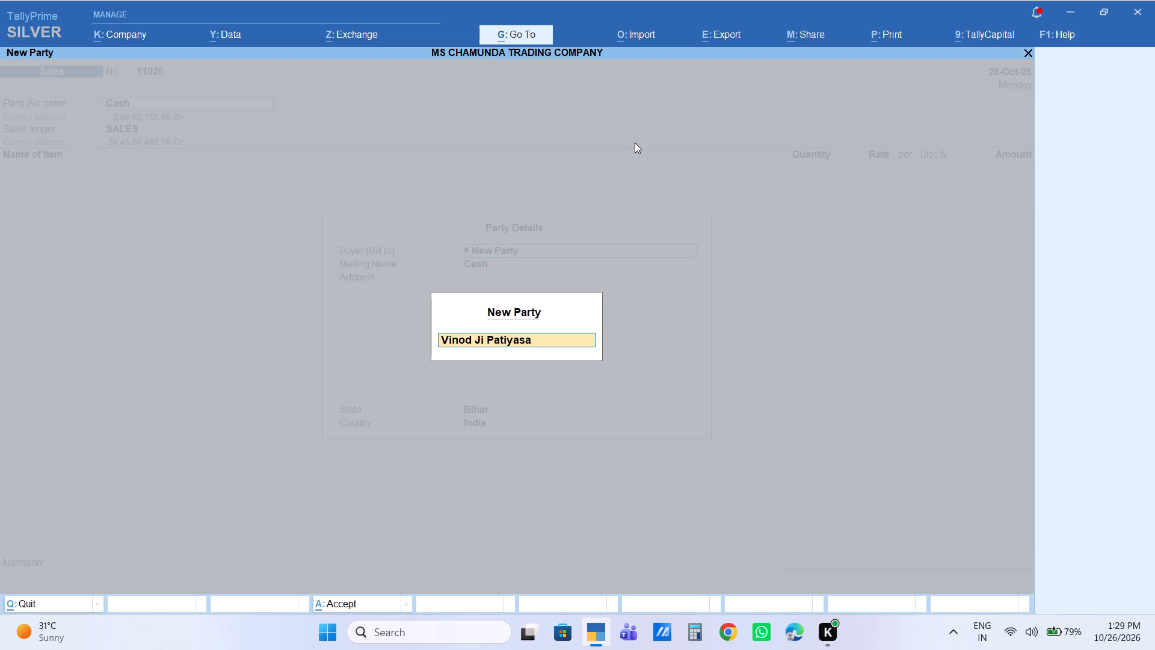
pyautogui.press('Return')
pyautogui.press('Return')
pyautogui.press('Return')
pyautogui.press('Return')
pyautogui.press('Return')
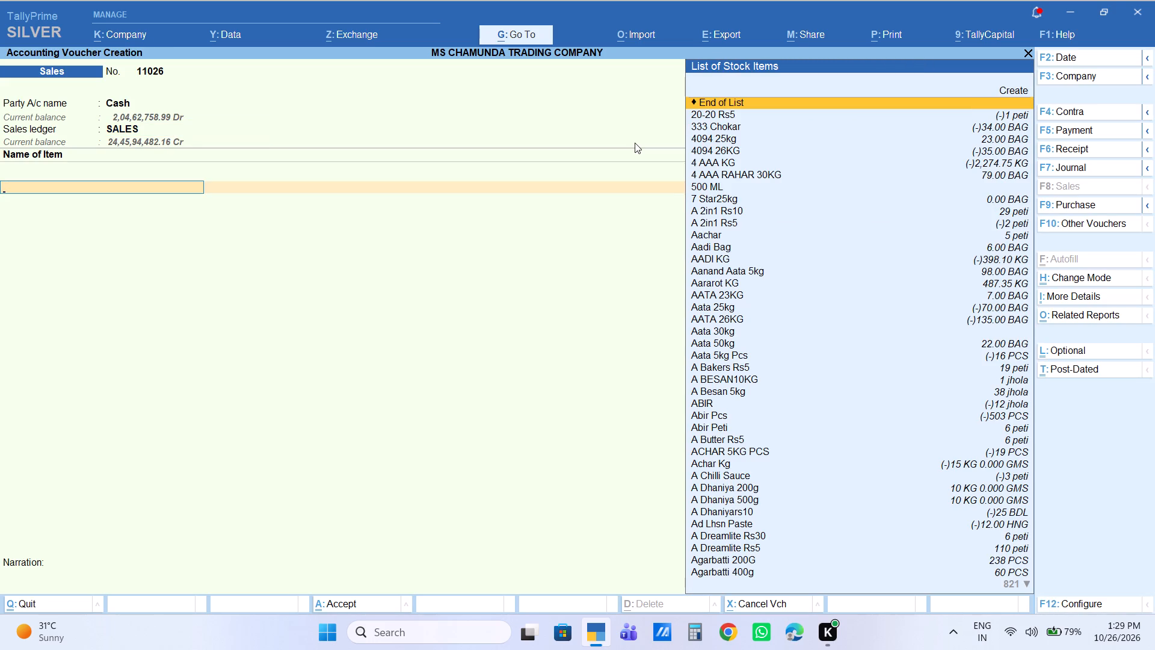
# Add 1 KG of Ok Jeera P to the voucher with an amount of 150.
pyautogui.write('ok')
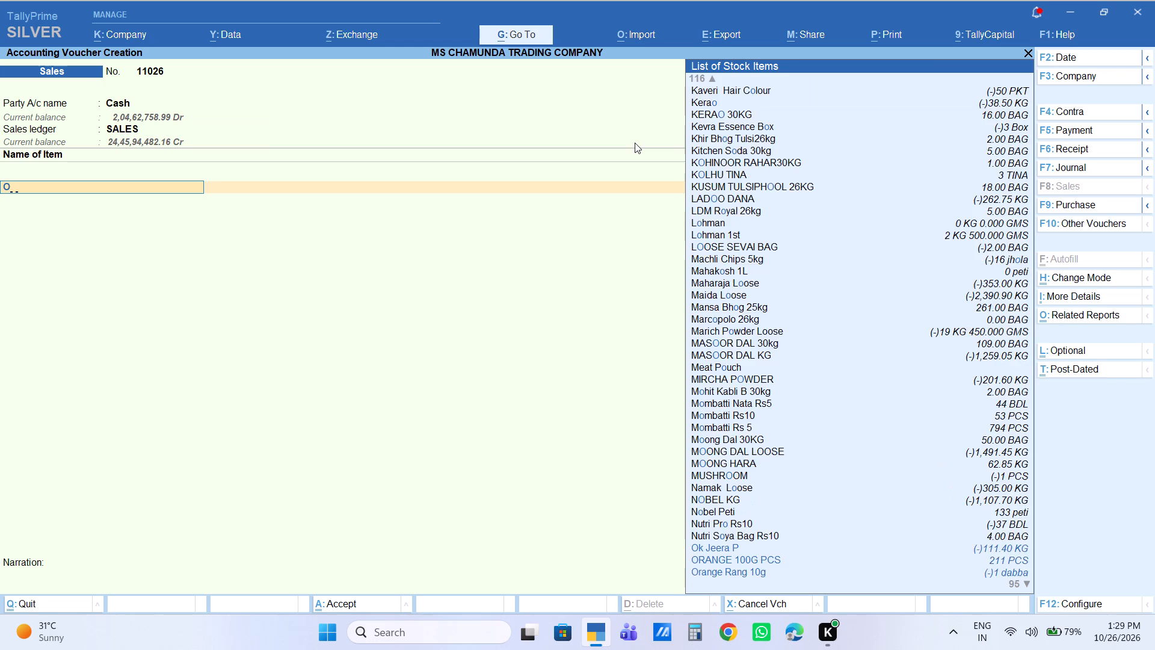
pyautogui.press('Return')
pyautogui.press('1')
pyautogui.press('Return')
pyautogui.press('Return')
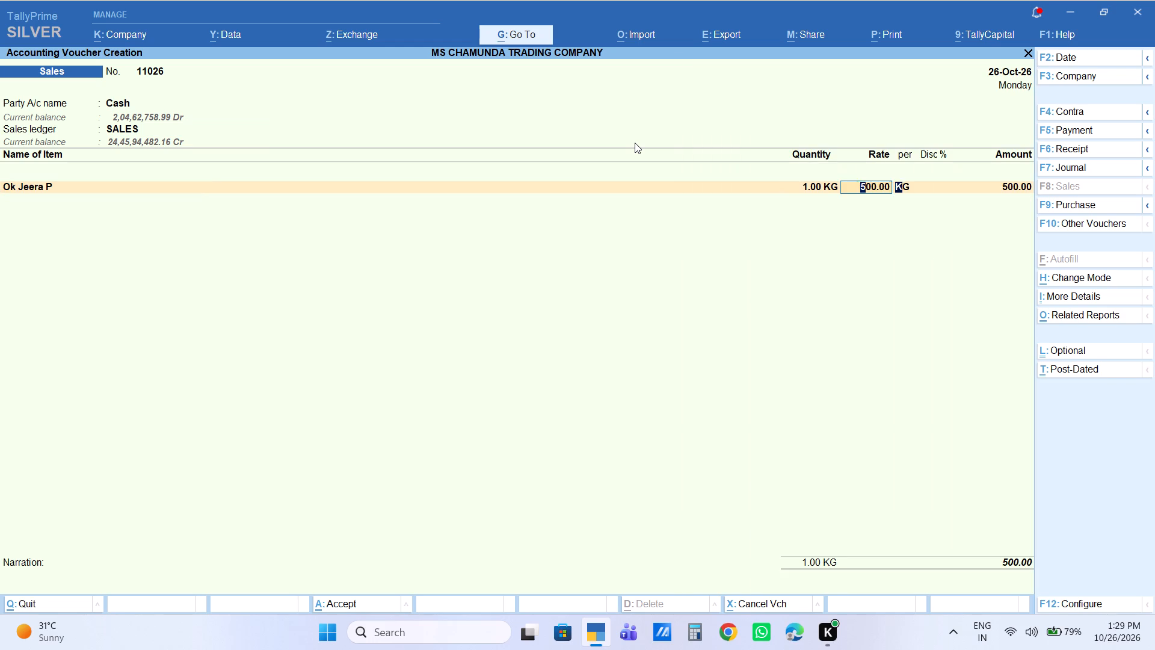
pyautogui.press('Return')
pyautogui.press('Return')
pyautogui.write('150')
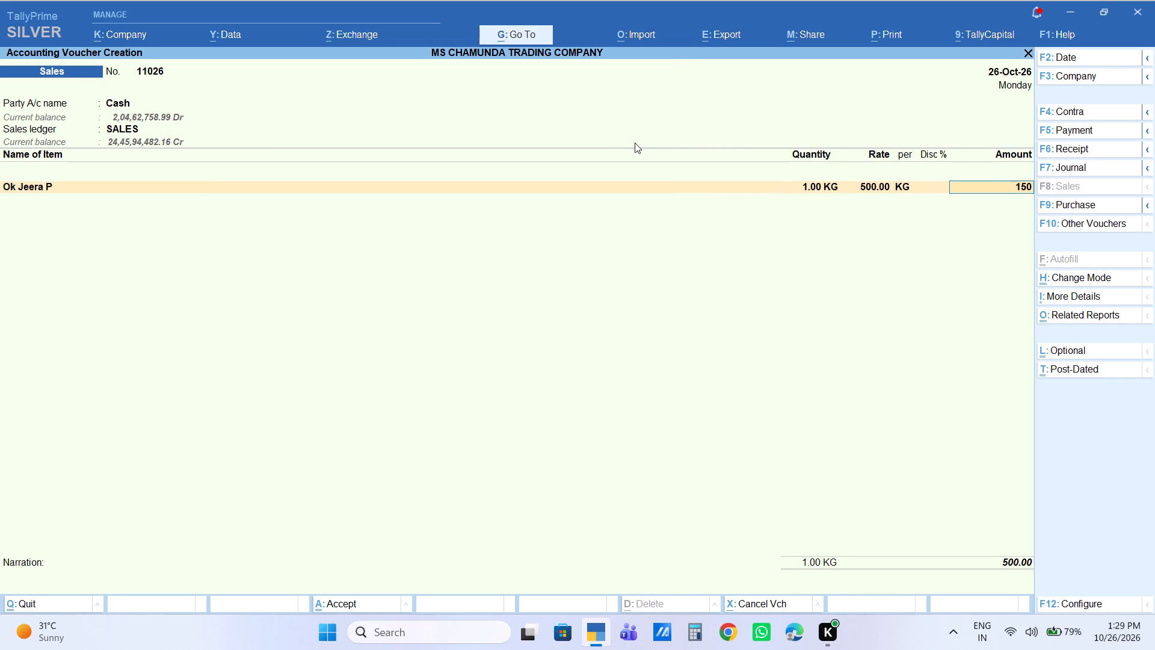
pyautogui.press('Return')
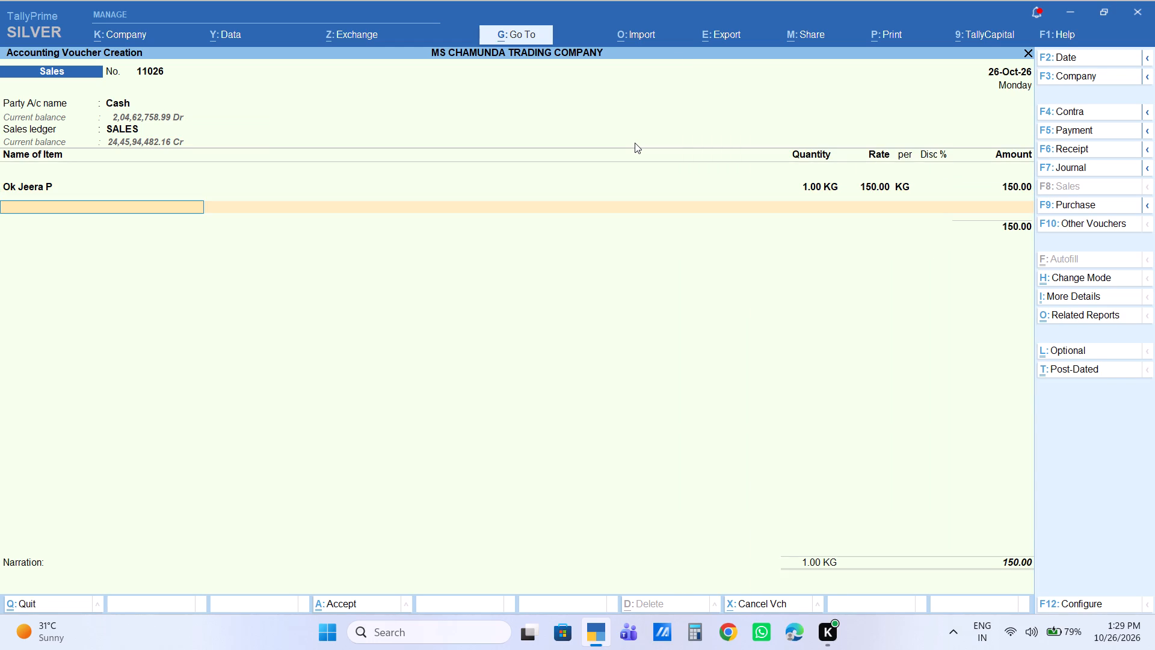
# Add 2 KG of Methi (G) to the voucher with an amount of 190.
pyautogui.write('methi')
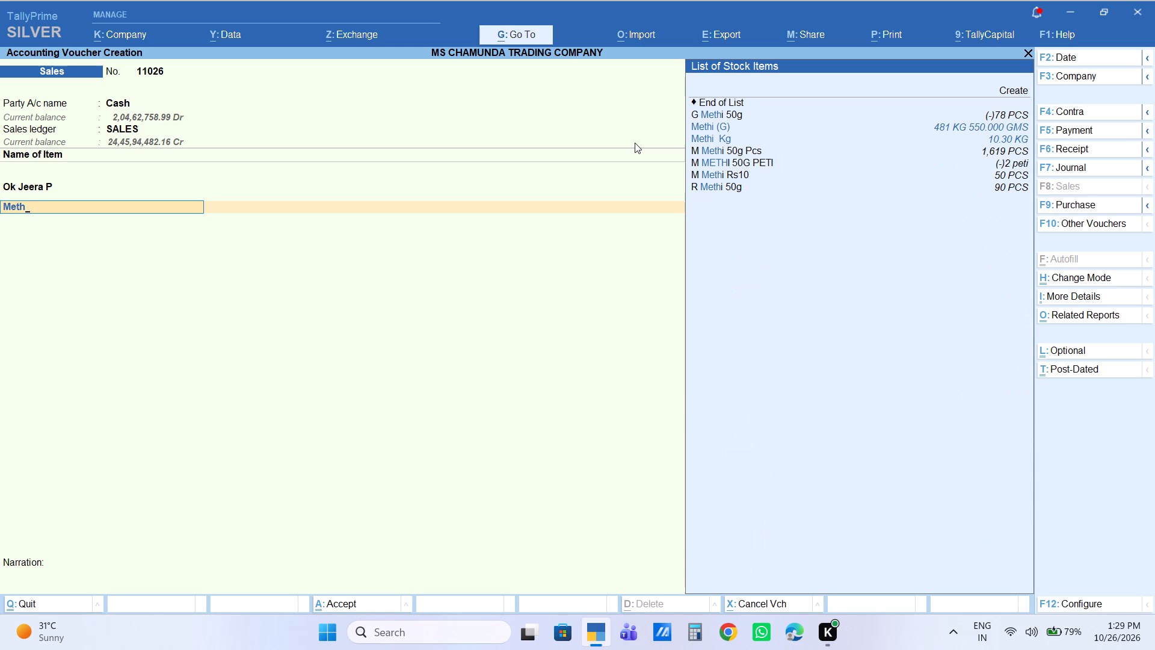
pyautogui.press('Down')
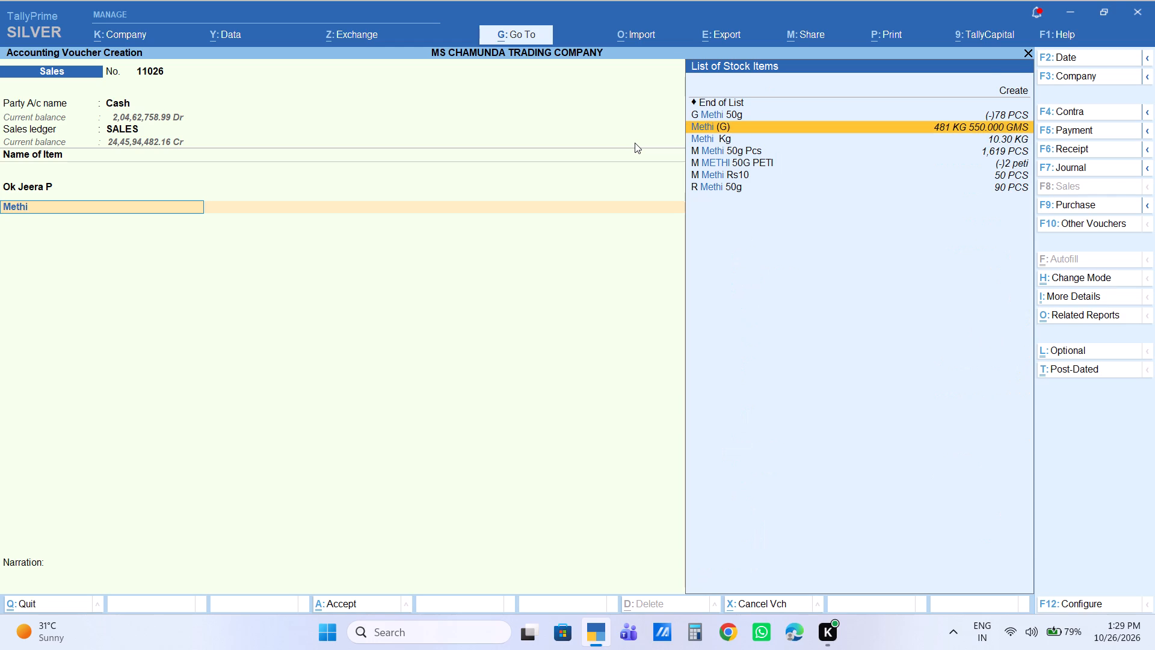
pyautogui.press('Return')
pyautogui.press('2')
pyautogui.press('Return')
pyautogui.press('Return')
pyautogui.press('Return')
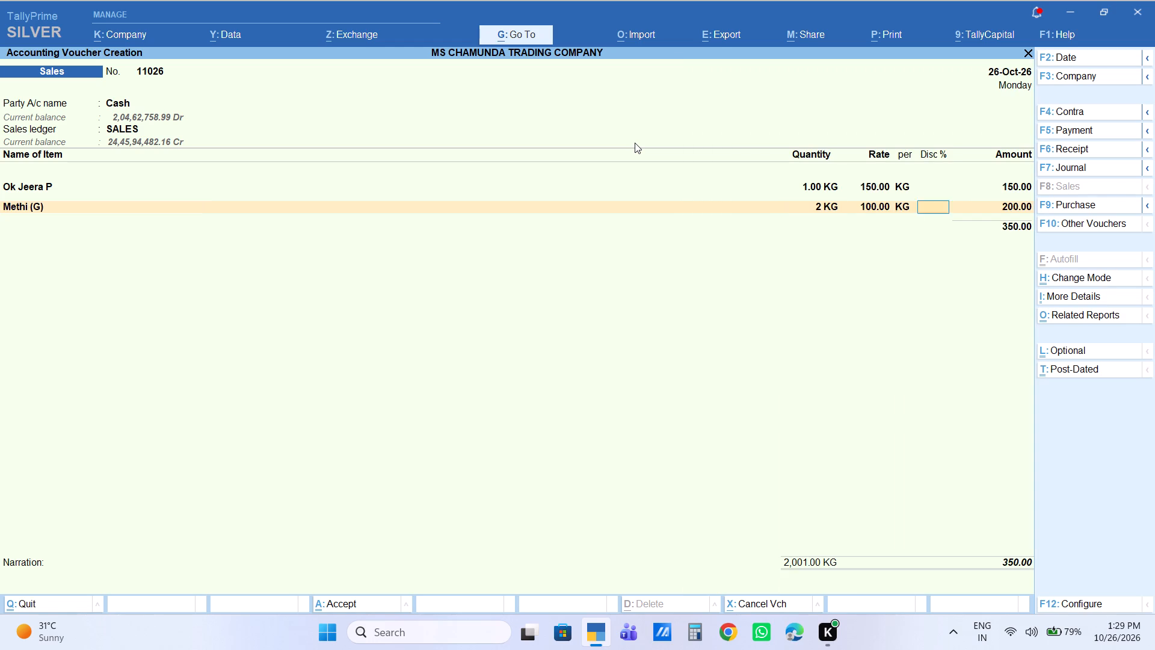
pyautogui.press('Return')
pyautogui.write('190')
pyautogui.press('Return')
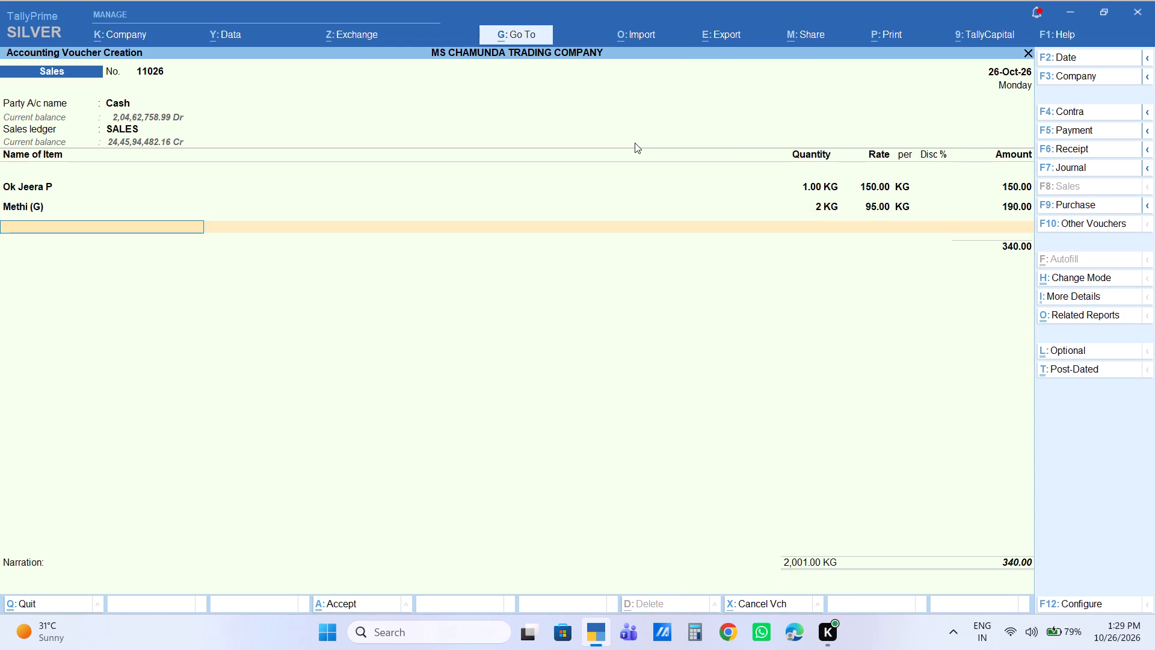
# Add 6 KG of BOKLA DAL KG to the voucher at the prefilled rate of 60.00.
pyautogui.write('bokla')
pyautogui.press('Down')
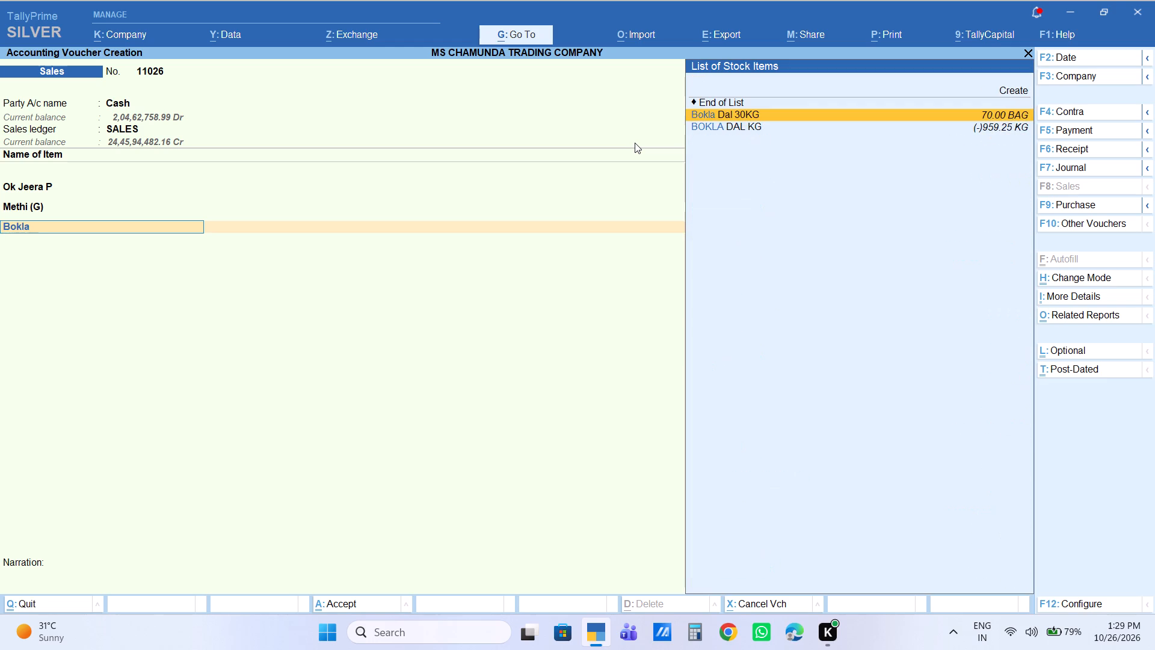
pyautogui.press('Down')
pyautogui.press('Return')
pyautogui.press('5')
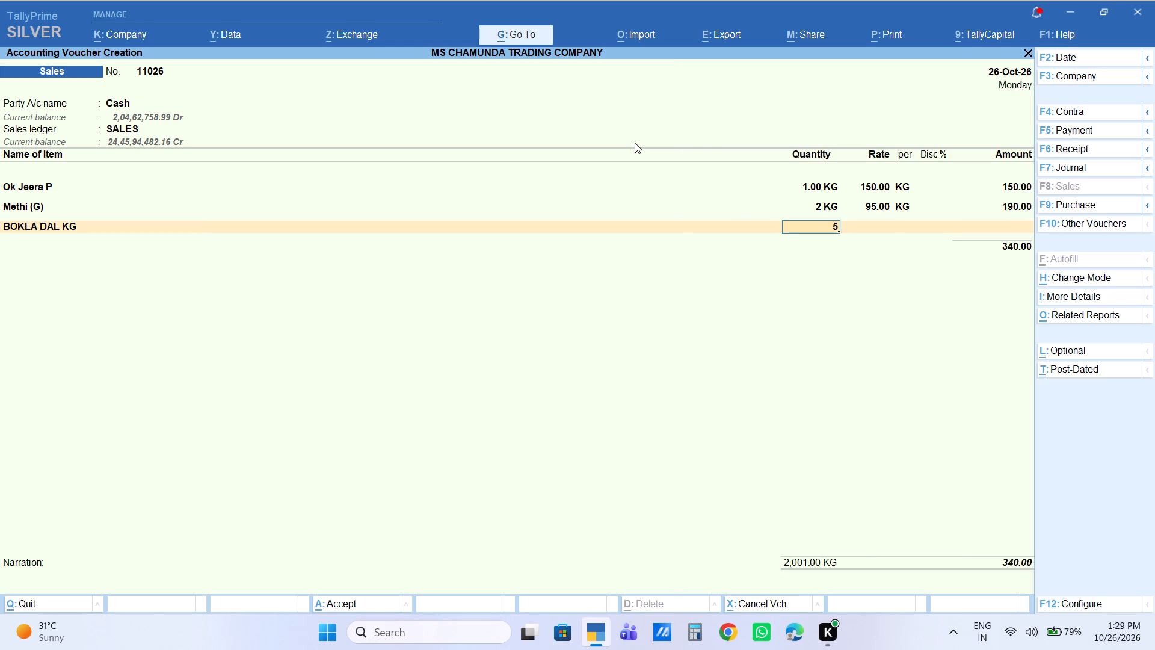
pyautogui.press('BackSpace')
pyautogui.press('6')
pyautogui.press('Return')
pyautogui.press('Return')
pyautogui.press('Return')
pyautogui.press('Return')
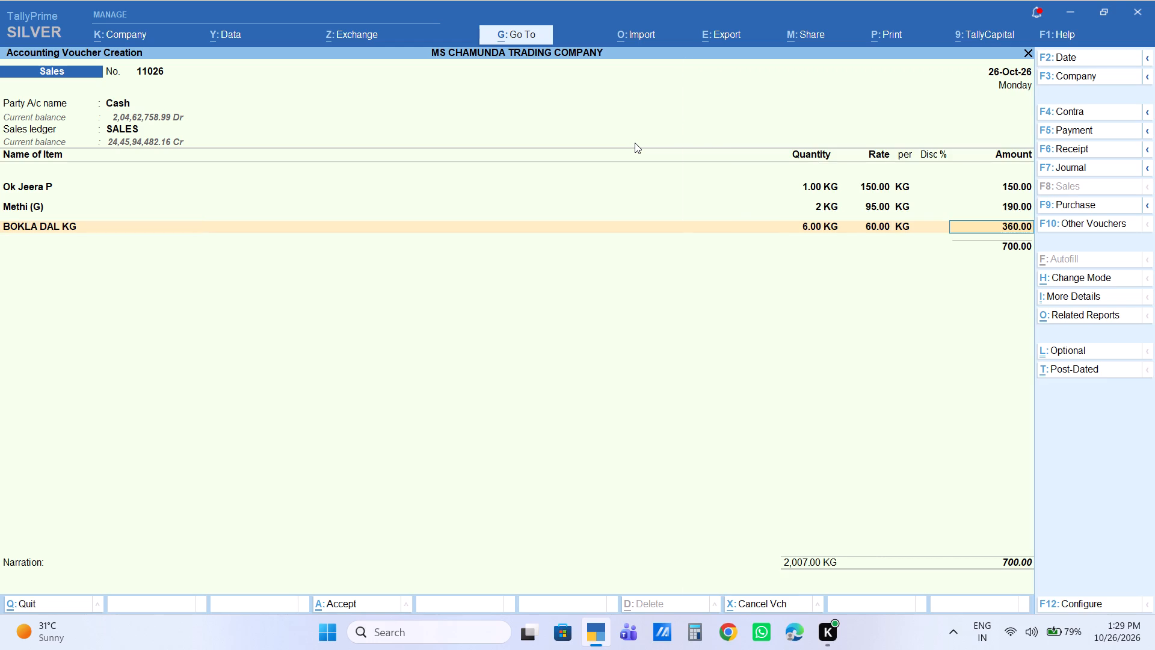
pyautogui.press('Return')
# Add 4 packets of R HALDI P 500G at rate 242 with a 40% discount, rounding the amount to 581.
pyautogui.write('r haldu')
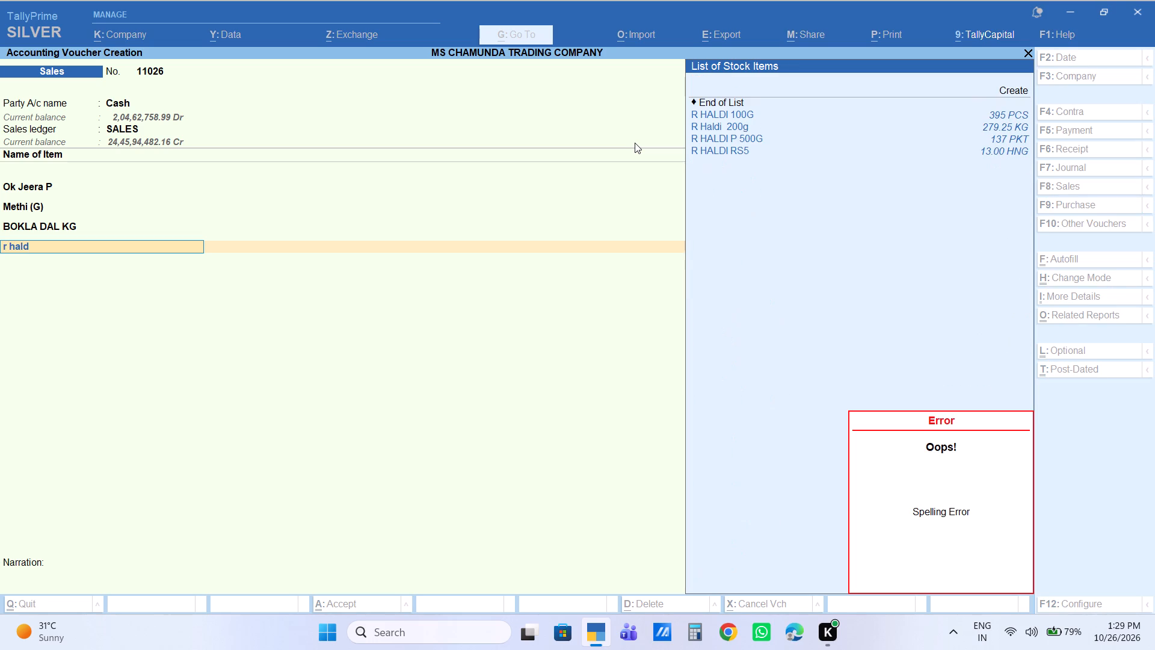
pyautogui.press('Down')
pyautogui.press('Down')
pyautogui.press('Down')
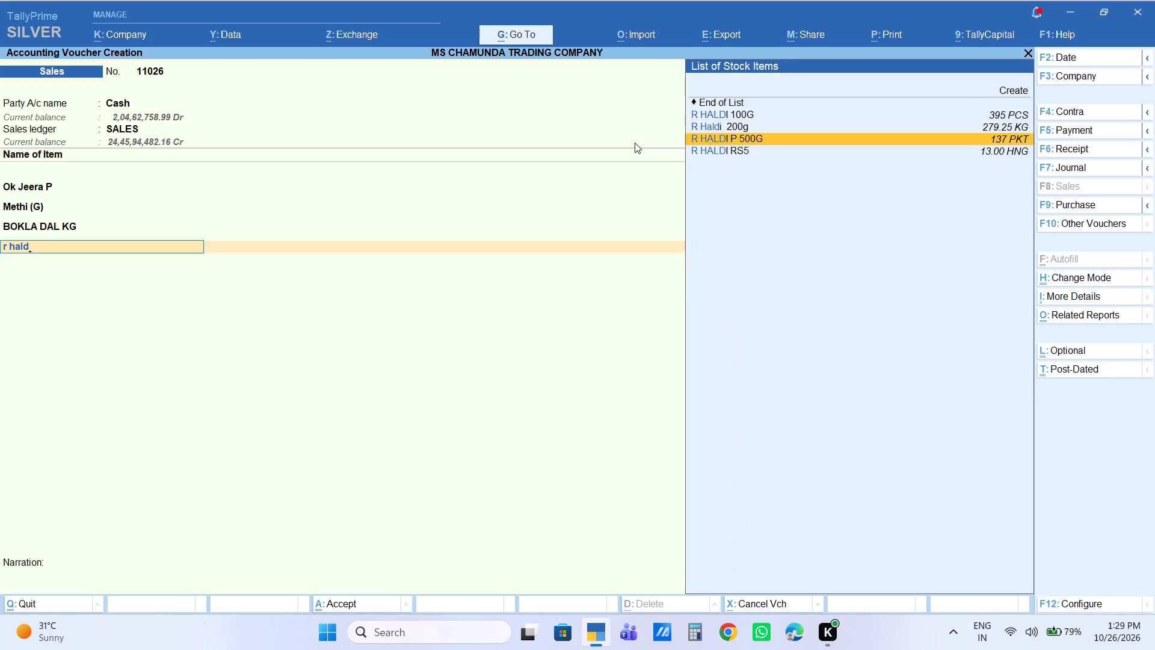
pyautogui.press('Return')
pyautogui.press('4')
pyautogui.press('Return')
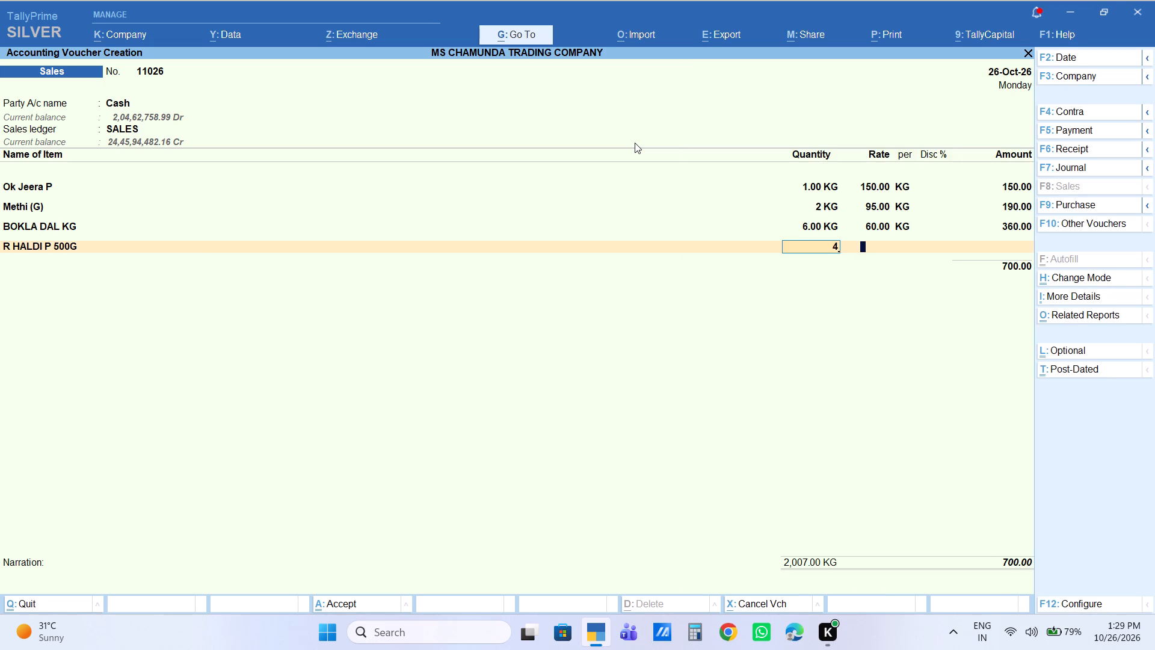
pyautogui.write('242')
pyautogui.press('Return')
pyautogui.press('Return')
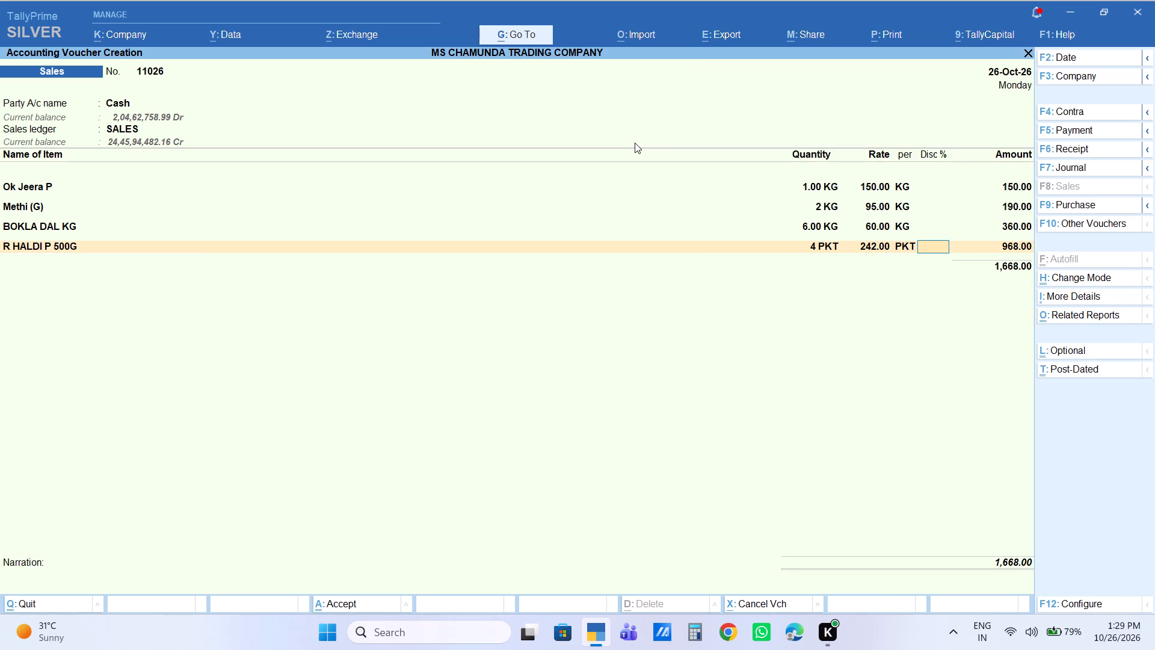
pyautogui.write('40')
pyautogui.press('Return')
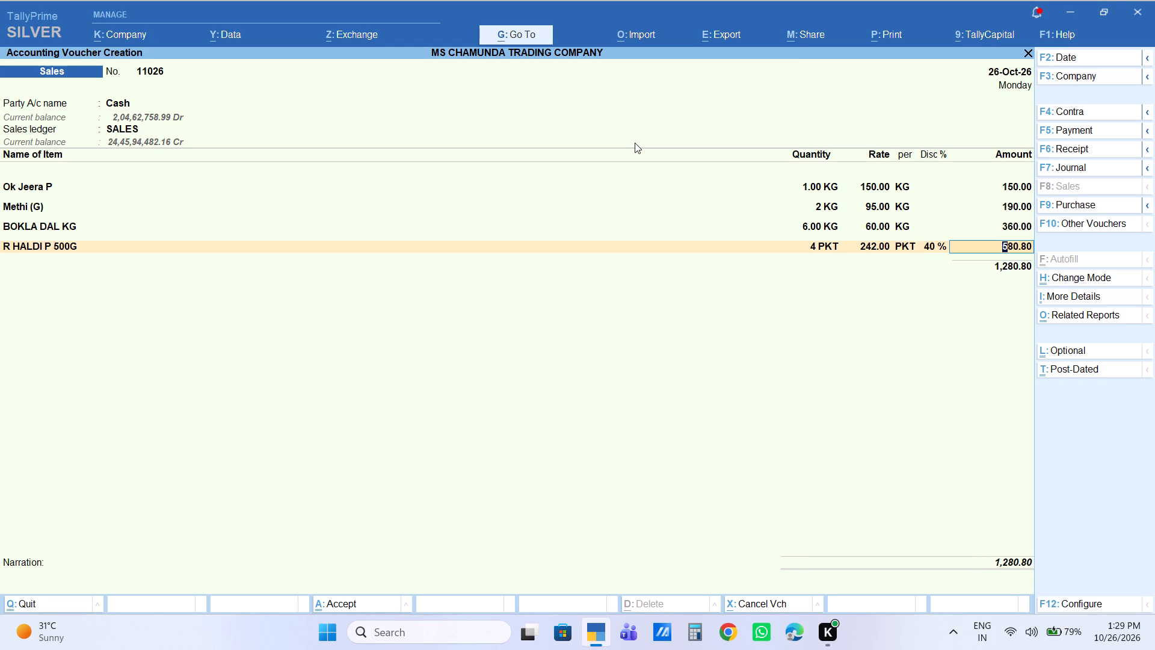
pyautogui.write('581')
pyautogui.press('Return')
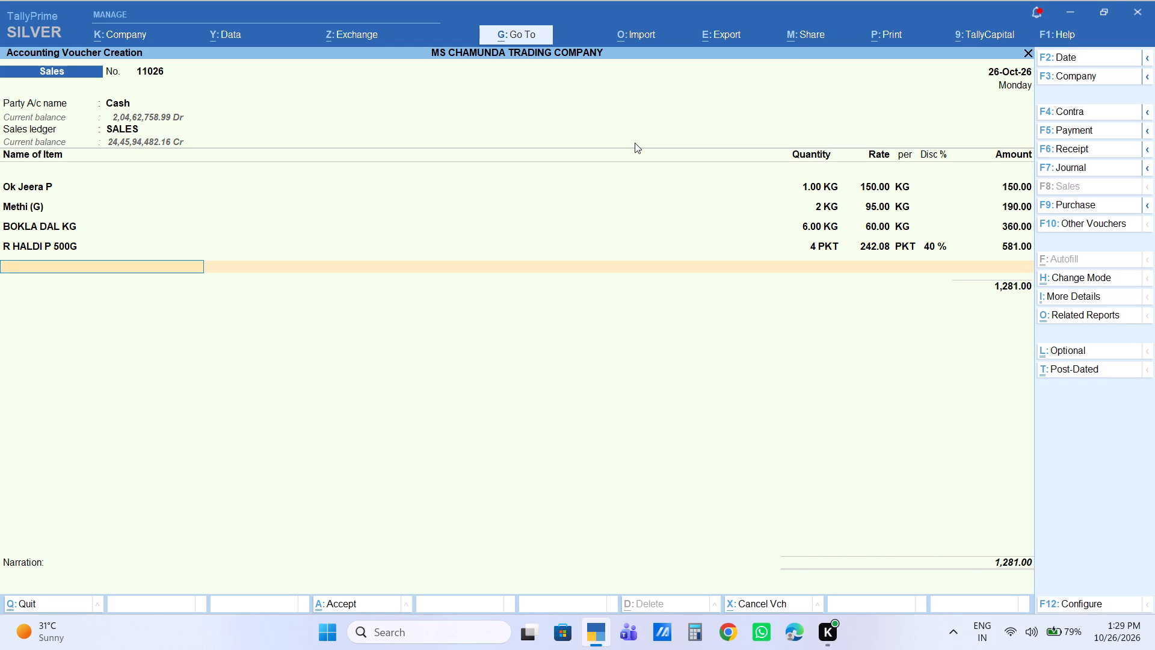
# Add 4 packets of R MIRCH P 500G to the voucher at the prefilled rate of 330.00 with a 40% discount.
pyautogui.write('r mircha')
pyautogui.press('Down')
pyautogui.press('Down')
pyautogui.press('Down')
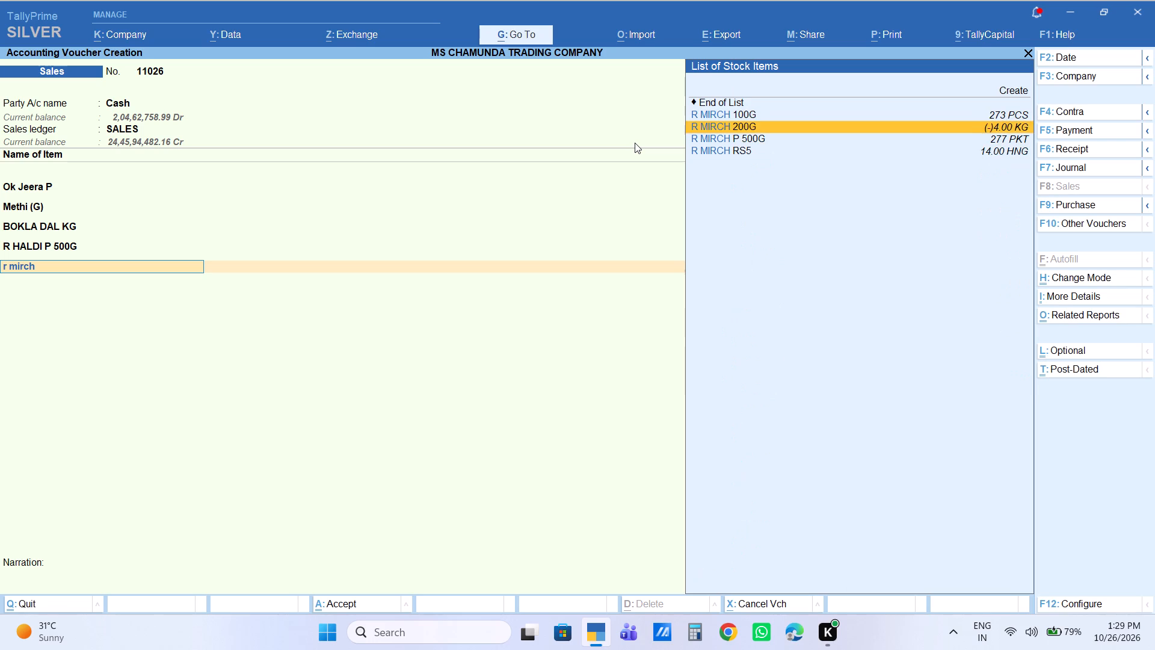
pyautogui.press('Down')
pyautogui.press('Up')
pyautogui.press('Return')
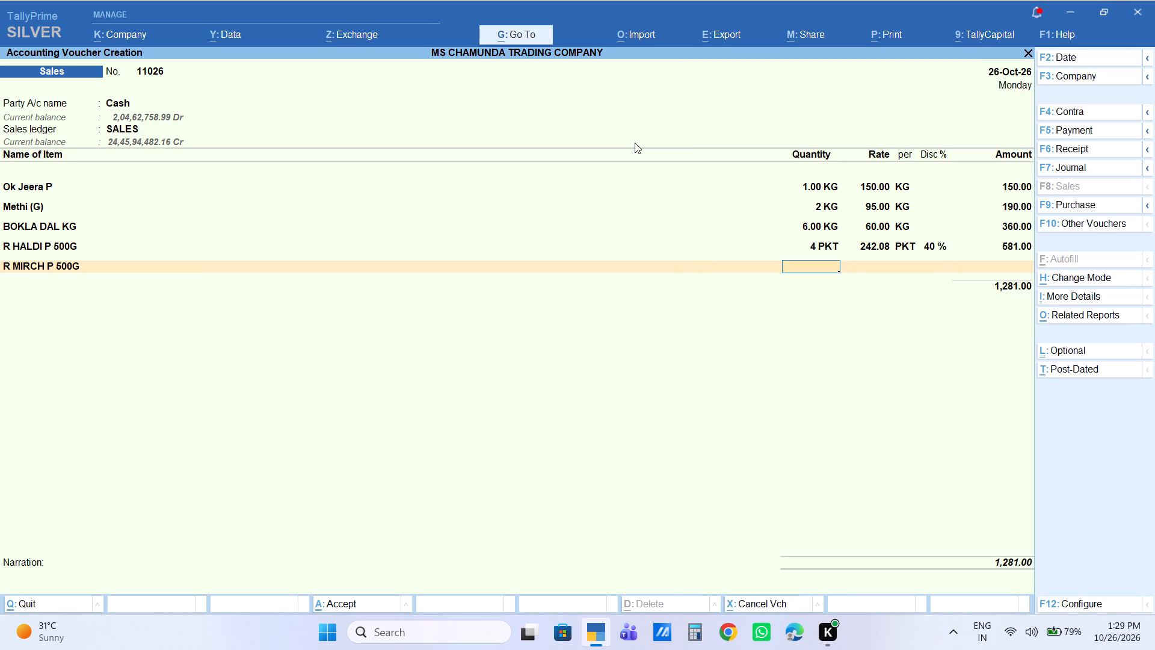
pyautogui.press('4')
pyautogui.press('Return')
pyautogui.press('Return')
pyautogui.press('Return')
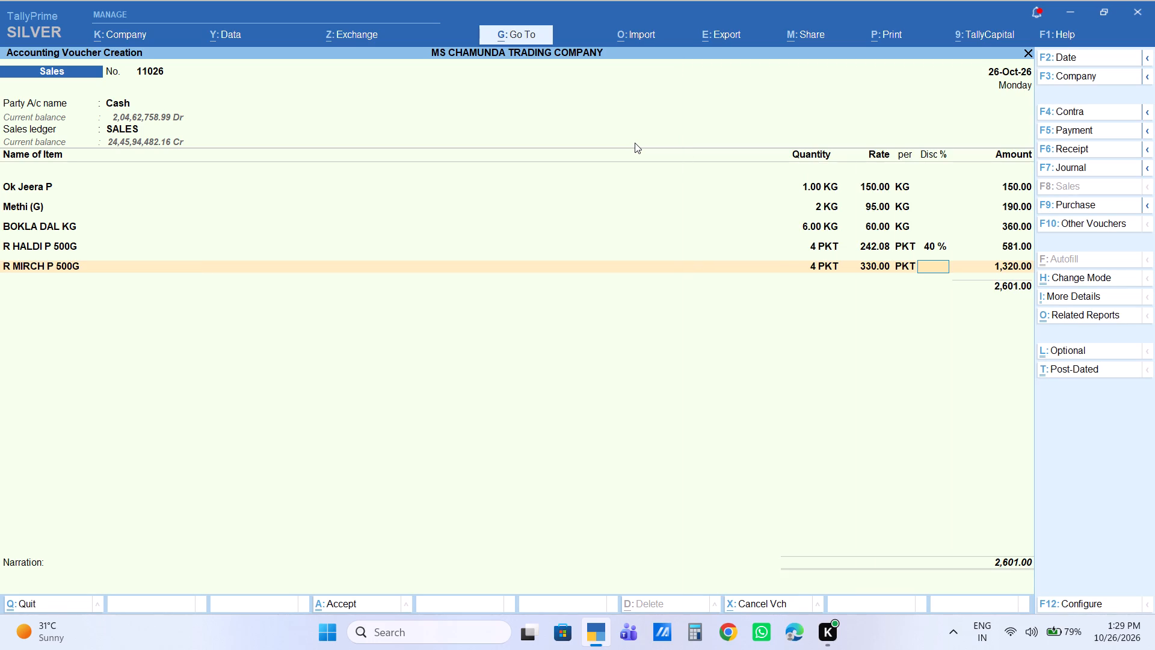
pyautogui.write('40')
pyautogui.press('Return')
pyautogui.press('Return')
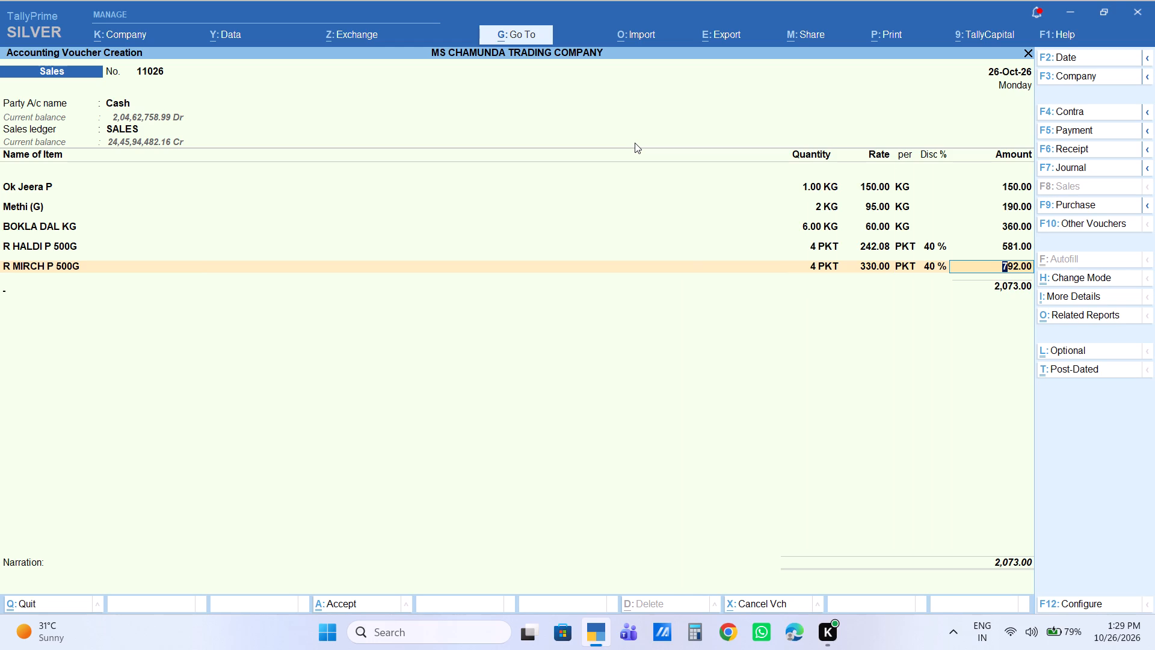
# Add 4 packets of R Dhaniya 500g to the voucher at the prefilled rate of 175.00 with a 40% discount.
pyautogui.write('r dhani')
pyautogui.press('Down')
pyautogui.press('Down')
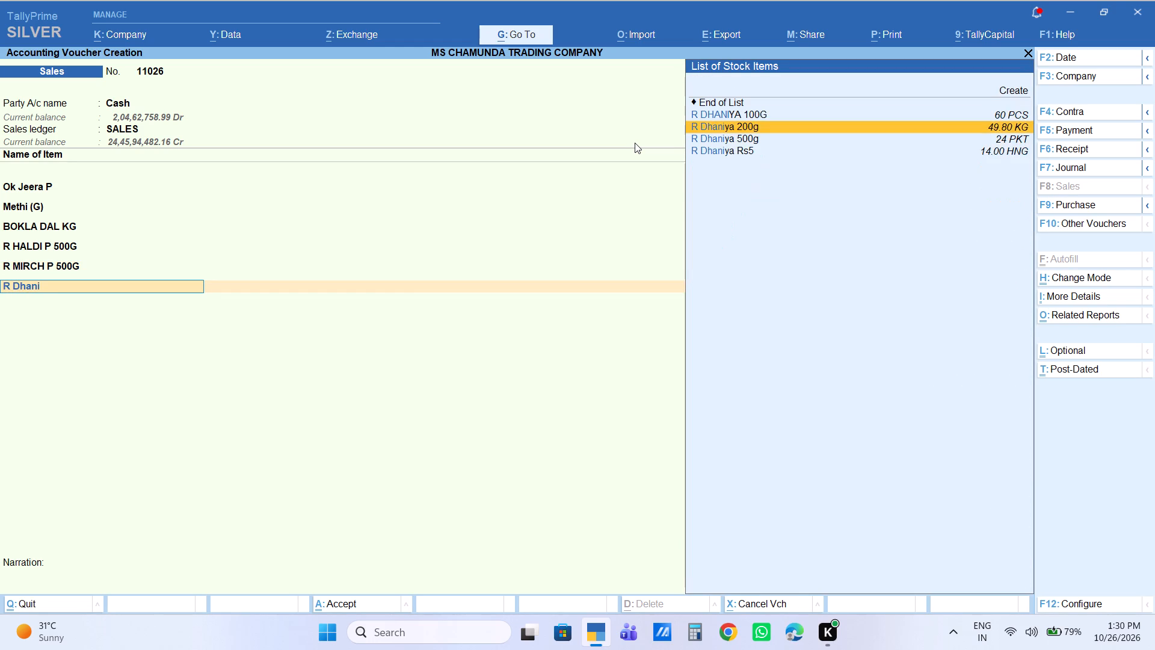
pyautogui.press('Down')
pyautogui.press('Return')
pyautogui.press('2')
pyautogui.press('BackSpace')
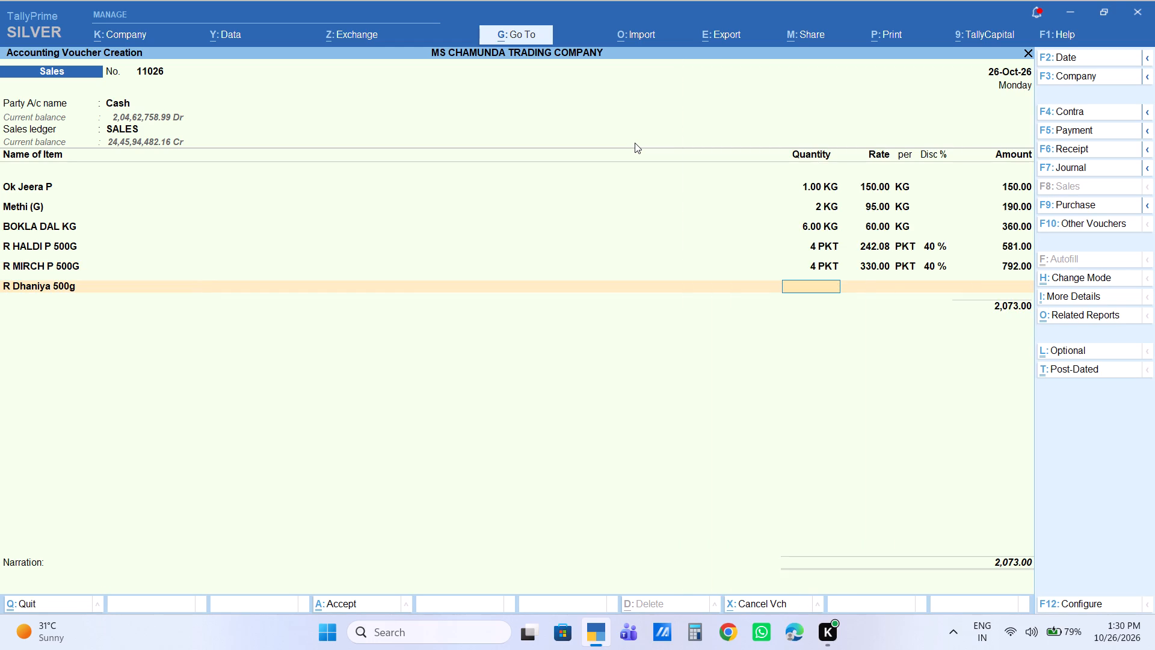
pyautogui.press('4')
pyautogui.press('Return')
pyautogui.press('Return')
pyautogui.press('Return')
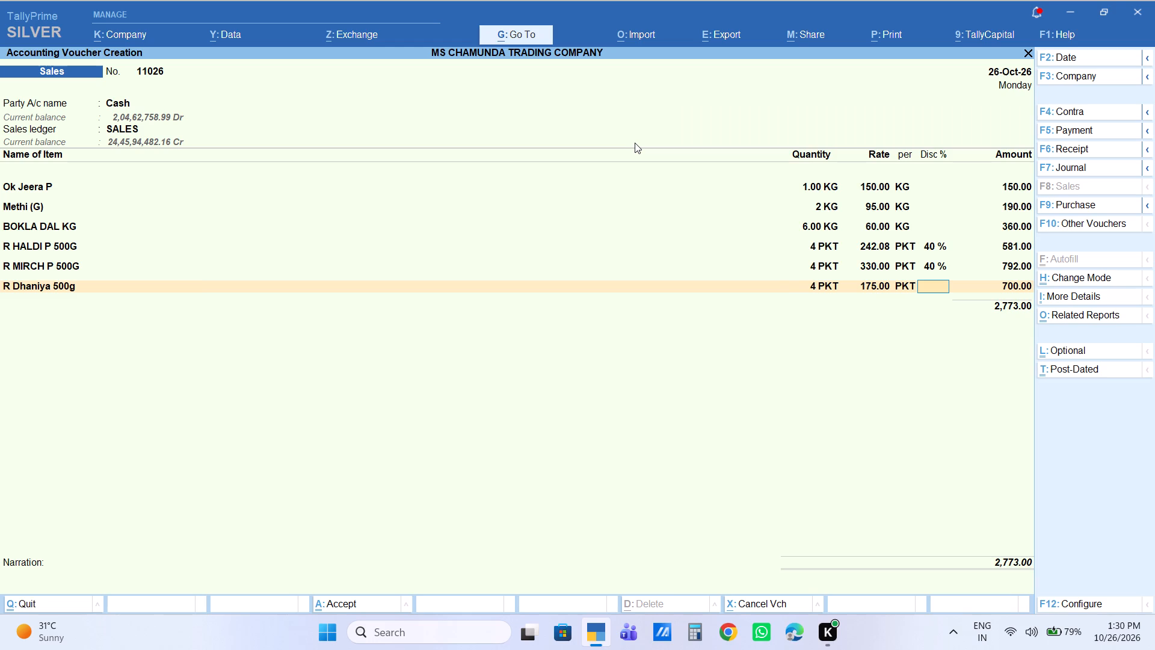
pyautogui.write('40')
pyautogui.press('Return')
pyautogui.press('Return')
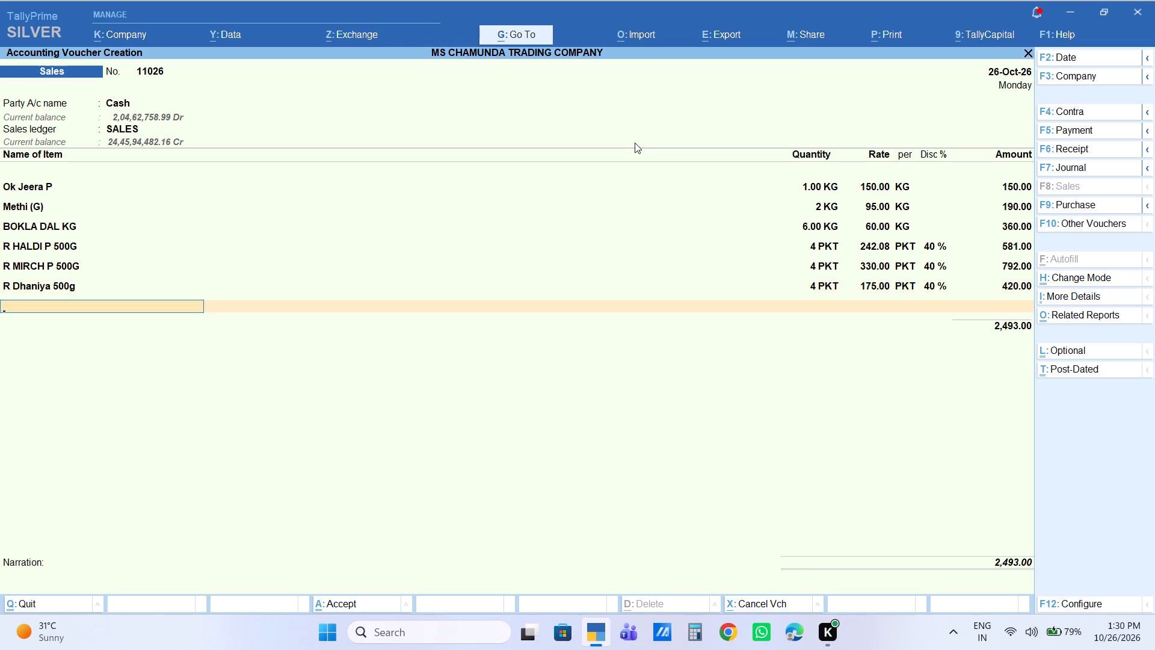
# Add 10 pieces of R MIRCH 100G to the voucher at rate 66 with a 40% discount.
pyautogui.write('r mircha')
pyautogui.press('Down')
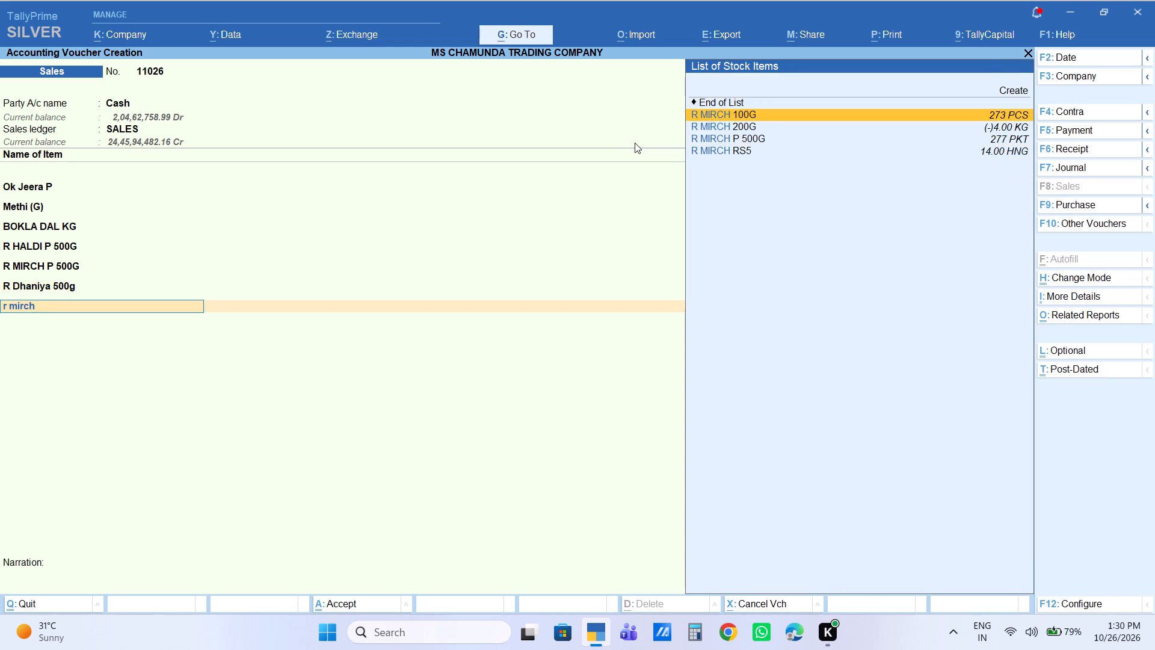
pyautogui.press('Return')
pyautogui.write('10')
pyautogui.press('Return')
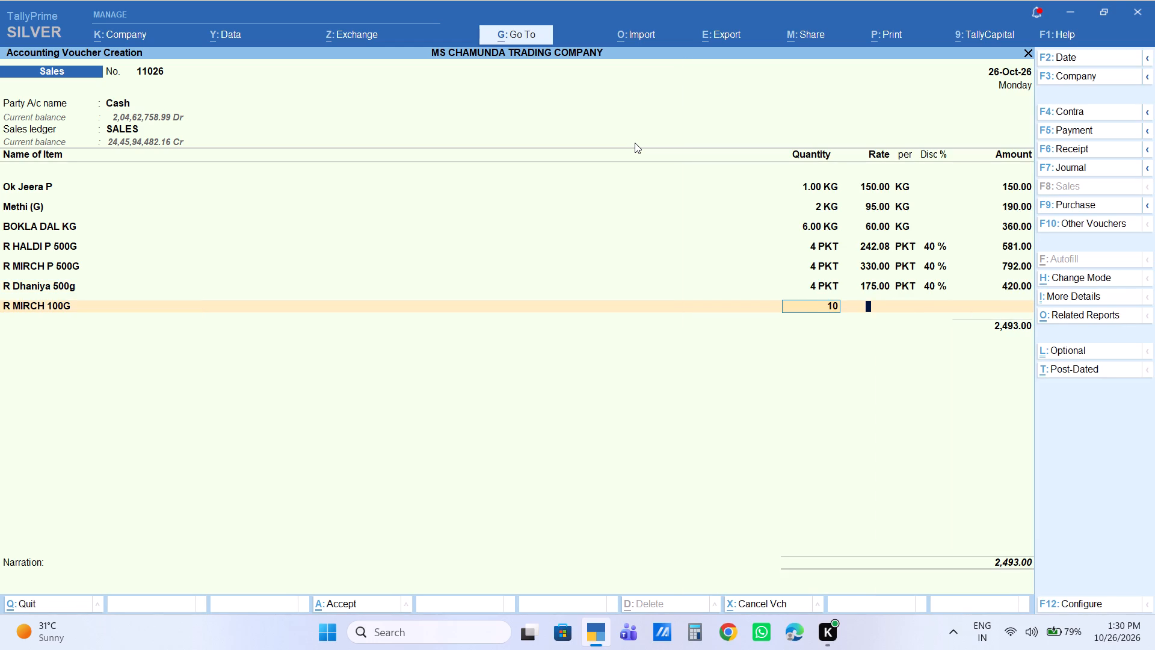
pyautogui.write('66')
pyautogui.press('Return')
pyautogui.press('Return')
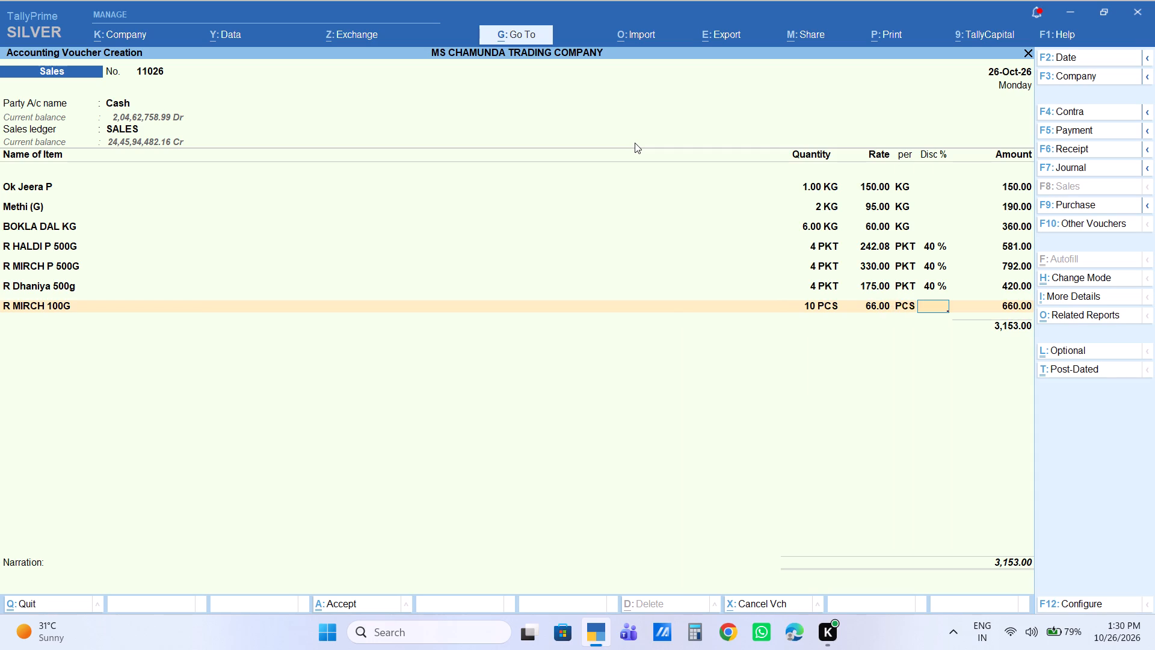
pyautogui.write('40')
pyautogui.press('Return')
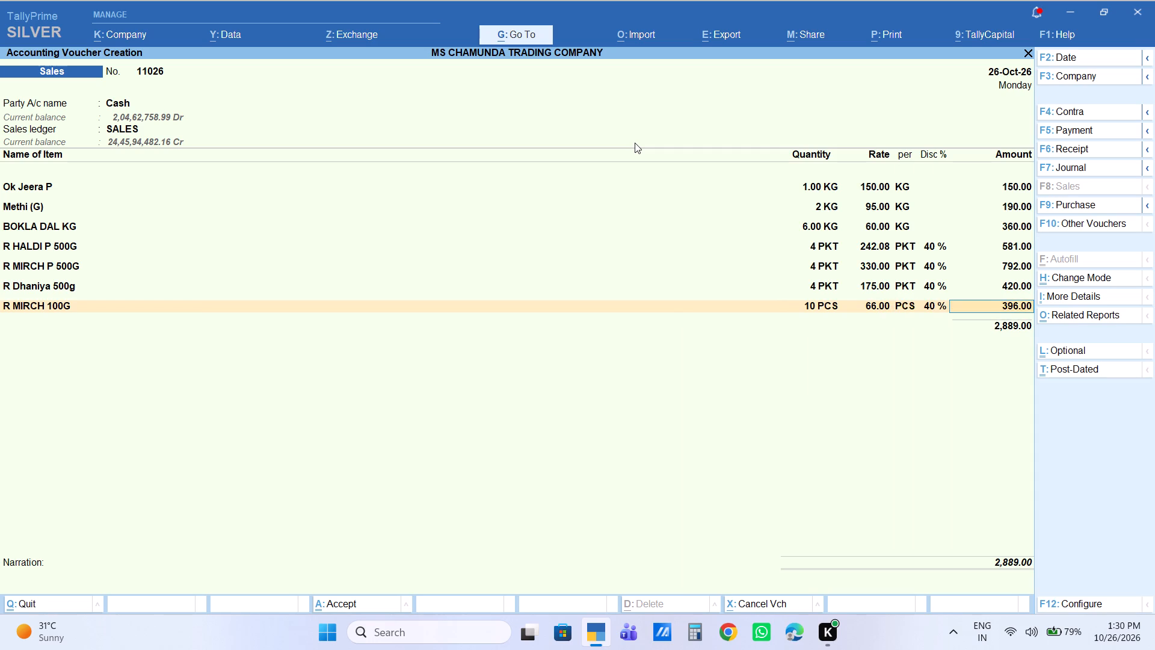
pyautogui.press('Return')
# Add 10 pieces of M Meat 100g Pcs to the voucher at rate 100 with a 22% discount.
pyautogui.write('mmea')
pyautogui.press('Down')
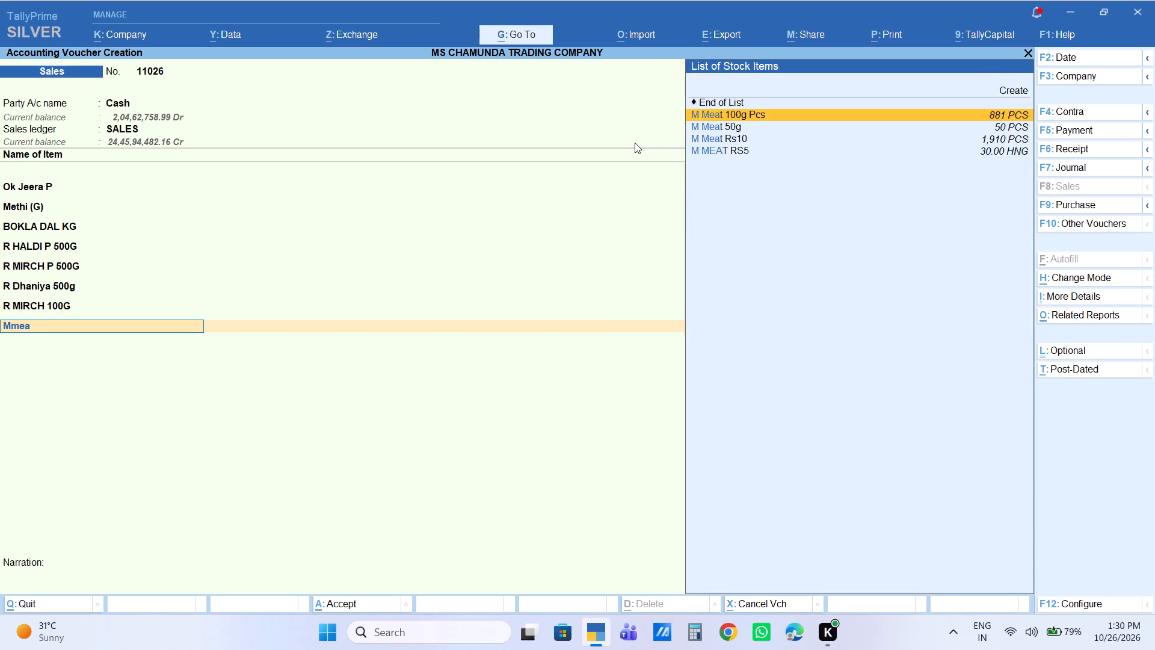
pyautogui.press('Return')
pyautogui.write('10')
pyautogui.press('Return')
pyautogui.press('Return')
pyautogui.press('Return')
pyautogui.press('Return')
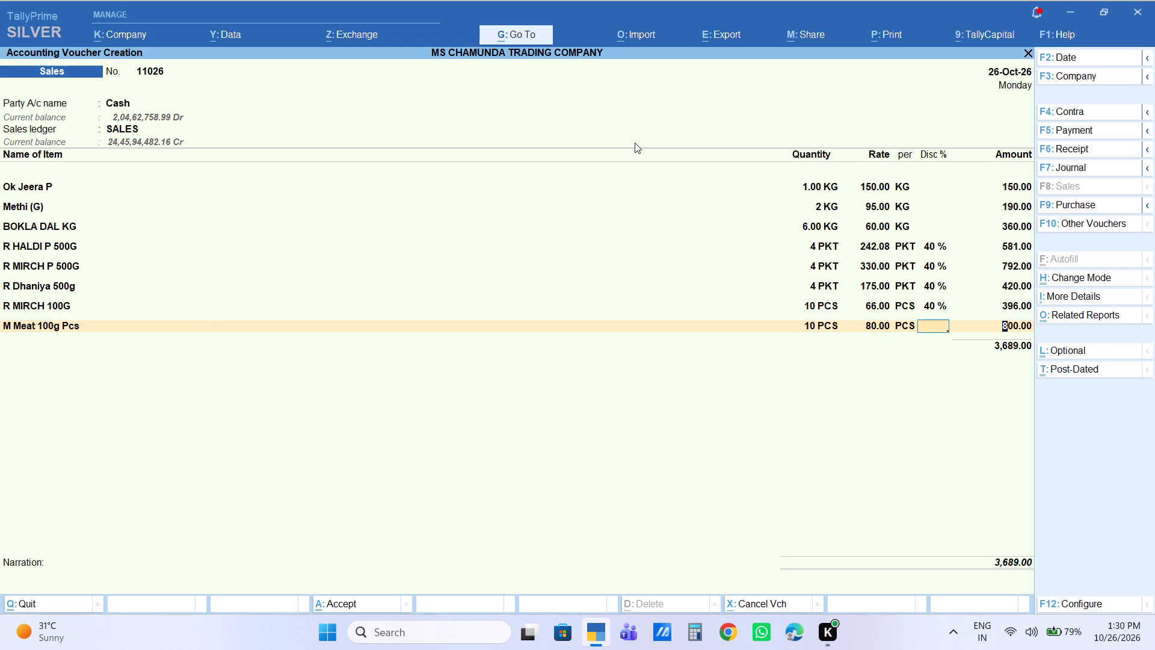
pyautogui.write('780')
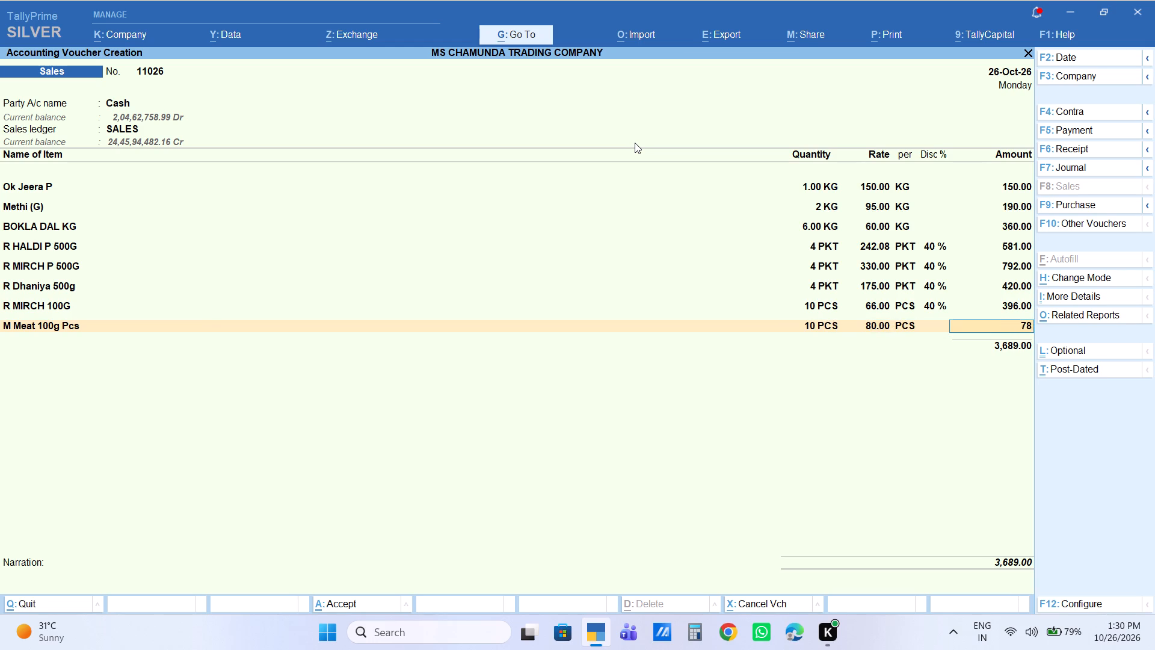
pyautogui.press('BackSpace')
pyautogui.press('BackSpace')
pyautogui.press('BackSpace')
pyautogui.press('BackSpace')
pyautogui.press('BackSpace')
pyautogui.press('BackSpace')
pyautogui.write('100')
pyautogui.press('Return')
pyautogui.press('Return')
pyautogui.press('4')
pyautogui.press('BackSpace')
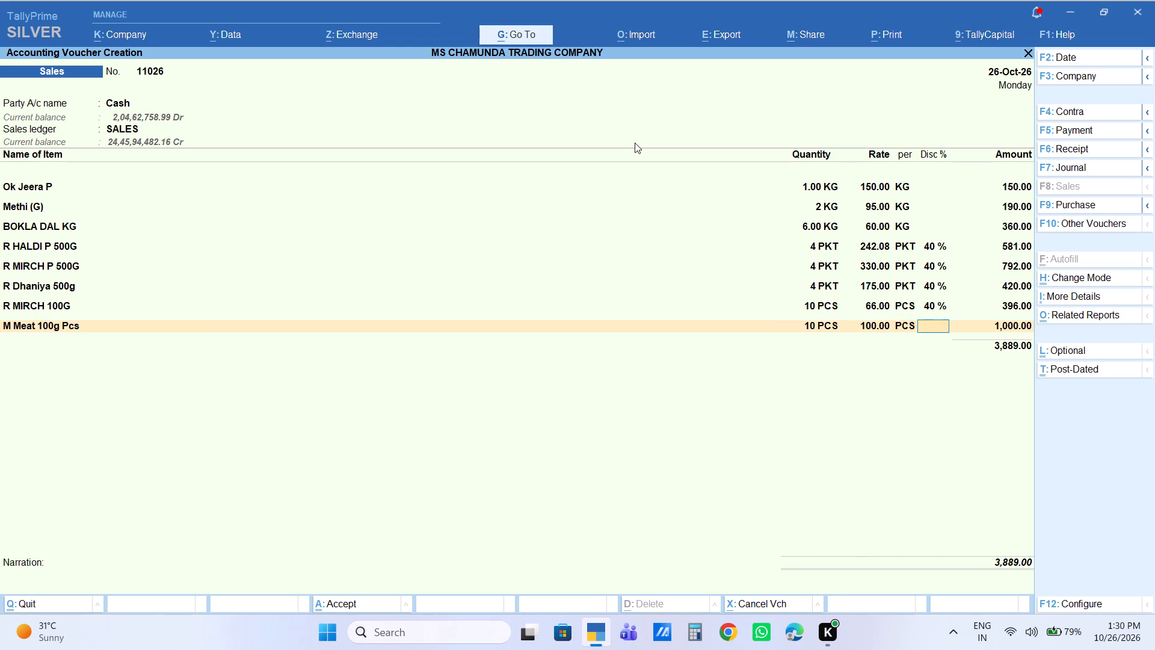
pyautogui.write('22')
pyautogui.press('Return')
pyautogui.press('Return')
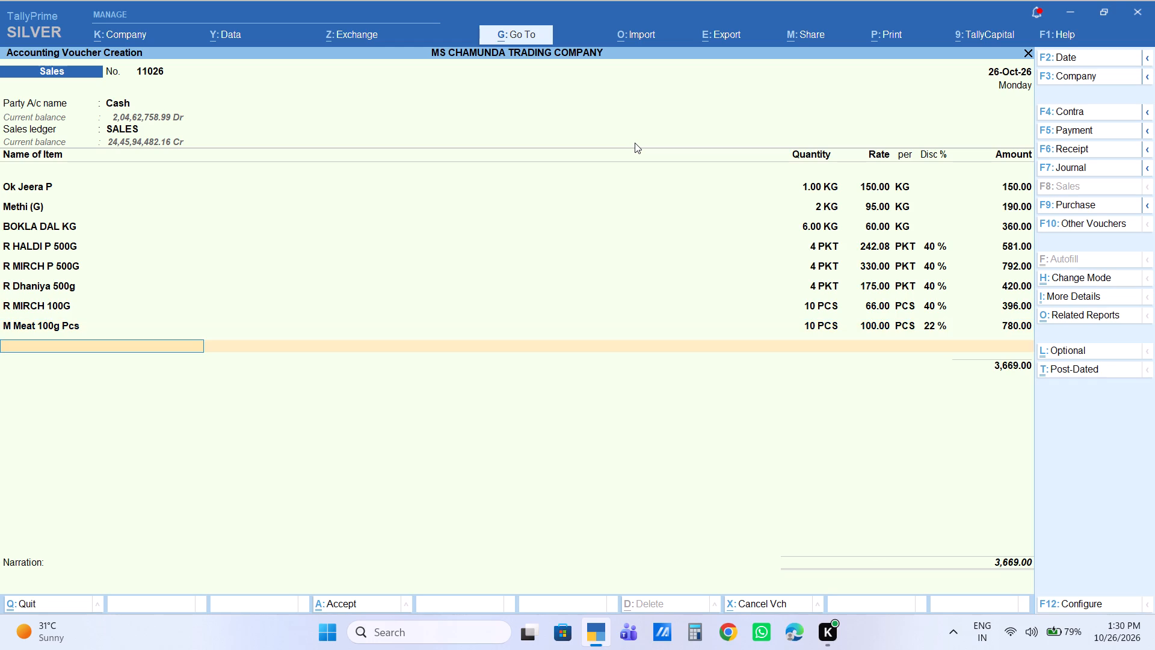
# Add 10 pieces of M Kashmiri 100g Pcs to the voucher at rate 125 with a 22% discount.
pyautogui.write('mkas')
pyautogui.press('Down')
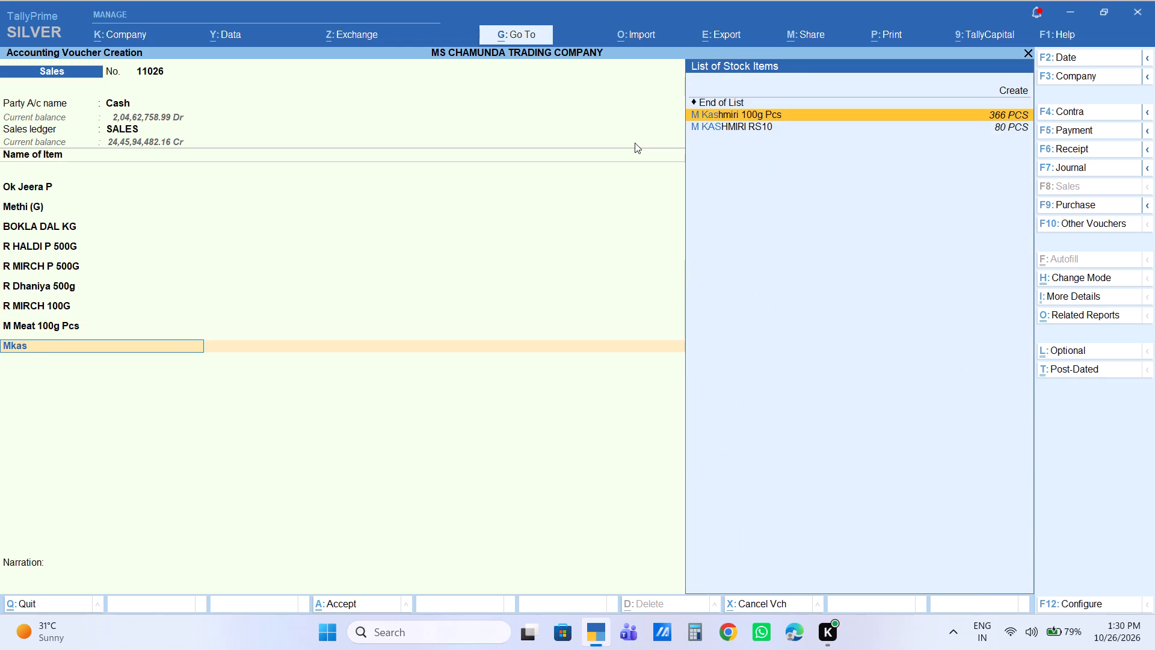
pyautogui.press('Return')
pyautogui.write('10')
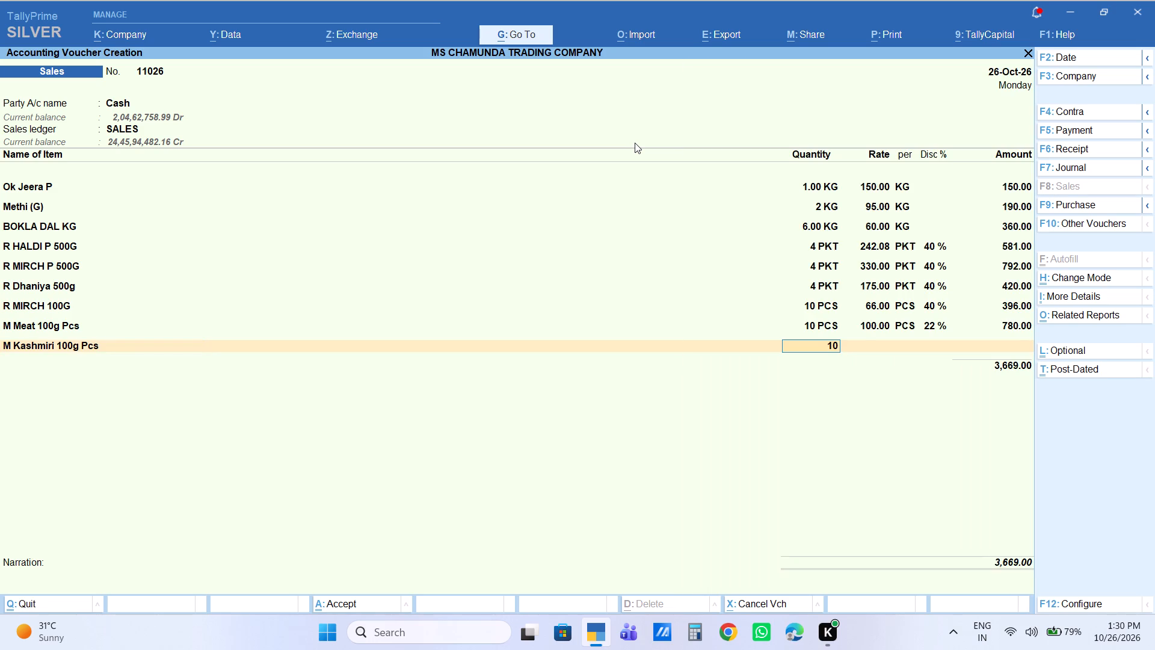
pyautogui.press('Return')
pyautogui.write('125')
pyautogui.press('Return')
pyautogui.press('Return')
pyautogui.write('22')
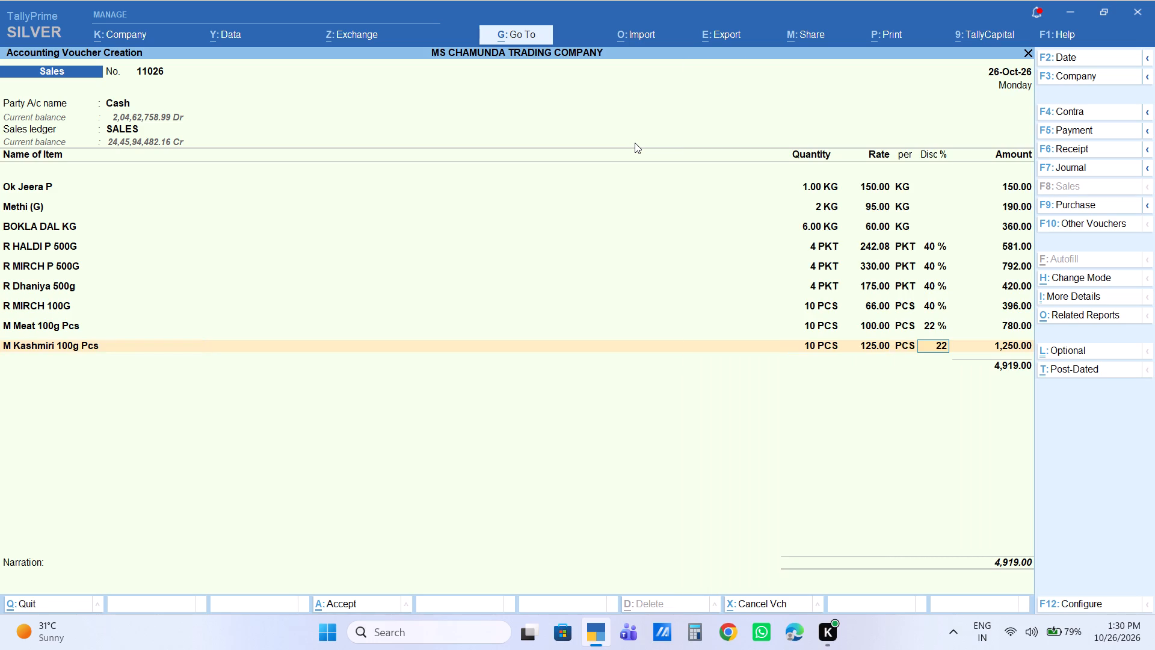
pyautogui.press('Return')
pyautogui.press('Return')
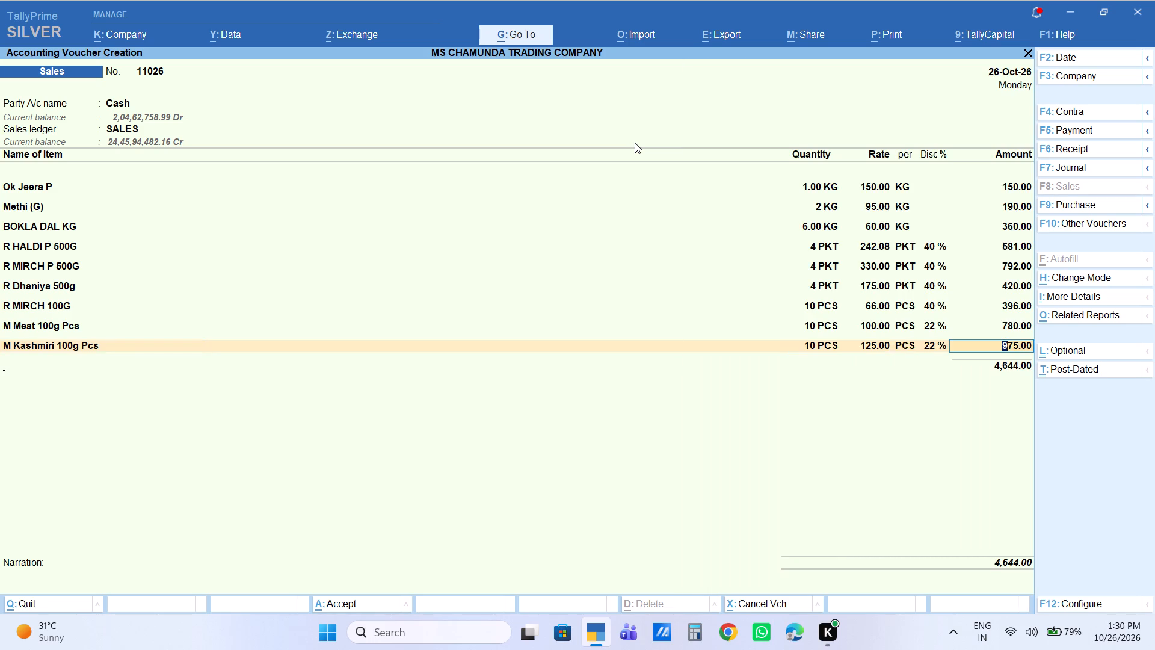
# Add 10 pieces of M Methi 50g Pcs at rate 56 with a 22% discount, rounding the amount to 437.
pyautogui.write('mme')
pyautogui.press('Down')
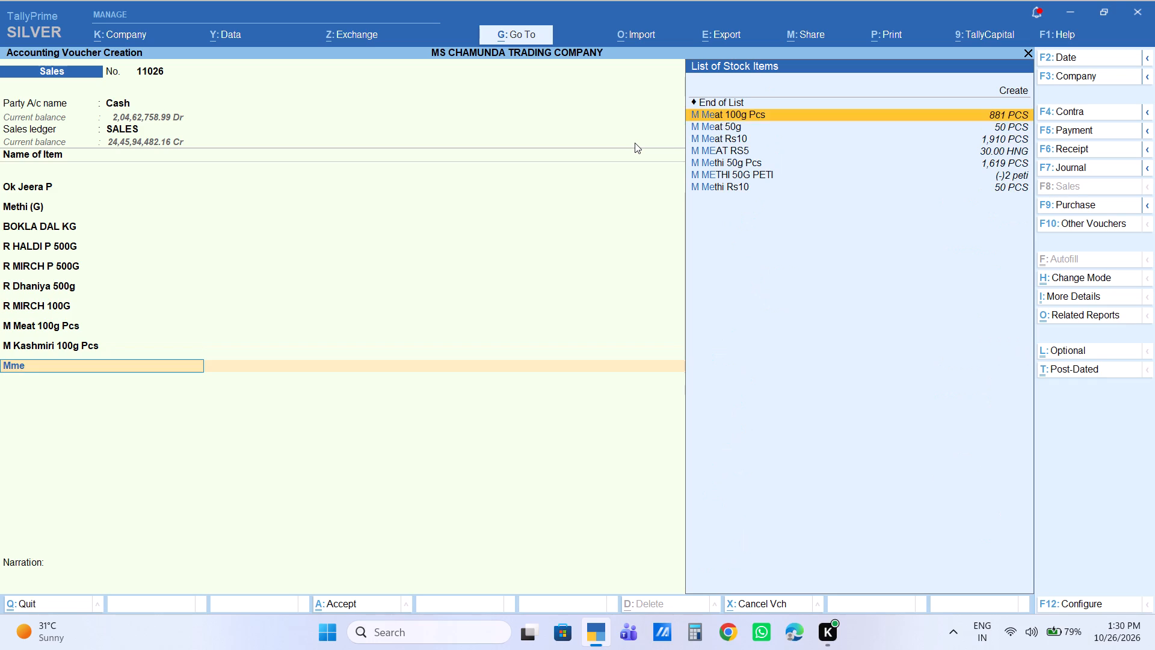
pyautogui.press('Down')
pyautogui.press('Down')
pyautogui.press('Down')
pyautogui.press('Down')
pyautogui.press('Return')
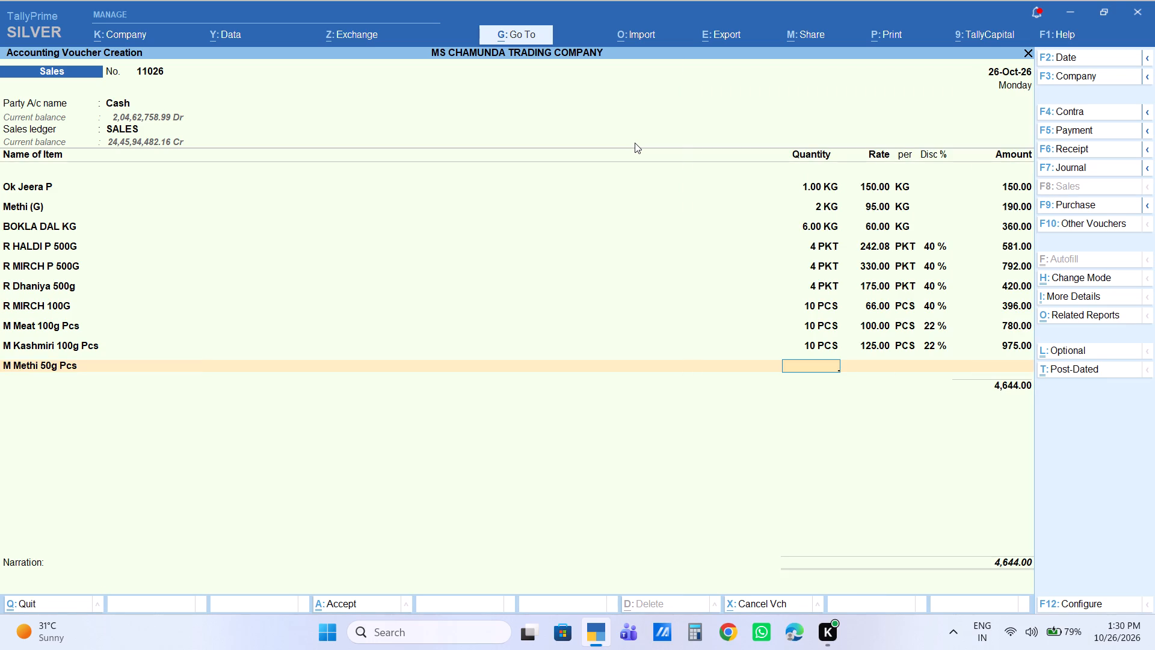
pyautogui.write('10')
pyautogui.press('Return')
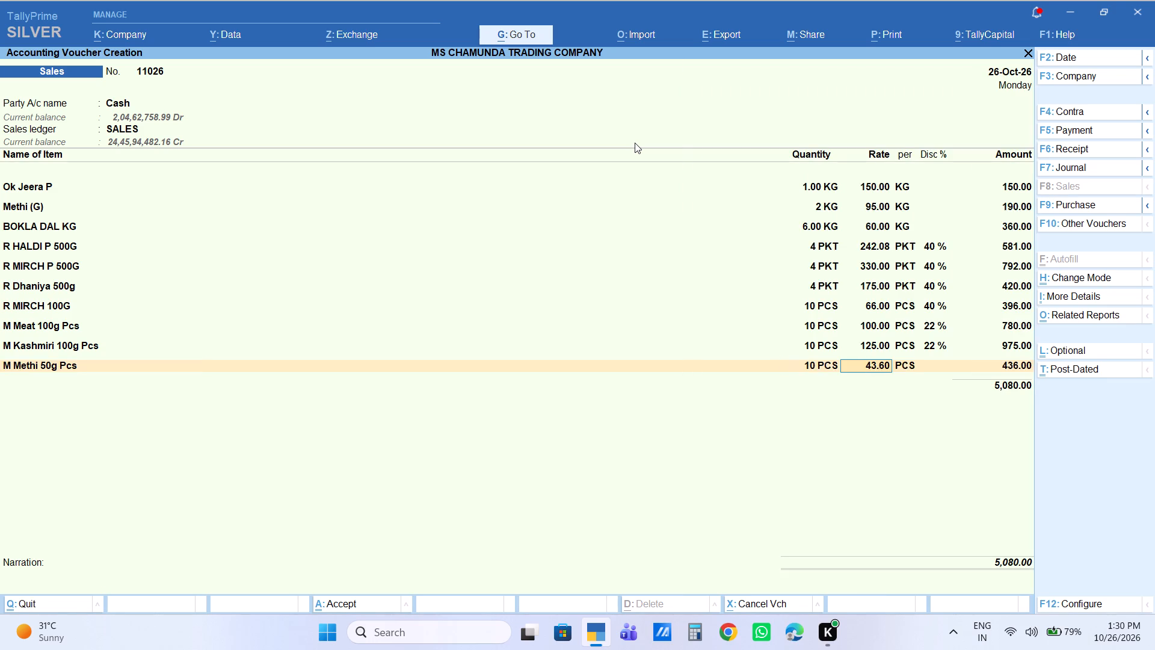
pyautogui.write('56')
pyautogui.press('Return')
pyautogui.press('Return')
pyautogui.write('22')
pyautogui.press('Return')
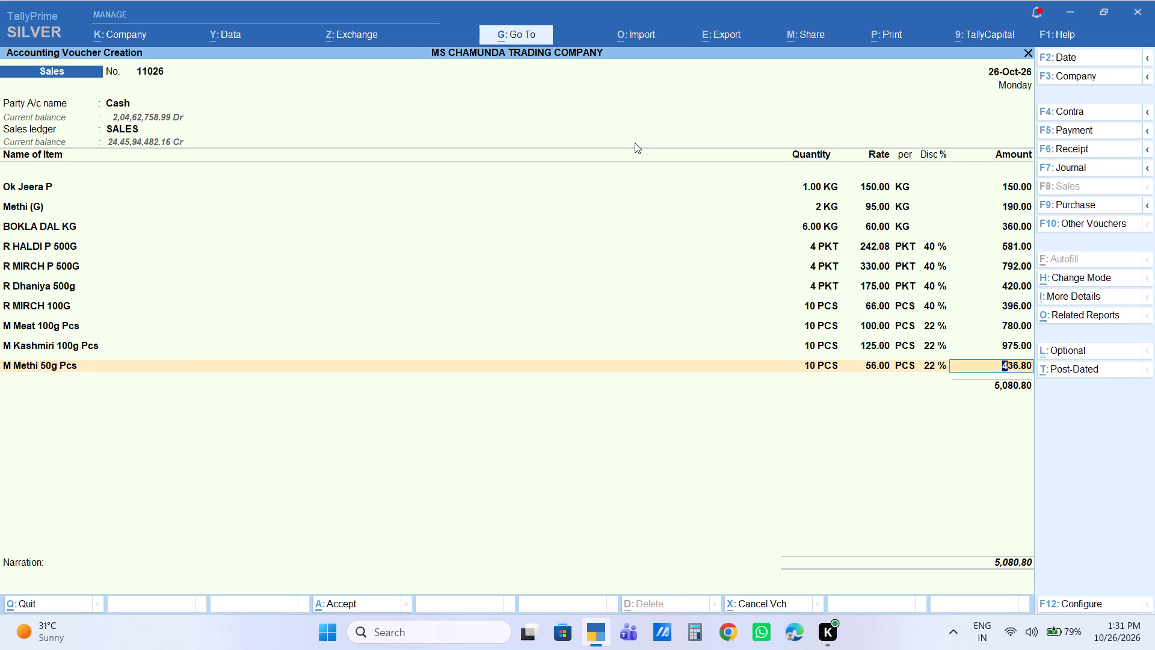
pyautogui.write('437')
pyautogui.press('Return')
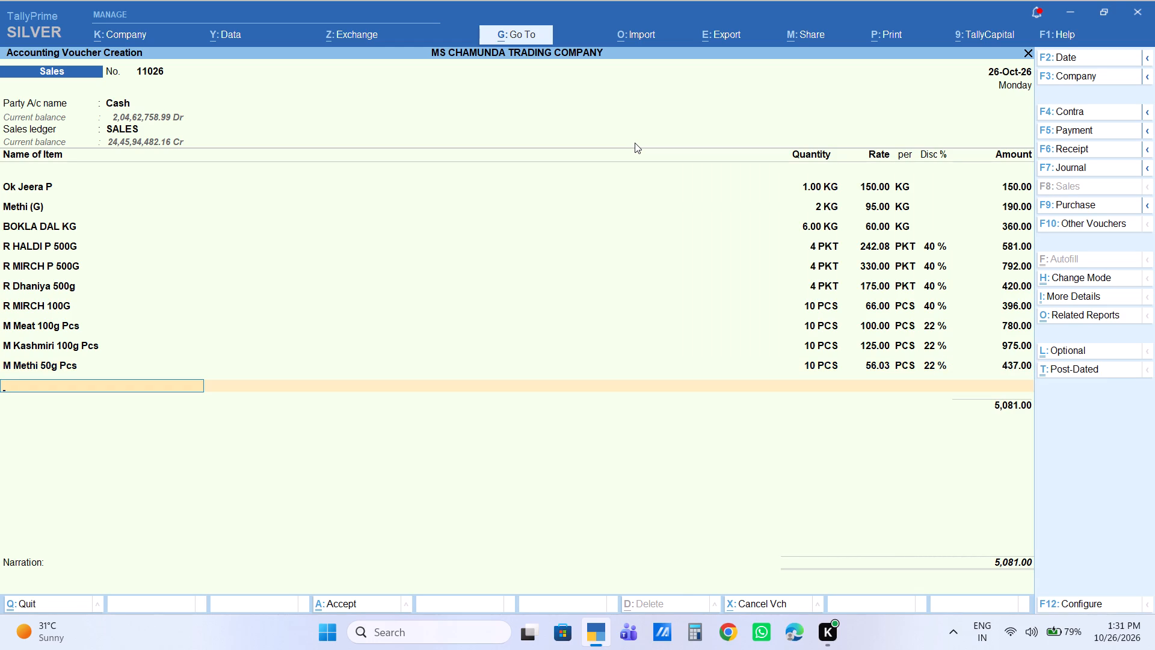
# Add 1 piece of M AAMCHUR 100G to the voucher with an amount of 80.
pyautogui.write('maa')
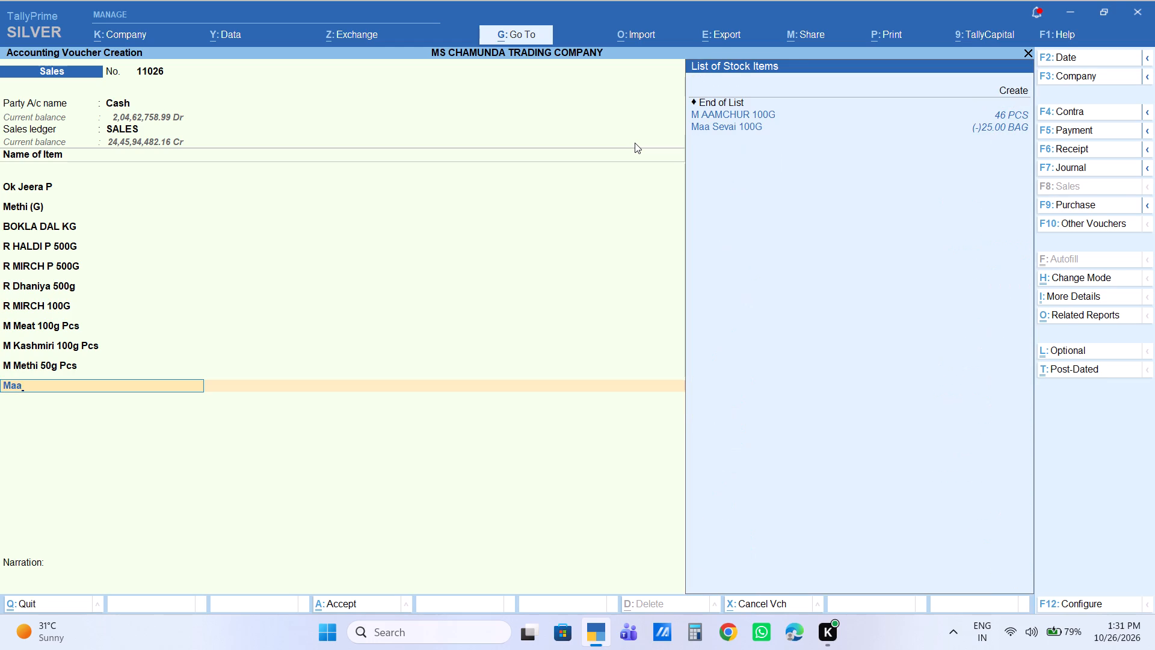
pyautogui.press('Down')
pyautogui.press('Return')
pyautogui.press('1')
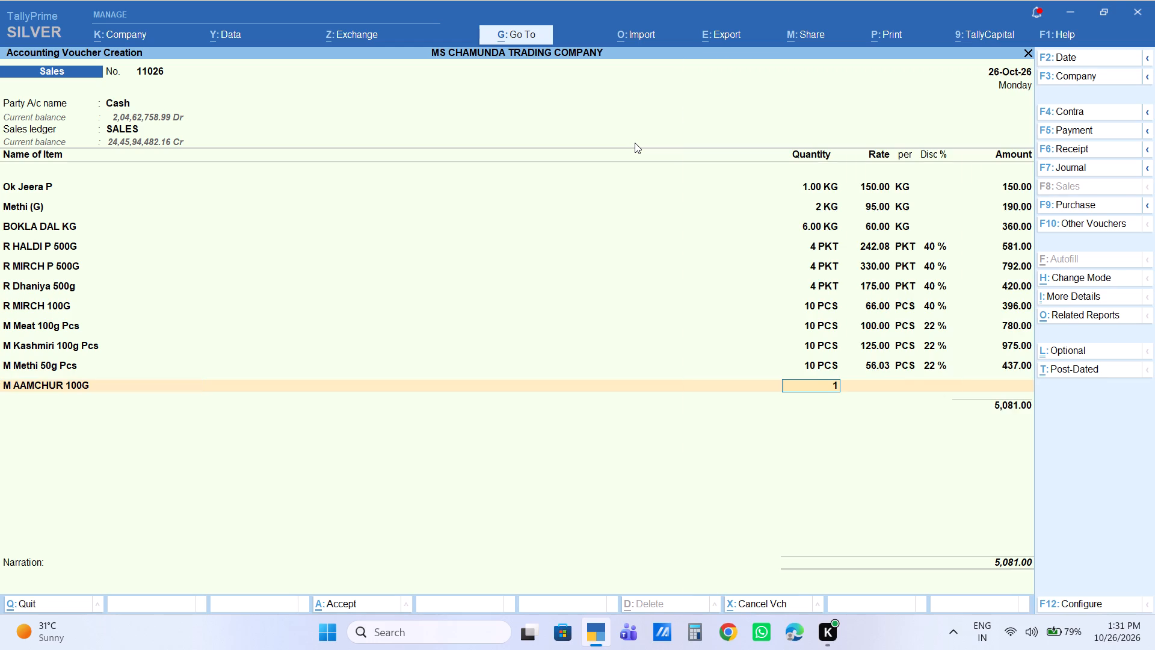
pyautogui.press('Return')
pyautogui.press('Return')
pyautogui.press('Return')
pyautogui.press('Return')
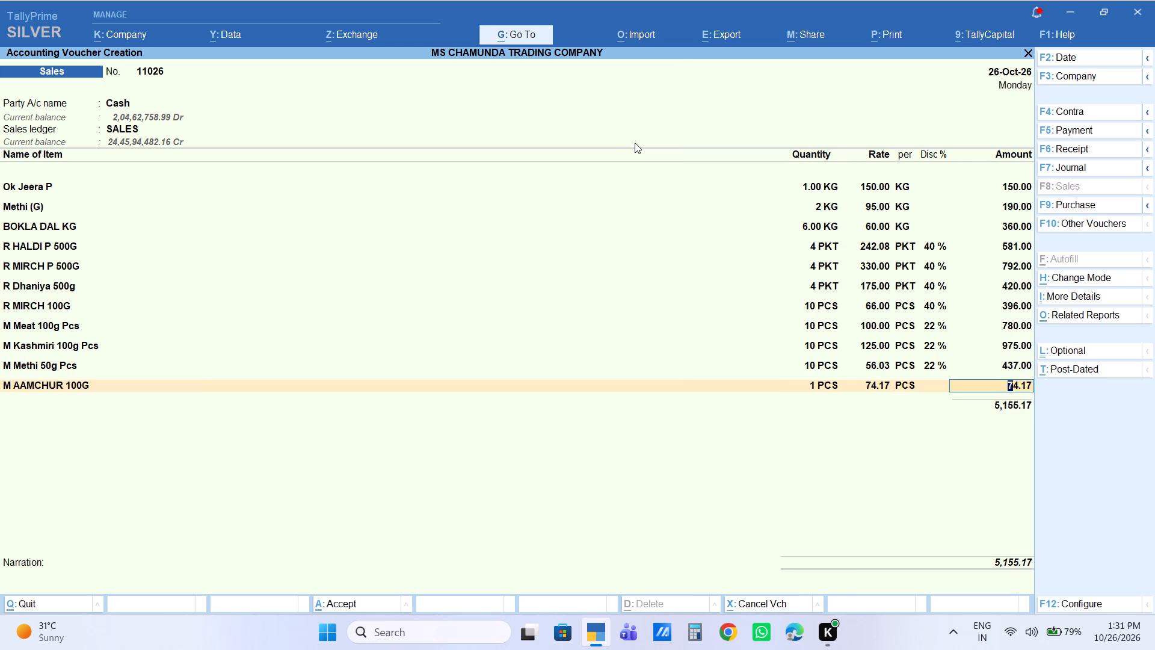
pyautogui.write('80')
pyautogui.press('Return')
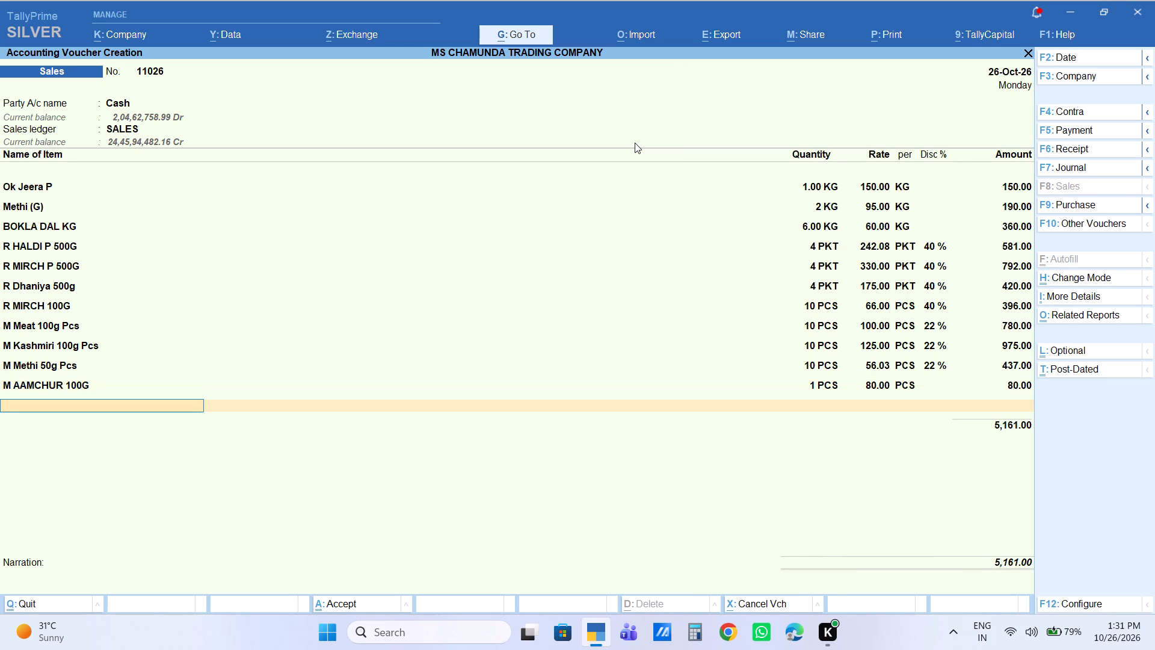
# Add 1 kg of IMLI KG to the voucher at rate 70.
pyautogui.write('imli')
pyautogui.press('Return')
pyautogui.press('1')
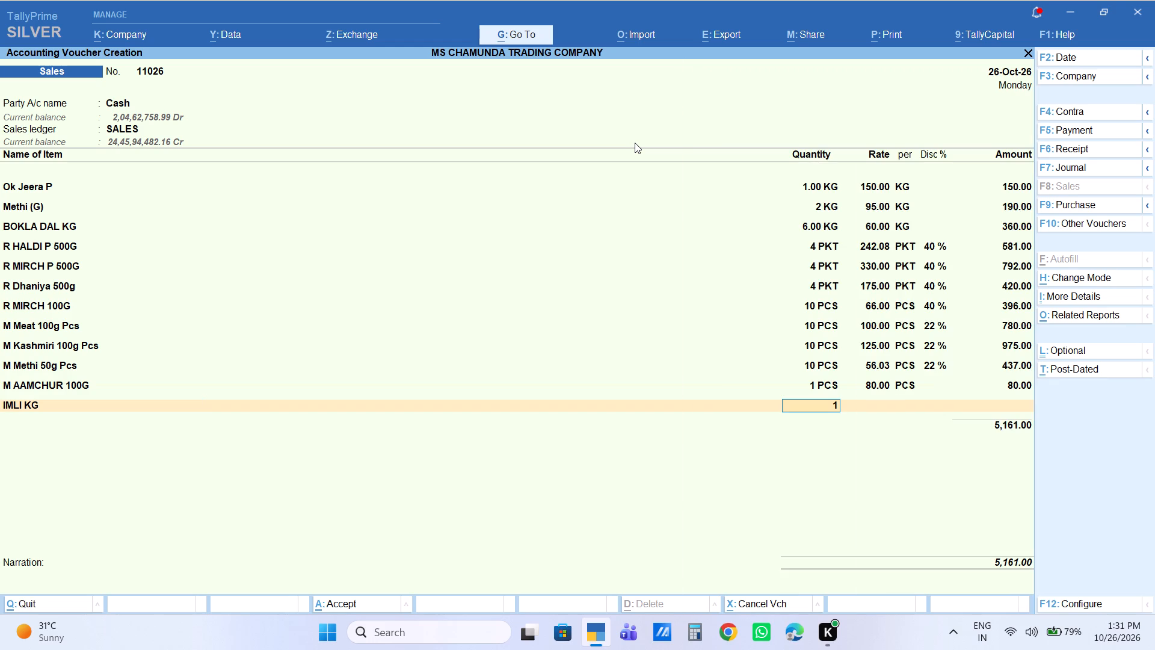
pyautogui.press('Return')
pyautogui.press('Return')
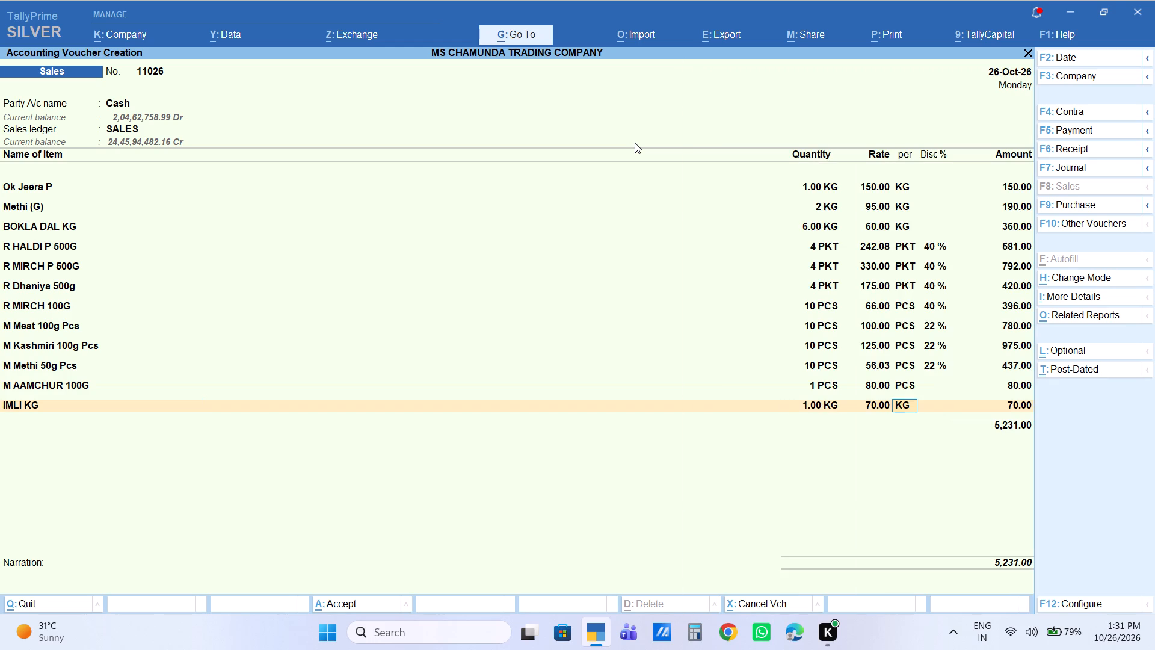
# Revise the M AAMCHUR 100G line to rate 89 with a 10% discount, rounding the amount to 80.
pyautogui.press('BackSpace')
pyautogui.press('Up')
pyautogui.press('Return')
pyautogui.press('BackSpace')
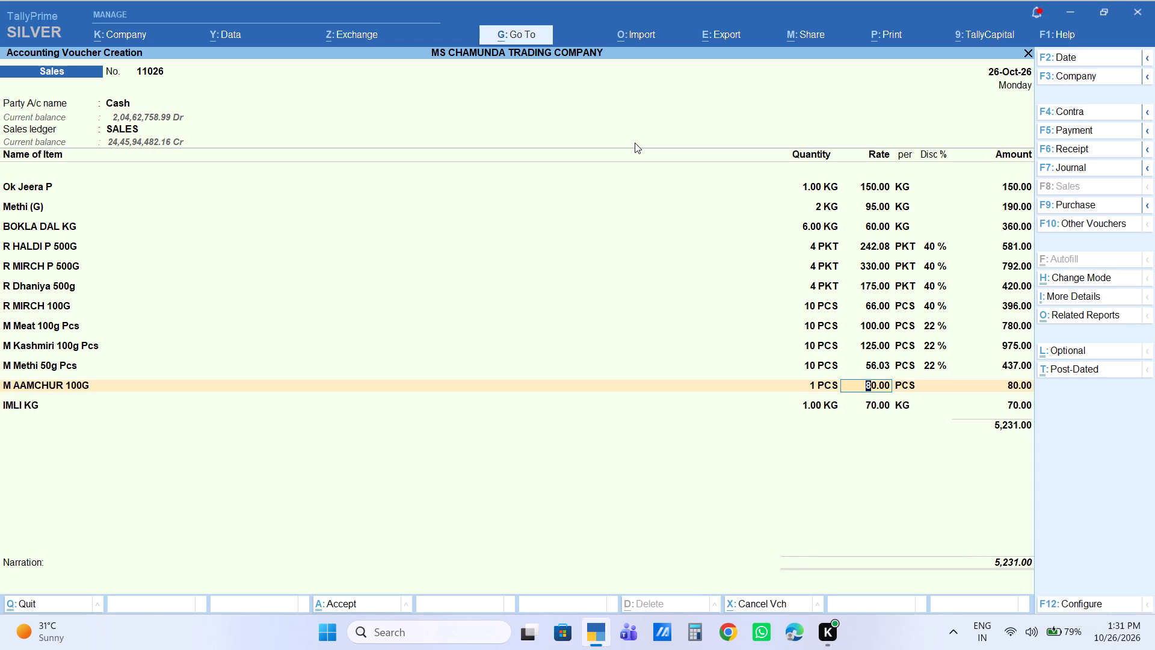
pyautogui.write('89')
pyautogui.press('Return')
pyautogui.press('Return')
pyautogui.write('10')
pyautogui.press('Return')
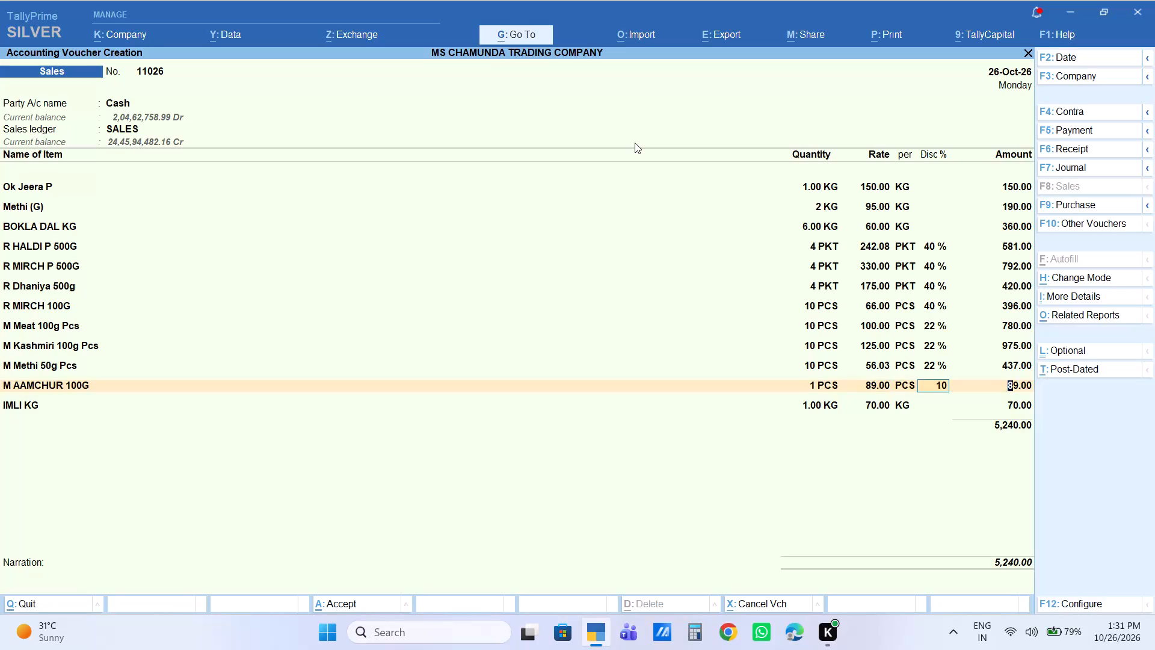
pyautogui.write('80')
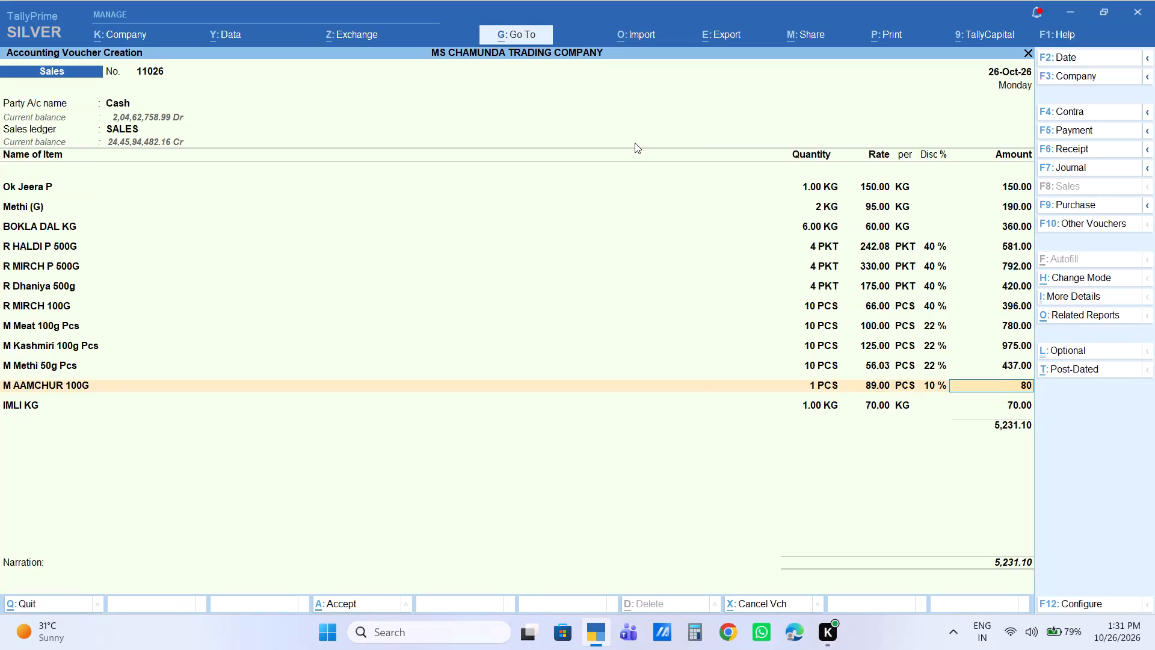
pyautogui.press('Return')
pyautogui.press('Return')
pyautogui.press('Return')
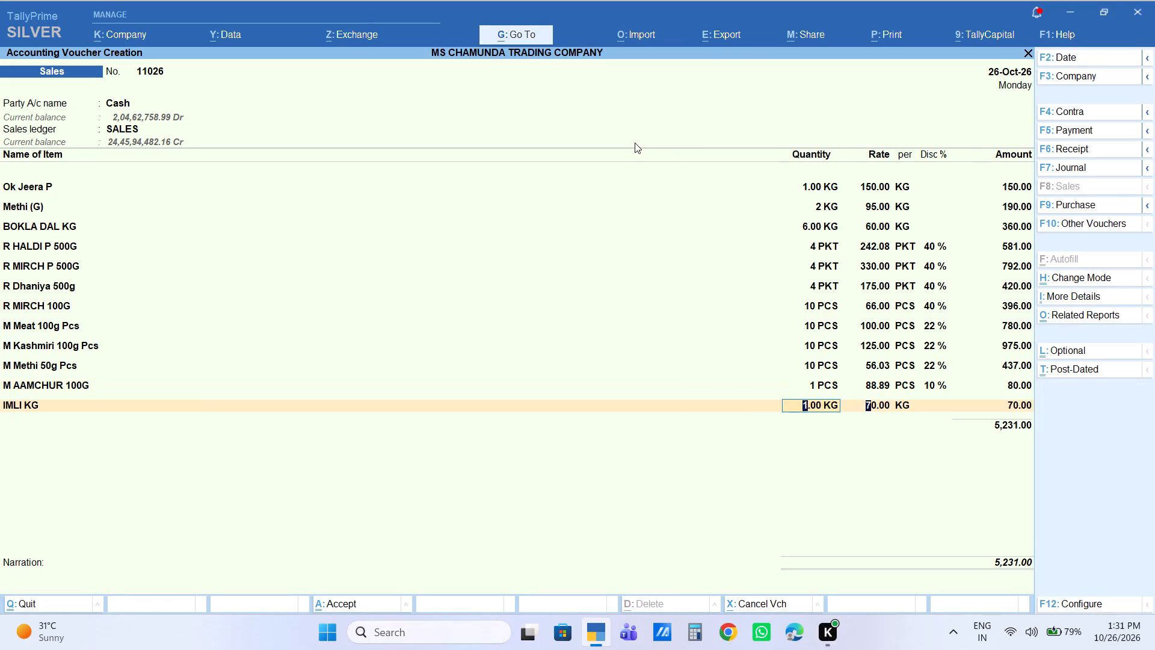
# Set the IMLI KG quantity to 2 kg, keeping its rate and leaving the discount blank.
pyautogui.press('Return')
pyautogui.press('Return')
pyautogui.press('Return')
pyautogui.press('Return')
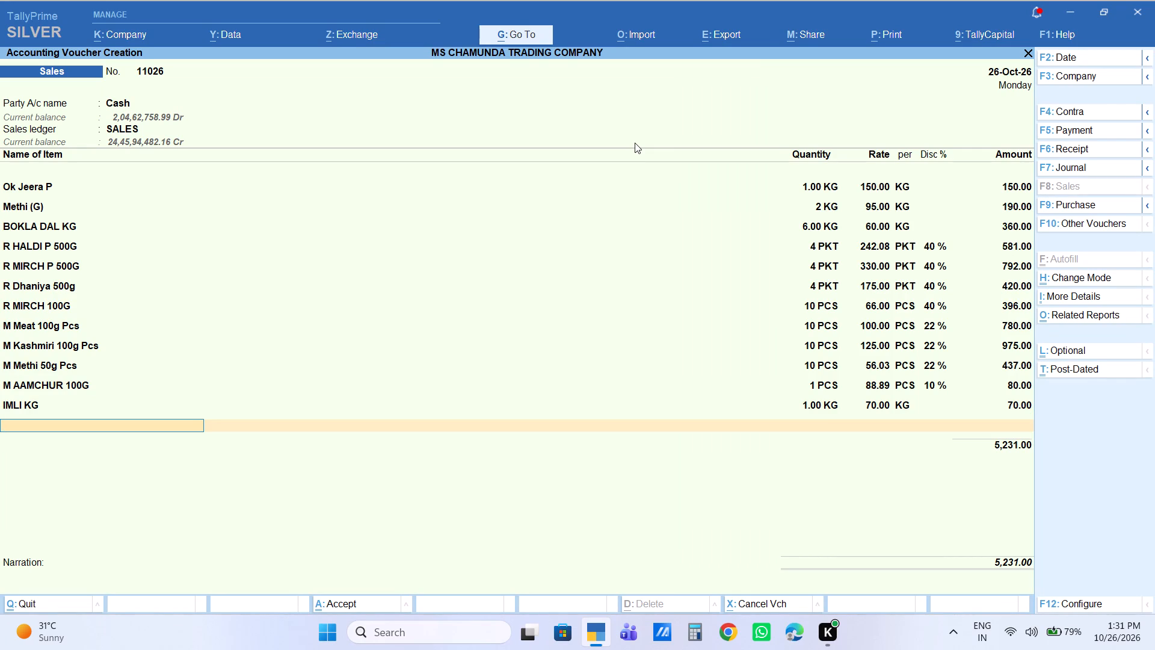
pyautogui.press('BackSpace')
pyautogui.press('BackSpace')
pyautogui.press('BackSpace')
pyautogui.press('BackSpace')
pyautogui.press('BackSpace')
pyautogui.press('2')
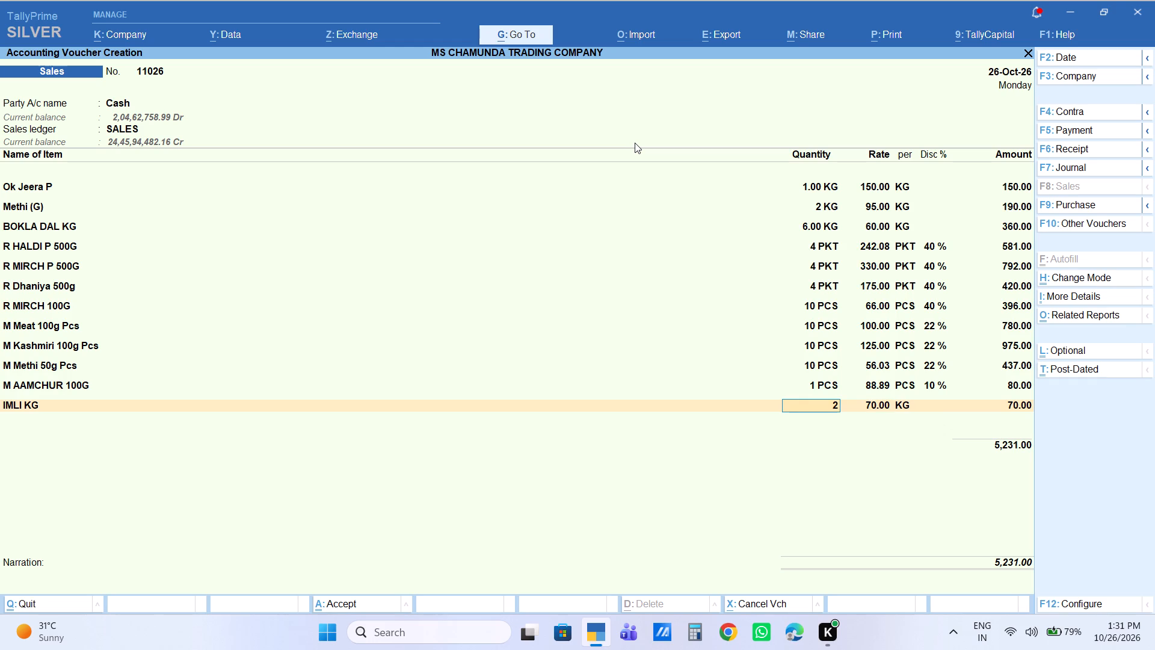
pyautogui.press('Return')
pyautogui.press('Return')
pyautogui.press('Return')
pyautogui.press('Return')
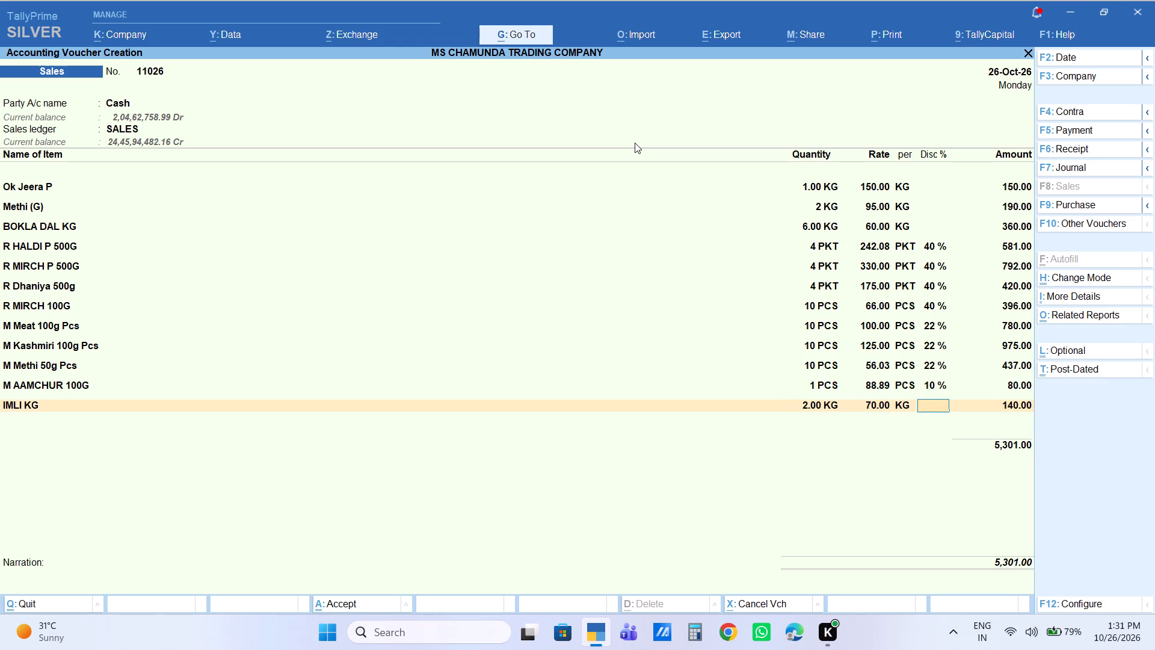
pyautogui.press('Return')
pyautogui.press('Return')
# End the item list without a narration and save sales voucher 11026.
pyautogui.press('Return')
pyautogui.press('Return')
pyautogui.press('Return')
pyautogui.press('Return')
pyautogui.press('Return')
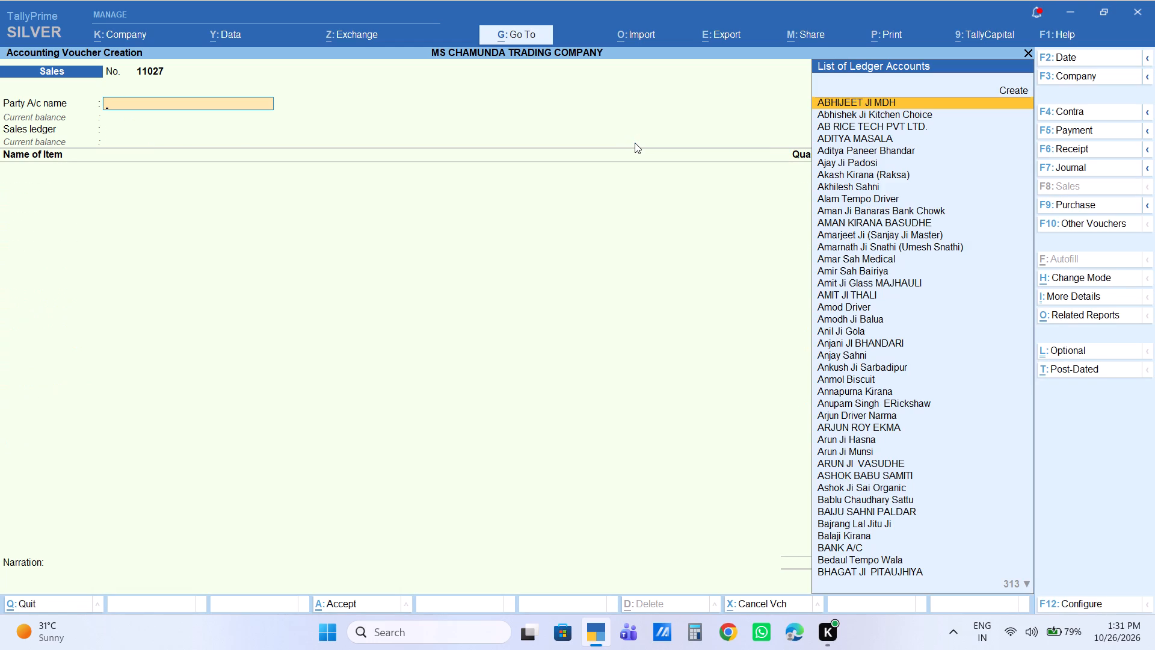
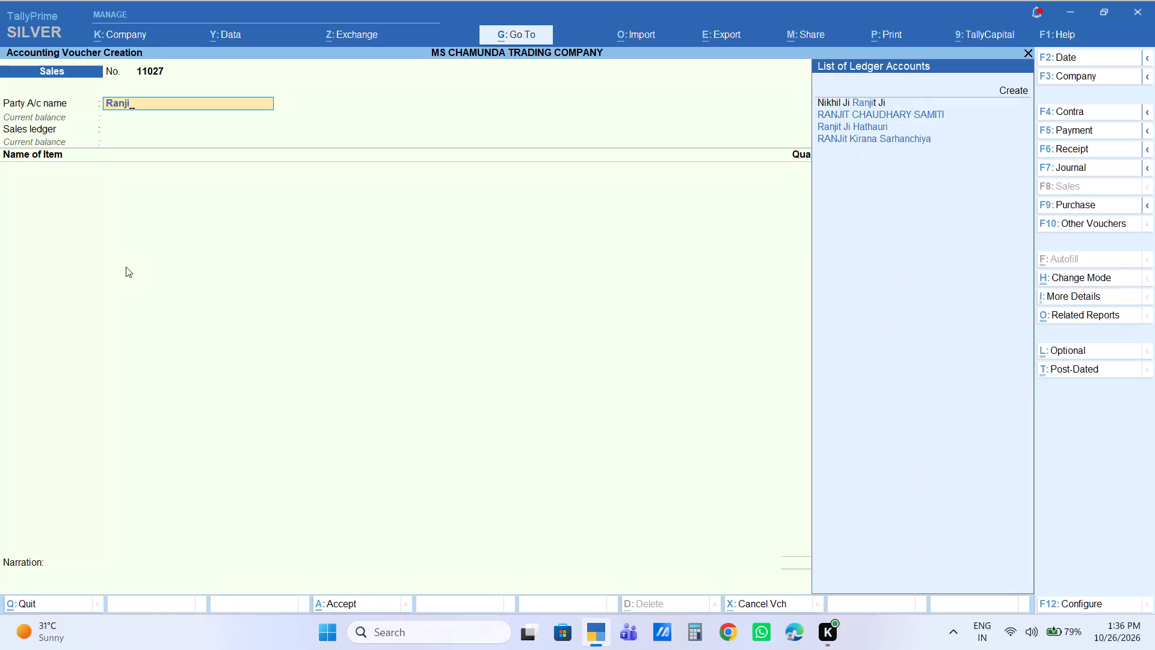
# Choose the matching SAMITI customer ledger as the party for sales voucher 11027, with SALES as the sales ledger.
pyautogui.press('Down')
pyautogui.press('Return')
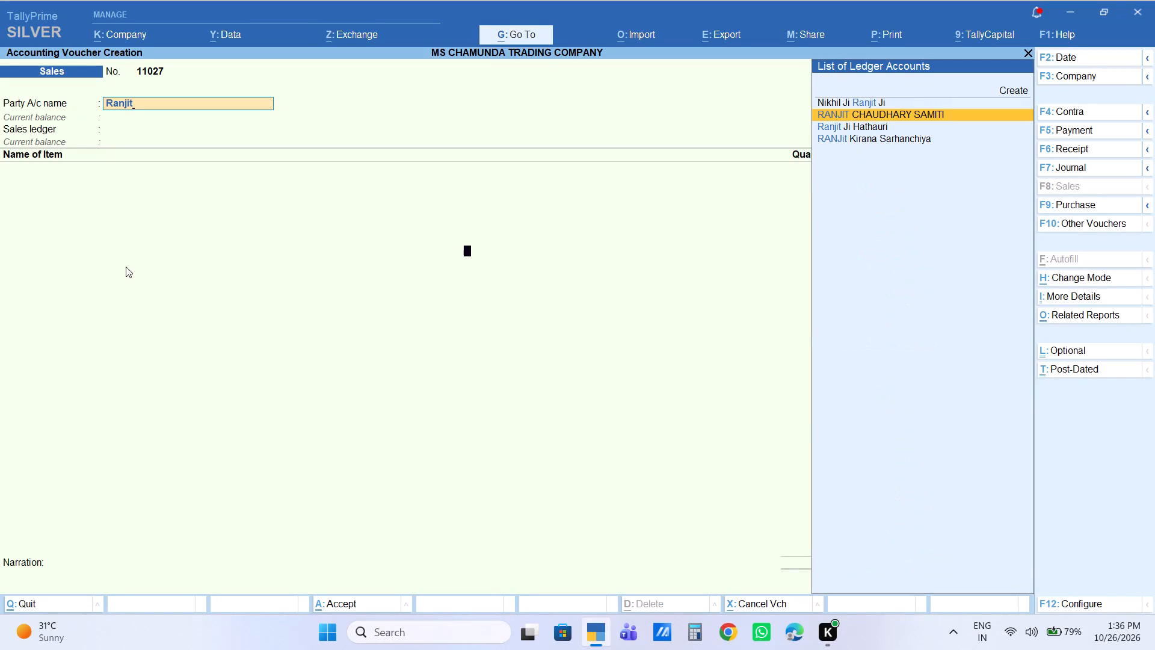
pyautogui.press('Return')
pyautogui.press('Return')
pyautogui.press('Return')
pyautogui.press('Return')
pyautogui.press('Return')
pyautogui.press('Return')
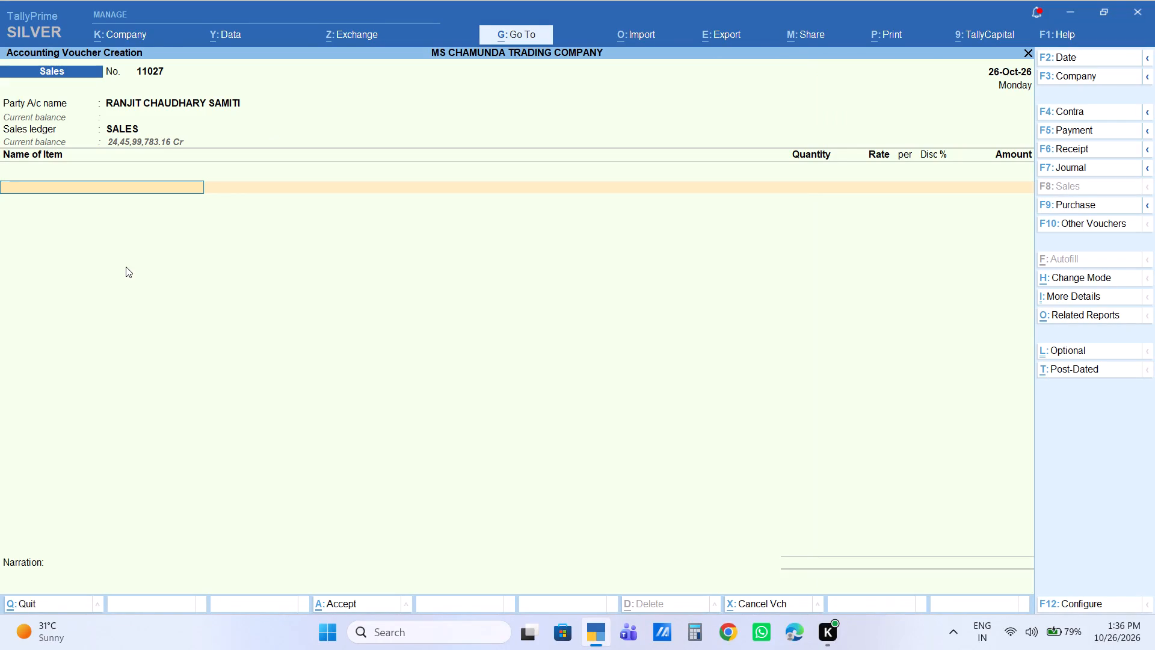
# Add 5 bags of MASOOR DAL 30kg to the voucher at rate 2,130, leaving the discount blank.
pyautogui.write('masoo')
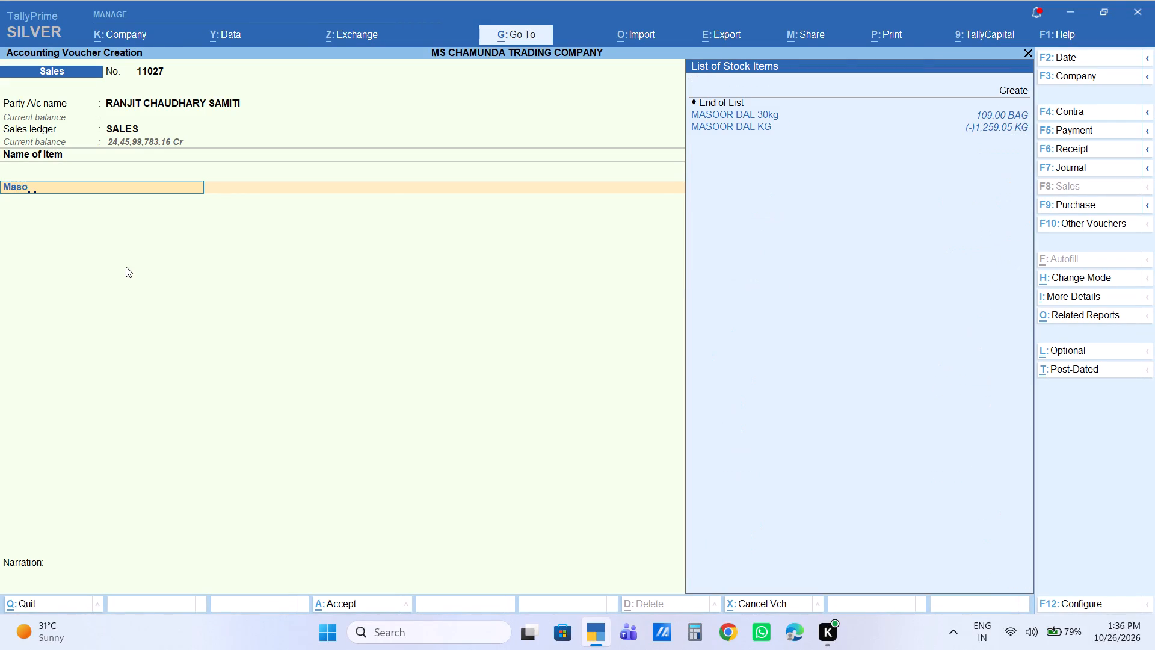
pyautogui.press('Down')
pyautogui.press('Return')
pyautogui.press('5')
pyautogui.press('Return')
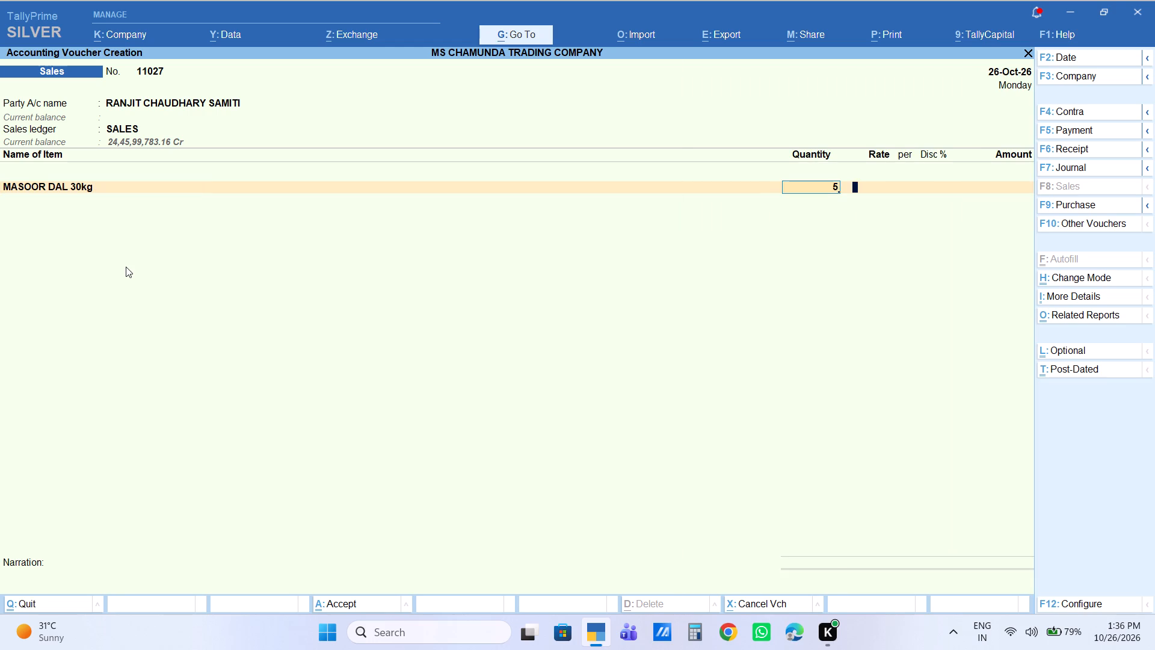
pyautogui.write('2130')
pyautogui.press('Return')
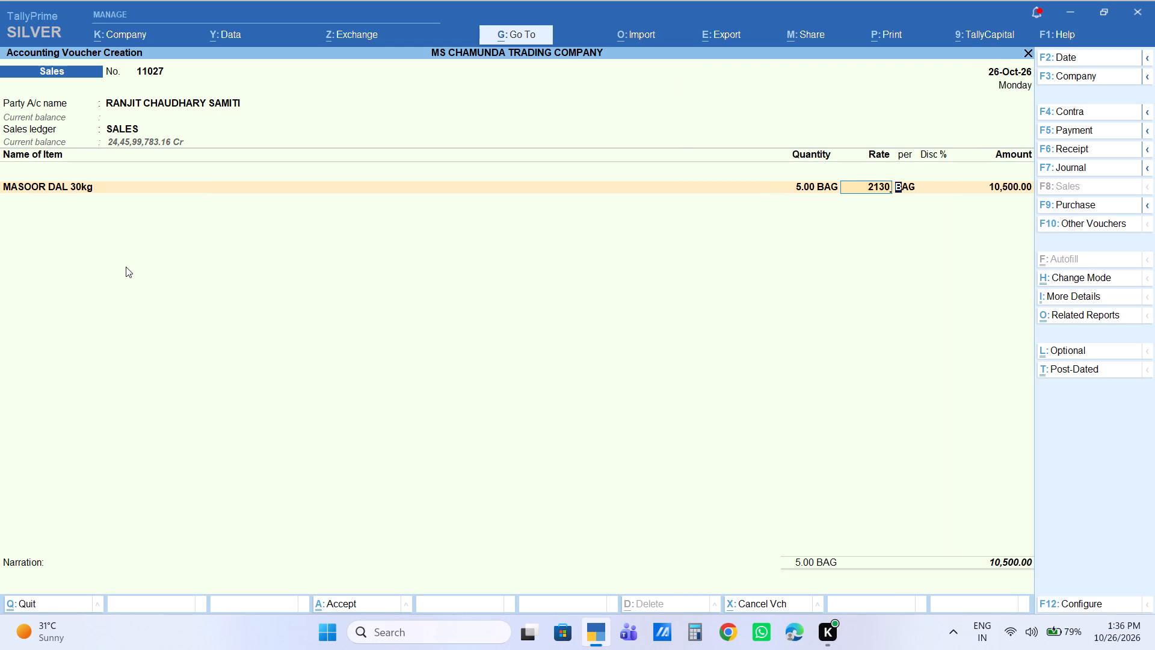
pyautogui.press('Return')
pyautogui.press('Return')
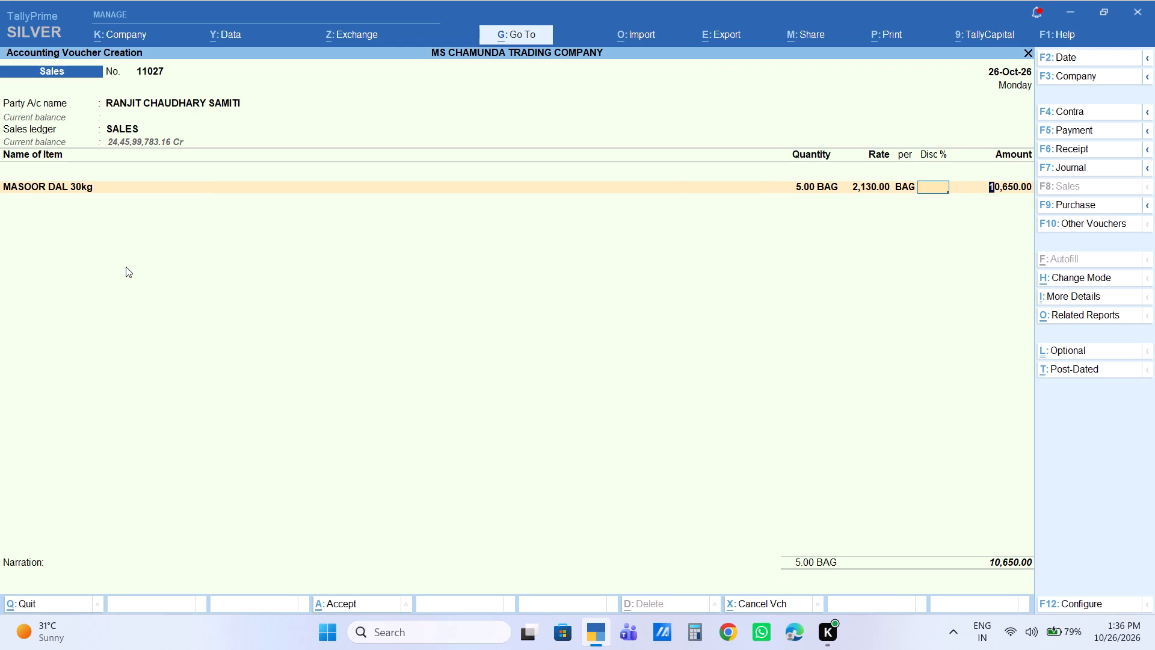
pyautogui.press('Return')
# End the item list and add a Labour Charge of 10 to the voucher.
pyautogui.press('Return')
pyautogui.write('la')
pyautogui.press('Return')
pyautogui.press('Return')
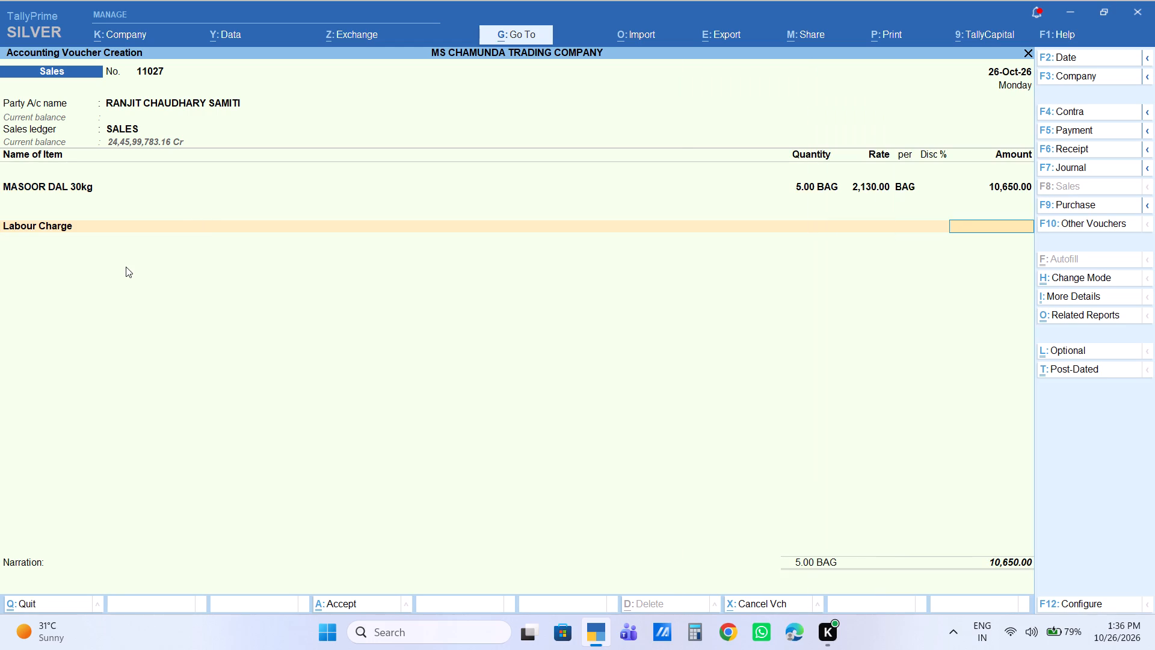
pyautogui.write('10')
pyautogui.press('Return')
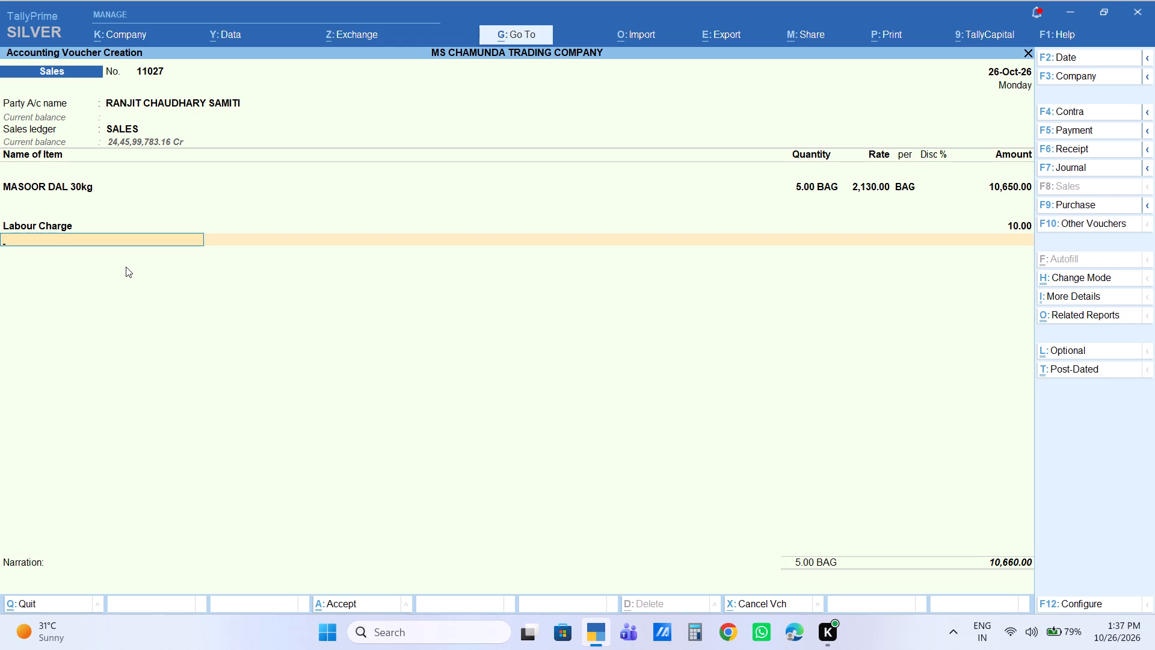
# Save sales voucher 11027 without a narration, using New Ref 11027 for its bill-wise details, and return to the Gateway of Tally.
pyautogui.press('Return')
pyautogui.press('Return')
pyautogui.press('Return')
pyautogui.press('Return')
pyautogui.press('Return')
pyautogui.press('Return')
pyautogui.press('Return')
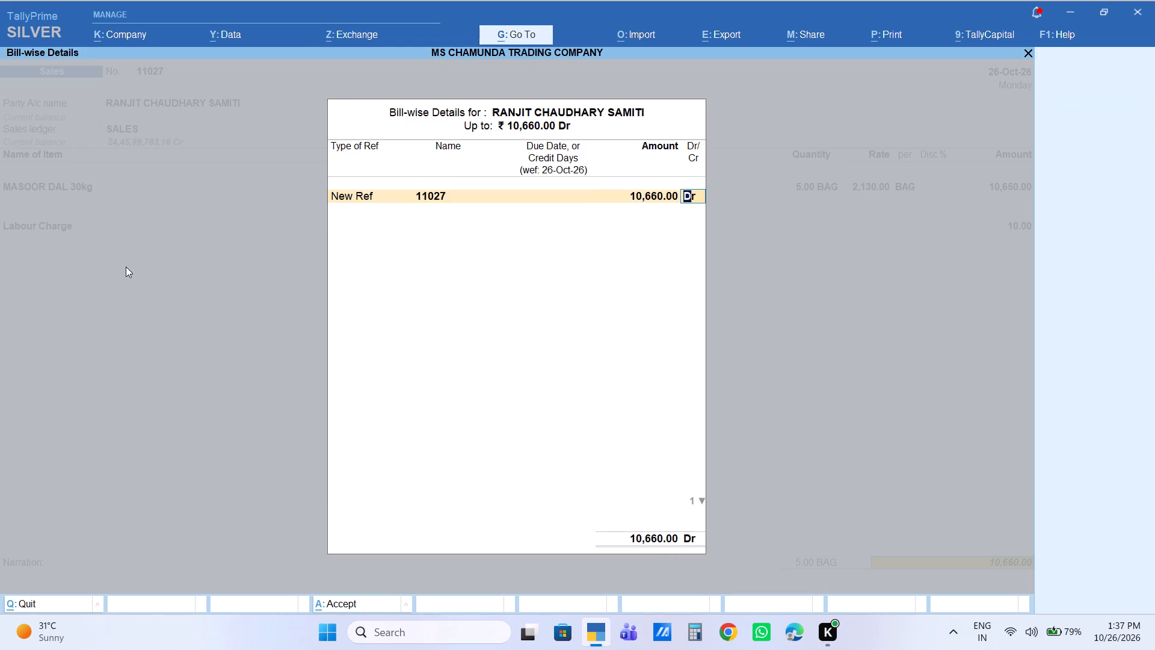
pyautogui.press('Return')
pyautogui.press('Return')
pyautogui.press('Escape')
pyautogui.press('Escape')
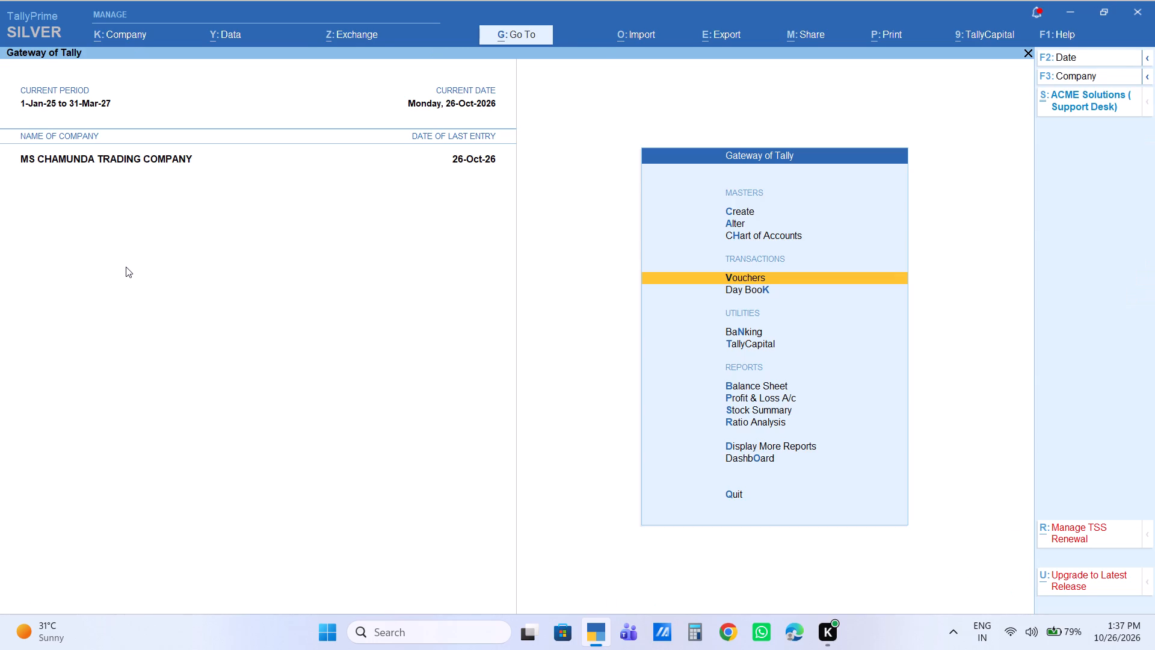
# Open sales voucher 11027 from the Day Book for alteration and set its date to 25-Oct-26.
pyautogui.press('Down')
pyautogui.press('Return')
pyautogui.press('Down')
pyautogui.press('Down')
pyautogui.press('Down')
pyautogui.press('Down')
pyautogui.press('Down')
pyautogui.press('Down')
pyautogui.press('Down')
pyautogui.press('Down')
pyautogui.press('Down')
pyautogui.press('Down')
pyautogui.press('Down')
pyautogui.press('Down')
pyautogui.press('Down')
pyautogui.press('Down')
pyautogui.press('Down')
pyautogui.press('Down')
pyautogui.press('Down')
pyautogui.press('Down')
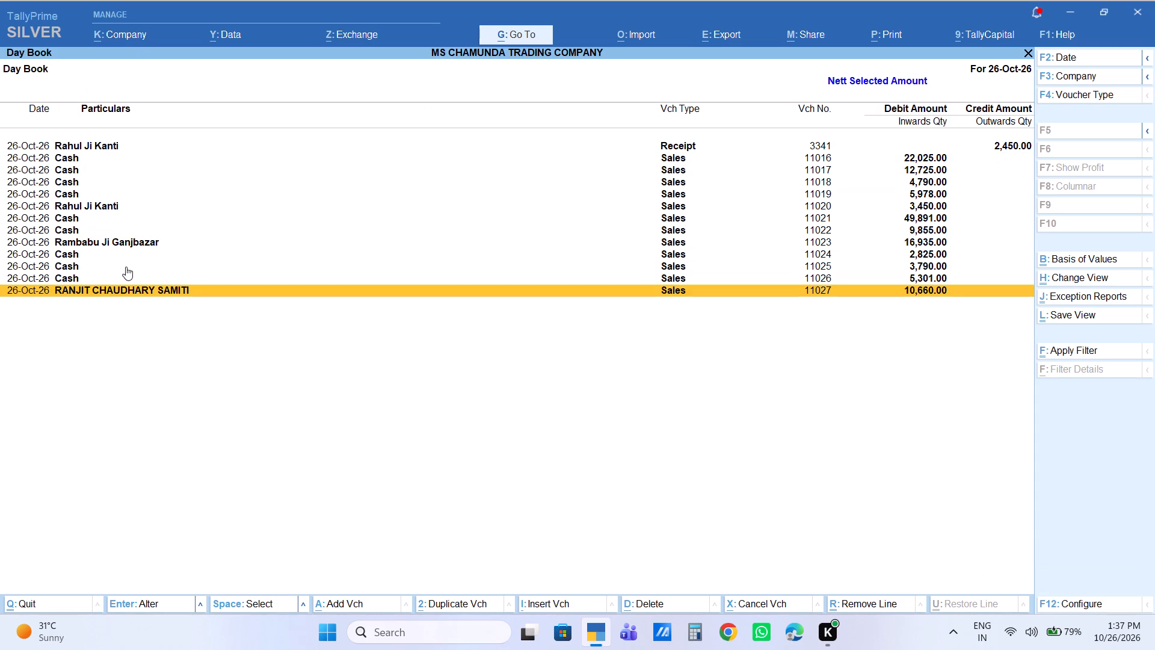
pyautogui.press('Return')
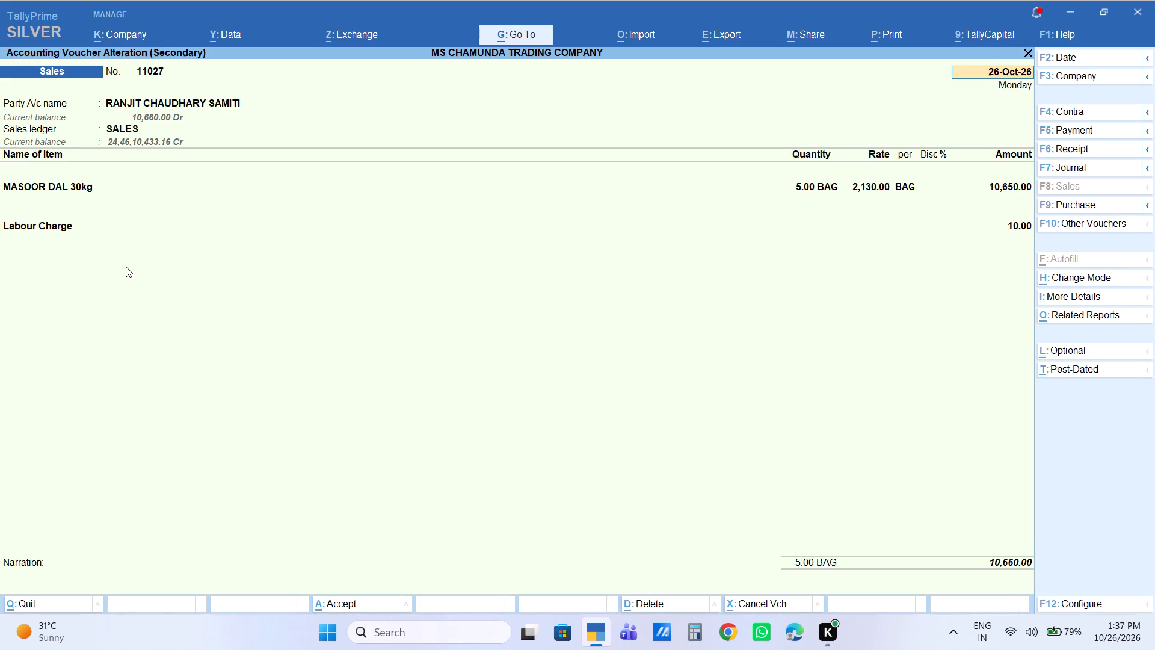
pyautogui.press('F2')
pyautogui.write('25')
pyautogui.press('Return')
# Save the redated voucher 11027 with its existing entries and New Ref bill-wise details, then leave the Day Book.
pyautogui.press('Return')
pyautogui.press('Return')
pyautogui.press('Return')
pyautogui.press('Return')
pyautogui.press('Return')
pyautogui.press('Return')
pyautogui.press('Return')
pyautogui.press('Return')
pyautogui.press('Return')
pyautogui.press('Return')
pyautogui.press('Return')
pyautogui.press('Return')
pyautogui.press('Return')
pyautogui.press('Return')
pyautogui.press('Return')
pyautogui.press('Return')
pyautogui.press('Return')
pyautogui.press('Return')
pyautogui.press('Return')
pyautogui.press('Return')
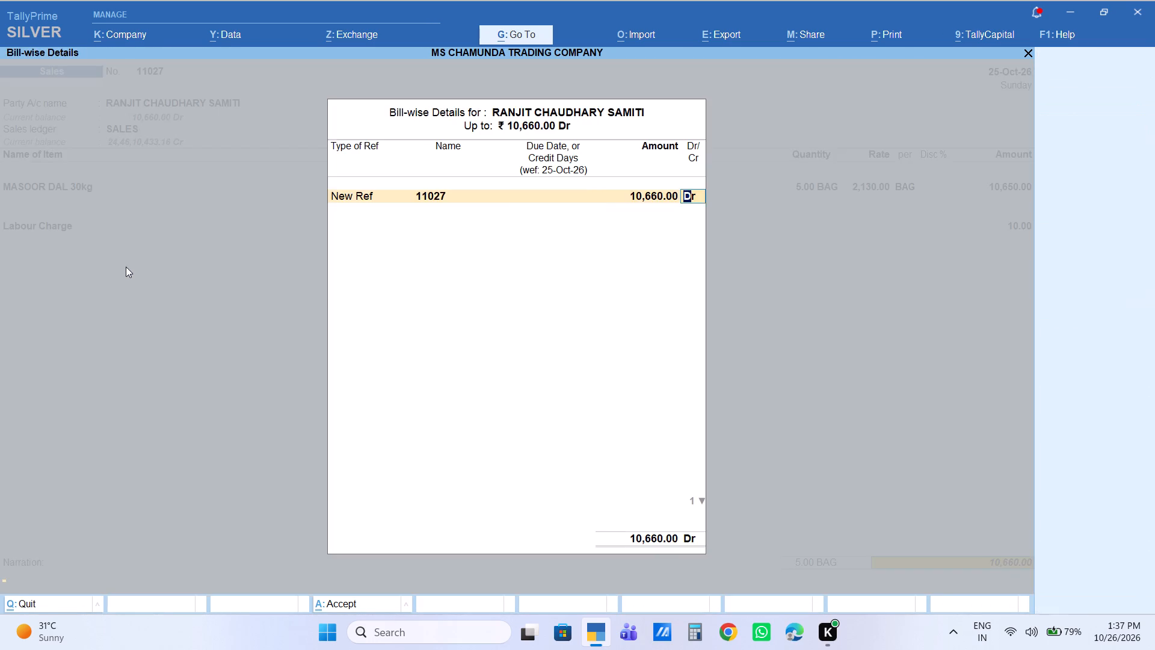
pyautogui.press('Return')
pyautogui.press('Return')
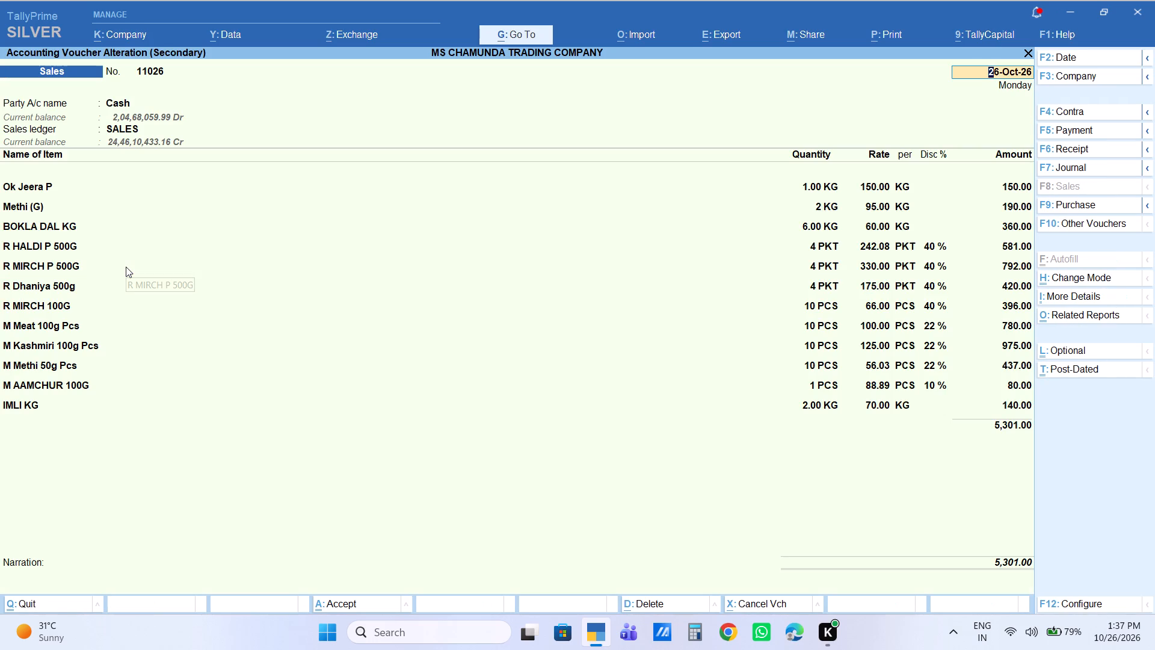
pyautogui.press('Escape')
pyautogui.press('Escape')
pyautogui.press('Escape')
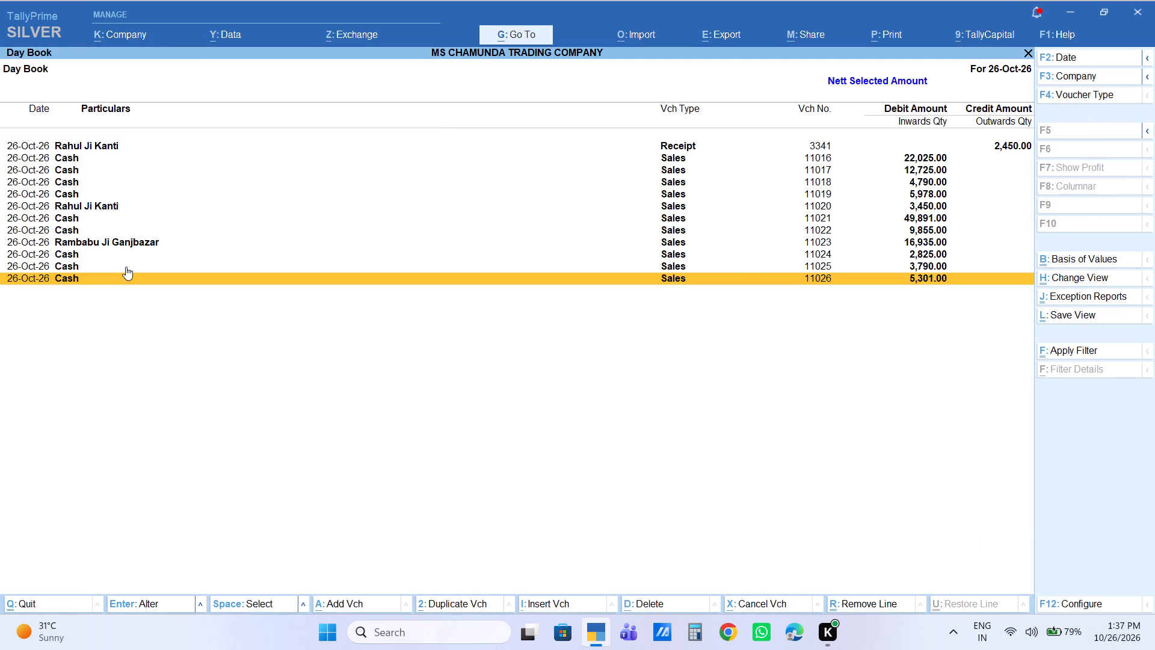
pyautogui.press('Escape')
# Start sales voucher 11028 dated 26-Oct-26 with Cash as the party and SALES as the sales ledger.
pyautogui.press('Up')
pyautogui.press('Return')
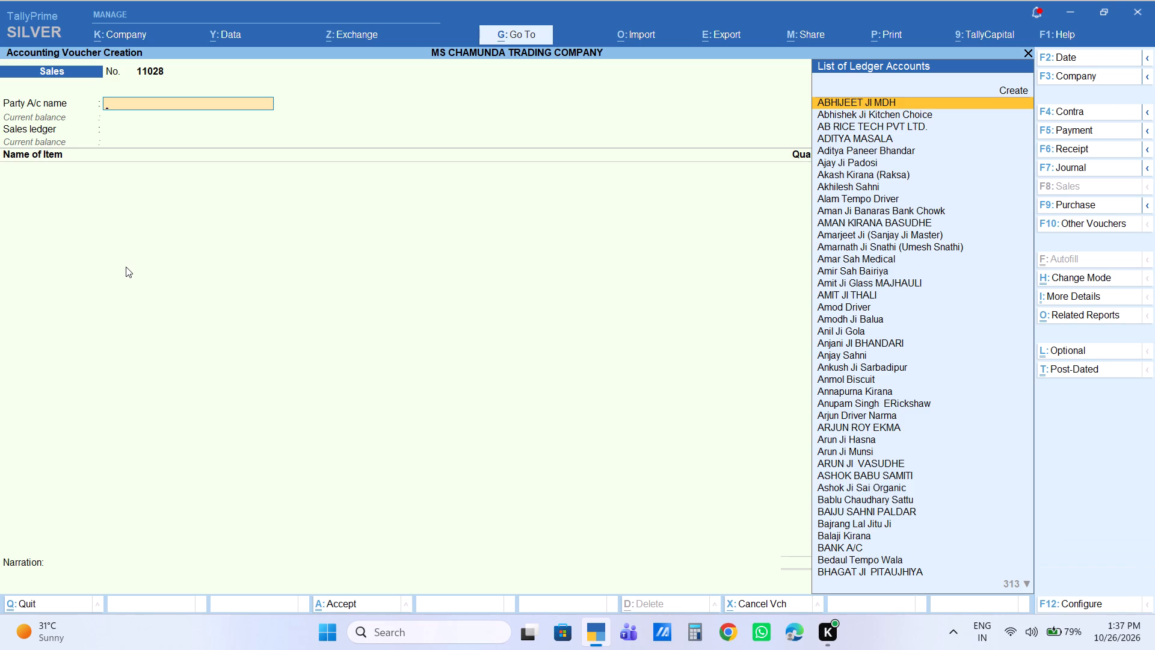
pyautogui.press('F2')
pyautogui.press('Return')
pyautogui.write('cas')
pyautogui.press('Return')
pyautogui.press('Return')
pyautogui.press('Return')
pyautogui.press('Return')
pyautogui.press('Return')
pyautogui.press('Return')
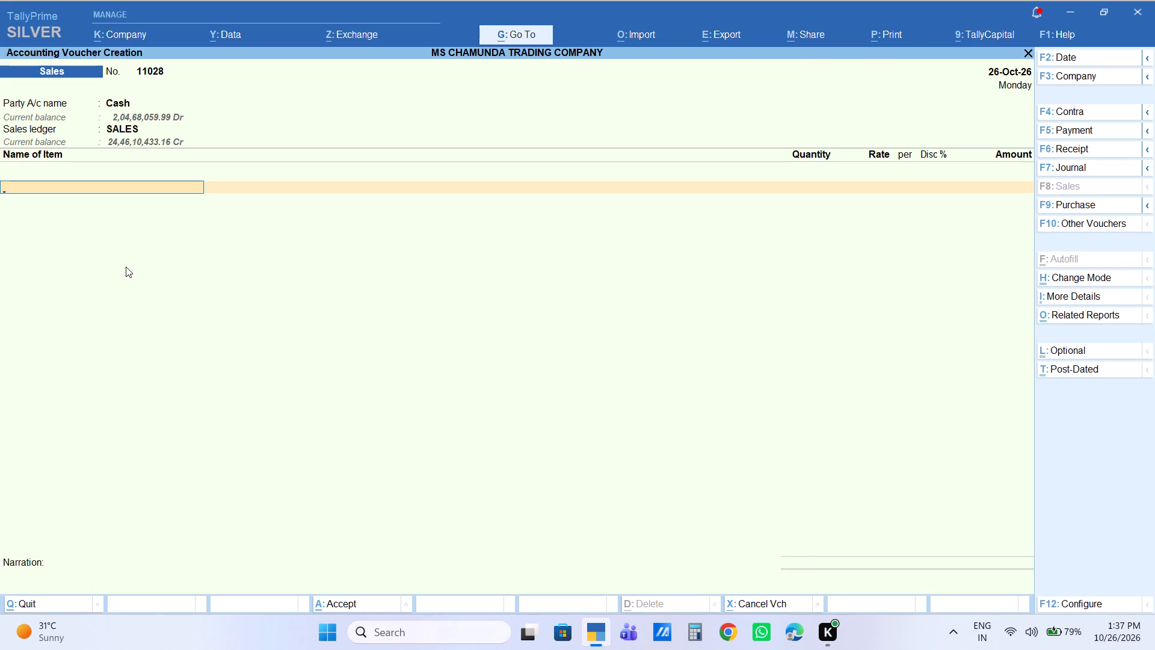
# Add 1 peti of SALONI 1L PETI to the voucher at rate 3,040, leaving the discount blank.
pyautogui.write('saloni1')
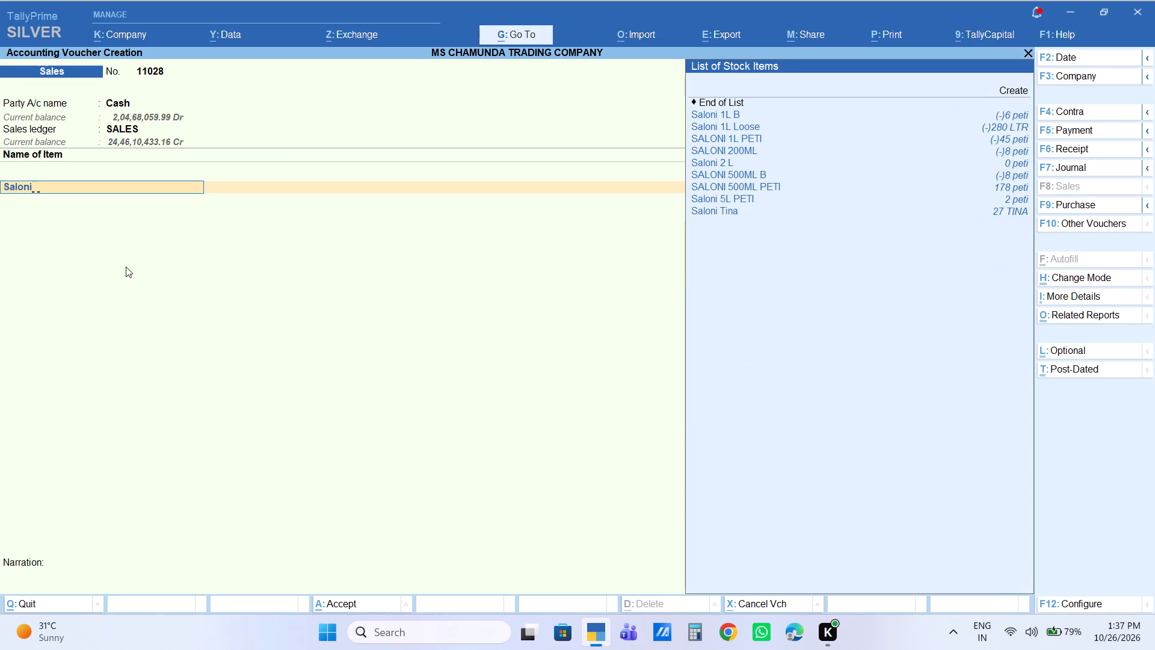
pyautogui.press('Down')
pyautogui.press('Down')
pyautogui.press('Down')
pyautogui.press('Return')
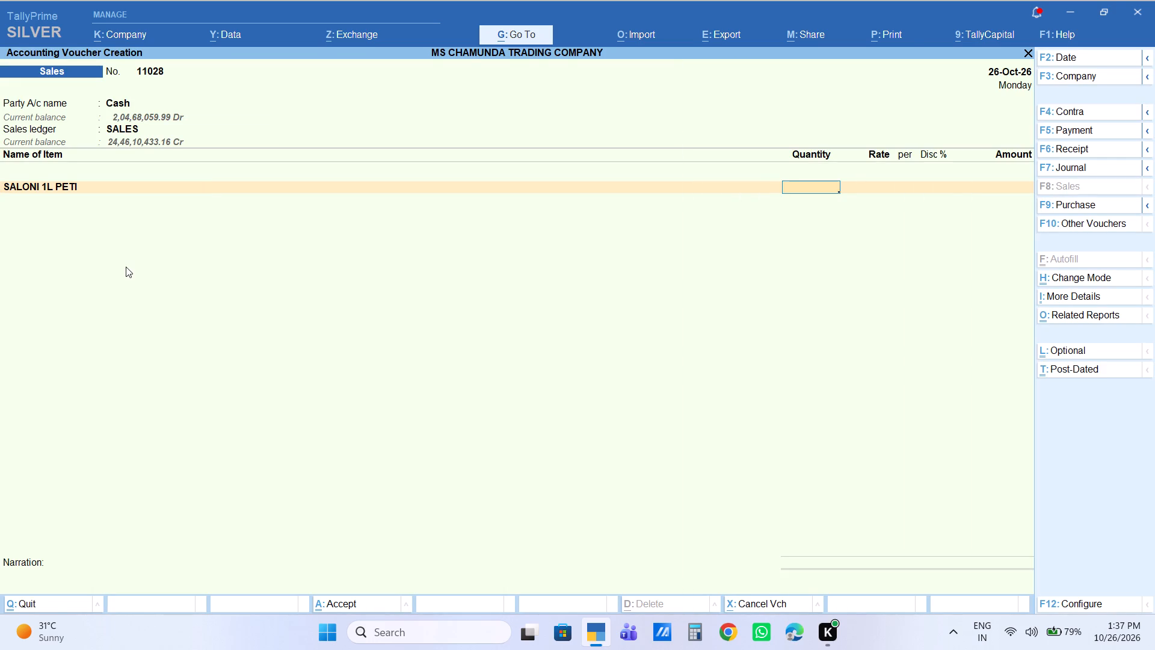
pyautogui.press('1')
pyautogui.press('Return')
pyautogui.press('Return')
pyautogui.press('Return')
pyautogui.press('Return')
pyautogui.press('Return')
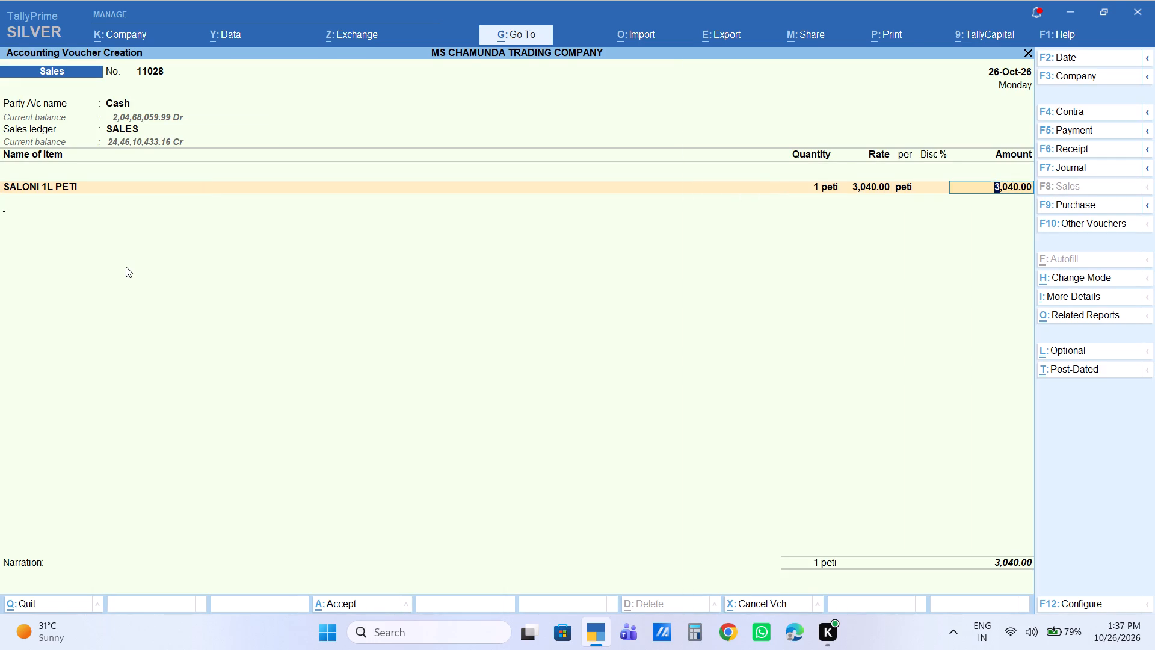
# Add 1 peti of SALONI 500ML PETI to the voucher at rate 3,450, leaving the discount blank.
pyautogui.write('saloni500')
pyautogui.press('Down')
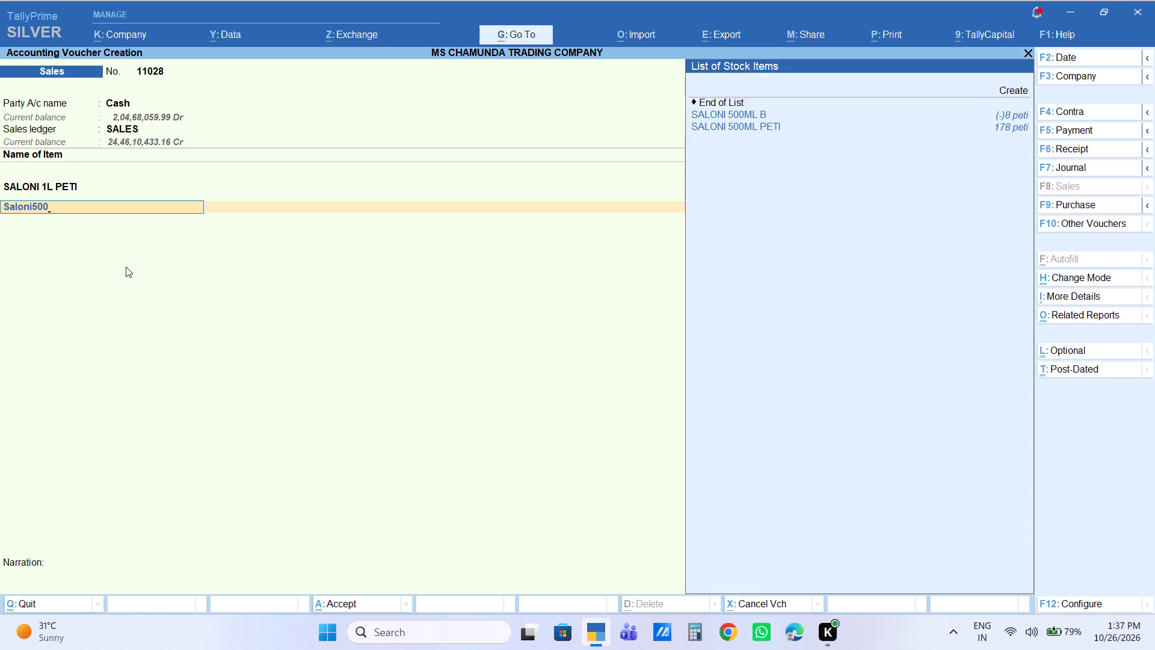
pyautogui.press('Down')
pyautogui.press('Return')
pyautogui.press('1')
pyautogui.press('Return')
pyautogui.press('Return')
pyautogui.press('Return')
pyautogui.press('Return')
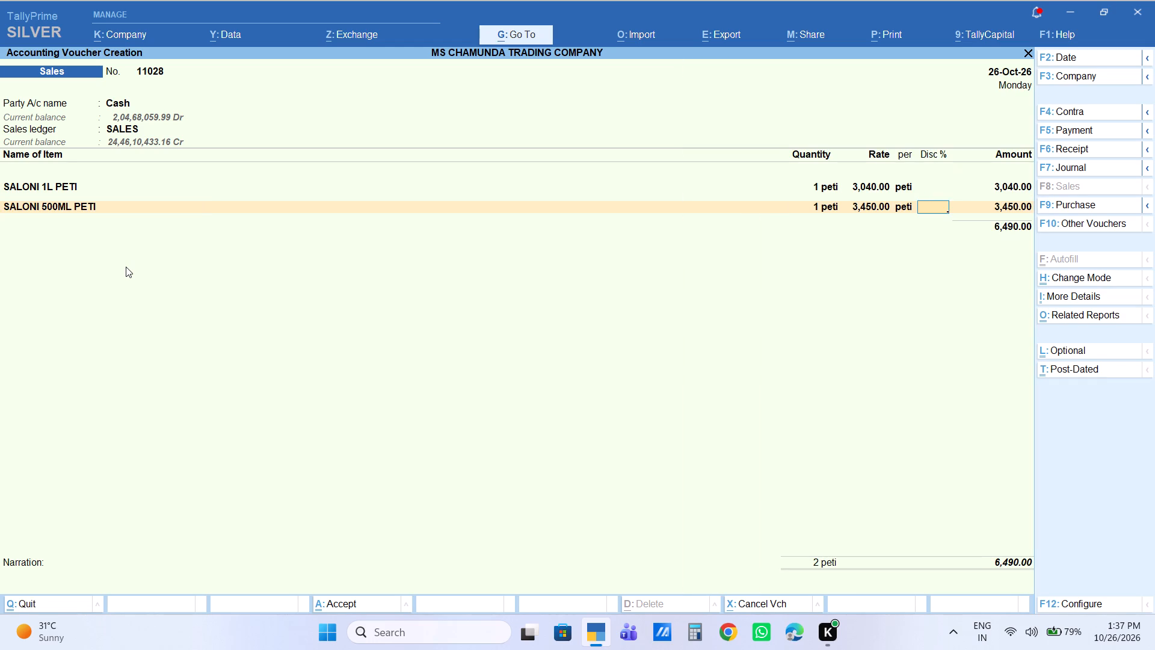
pyautogui.press('Return')
# Add 1 peti of HATHI 1L to the voucher at rate 3,070, leaving the discount blank.
pyautogui.write('hathui1')
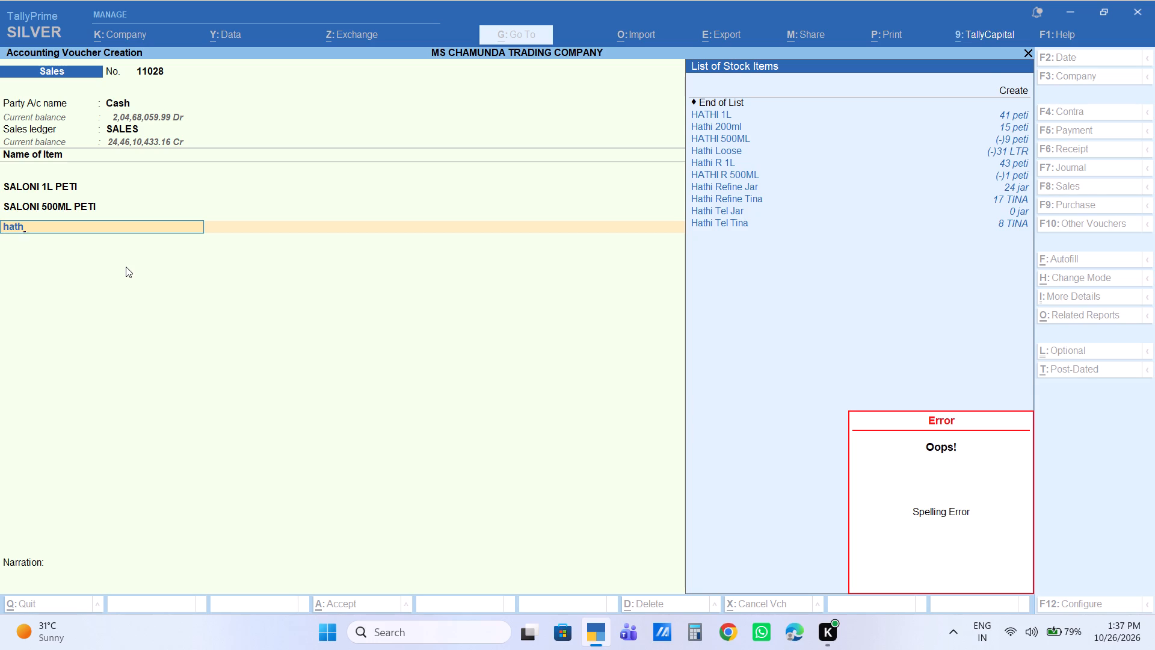
pyautogui.press('Down')
pyautogui.press('Return')
pyautogui.press('1')
pyautogui.press('Return')
pyautogui.press('Return')
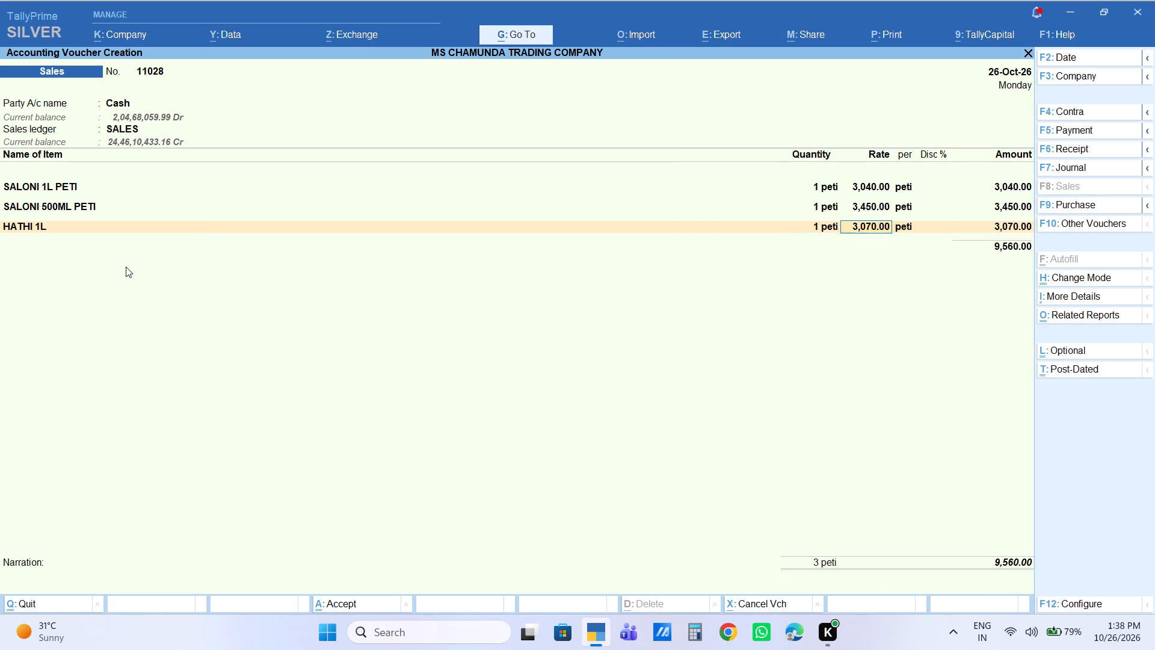
pyautogui.press('Return')
pyautogui.press('Return')
pyautogui.press('Return')
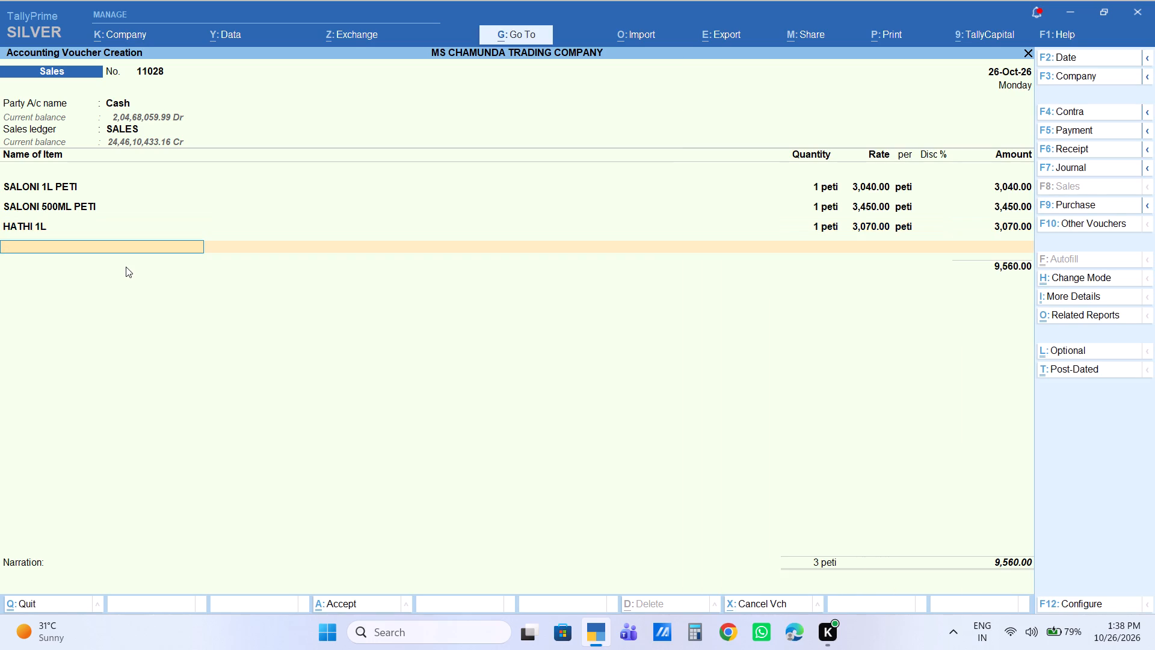
# Add 1 peti of FORTUNE 1L PETI to the voucher at rate 2,640, leaving the discount blank.
pyautogui.write('fort')
pyautogui.press('Down')
pyautogui.press('Down')
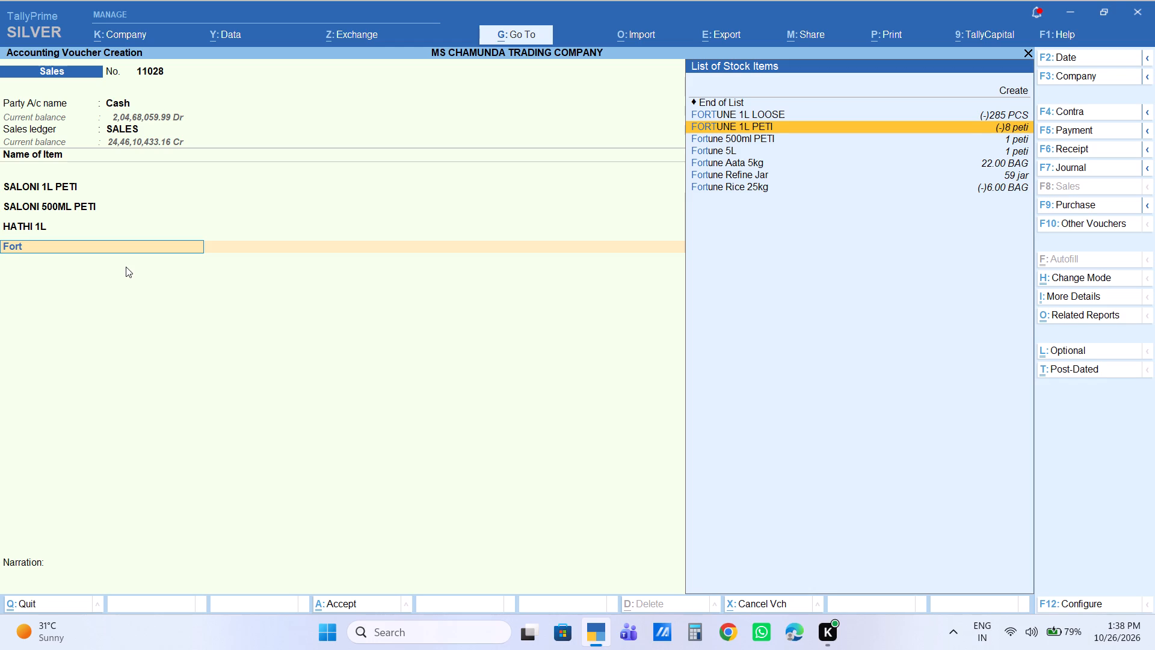
pyautogui.press('Return')
pyautogui.press('1')
pyautogui.press('Return')
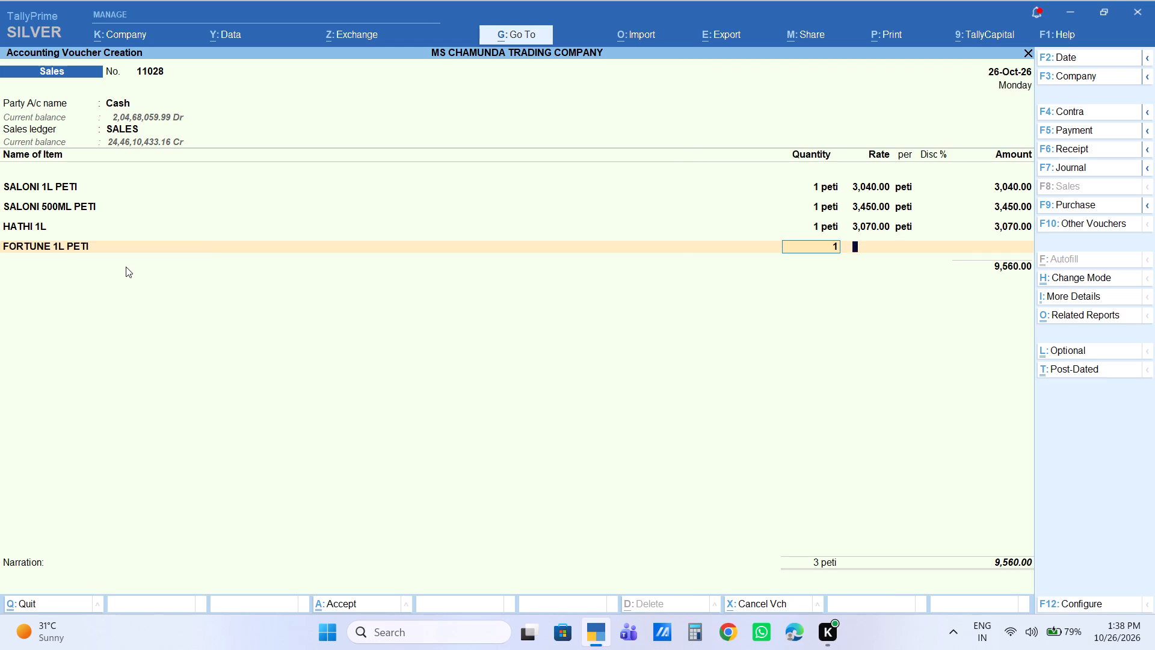
pyautogui.press('Return')
pyautogui.press('Return')
pyautogui.press('Return')
pyautogui.press('Return')
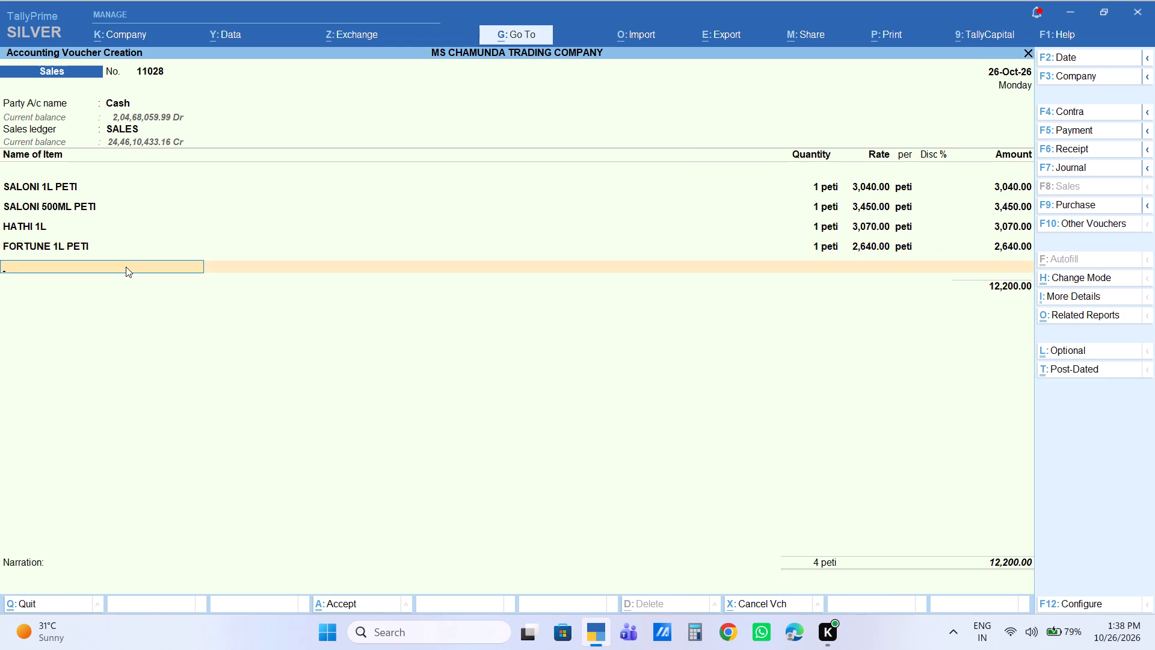
# Add 1 peti of Fortune 500ml PETI to the voucher with an amount of 2,020, leaving the discount blank.
pyautogui.write('fort')
pyautogui.press('Down')
pyautogui.press('Down')
pyautogui.press('Down')
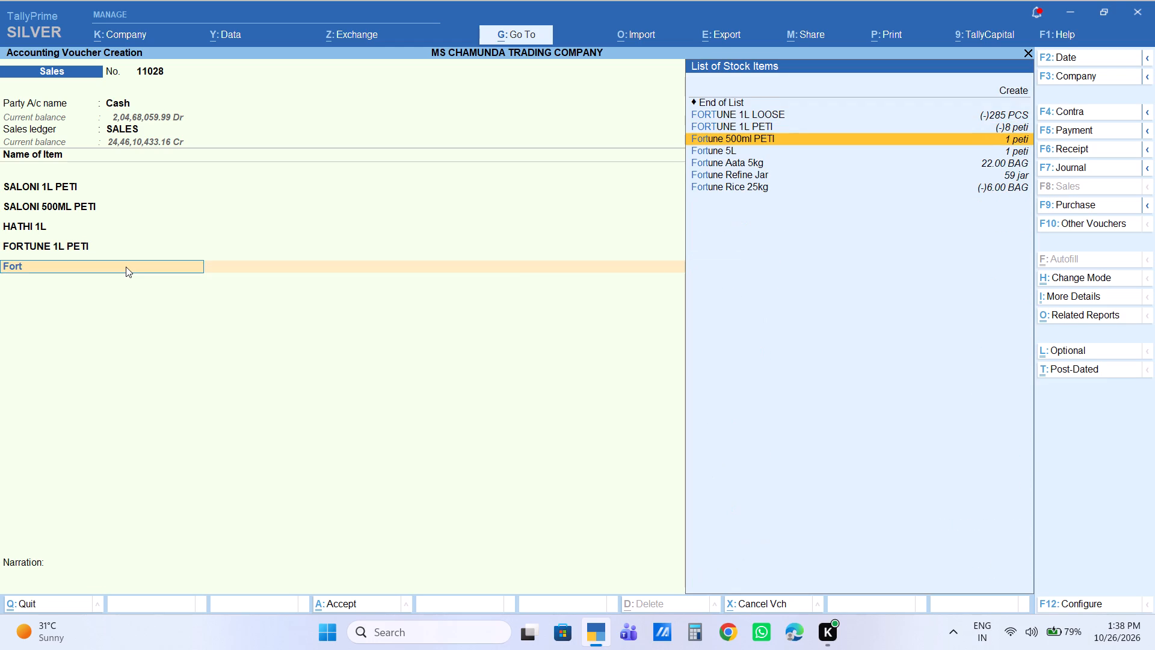
pyautogui.press('Return')
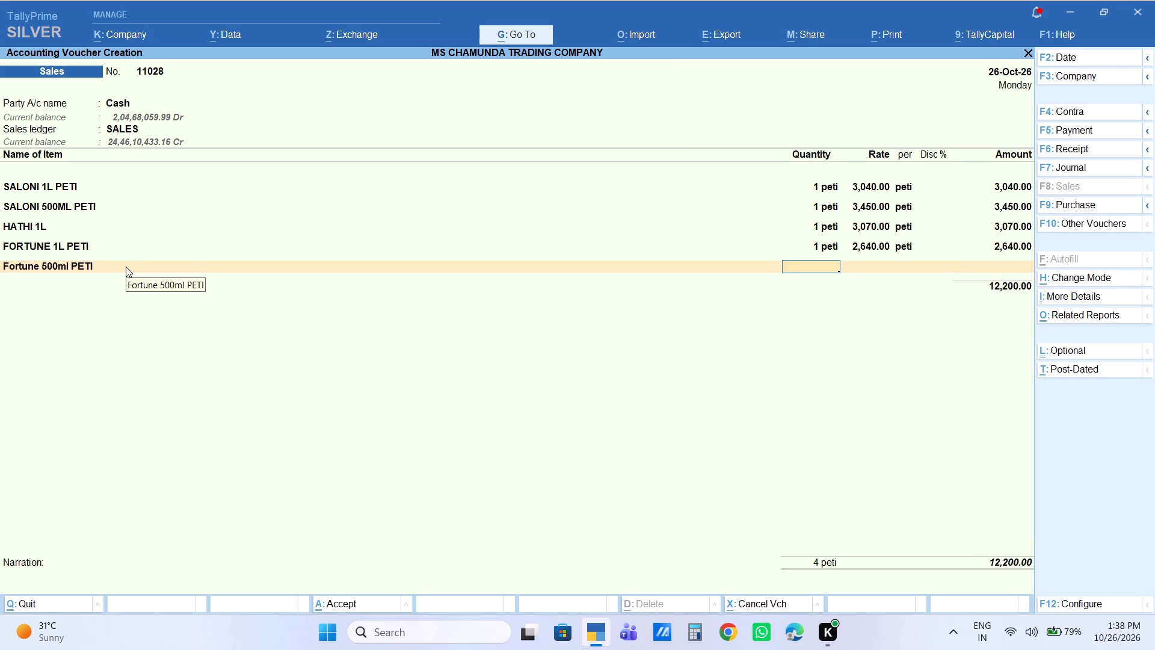
pyautogui.press('1')
pyautogui.press('Return')
pyautogui.press('Return')
pyautogui.press('Return')
pyautogui.press('Return')
pyautogui.write('2020')
pyautogui.press('Return')
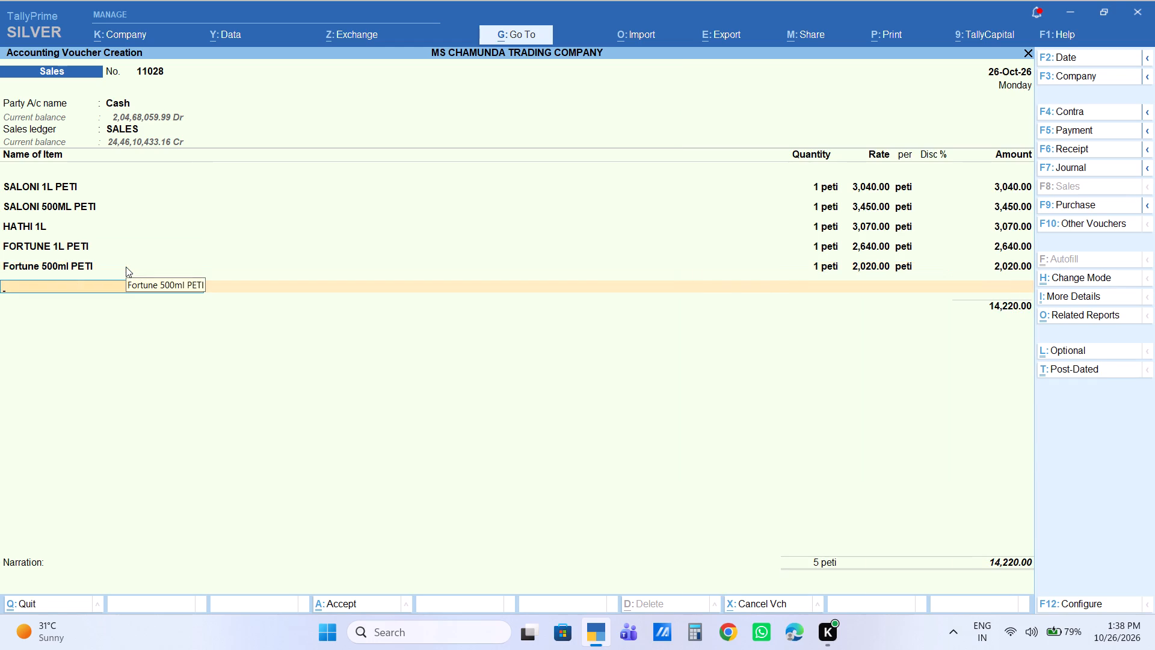
# Add 1 bag of CHINI SF 50kg to the voucher at rate 2,850, leaving the discount blank.
pyautogui.write('sf')
pyautogui.press('Return')
pyautogui.press('1')
pyautogui.press('Return')
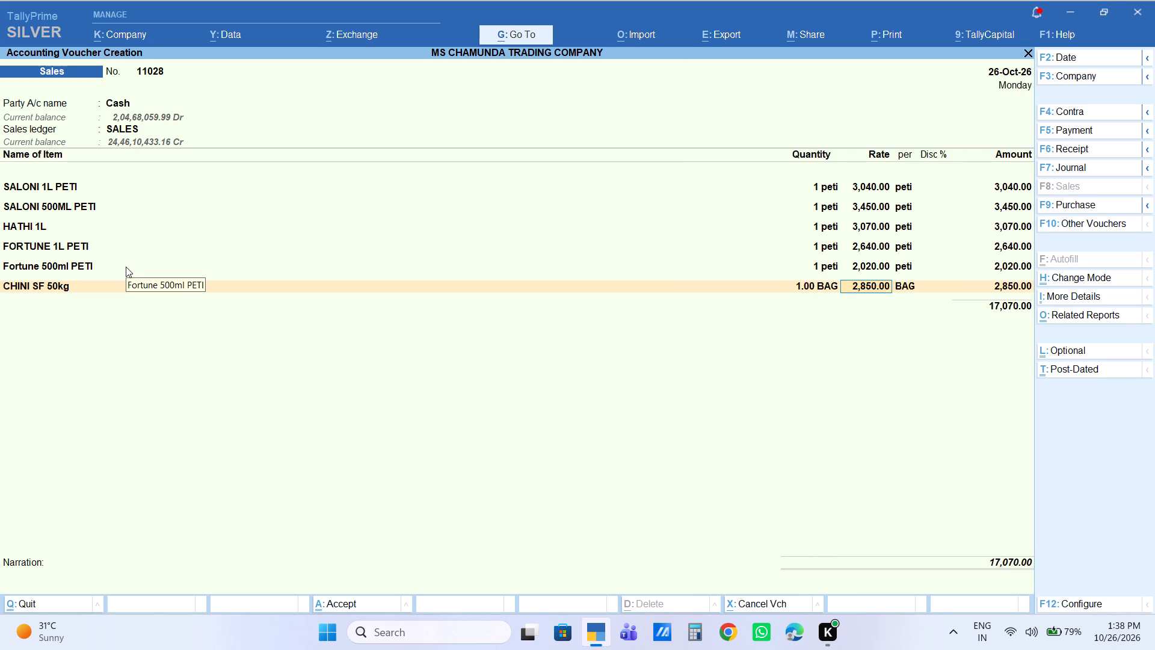
pyautogui.press('Return')
pyautogui.press('Return')
pyautogui.press('Return')
pyautogui.press('Return')
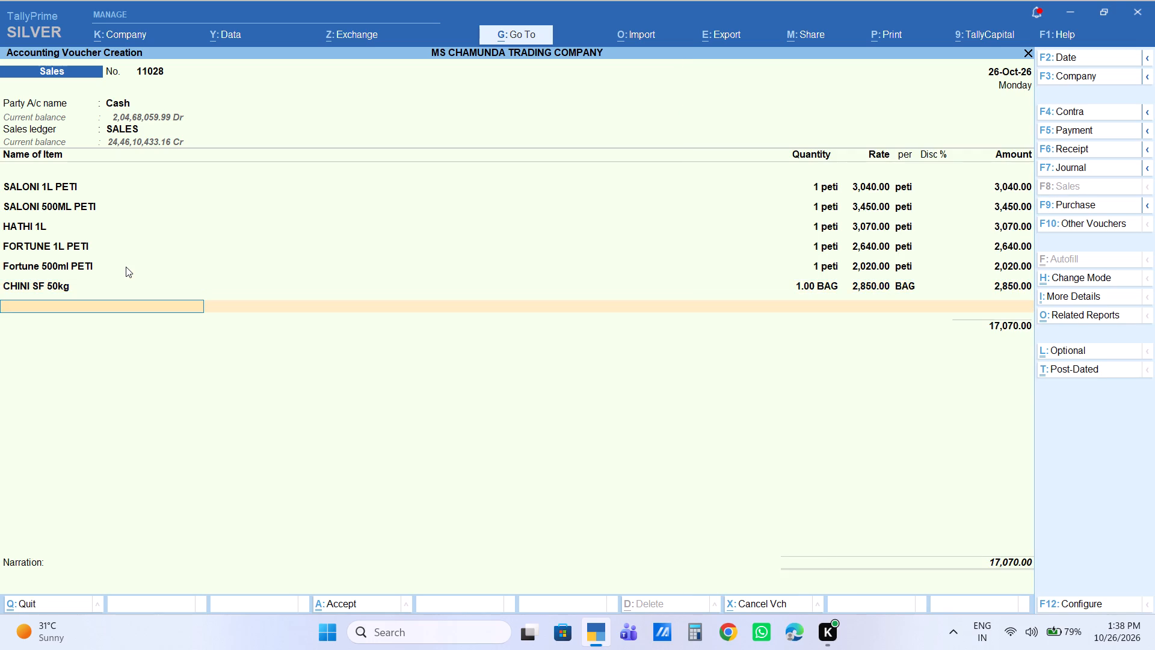
# Add 1 bag of CHURA 23KG to the voucher at rate 850, leaving the discount blank.
pyautogui.write('chura23')
pyautogui.press('Return')
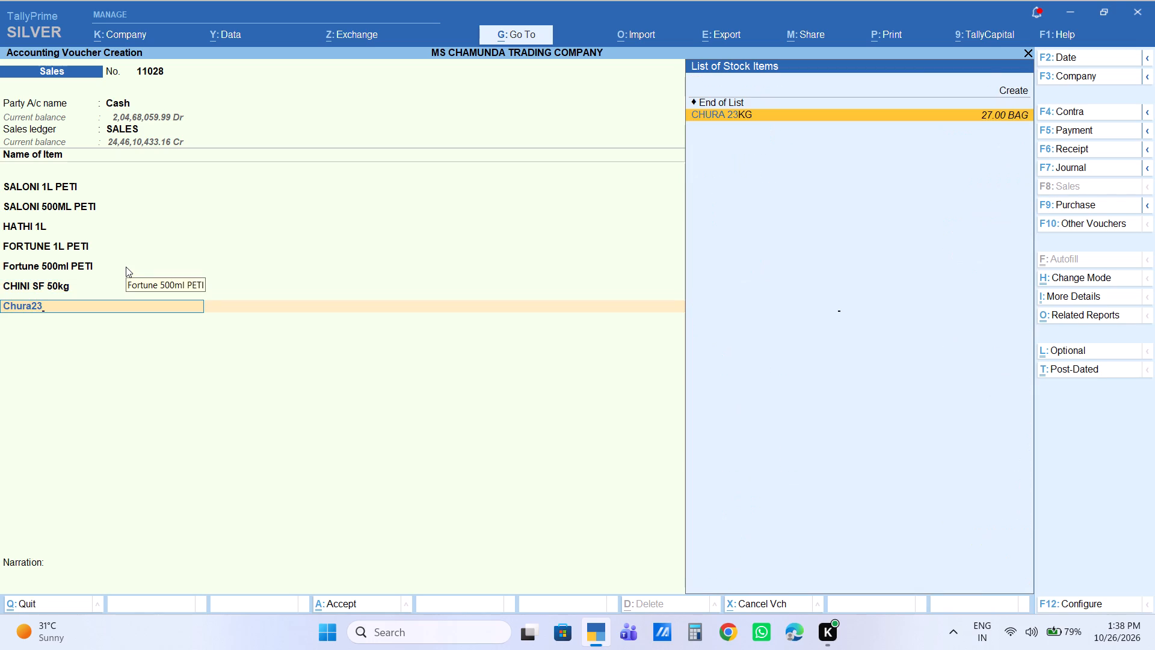
pyautogui.press('1')
pyautogui.press('Return')
pyautogui.press('Return')
pyautogui.press('Return')
pyautogui.press('Return')
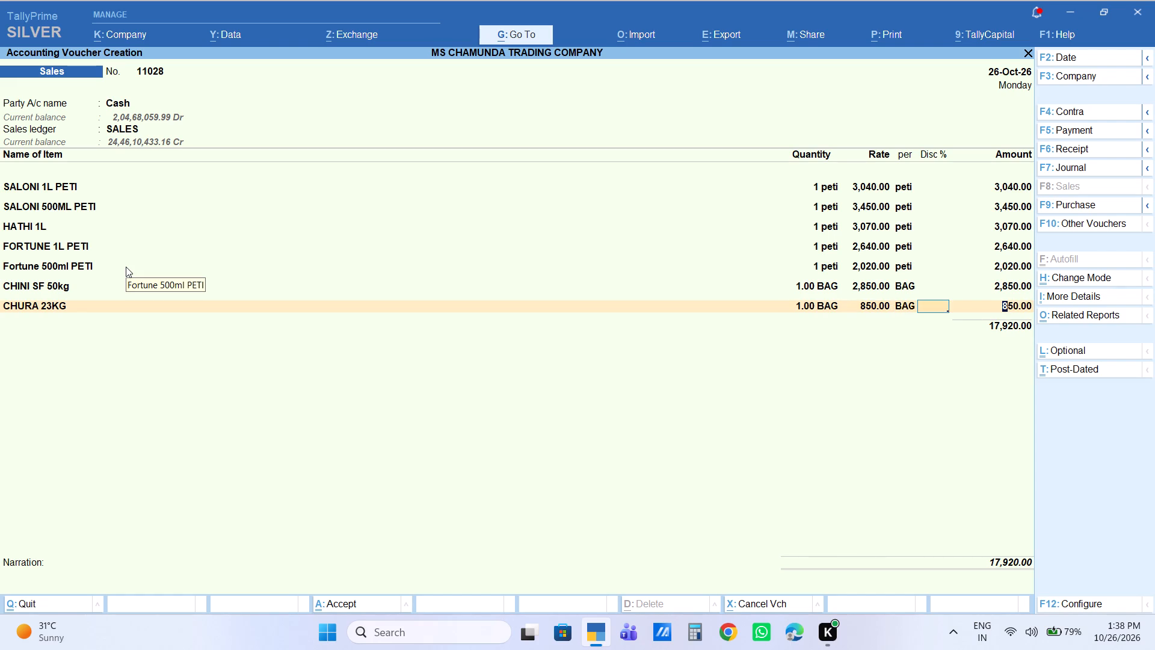
pyautogui.press('Return')
# Add 1 bag of Ratna Miniket25kg to the voucher at rate 1,225, leaving the discount blank.
pyautogui.press('r')
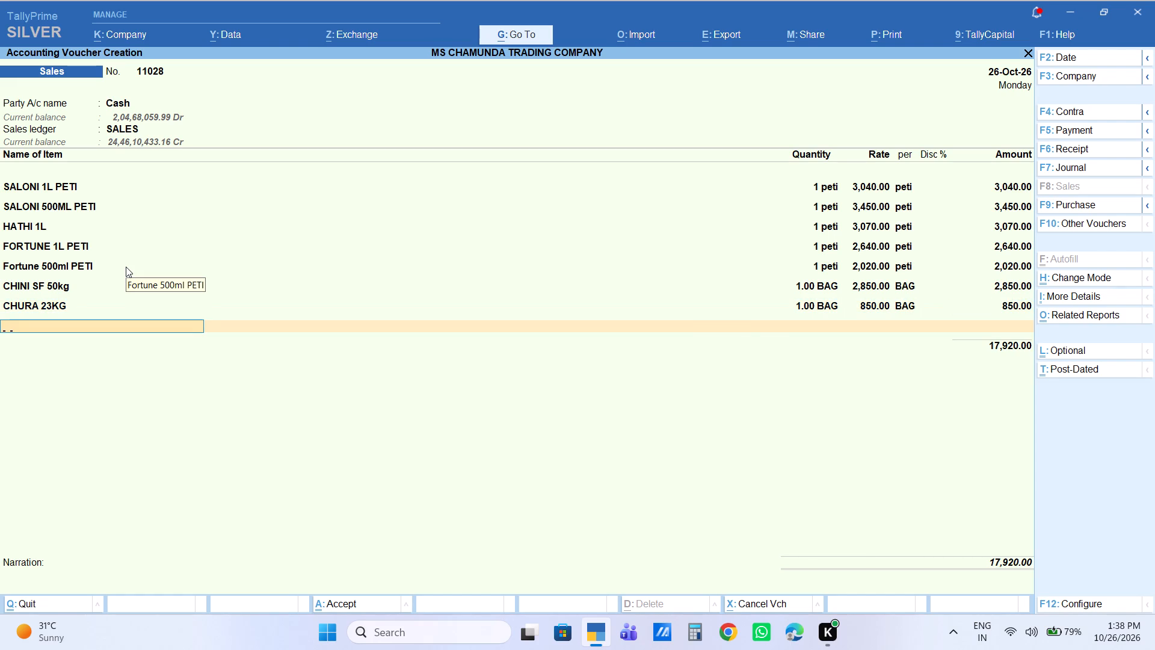
pyautogui.write('atna')
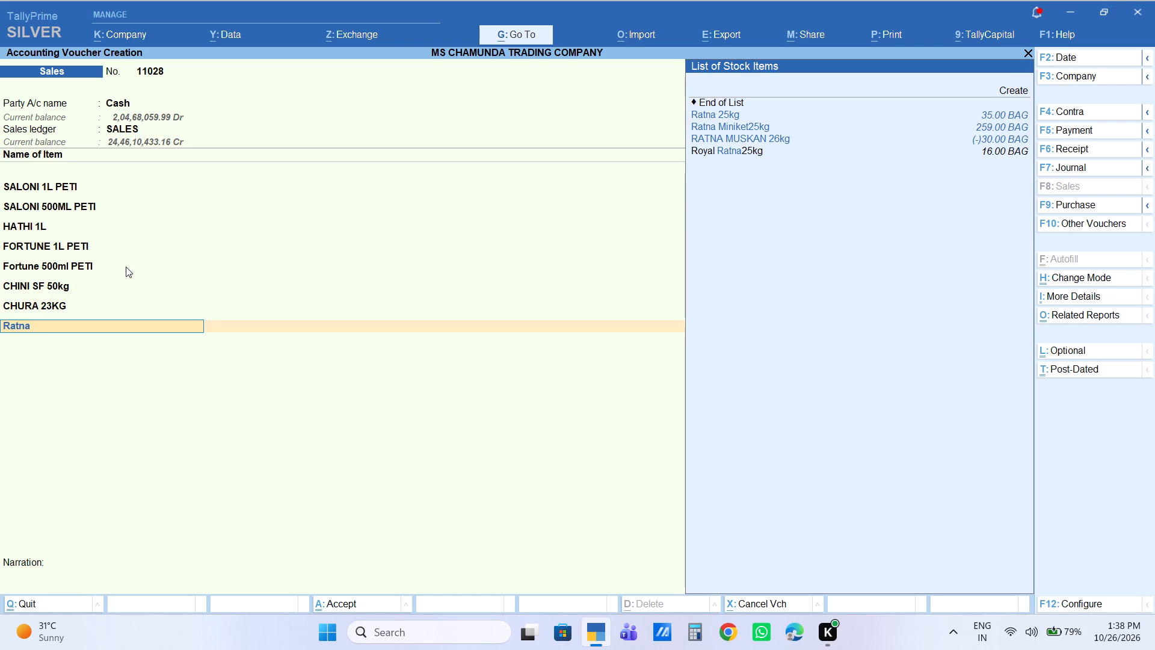
pyautogui.press('Down')
pyautogui.press('Down')
pyautogui.press('Return')
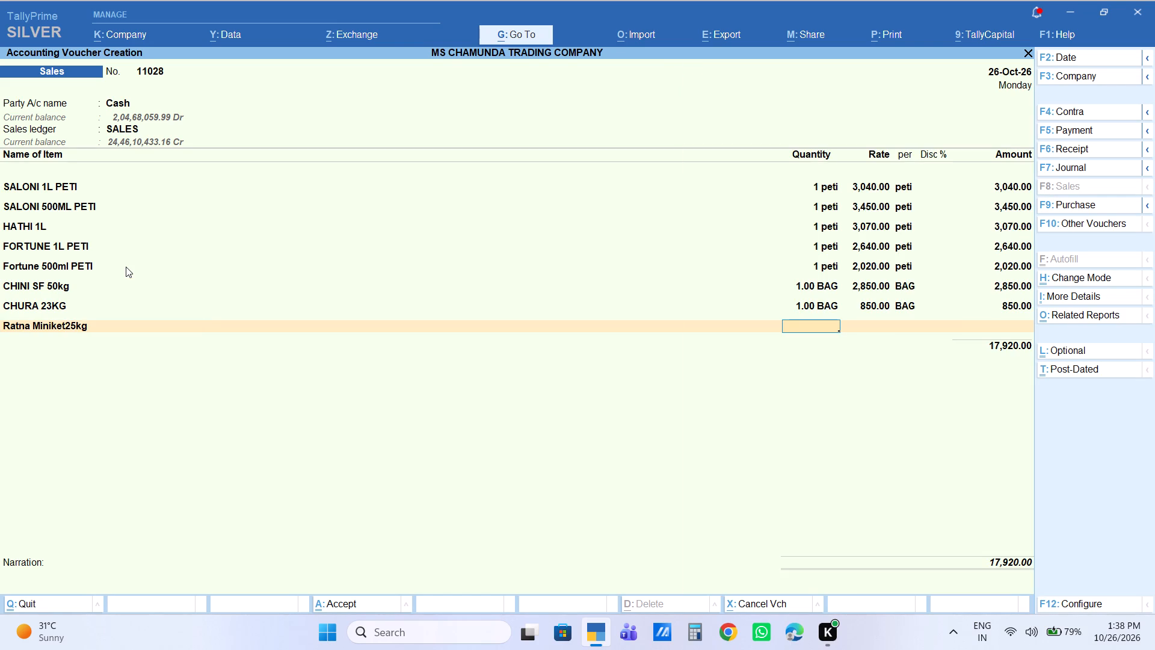
pyautogui.press('1')
pyautogui.press('Return')
pyautogui.press('Return')
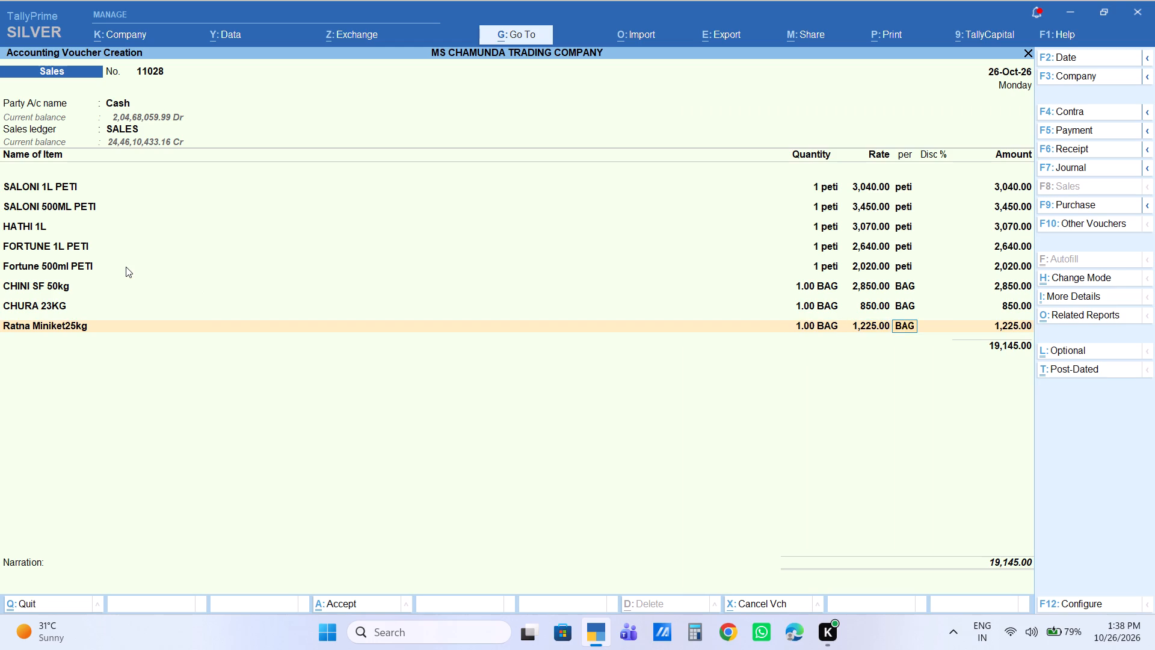
pyautogui.press('Return')
pyautogui.press('Return')
pyautogui.press('Return')
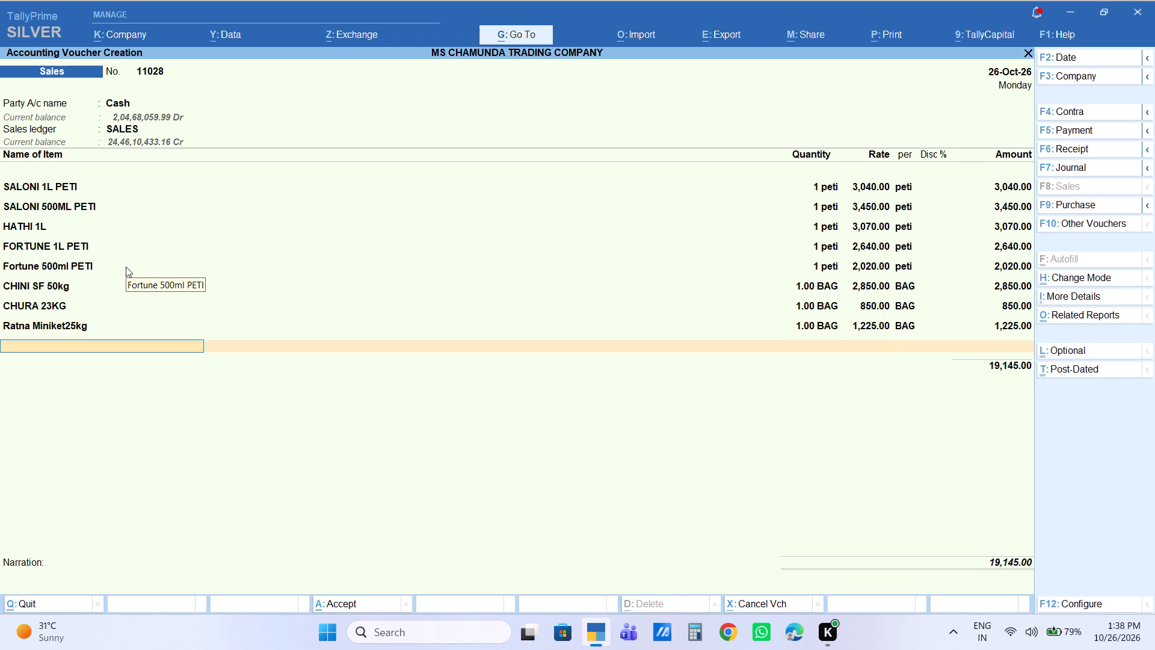
# Add 1 bag of Ripuraj Mahashakti 26kg to the voucher at rate 1,560, leaving the discount blank.
pyautogui.write('mahas')
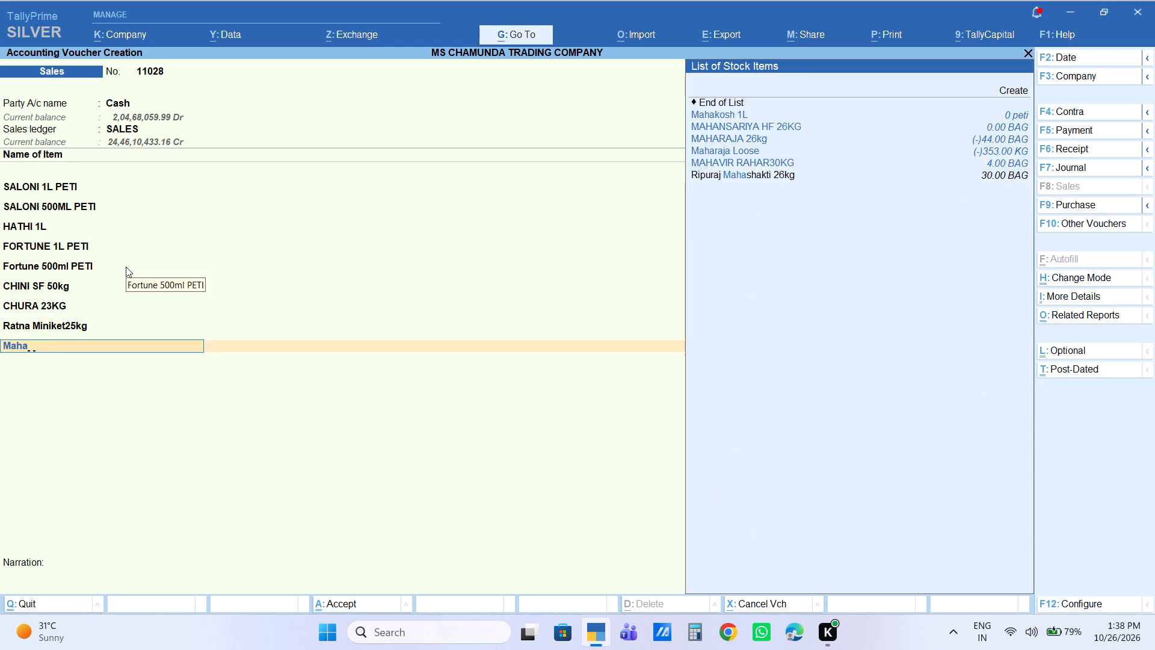
pyautogui.press('Return')
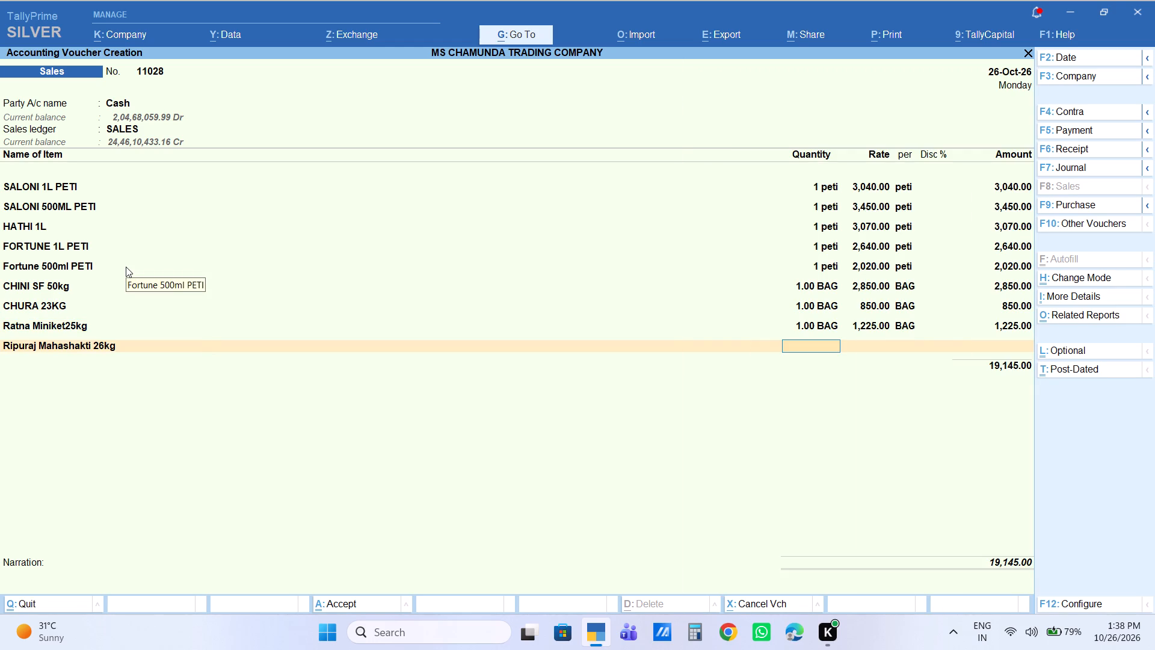
pyautogui.press('1')
pyautogui.press('Return')
pyautogui.press('Return')
pyautogui.press('Return')
pyautogui.press('Return')
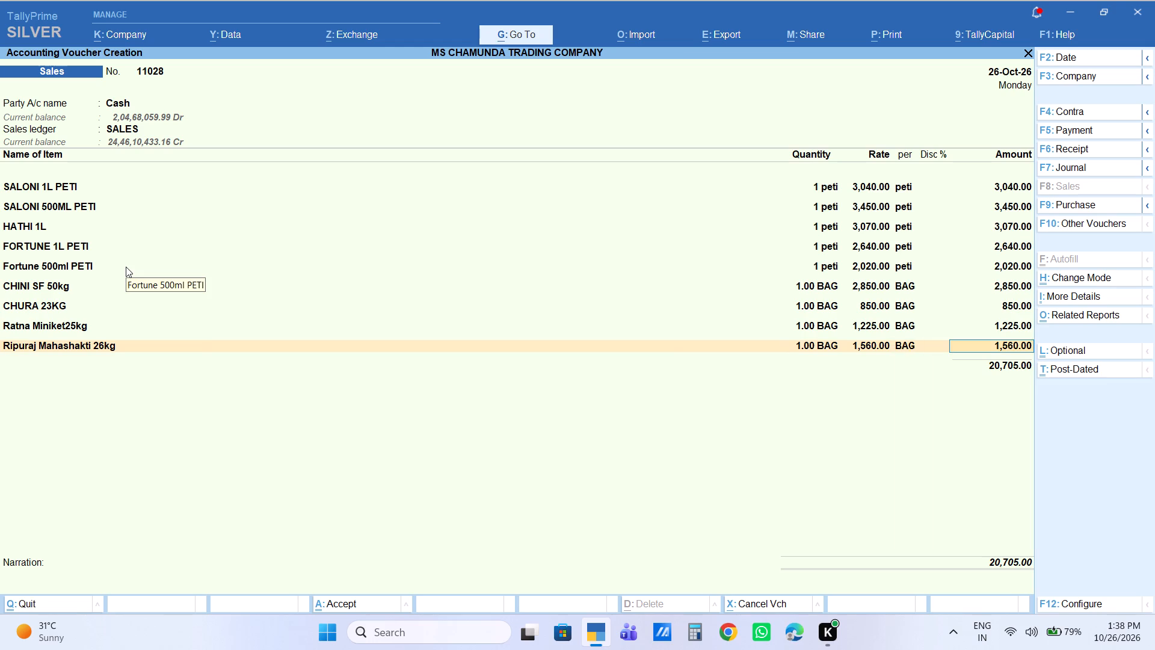
pyautogui.press('Return')
# Add 1 bag of MASOOR DAL 30kg to the voucher at rate 2,100, leaving the discount blank.
pyautogui.write('maso')
pyautogui.press('Down')
pyautogui.press('Return')
pyautogui.press('1')
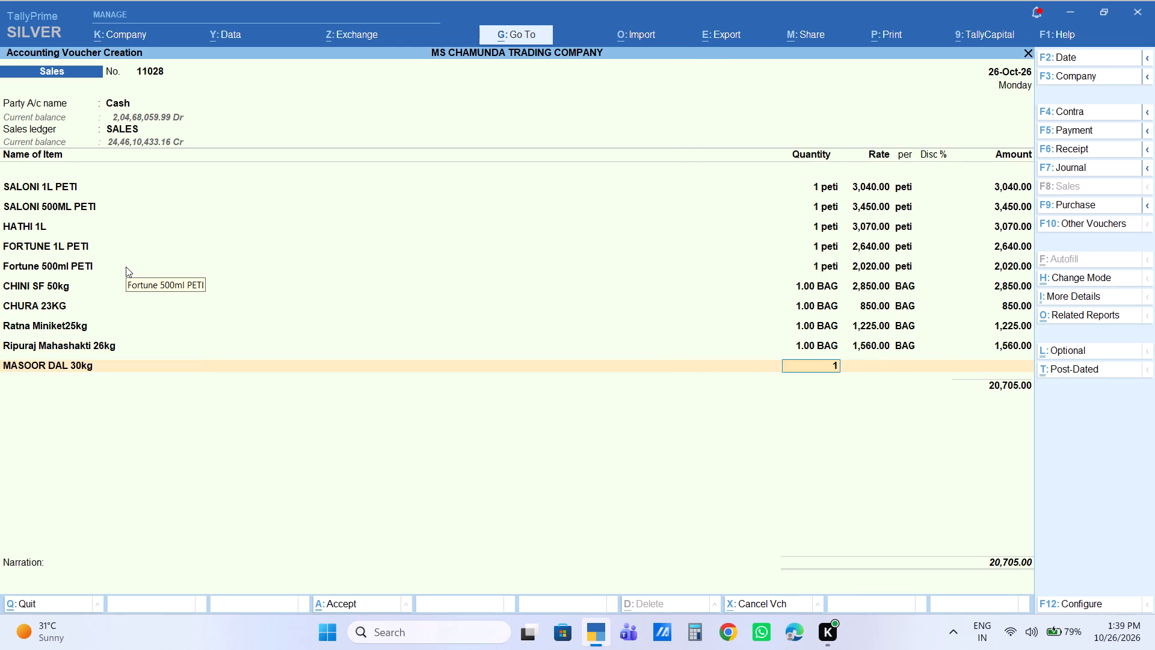
pyautogui.press('Return')
pyautogui.press('Return')
pyautogui.press('Return')
pyautogui.press('Return')
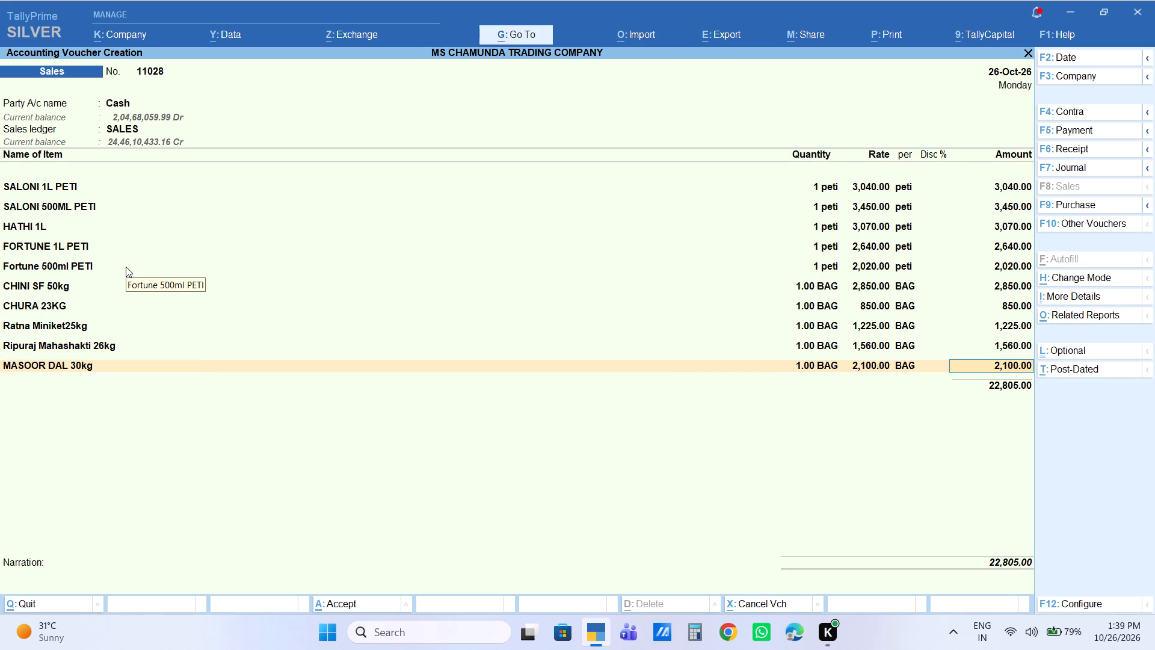
pyautogui.press('Return')
# Add 1 peti of C.P Rs1 Peti to the voucher at rate 710, leaving the discount blank.
pyautogui.write('cp')
pyautogui.press('Return')
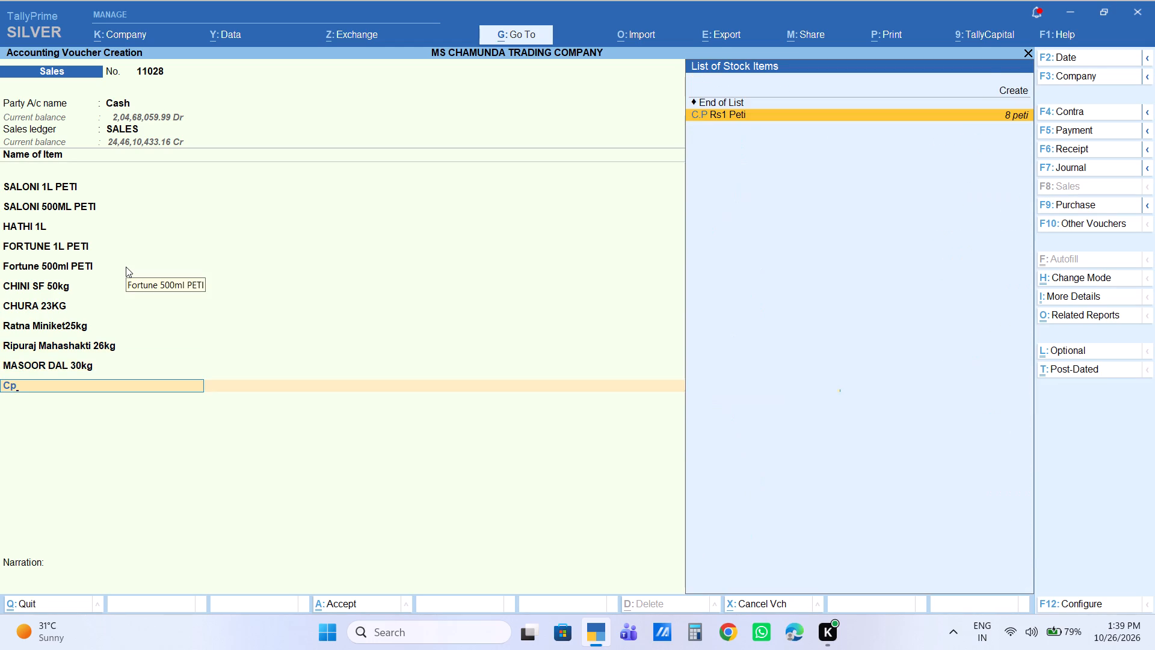
pyautogui.press('1')
pyautogui.press('Return')
pyautogui.press('Return')
pyautogui.press('Return')
pyautogui.press('Return')
pyautogui.press('Return')
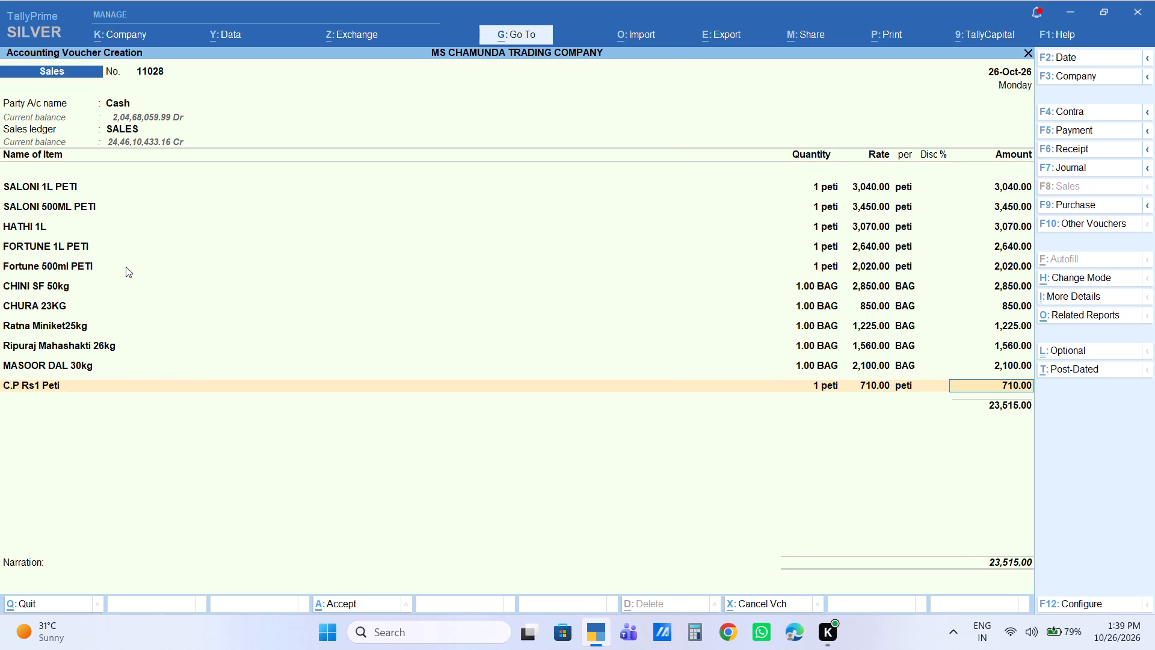
# Add 1 bag of TATA Namak 1kg Bag to the voucher with an amount of 1,350, leaving the discount blank.
pyautogui.write('tata na')
pyautogui.press('Down')
pyautogui.press('Return')
pyautogui.press('1')
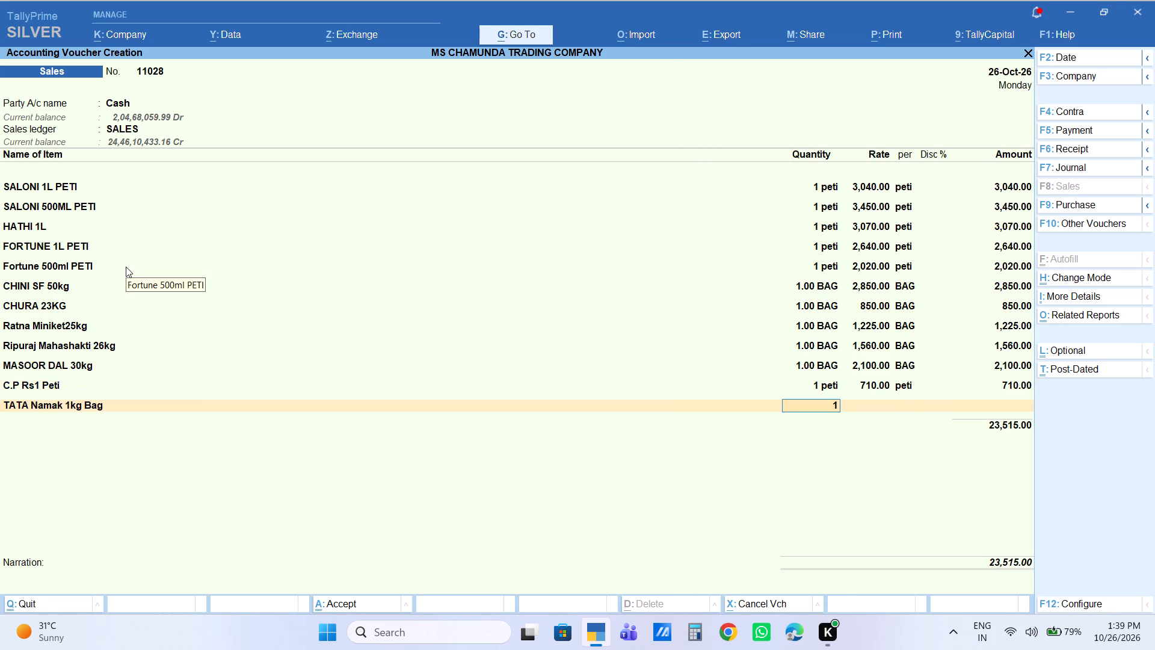
pyautogui.press('Return')
pyautogui.press('Return')
pyautogui.press('Return')
pyautogui.press('Return')
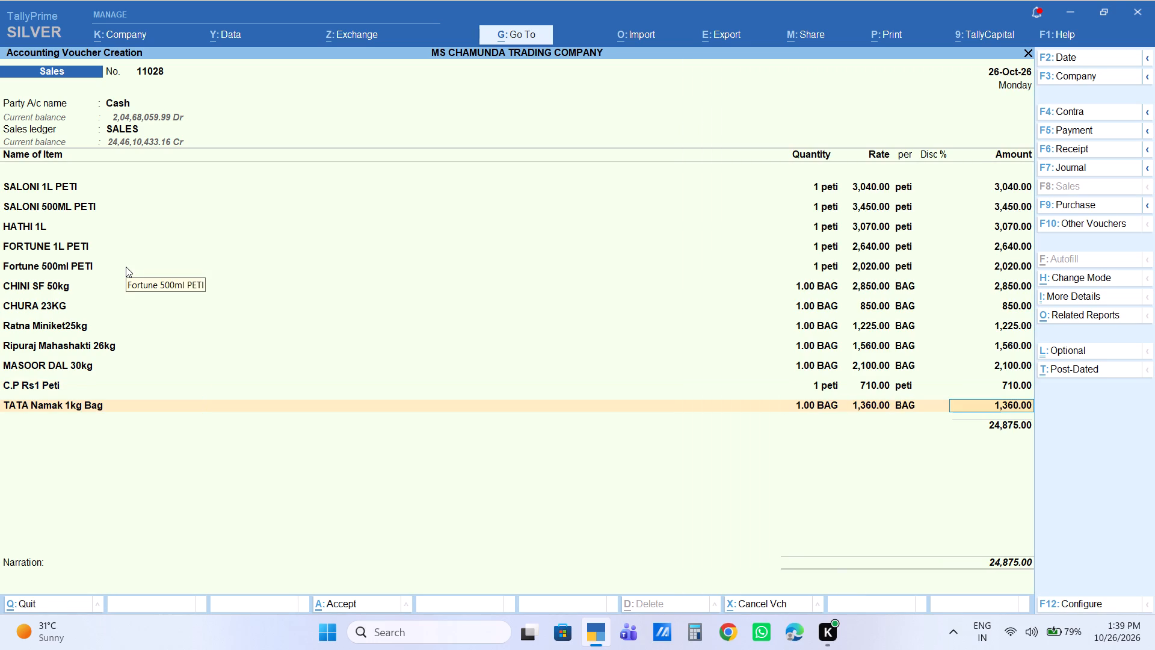
pyautogui.write('1350')
pyautogui.press('Return')
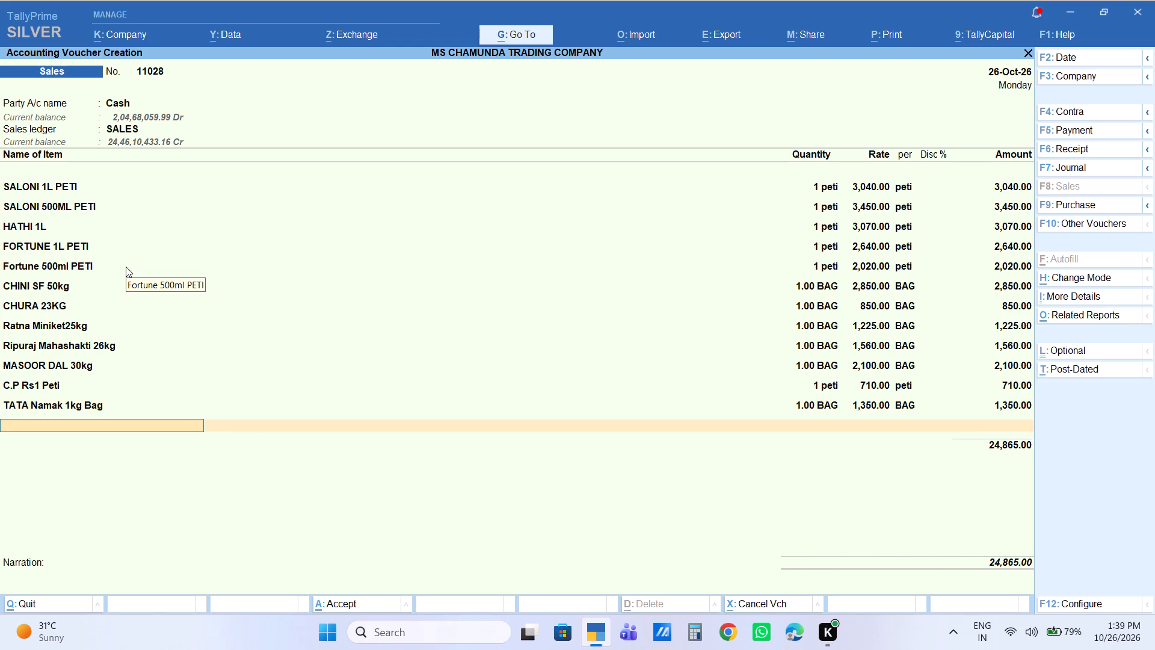
# Add 1 bag of Annapurna NAMAK 1KG to the voucher at rate 280, leaving the discount blank.
pyautogui.write('anna')
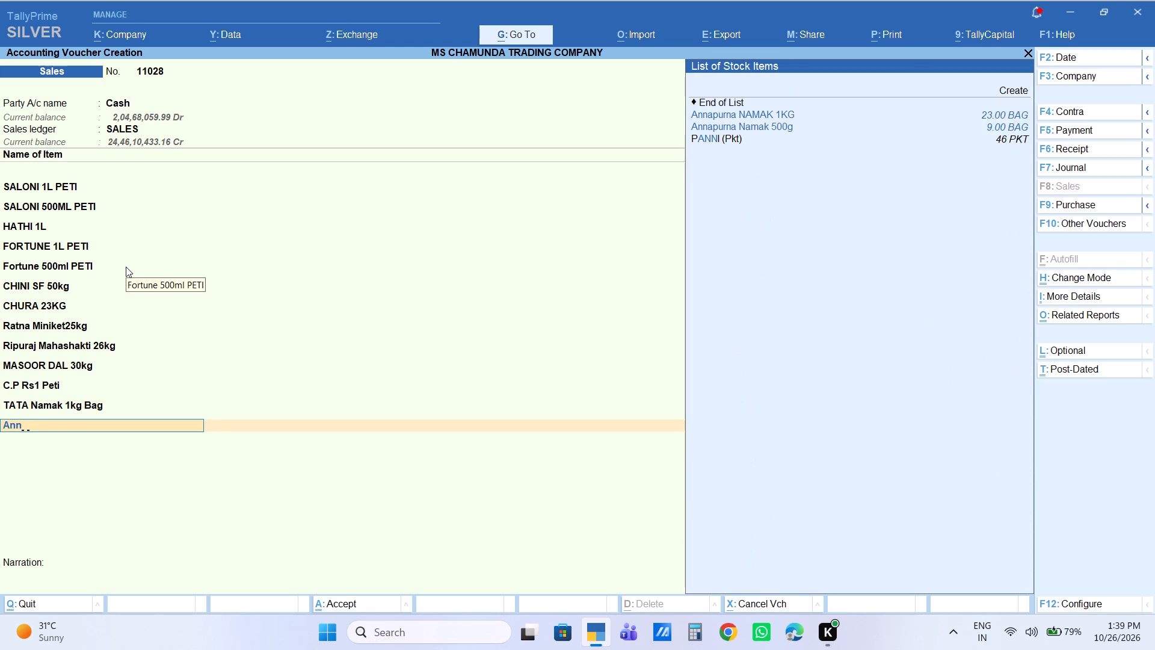
pyautogui.press('Down')
pyautogui.press('Return')
pyautogui.press('1')
pyautogui.press('Return')
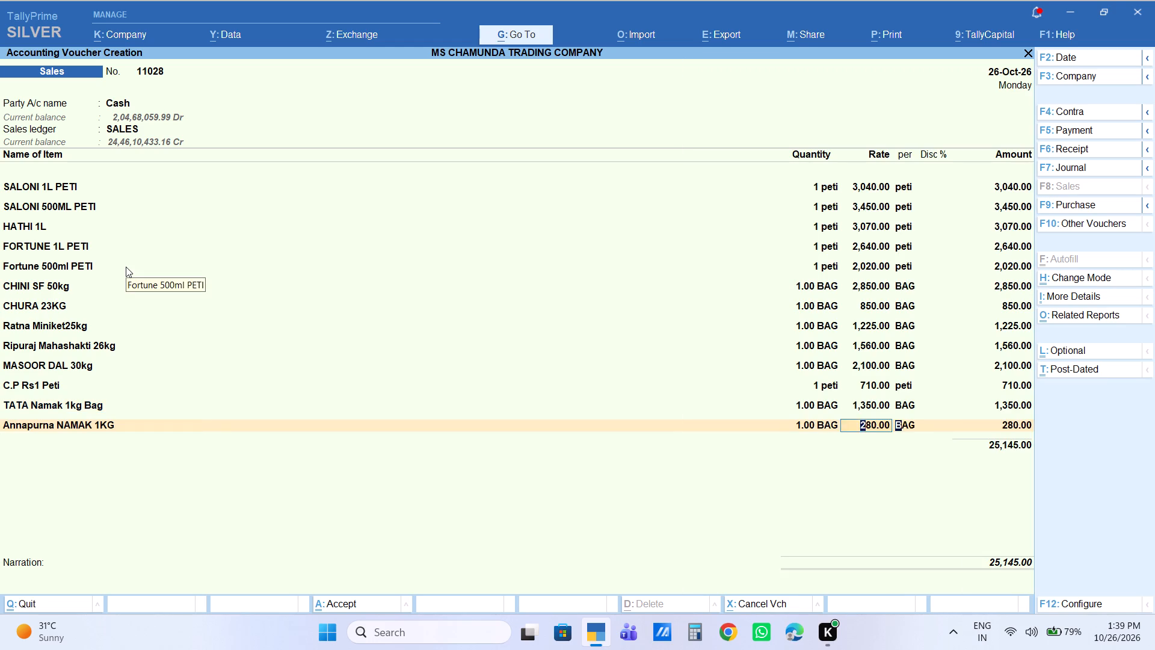
pyautogui.press('Return')
pyautogui.press('Return')
pyautogui.press('Return')
pyautogui.press('Return')
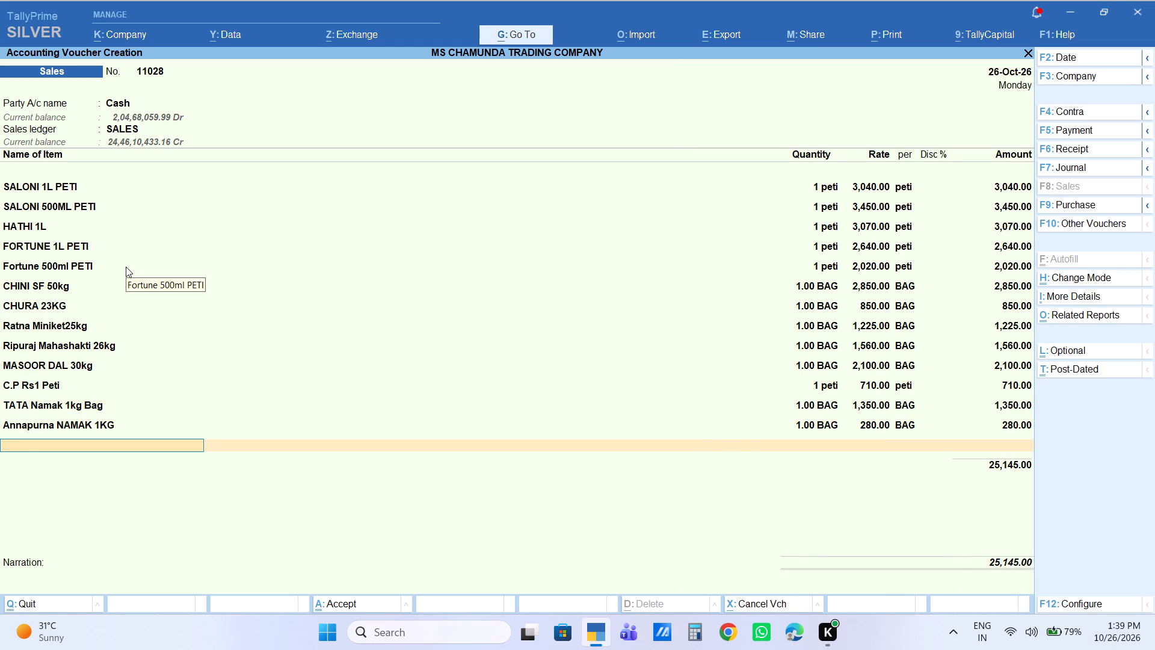
# Add 1 bag of Annapurna Namak 500g to the voucher at rate 290, leaving the discount blank.
pyautogui.write('anna')
pyautogui.press('Down')
pyautogui.press('Down')
pyautogui.press('Return')
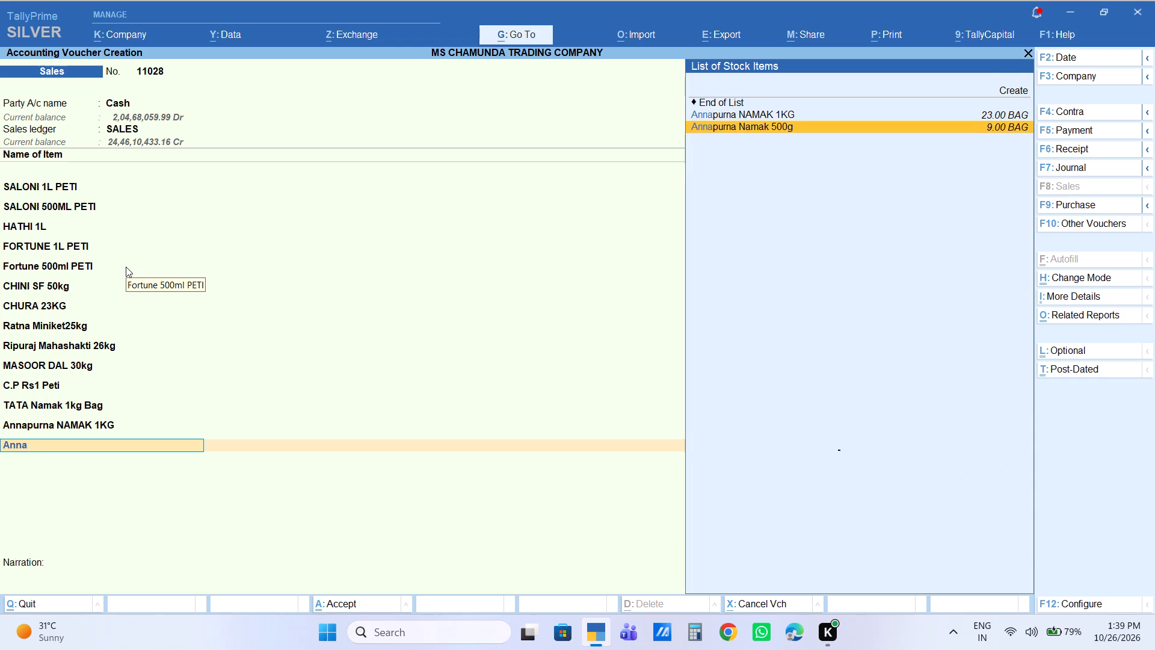
pyautogui.press('1')
pyautogui.press('Return')
pyautogui.press('Return')
pyautogui.press('Return')
pyautogui.press('Return')
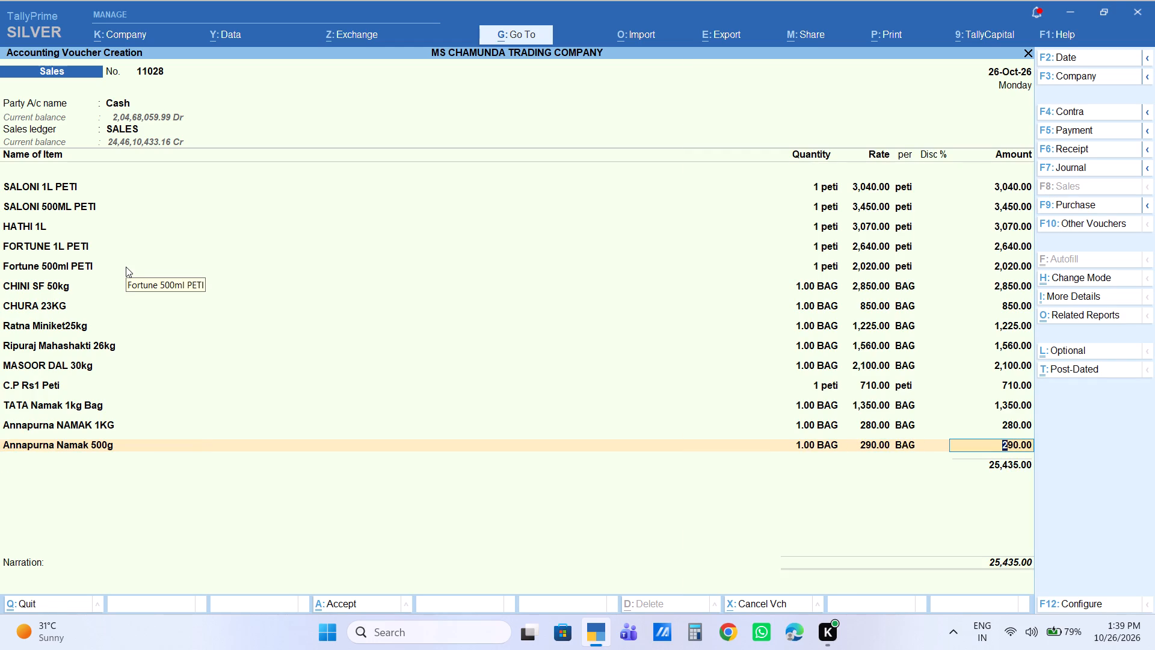
pyautogui.press('Return')
# Add 1 bag of Surf Excel 500g to the voucher at rate 1,580, leaving the discount blank.
pyautogui.write('exce')
pyautogui.press('Down')
pyautogui.press('Down')
pyautogui.press('Down')
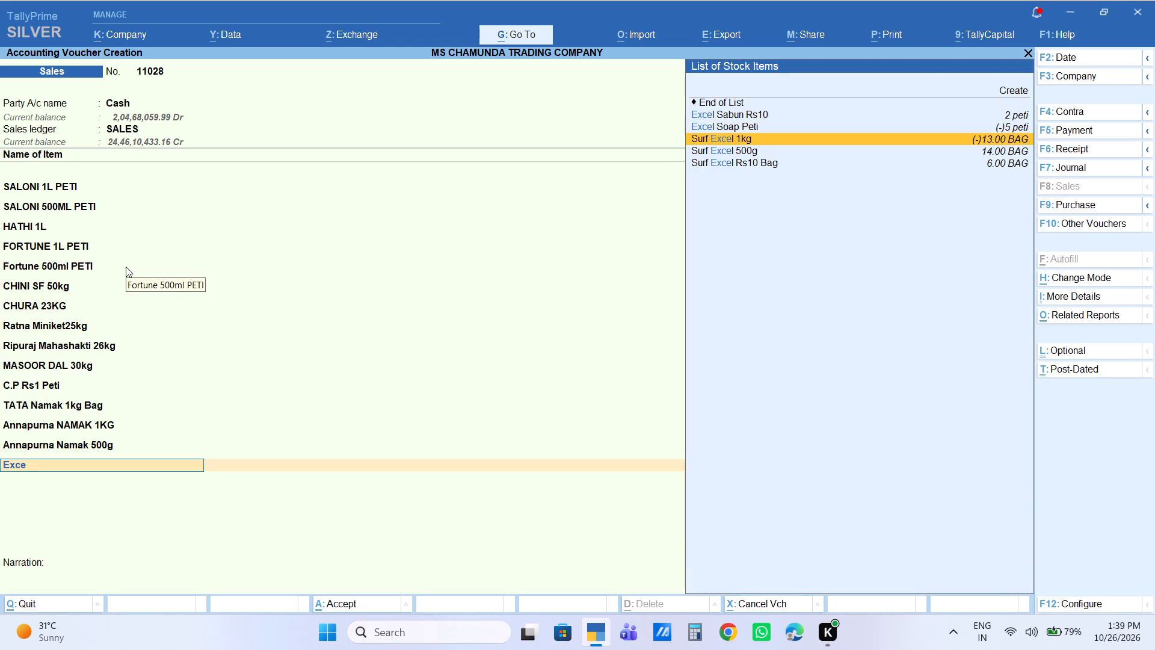
pyautogui.press('Return')
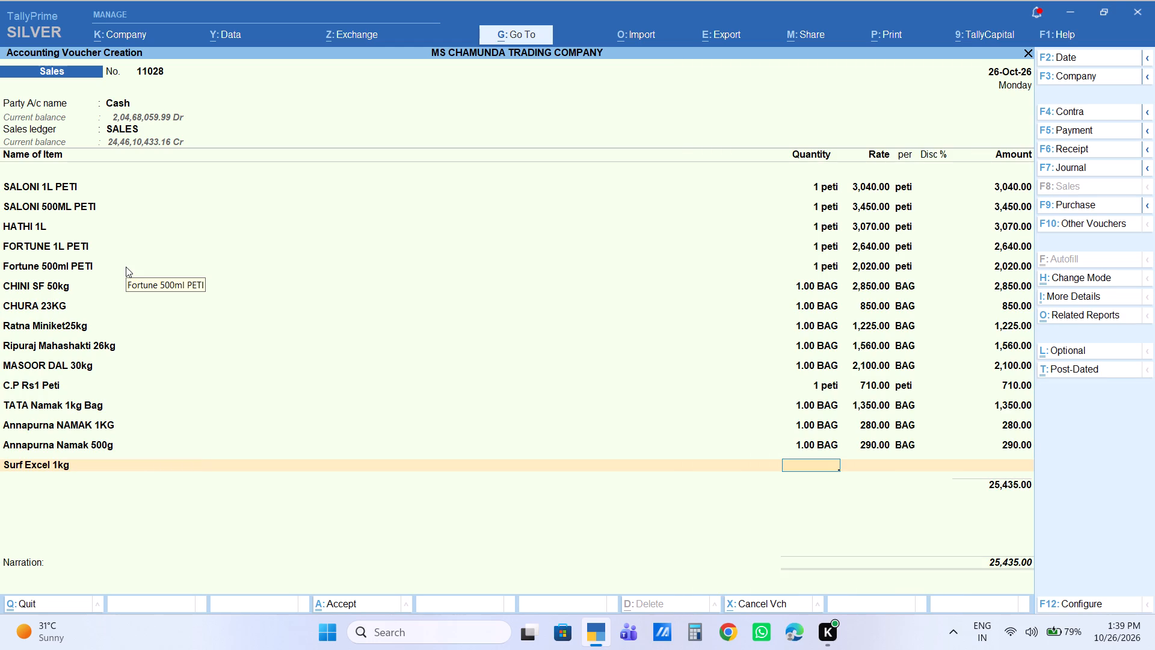
pyautogui.press('BackSpace')
pyautogui.press('Down')
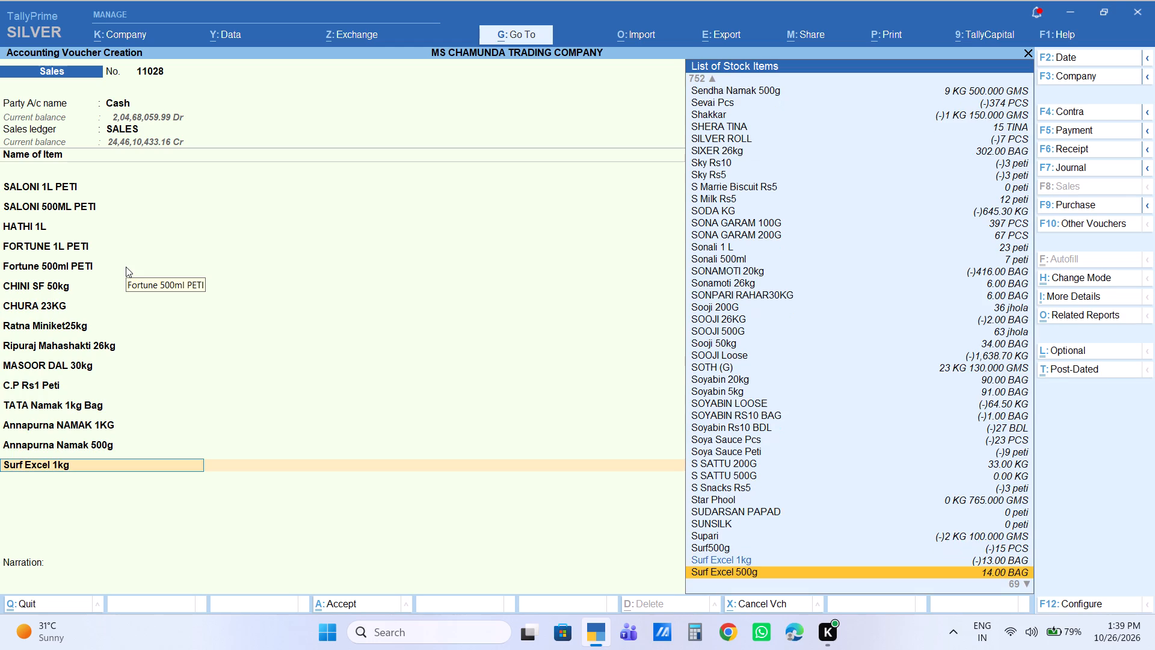
pyautogui.press('Return')
pyautogui.press('1')
pyautogui.press('Return')
pyautogui.press('Return')
pyautogui.press('Return')
pyautogui.press('Return')
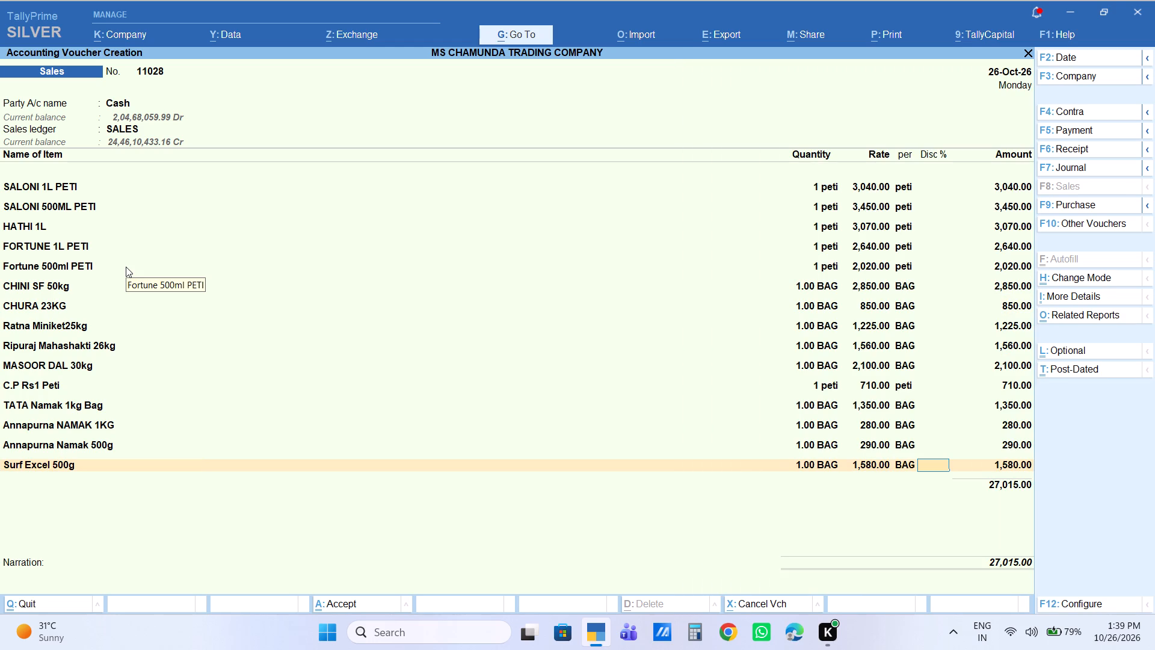
pyautogui.press('Return')
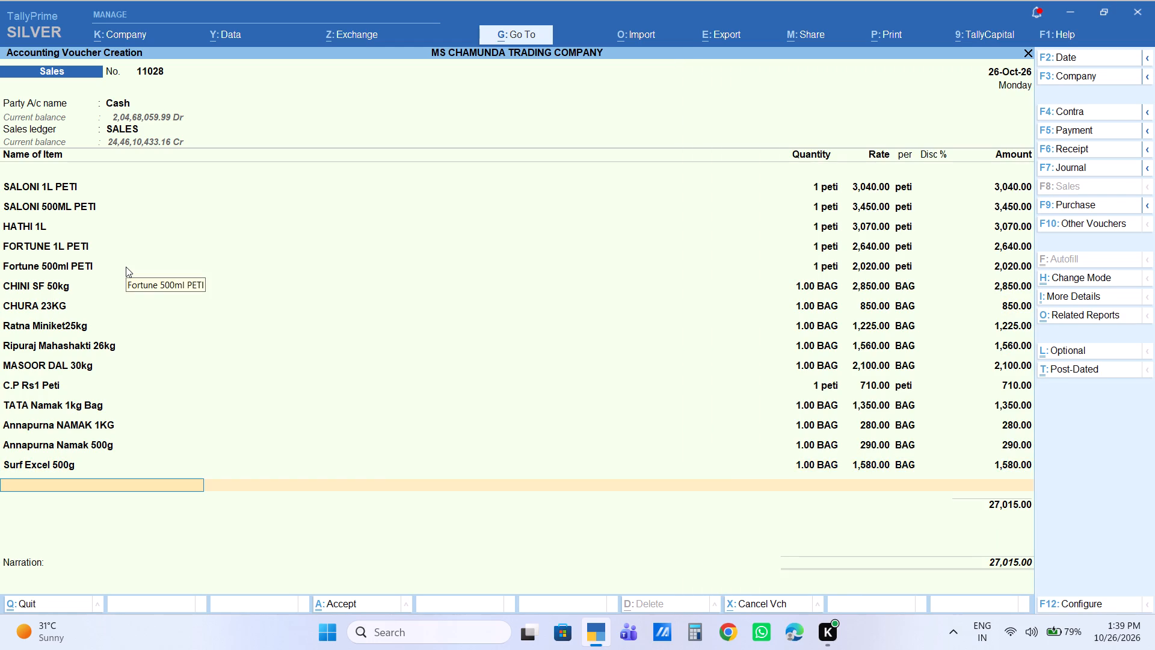
# Add 1 bag of Surf Excel Rs10 Bag to the voucher at rate 1,030, leaving the discount blank.
pyautogui.write('surf')
pyautogui.press('Down')
pyautogui.press('Down')
pyautogui.press('Down')
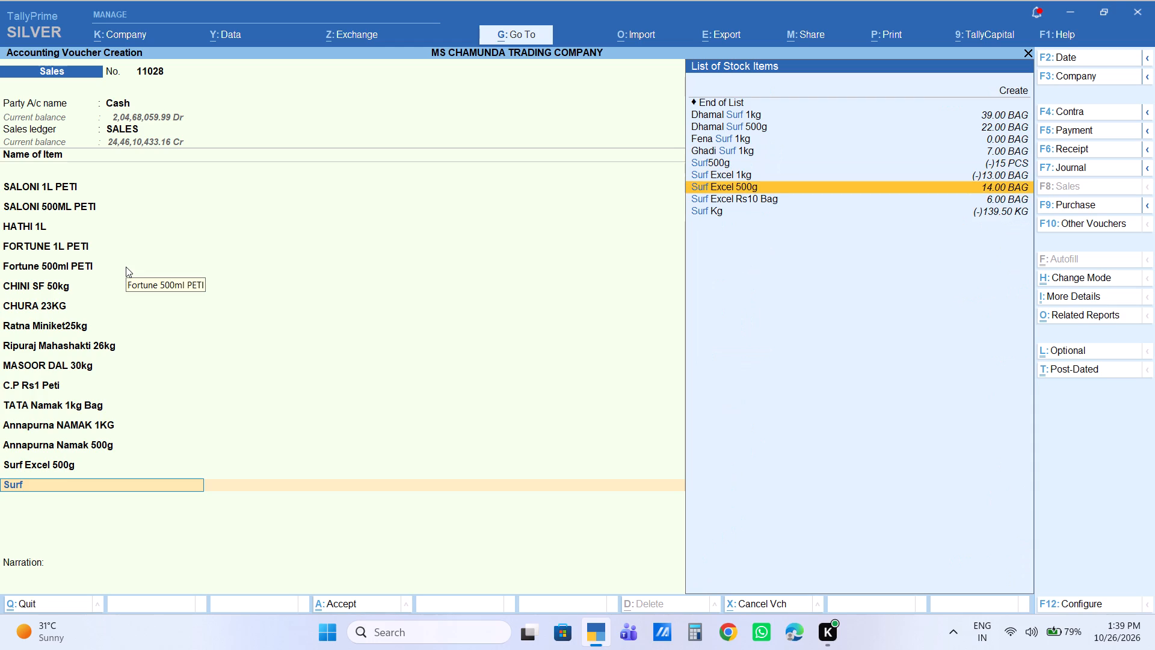
pyautogui.press('Down')
pyautogui.press('Return')
pyautogui.press('1')
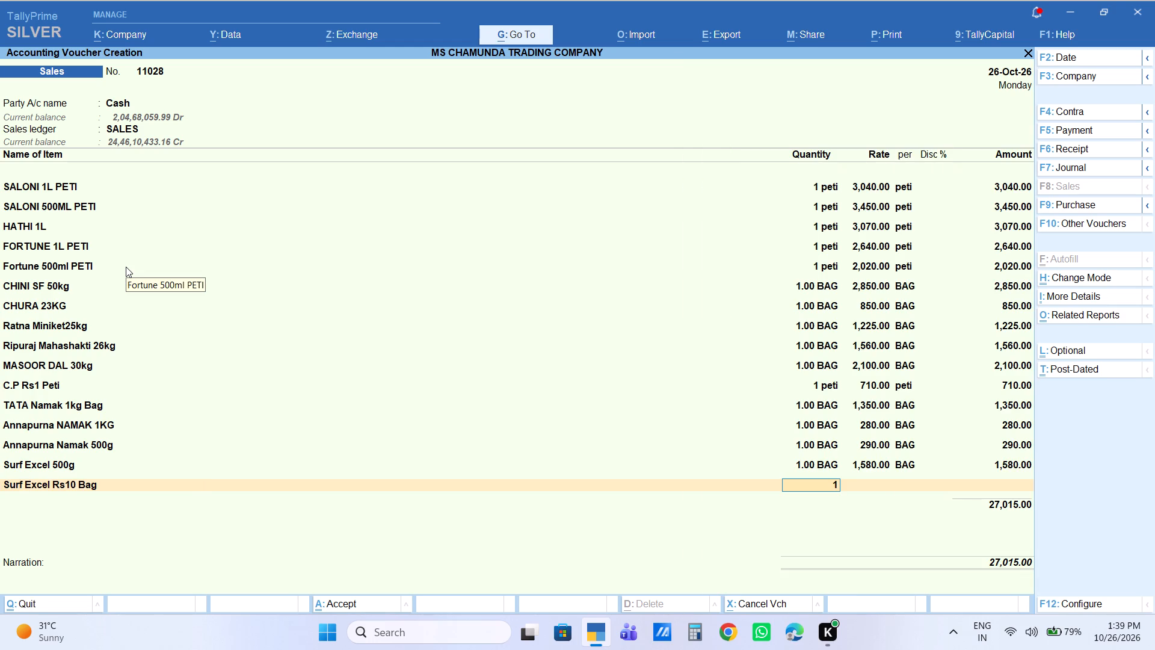
pyautogui.press('Return')
pyautogui.press('Return')
pyautogui.press('Return')
pyautogui.press('Return')
pyautogui.press('Return')
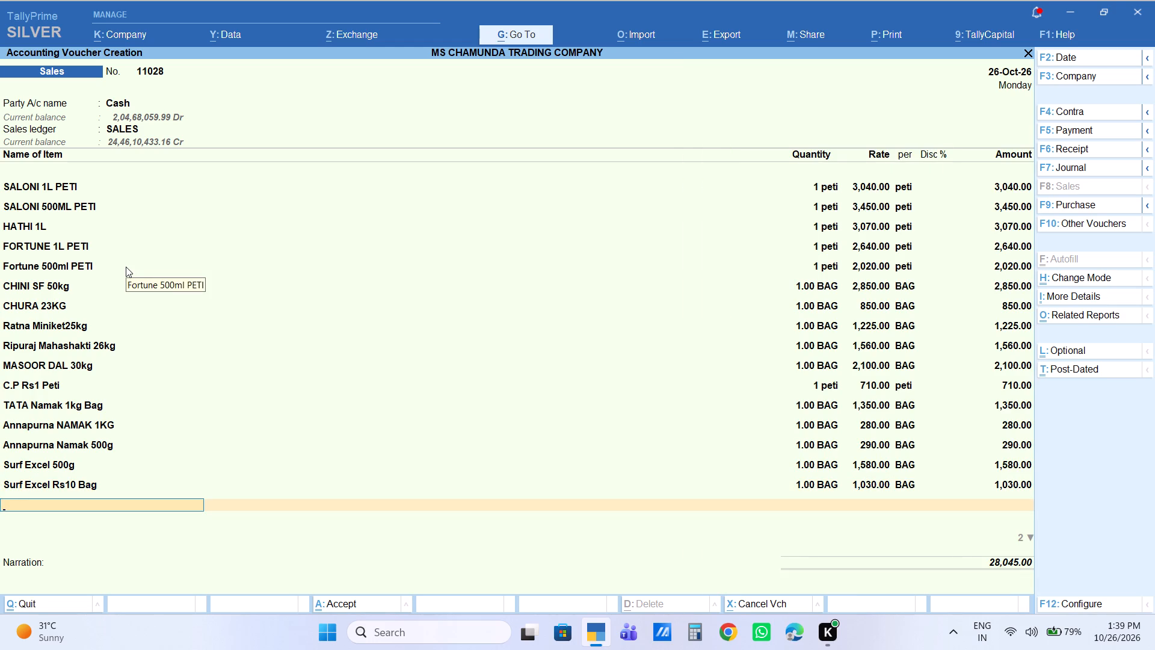
# Add 1 bag of Wheel 500Gm to the voucher at rate 1,620, leaving the discount blank.
pyautogui.write('whwe')
pyautogui.press('Down')
pyautogui.press('Down')
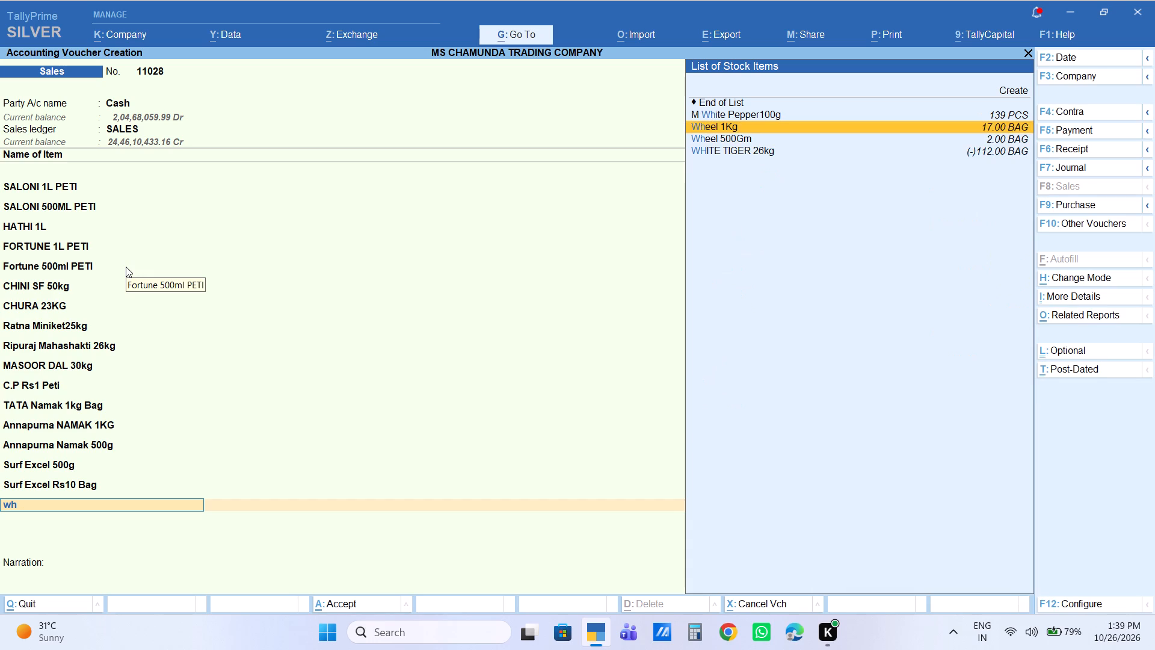
pyautogui.press('Down')
pyautogui.press('Up')
pyautogui.press('Return')
pyautogui.press('1')
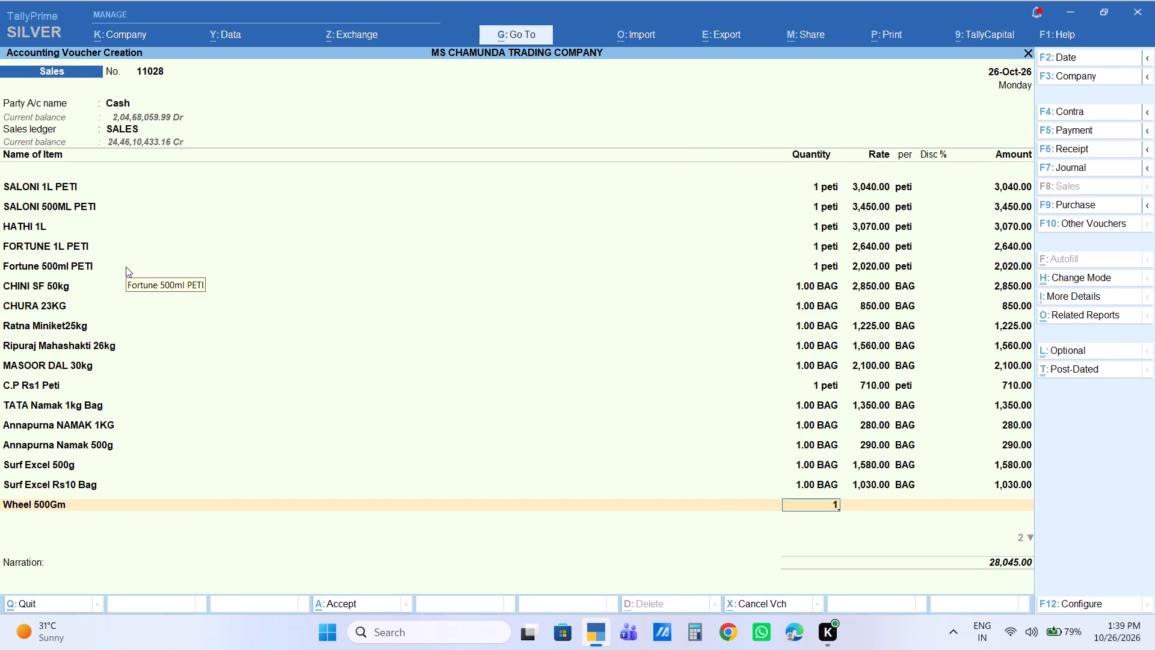
pyautogui.press('Return')
pyautogui.press('Return')
pyautogui.press('Return')
pyautogui.press('Return')
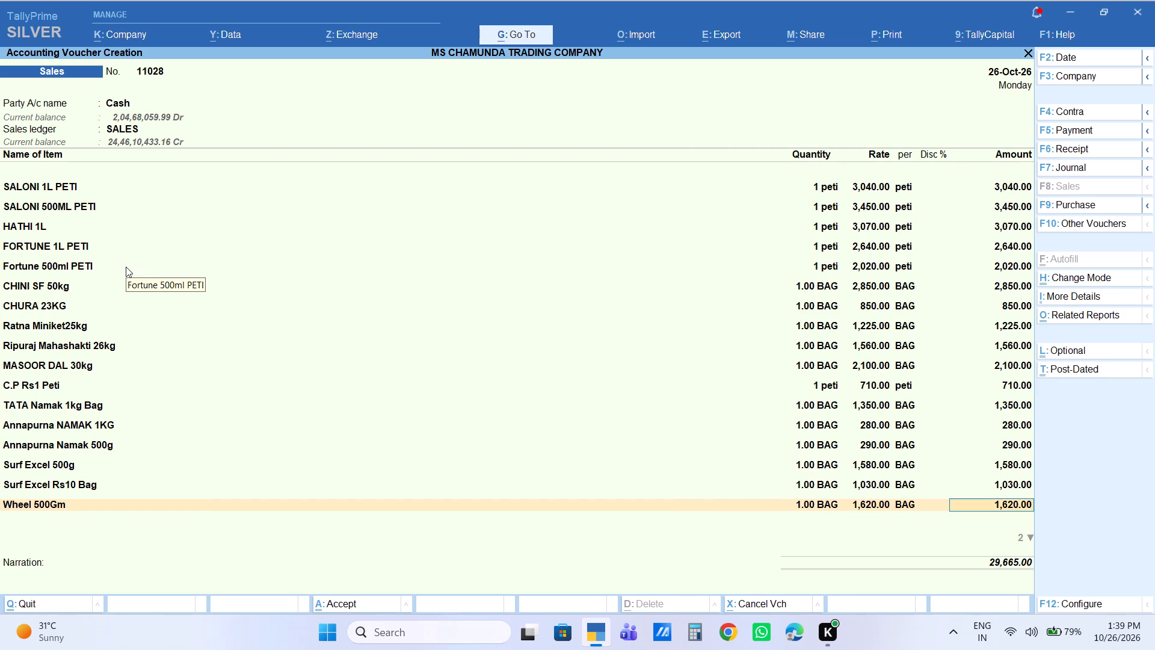
pyautogui.press('Return')
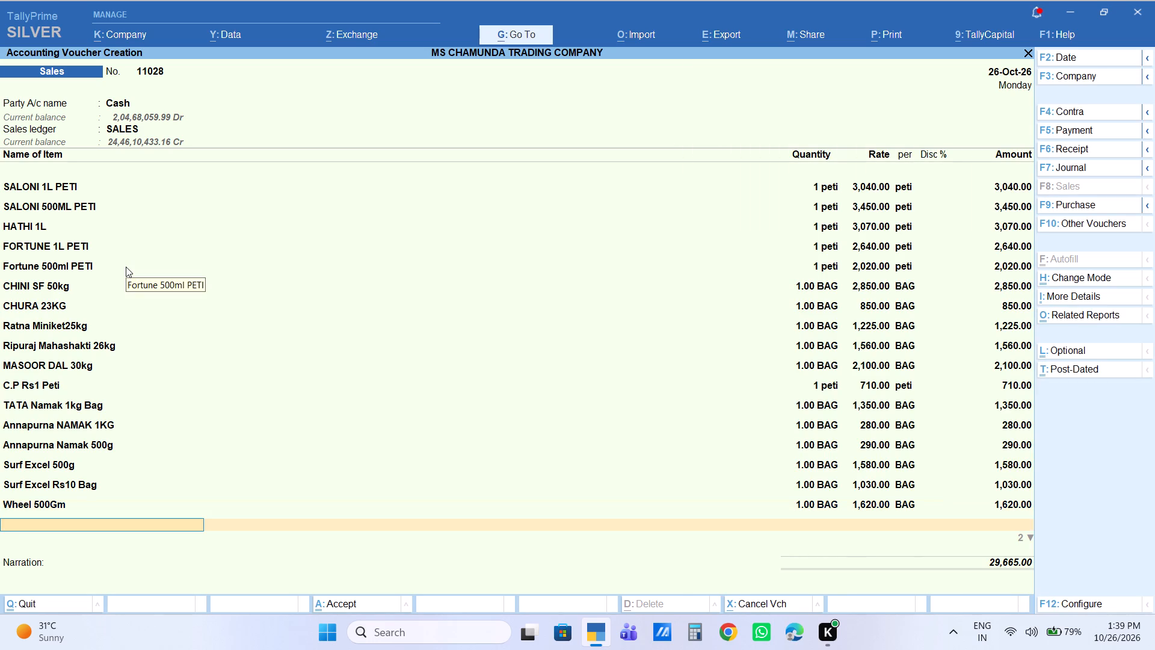
# Add 1 bag of Ghanti Sevai Bag to the voucher, leaving the discount blank and setting the amount to 360.
pyautogui.write('ghant')
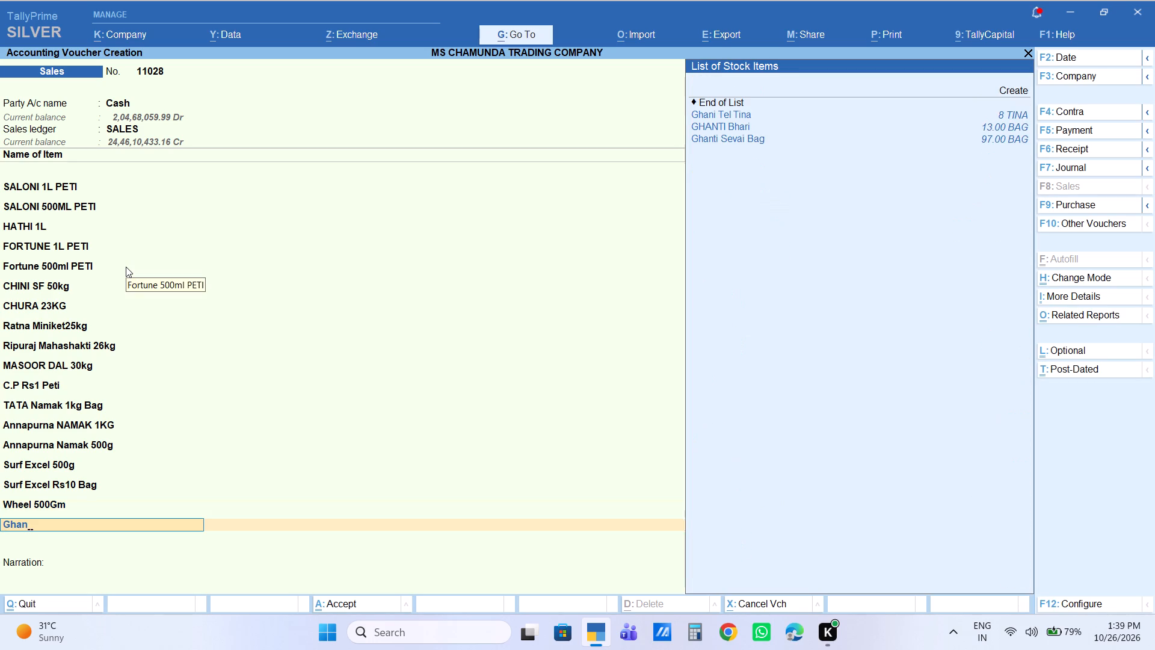
pyautogui.press('Down')
pyautogui.press('Down')
pyautogui.press('Return')
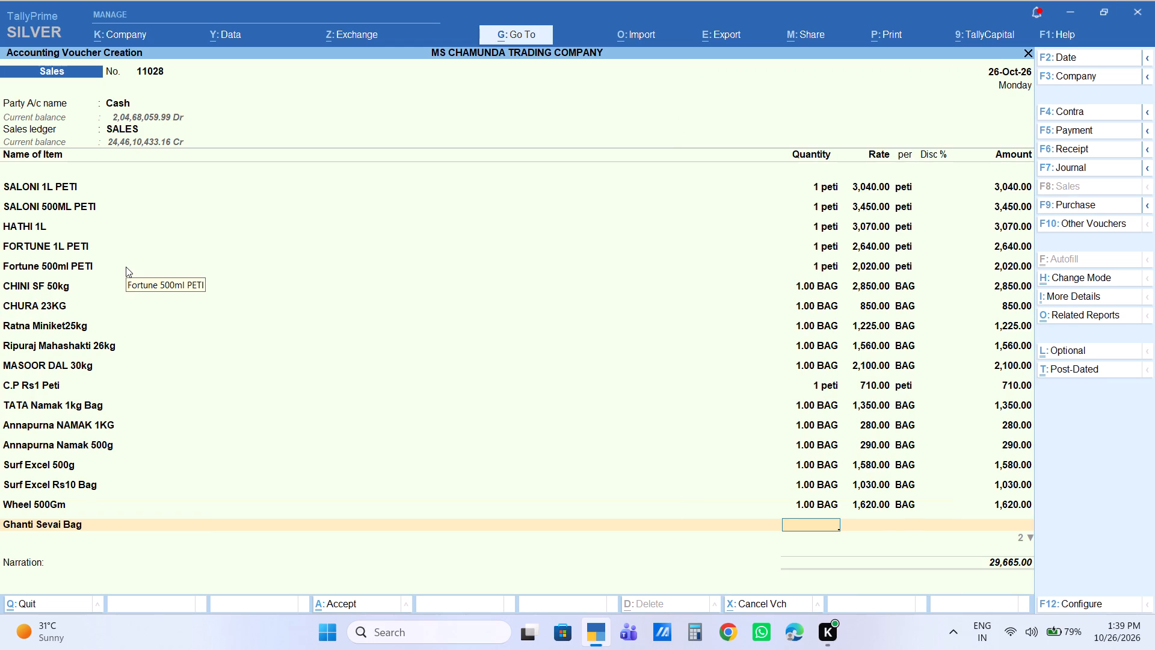
pyautogui.press('1')
pyautogui.press('Return')
pyautogui.press('Return')
pyautogui.press('Return')
pyautogui.press('Return')
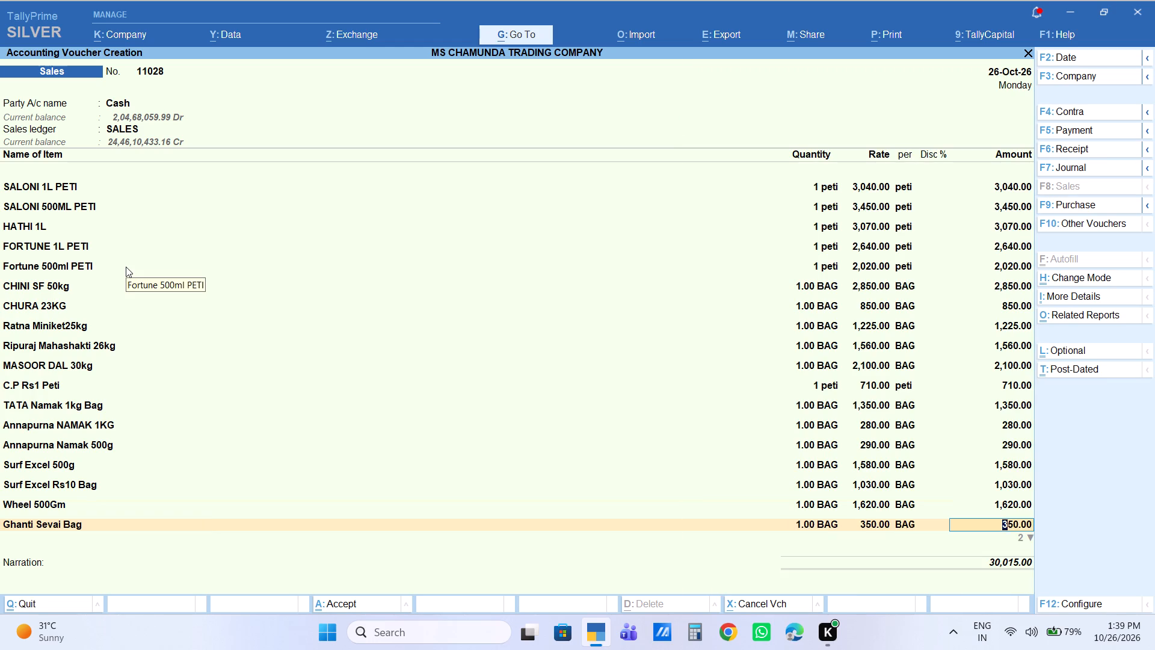
pyautogui.write('360')
pyautogui.press('Return')
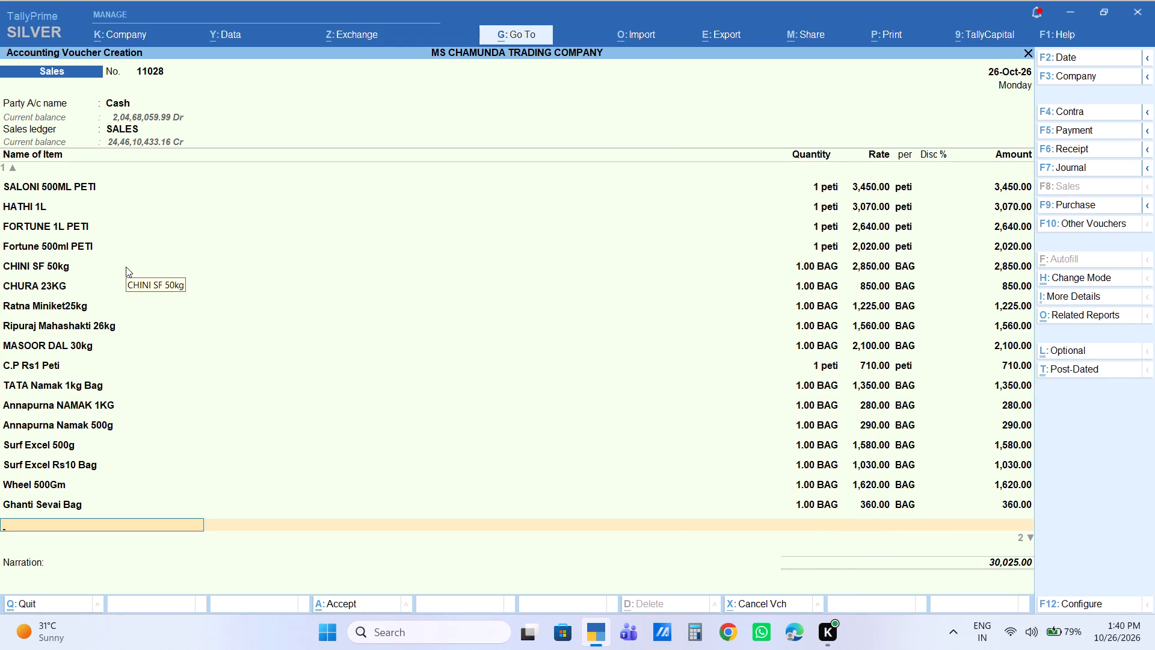
# End the item list and add the Labour Charge ledger with an amount of 40.
pyautogui.press('Return')
pyautogui.press('l')
pyautogui.press('Down')
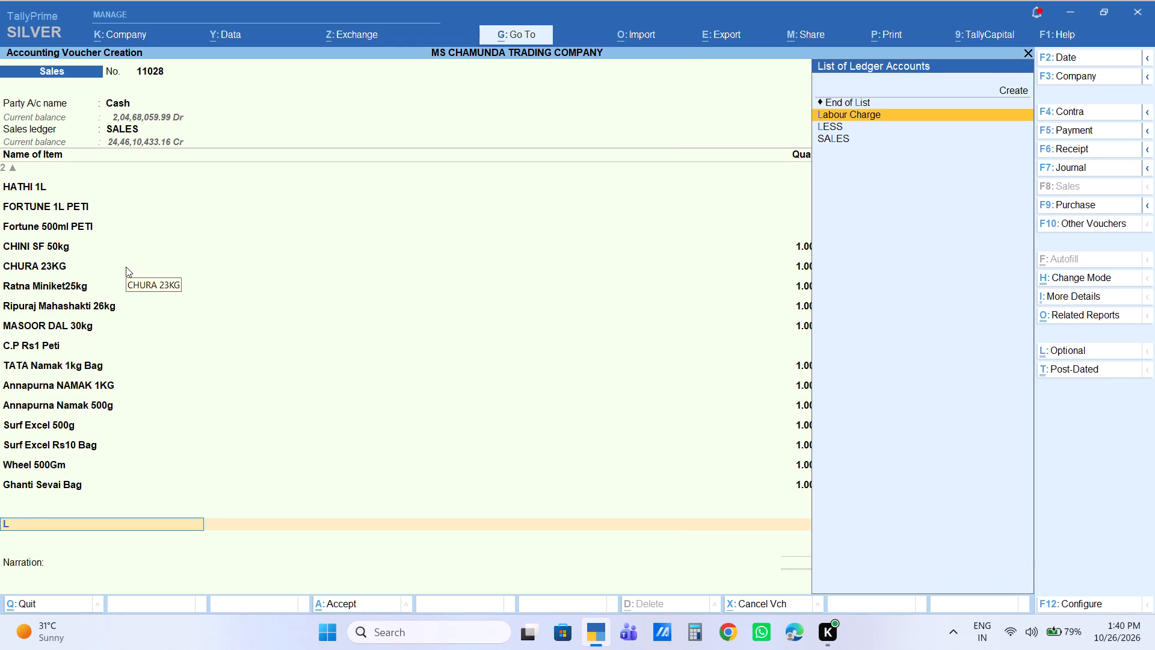
pyautogui.press('Return')
pyautogui.press('Return')
pyautogui.write('40')
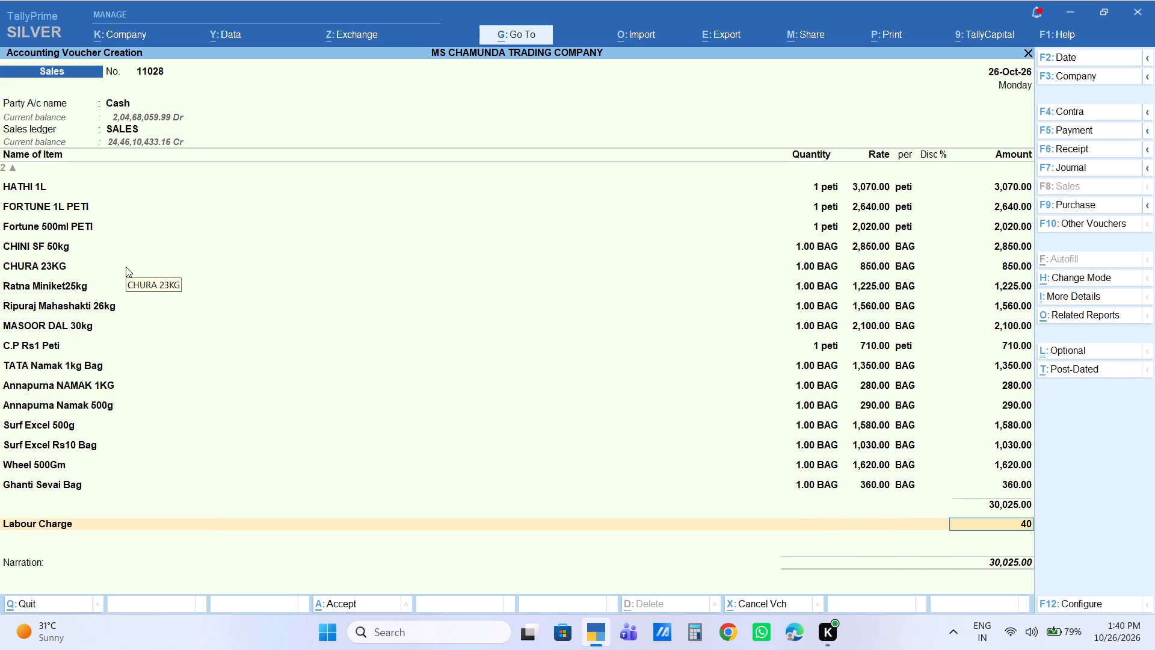
pyautogui.press('Return')
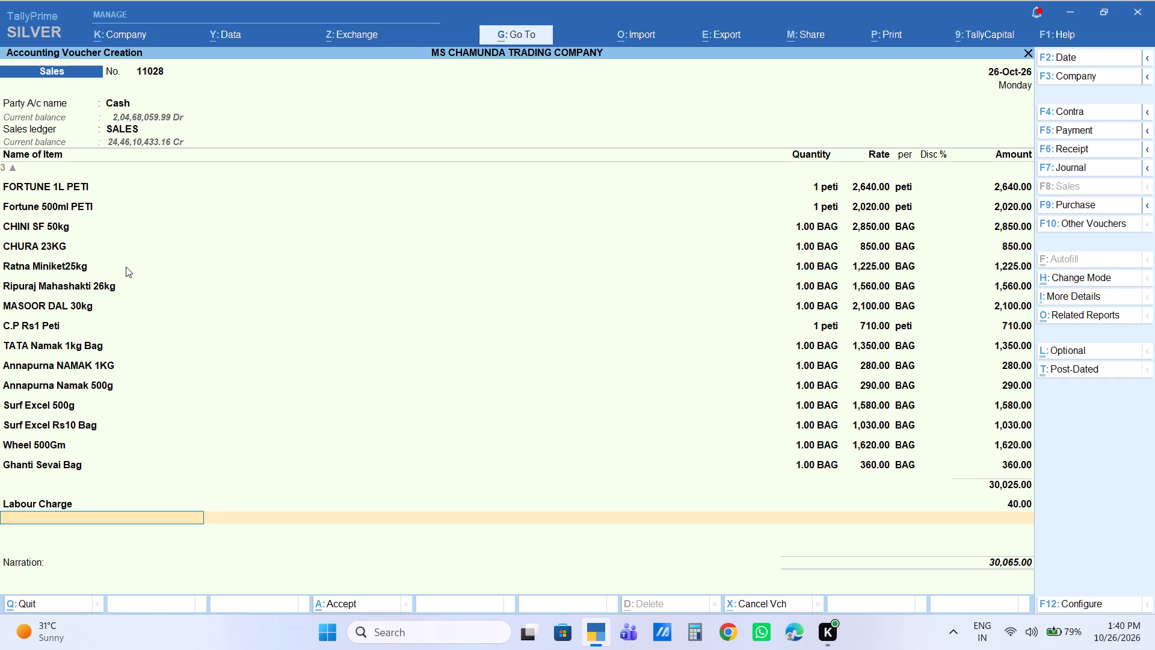
# Reopen the Labour Charge amount for editing.
pyautogui.press('BackSpace')
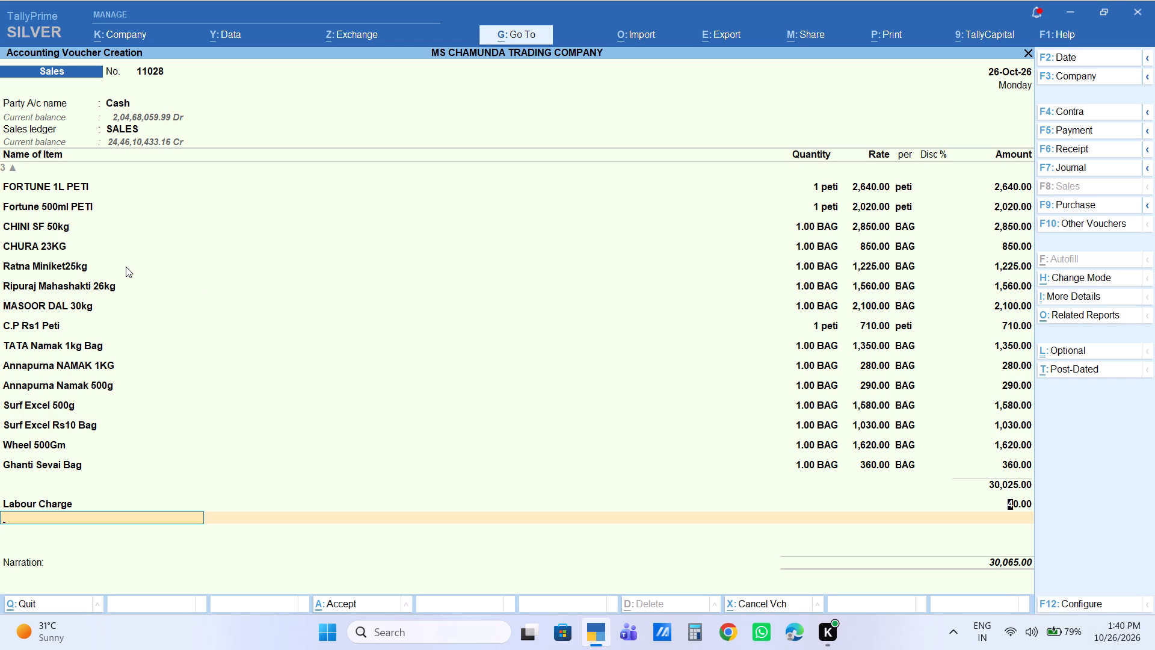
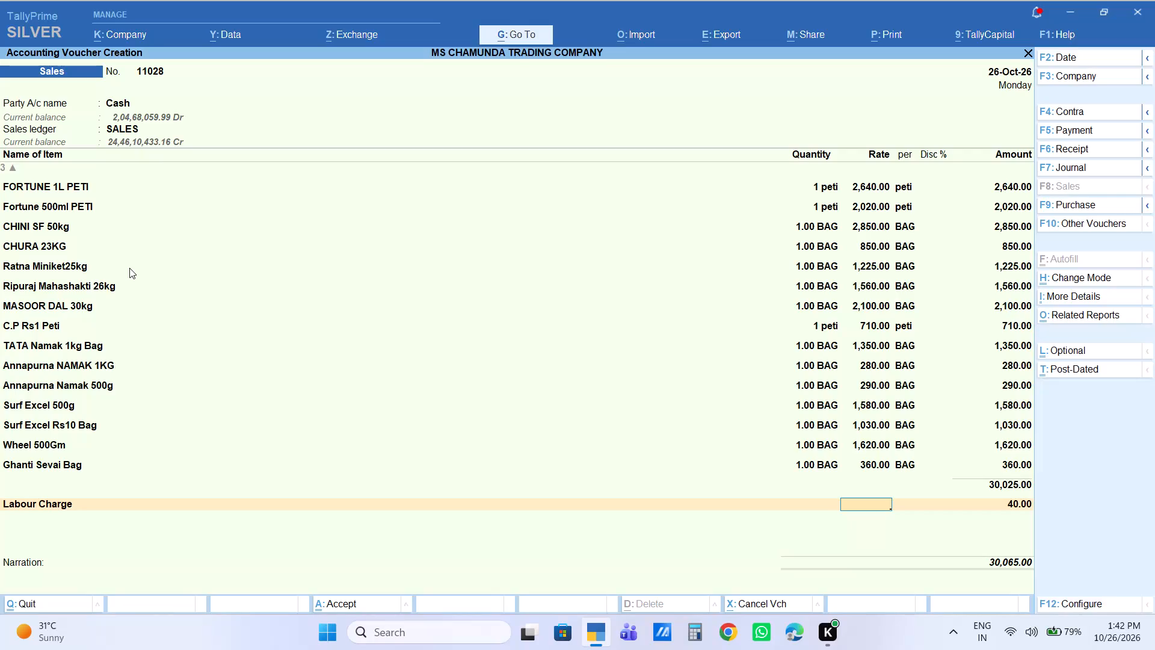
# Review the amount of every item line in the voucher, from SALONI 1L PETI through Ghanti Sevai Bag.
pyautogui.press('Return')
pyautogui.press('Up')
pyautogui.press('Up')
pyautogui.press('Up')
pyautogui.press('Up')
pyautogui.press('Up')
pyautogui.press('Up')
pyautogui.press('Up')
pyautogui.press('Up')
pyautogui.press('Up')
pyautogui.press('Up')
pyautogui.press('Up')
pyautogui.press('Up')
pyautogui.press('Up')
pyautogui.press('Up')
pyautogui.press('Up')
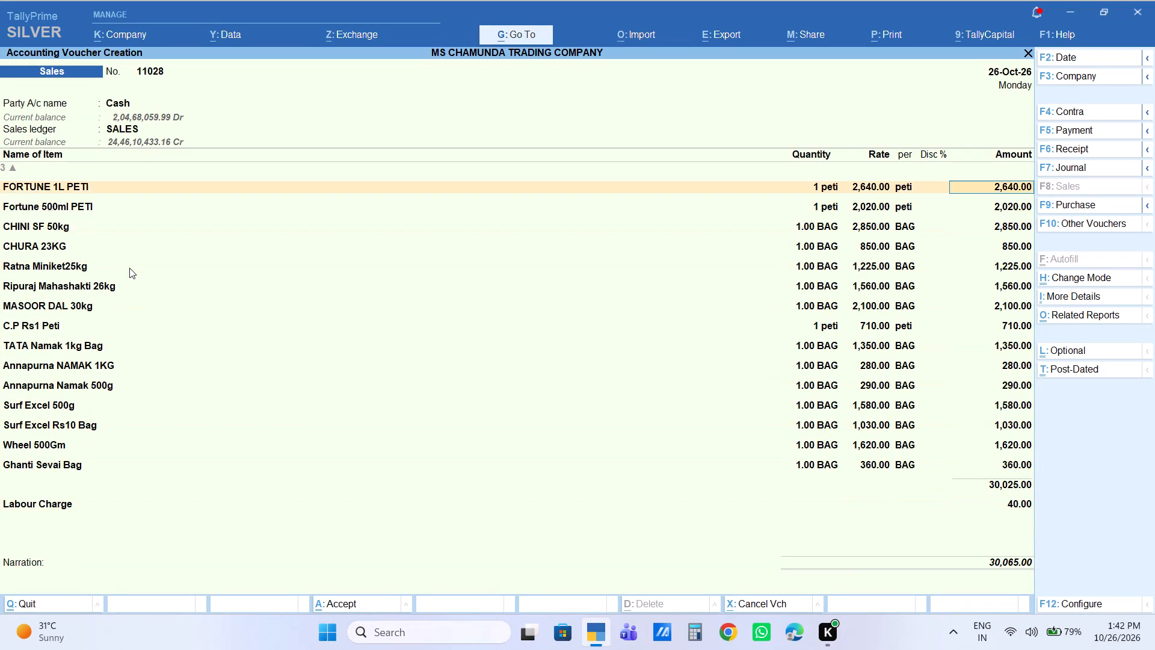
pyautogui.press('Up')
pyautogui.press('Up')
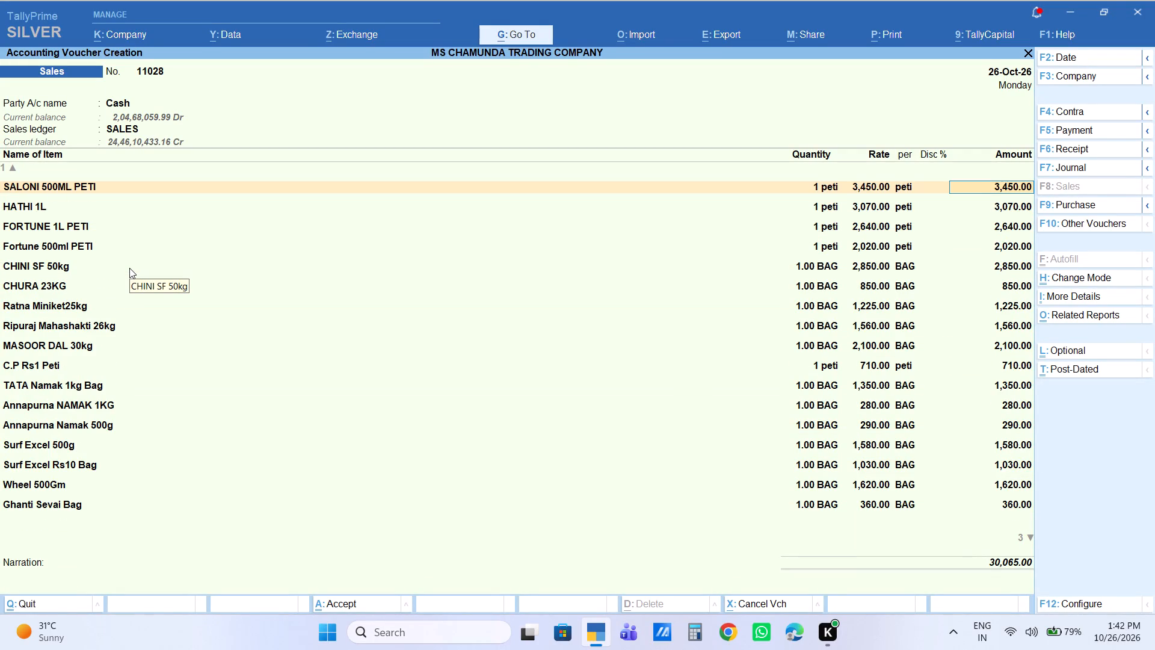
pyautogui.press('Up')
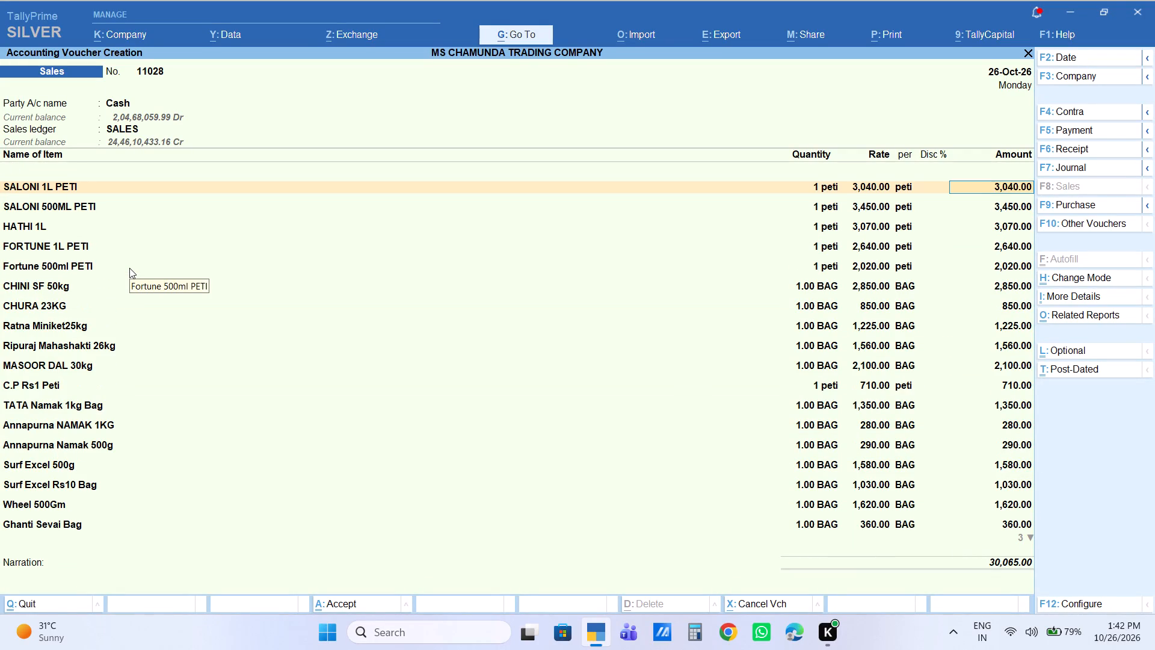
pyautogui.press('Down')
pyautogui.press('Down')
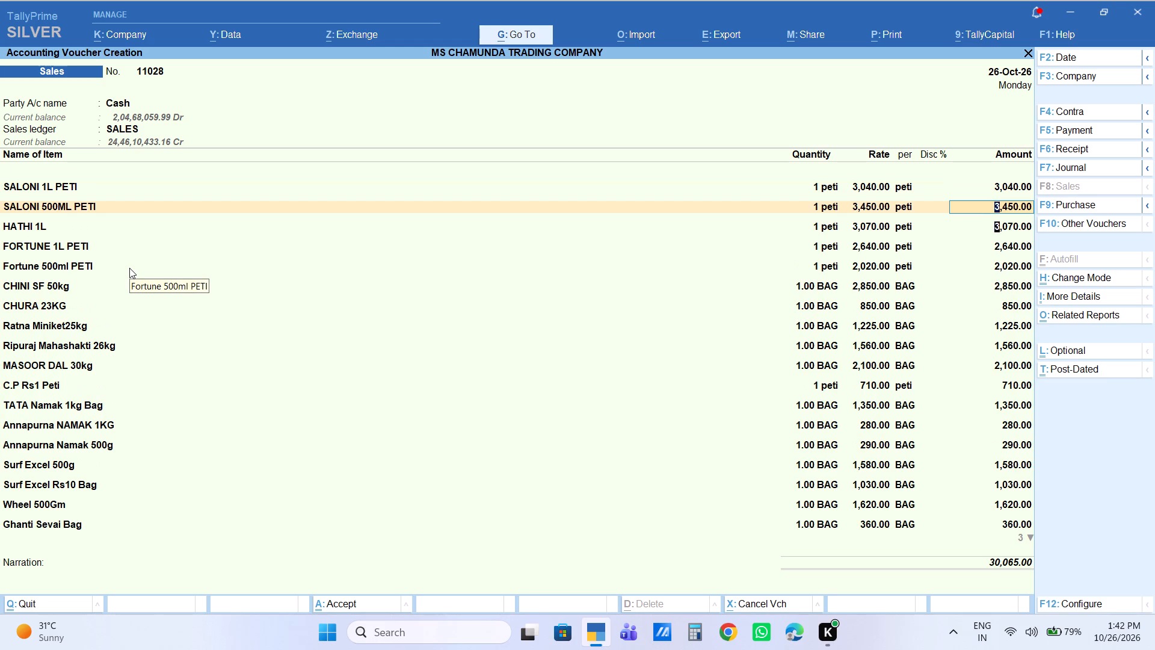
pyautogui.press('Down')
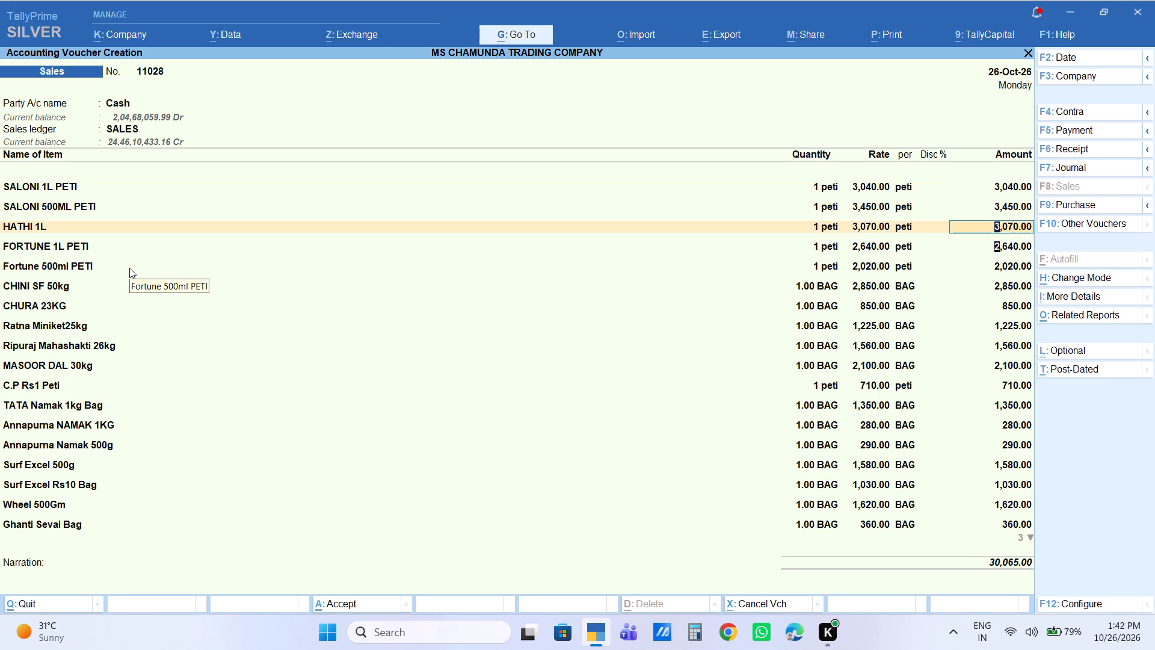
pyautogui.press('Down')
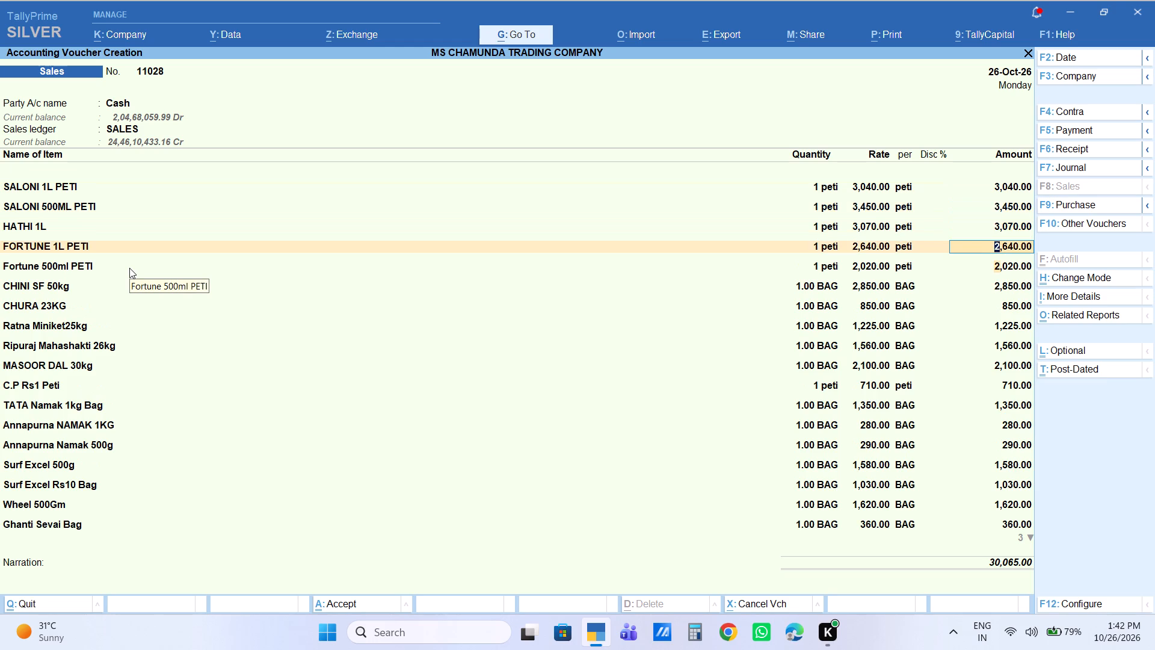
pyautogui.press('Down')
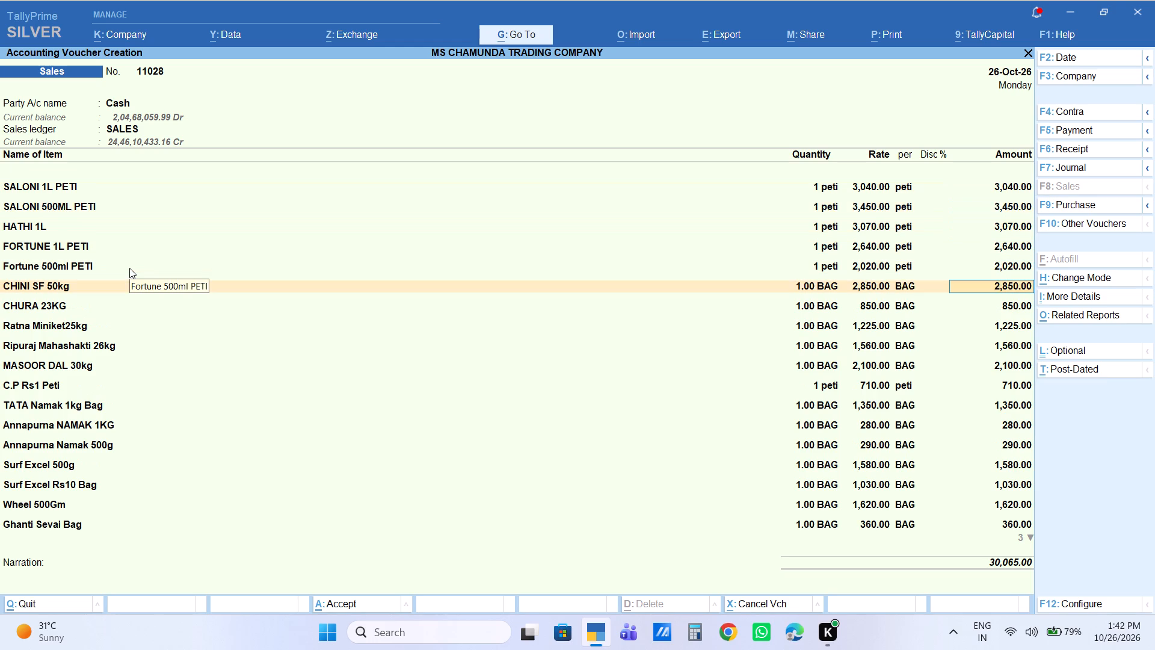
pyautogui.press('Down')
pyautogui.press('Down')
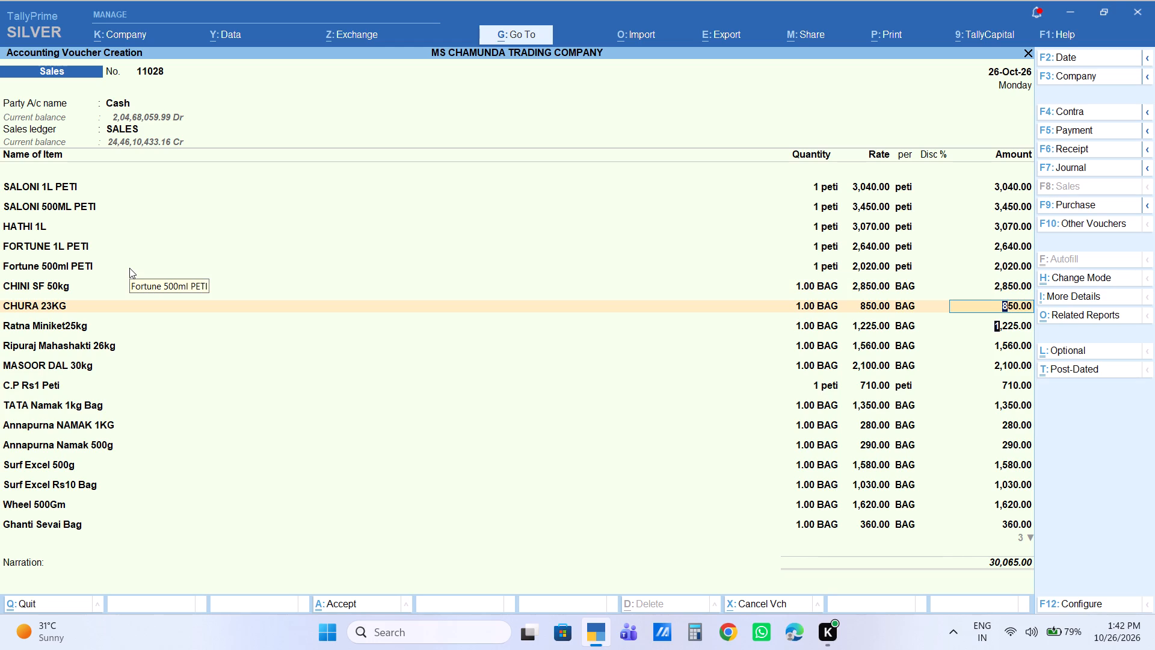
pyautogui.press('Down')
pyautogui.press('Down')
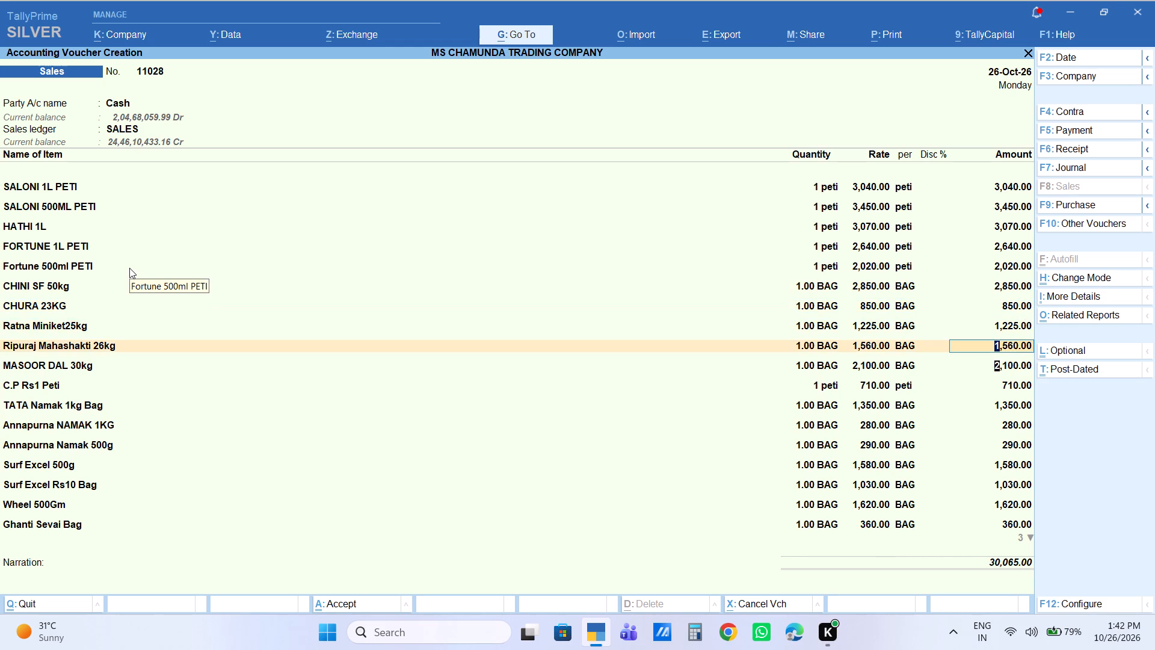
pyautogui.press('Down')
pyautogui.press('Down')
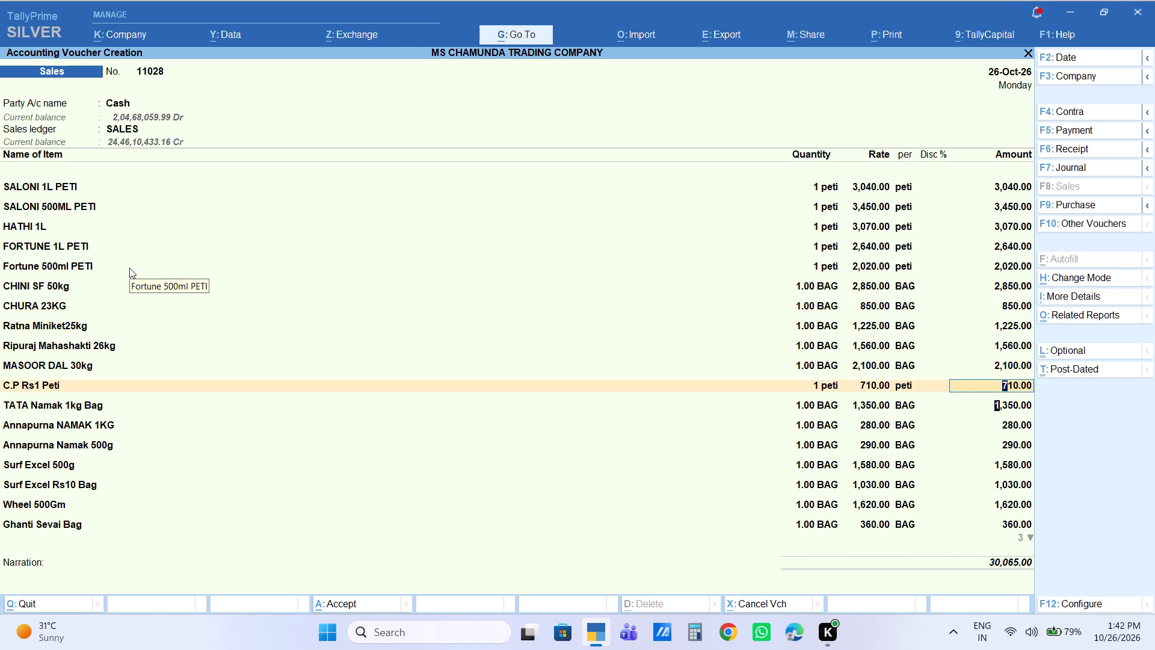
pyautogui.press('Down')
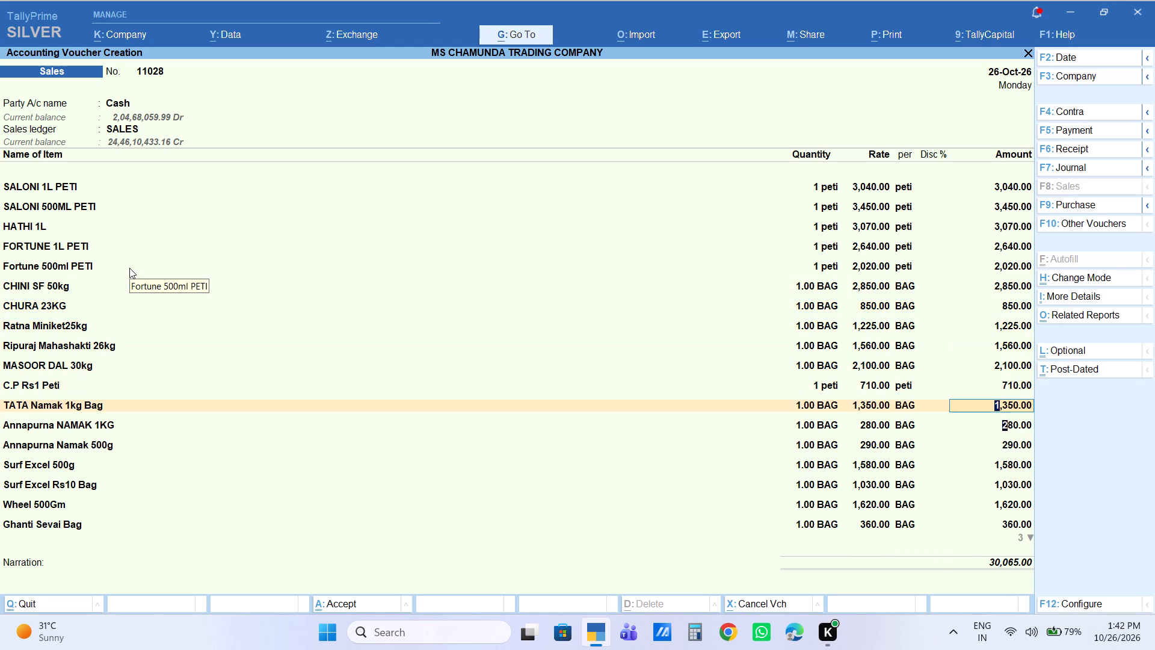
pyautogui.press('Down')
pyautogui.press('Down')
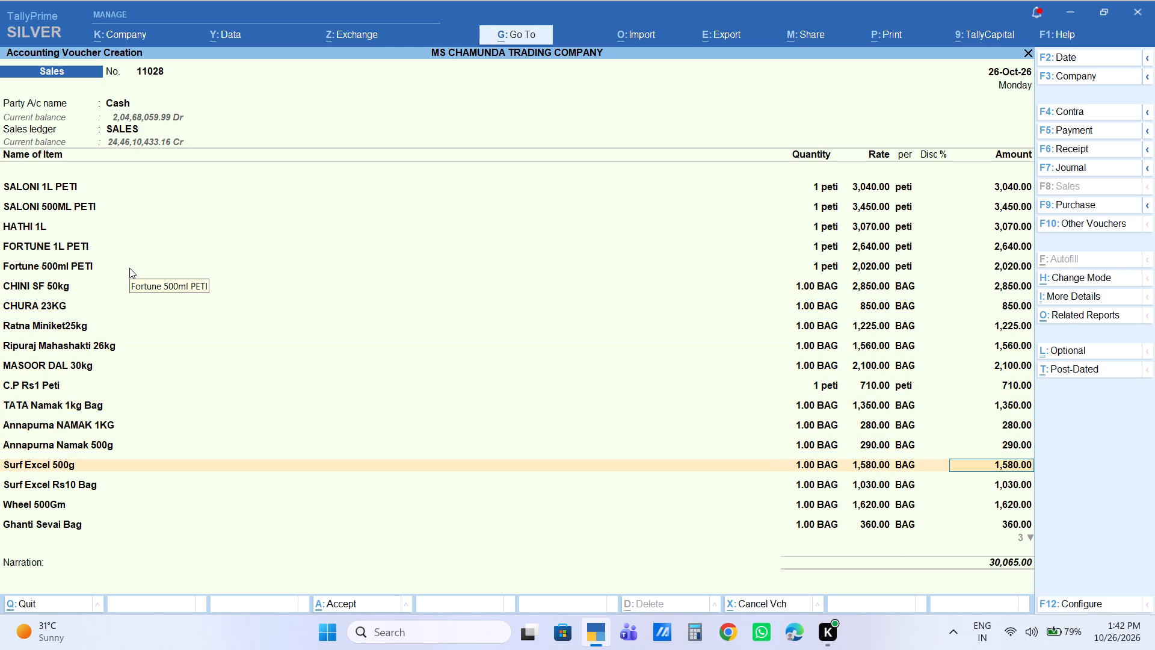
pyautogui.press('Down')
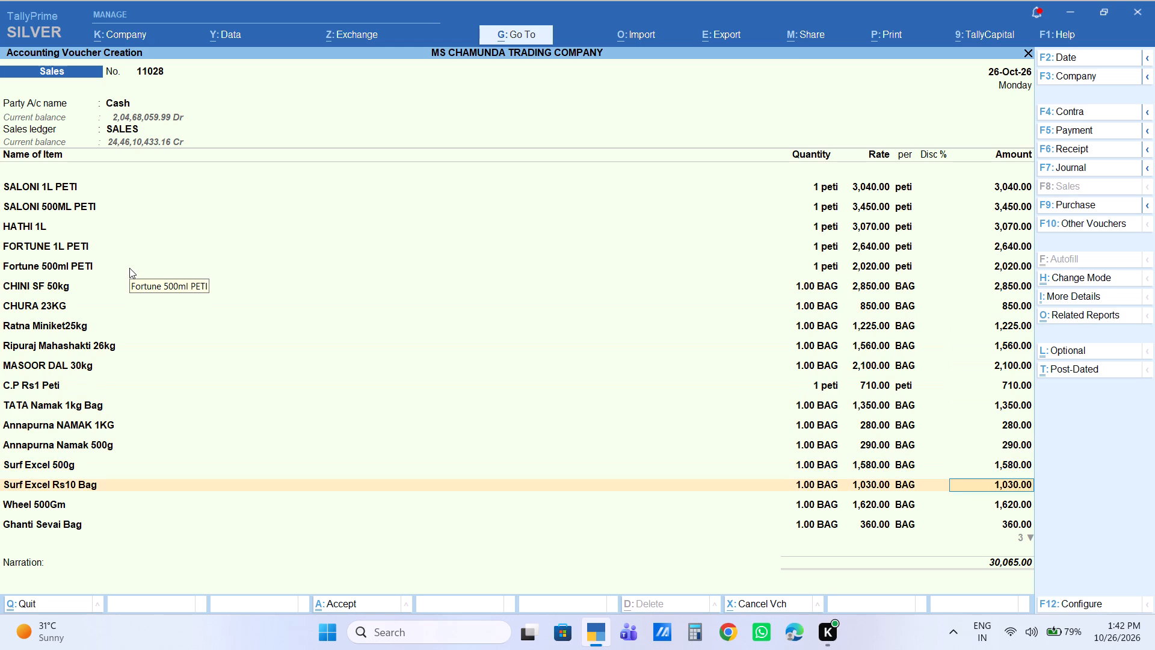
pyautogui.press('Down')
pyautogui.press('Down')
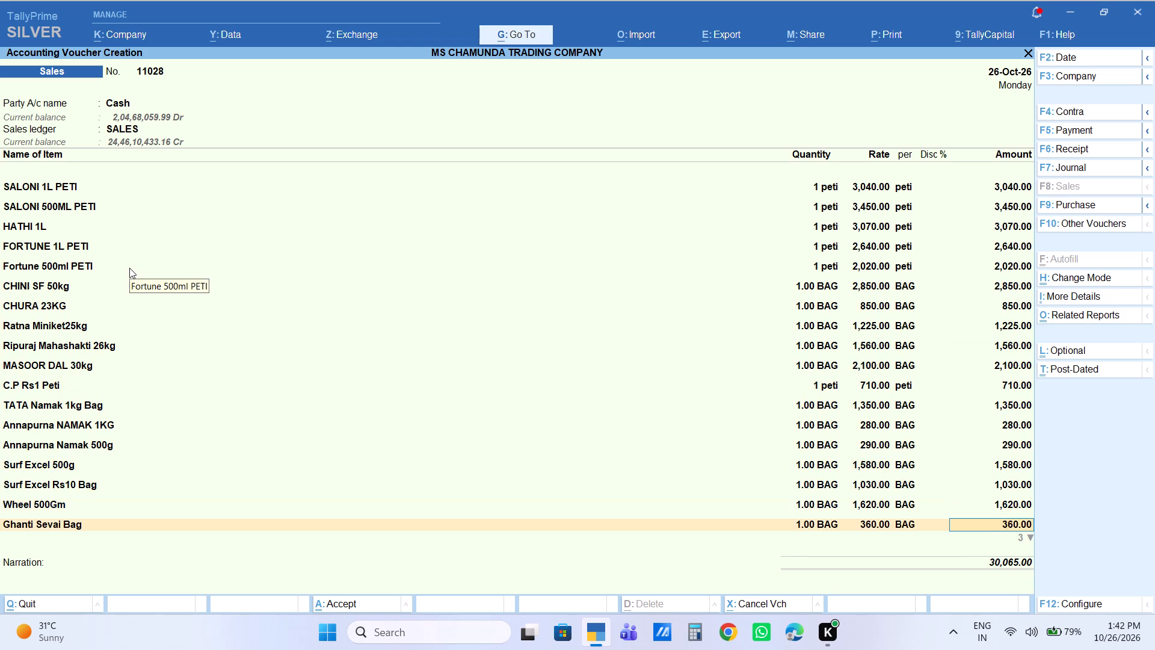
# Advance past the item lines, keep the Labour Charge at 40, and go to the empty ledger line below it.
pyautogui.press('Return')
pyautogui.press('Return')
pyautogui.press('Return')
pyautogui.press('Return')
pyautogui.press('Return')
pyautogui.press('Return')
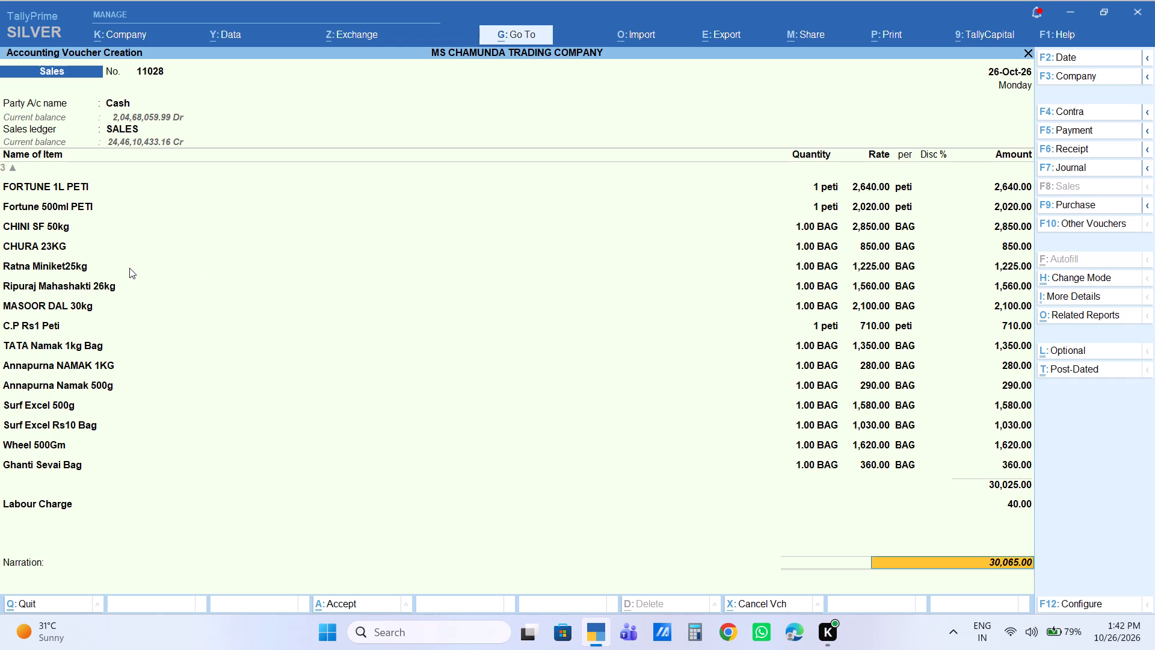
pyautogui.press('BackSpace')
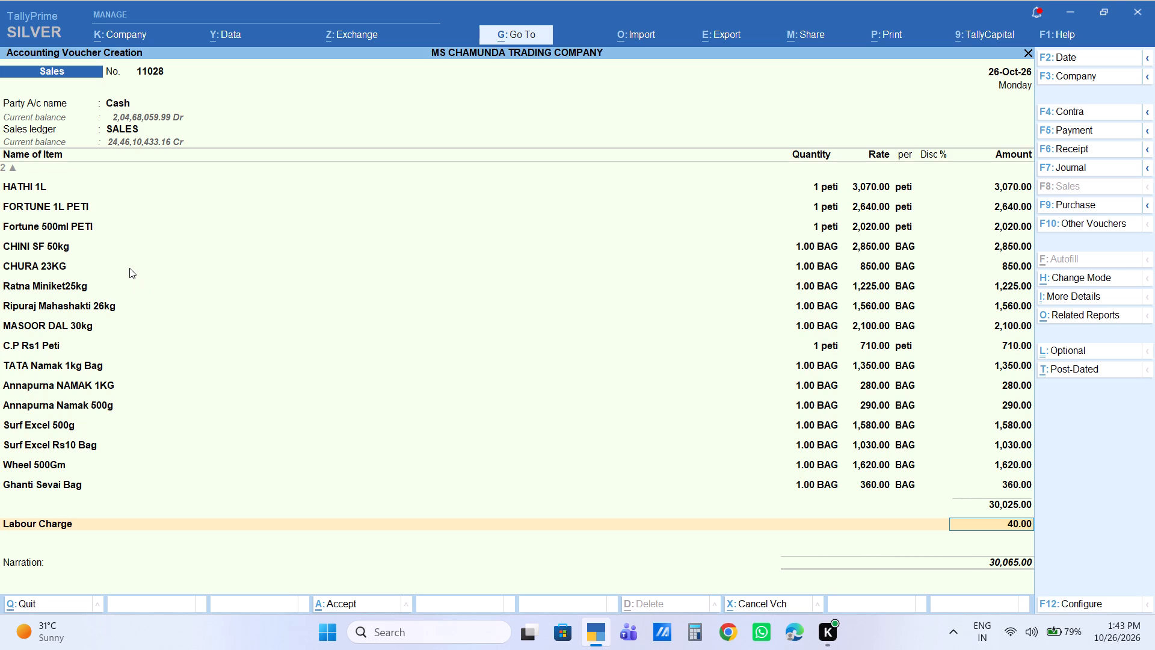
pyautogui.press('Return')
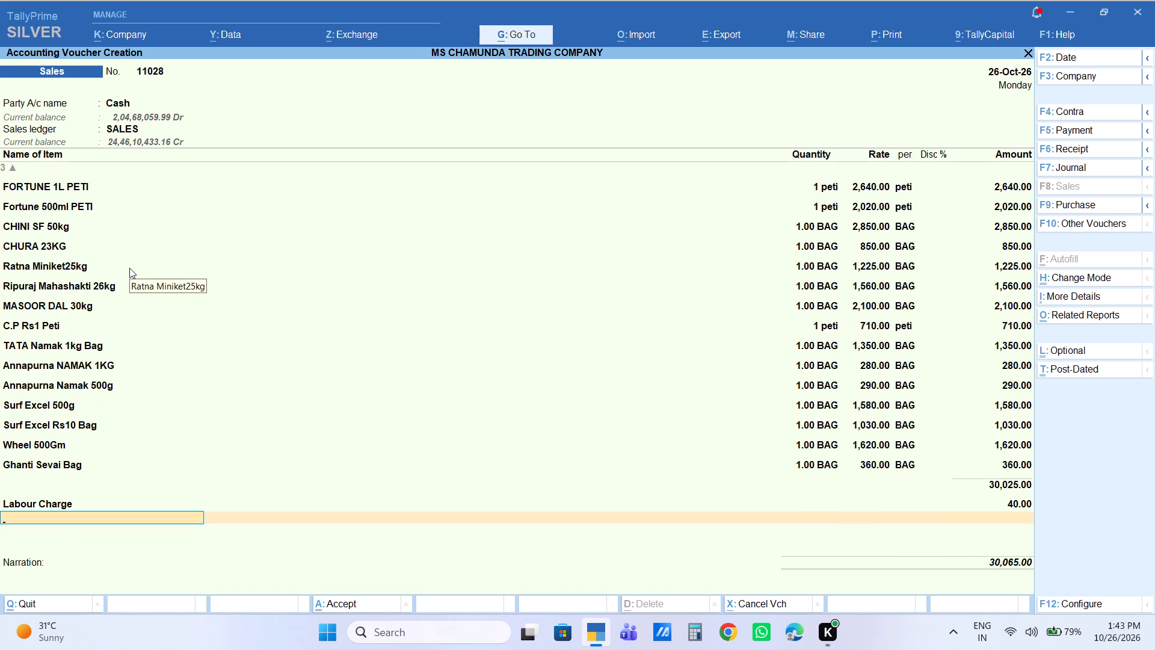
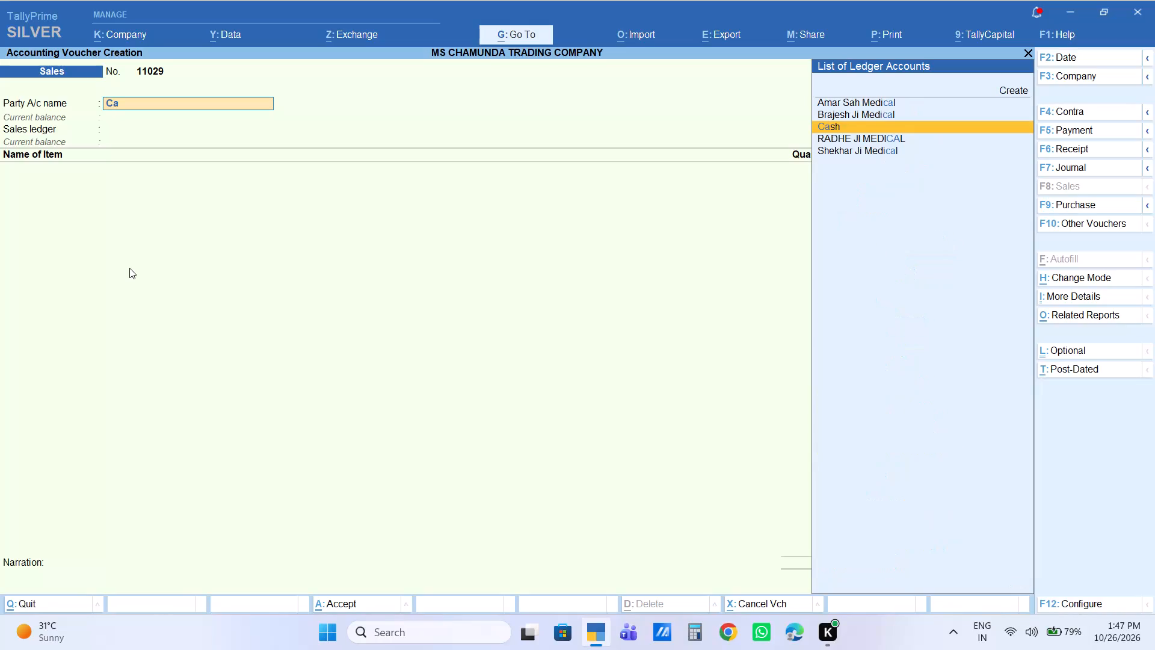
# Set the party of sales voucher 11029 to Cash, choose the buyer from Marwan, and use SALES as the sales ledger.
pyautogui.press('Return')
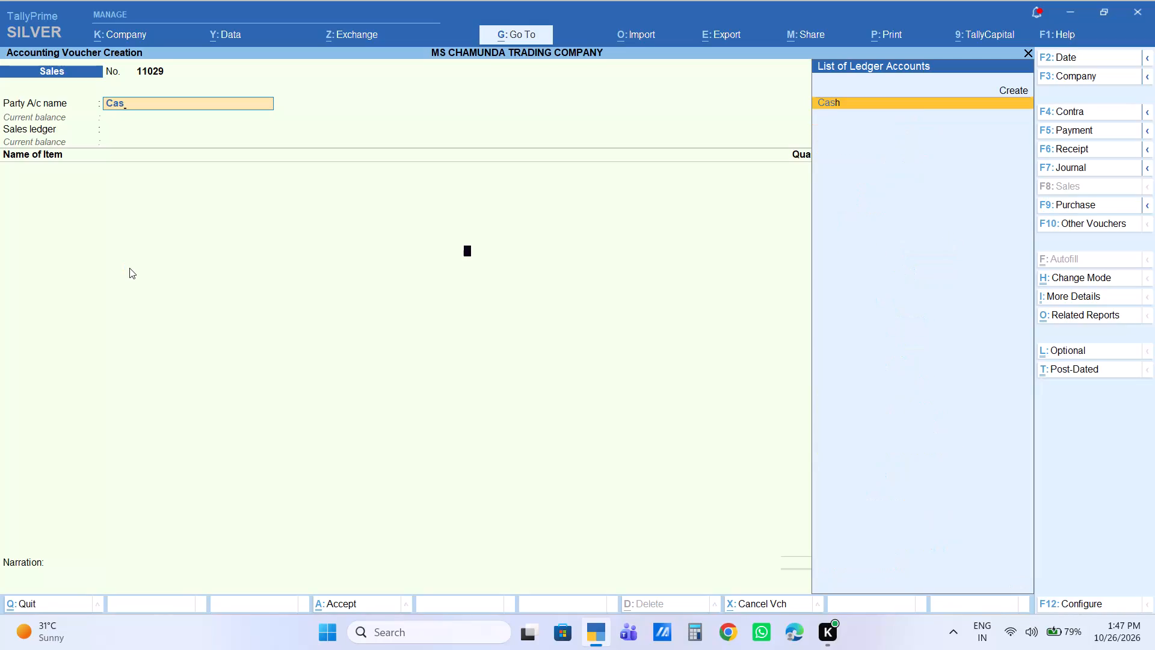
pyautogui.write('raj')
pyautogui.write('aj')
pyautogui.press('Return')
pyautogui.press('Return')
pyautogui.press('Return')
pyautogui.press('Return')
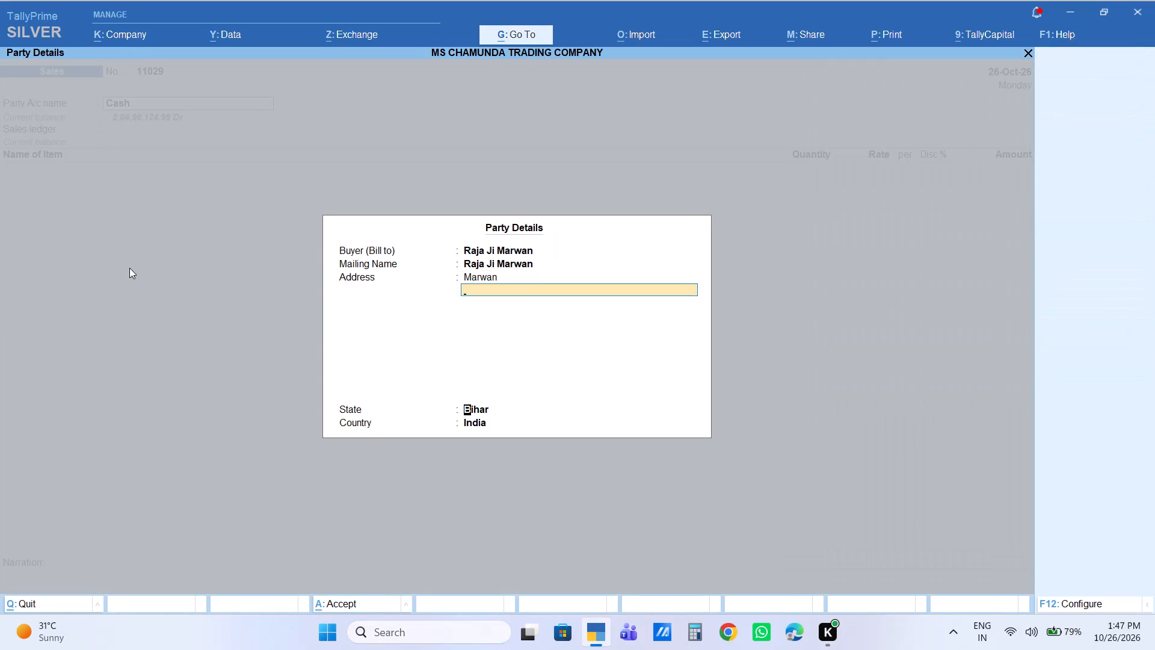
pyautogui.press('Return')
pyautogui.press('Return')
# Add the item CHINI SF 50kg with a quantity of 10 bags and an amount of 29,000.
pyautogui.write('sf')
pyautogui.press('Return')
pyautogui.write('10')
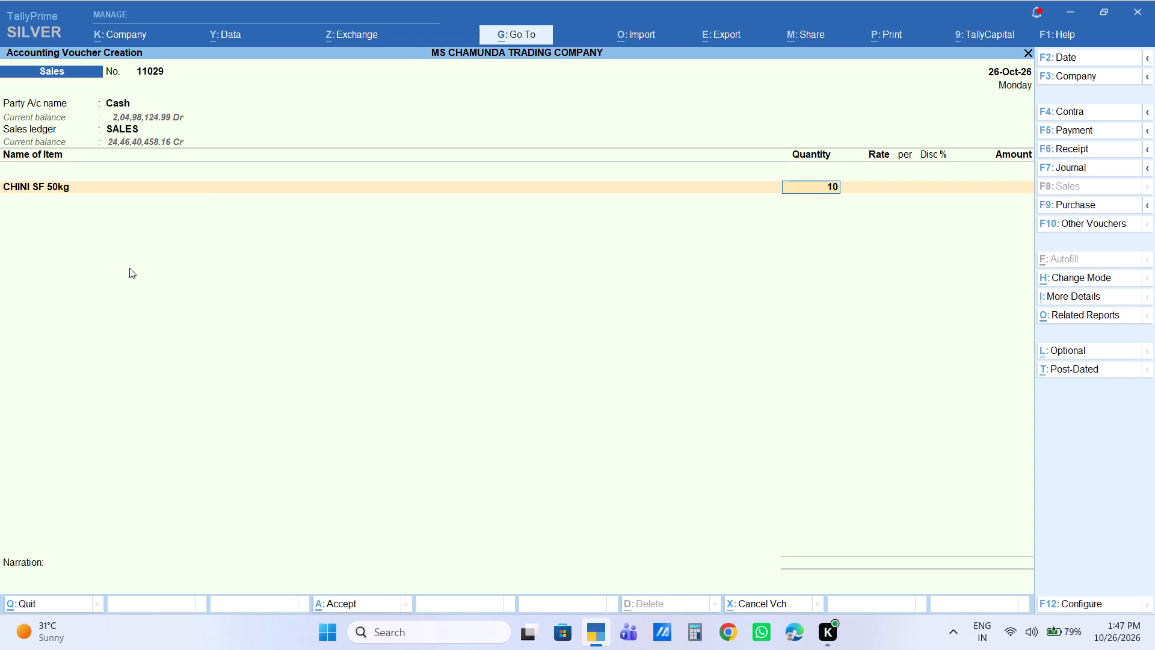
pyautogui.press('Return')
pyautogui.press('Return')
pyautogui.press('Return')
pyautogui.press('Return')
pyautogui.write('29000')
pyautogui.press('Return')
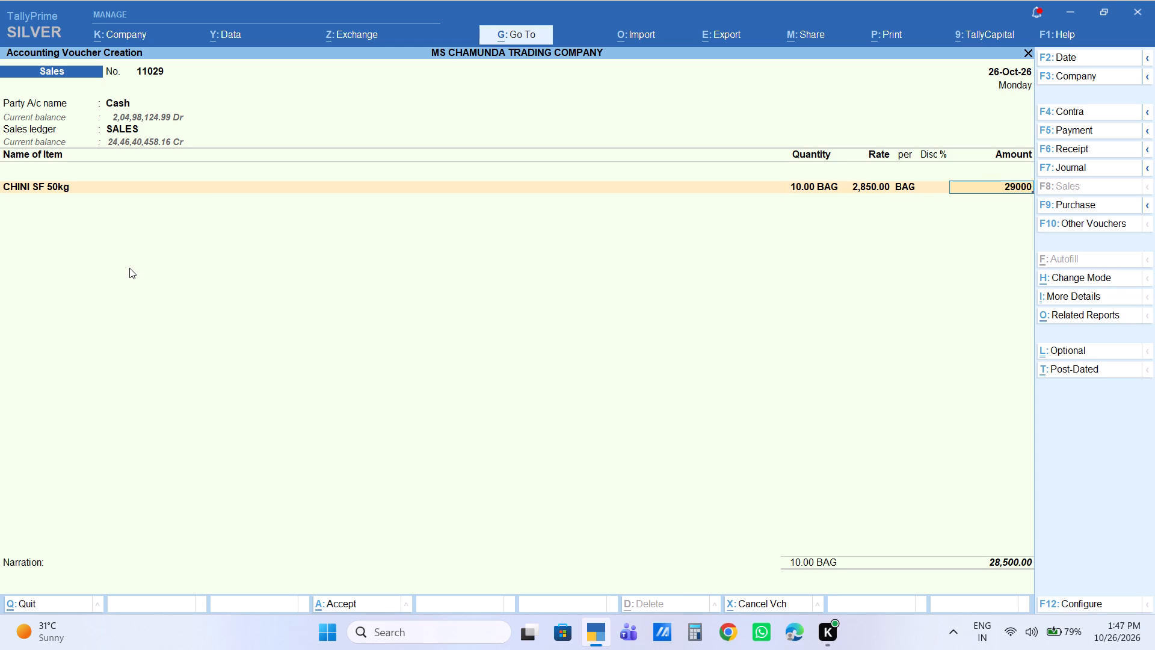
# Add the item Sahnai Tina with a quantity of 5 and an amount of 10,800.
pyautogui.write('sahnai')
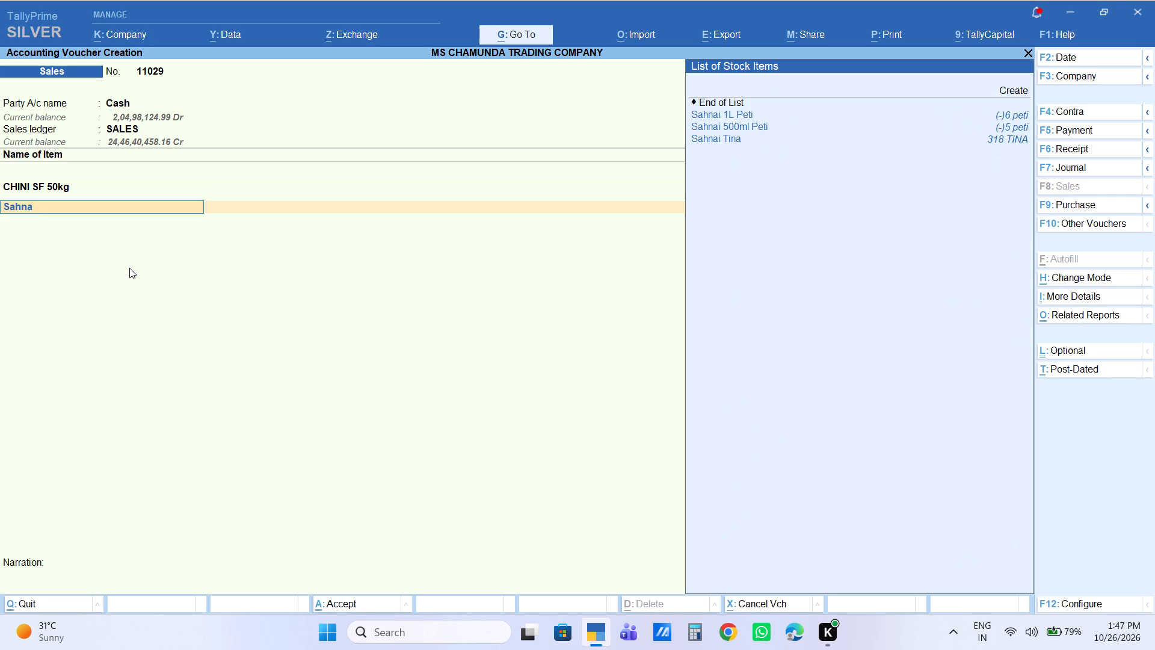
pyautogui.press('Down')
pyautogui.press('Down')
pyautogui.press('Down')
pyautogui.press('Return')
pyautogui.press('5')
pyautogui.press('Return')
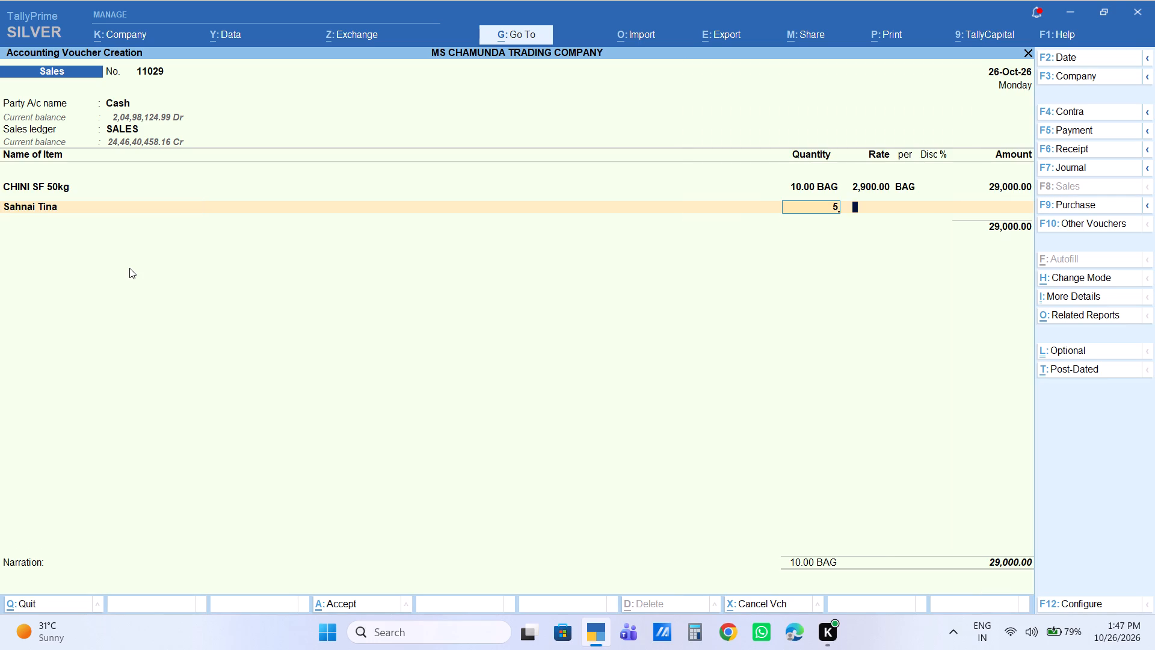
pyautogui.press('Return')
pyautogui.press('Return')
pyautogui.press('Return')
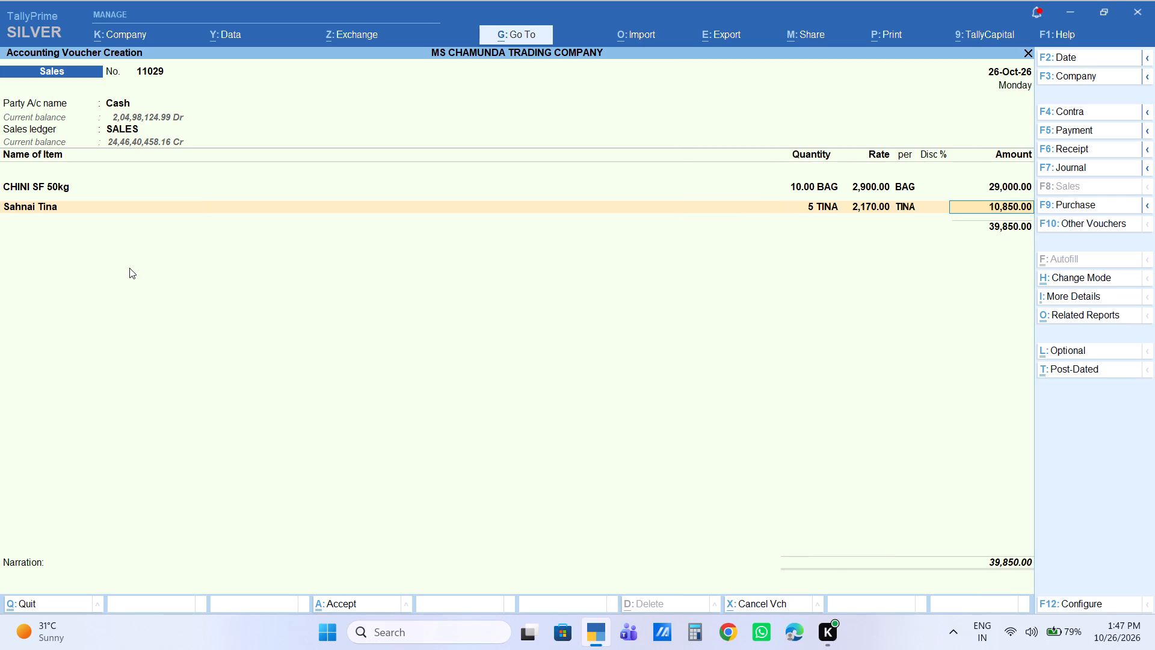
pyautogui.write('10800')
pyautogui.press('Return')
# Add the item CHANA 30KG with a quantity of 2 bags, accepting the rate of 2,400 and amount of 4,800.
pyautogui.write('chana')
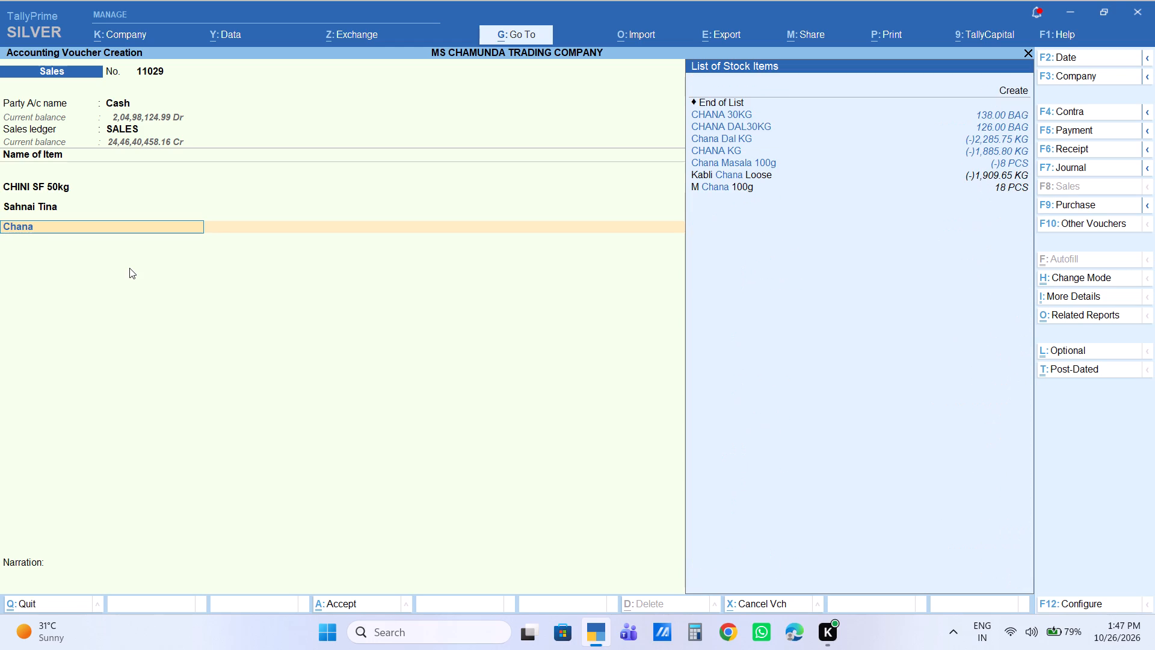
pyautogui.press('Down')
pyautogui.press('2')
pyautogui.press('Down')
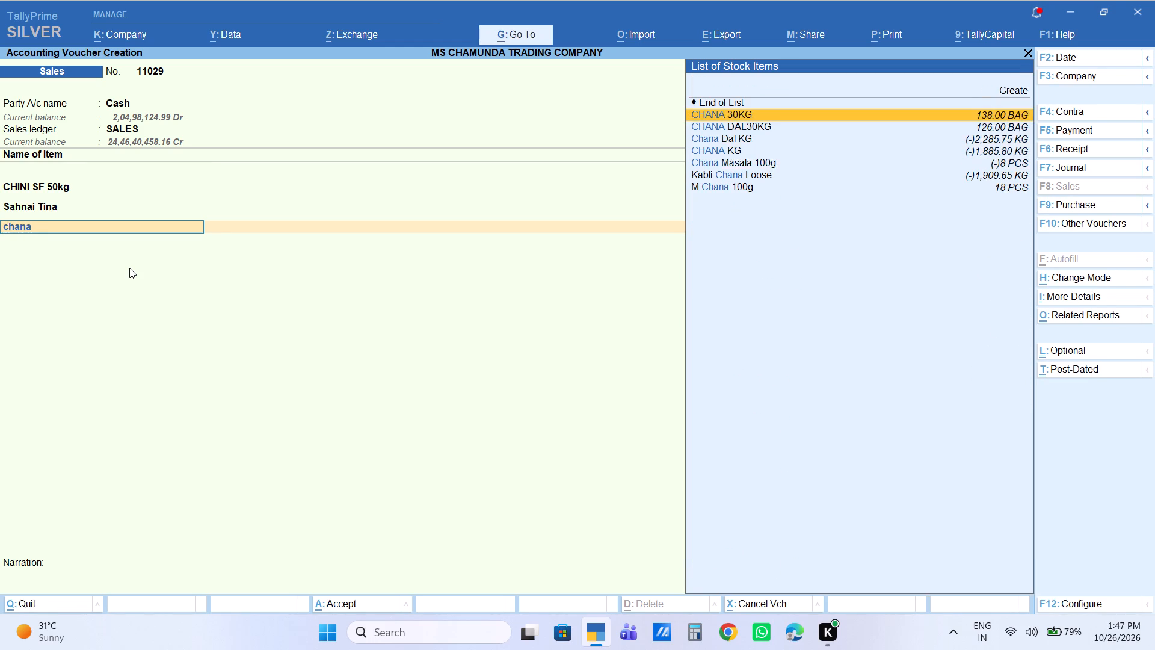
pyautogui.press('\\')
pyautogui.press('Return')
pyautogui.press('BackSpace')
pyautogui.press('2')
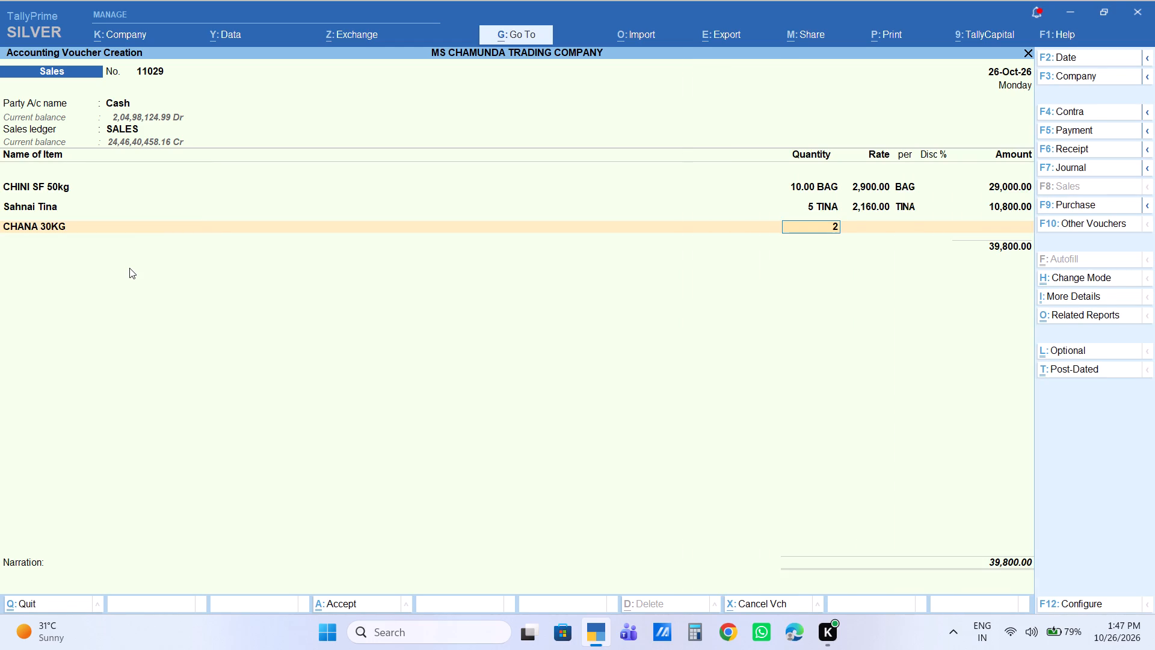
pyautogui.press('Return')
pyautogui.press('Return')
pyautogui.press('Return')
pyautogui.press('Return')
pyautogui.press('Return')
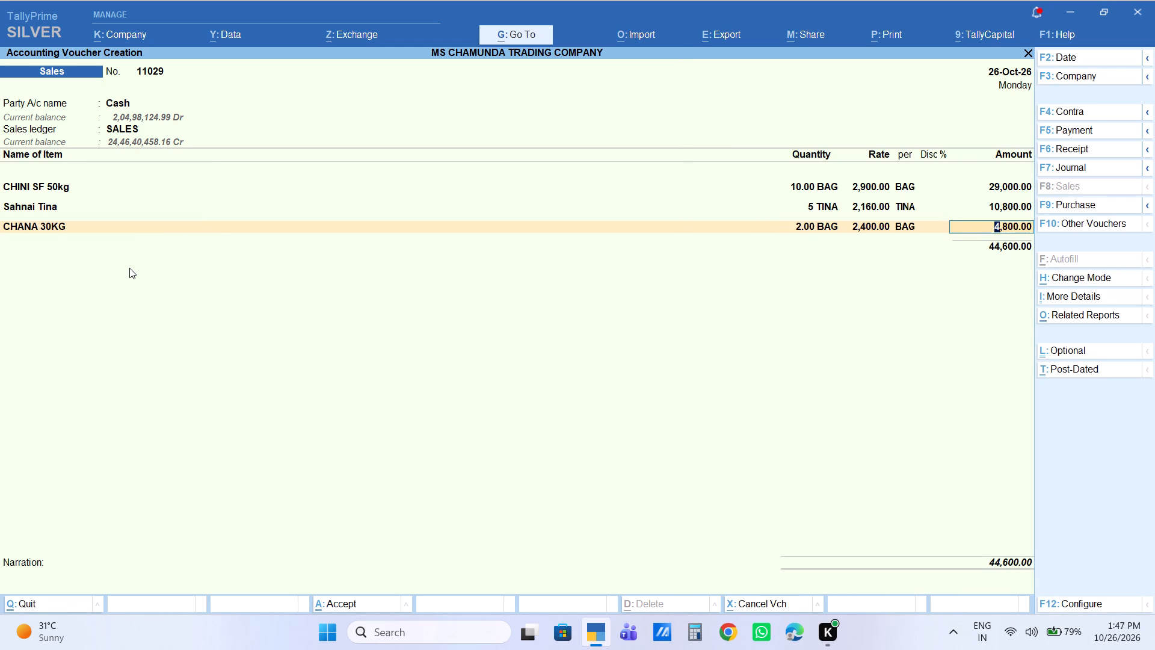
# Add the item Mircha 10kg with 1 bag at the offered rate of 2,300, and end the item list.
pyautogui.write('mirch')
pyautogui.press('a')
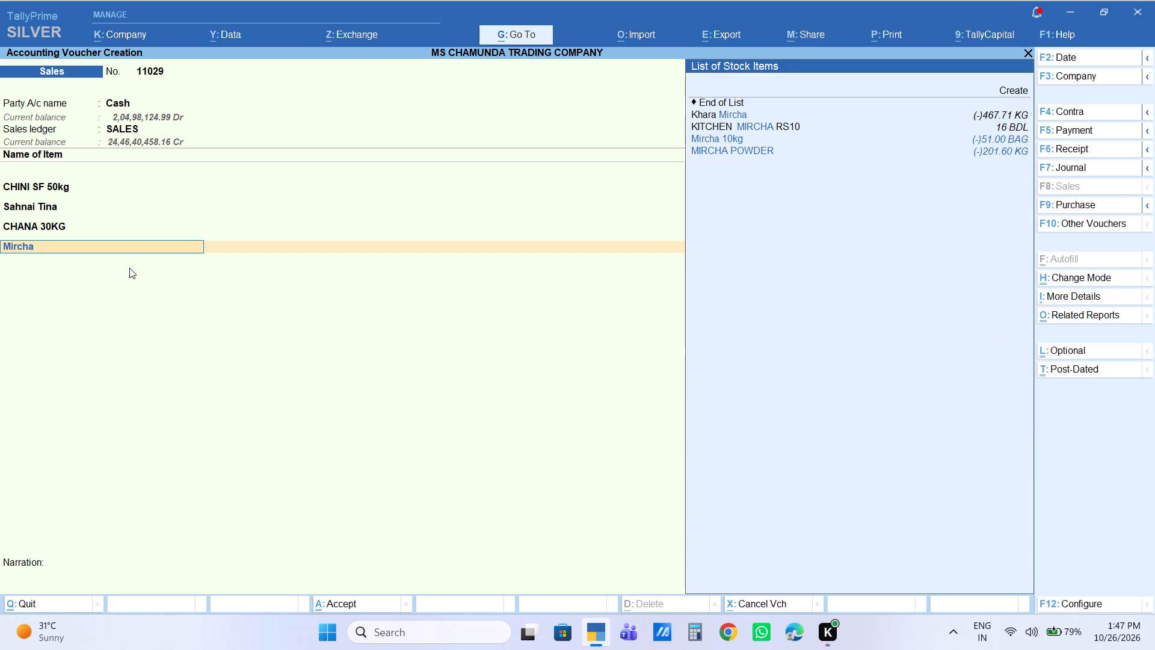
pyautogui.press('Down')
pyautogui.press('Down')
pyautogui.press('Up')
pyautogui.press('Return')
pyautogui.press('1')
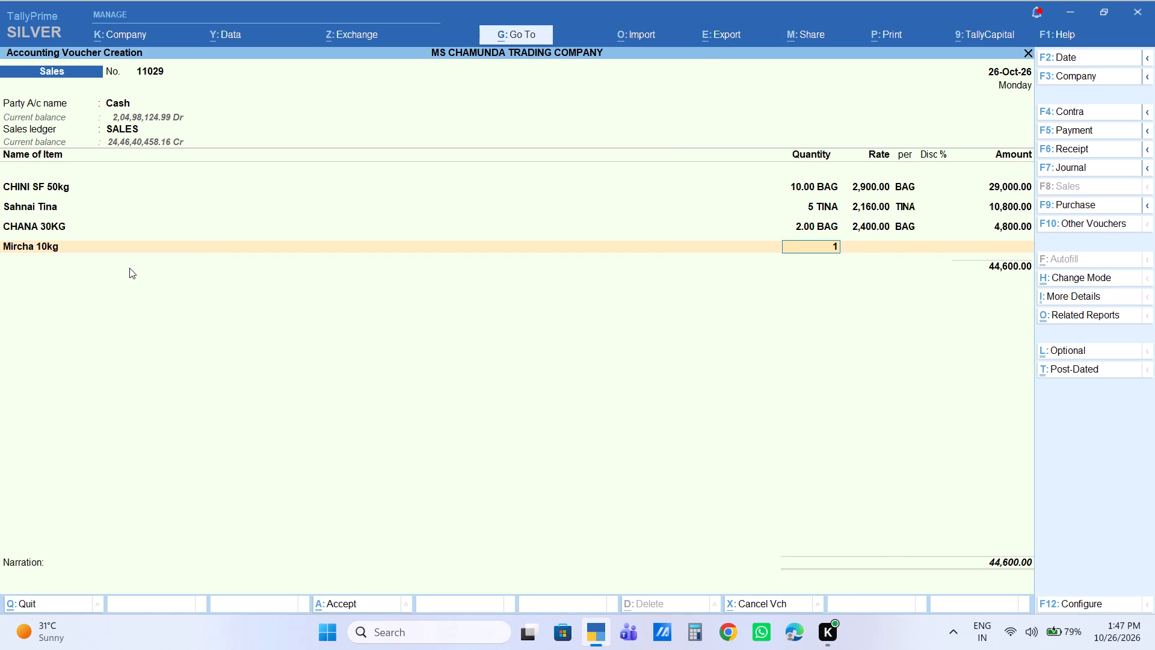
pyautogui.press('Return')
pyautogui.press('Return')
pyautogui.press('Return')
pyautogui.press('Return')
pyautogui.press('Return')
pyautogui.press('Return')
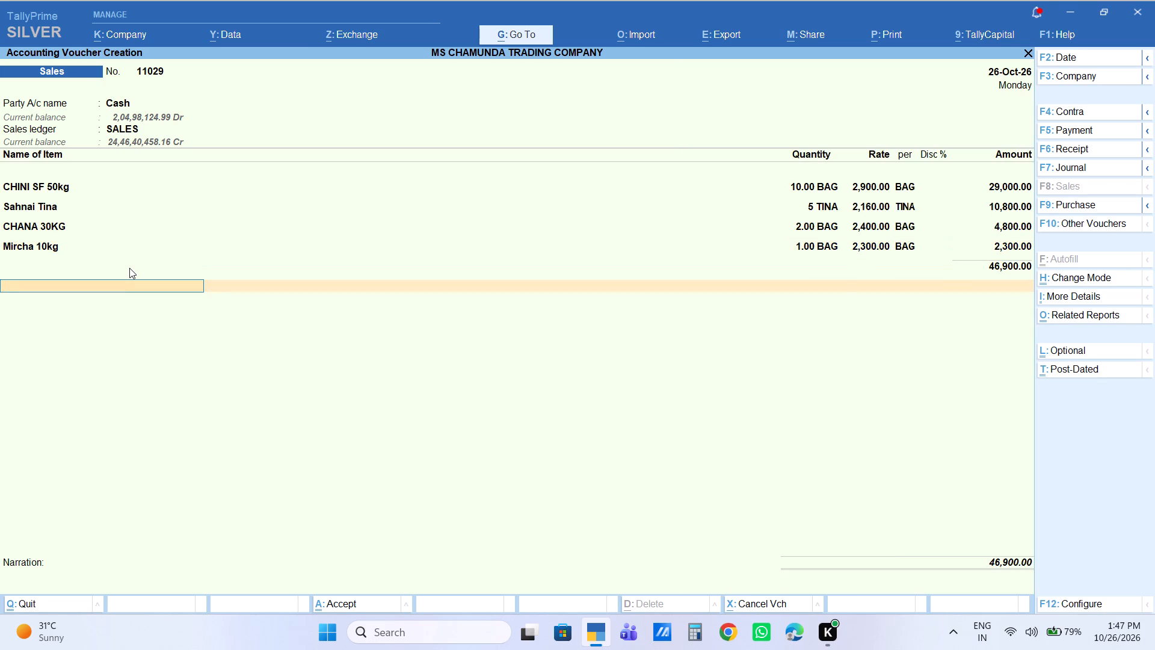
# Add the Labour Charge ledger below the items with an amount of 55.
pyautogui.press('l')
pyautogui.press('Right')
pyautogui.press('Down')
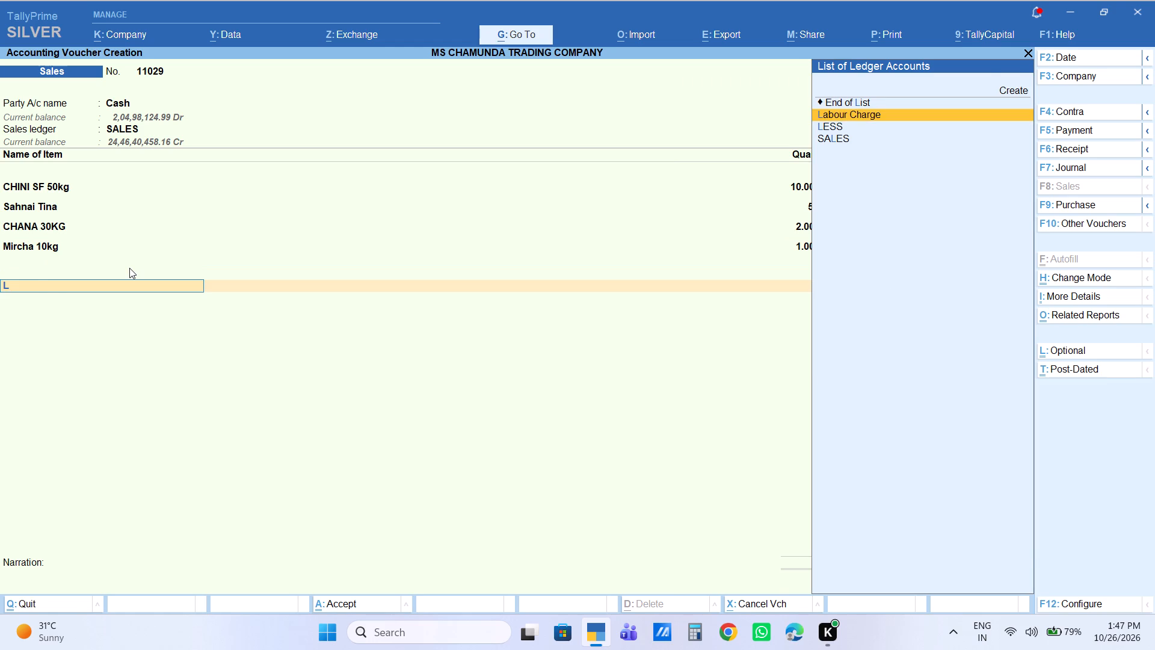
pyautogui.press('Return')
pyautogui.press('Return')
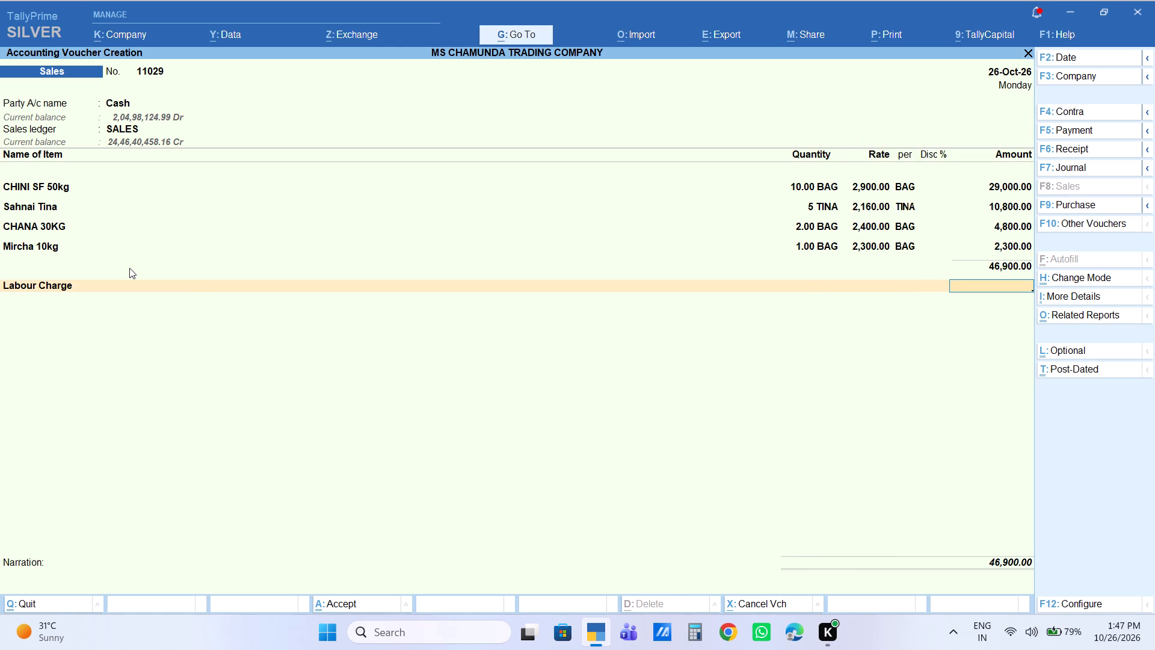
pyautogui.write('55')
pyautogui.press('Return')
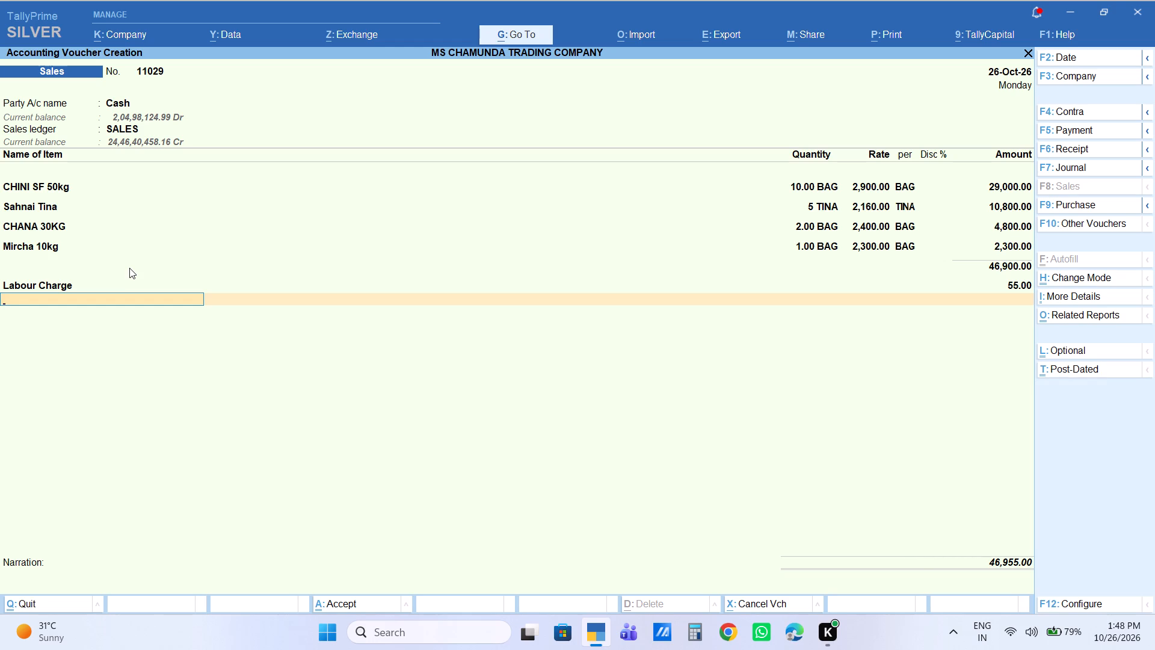
# Leave the narration empty and save sales voucher 11029.
pyautogui.press('Return')
pyautogui.press('Return')
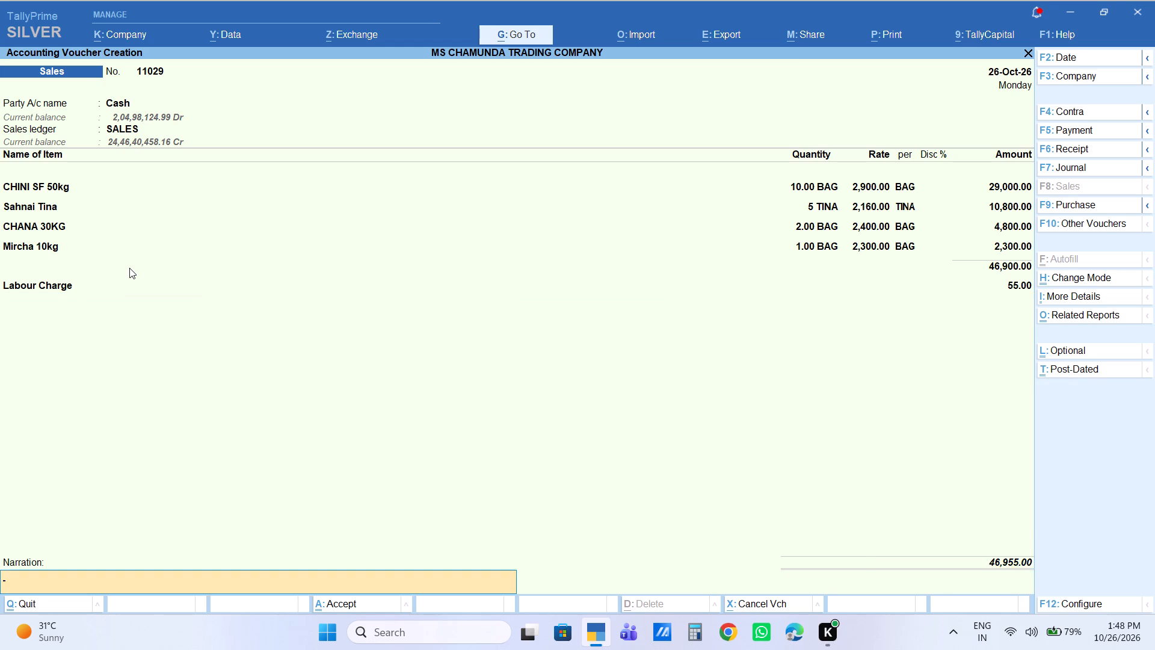
pyautogui.press('Return')
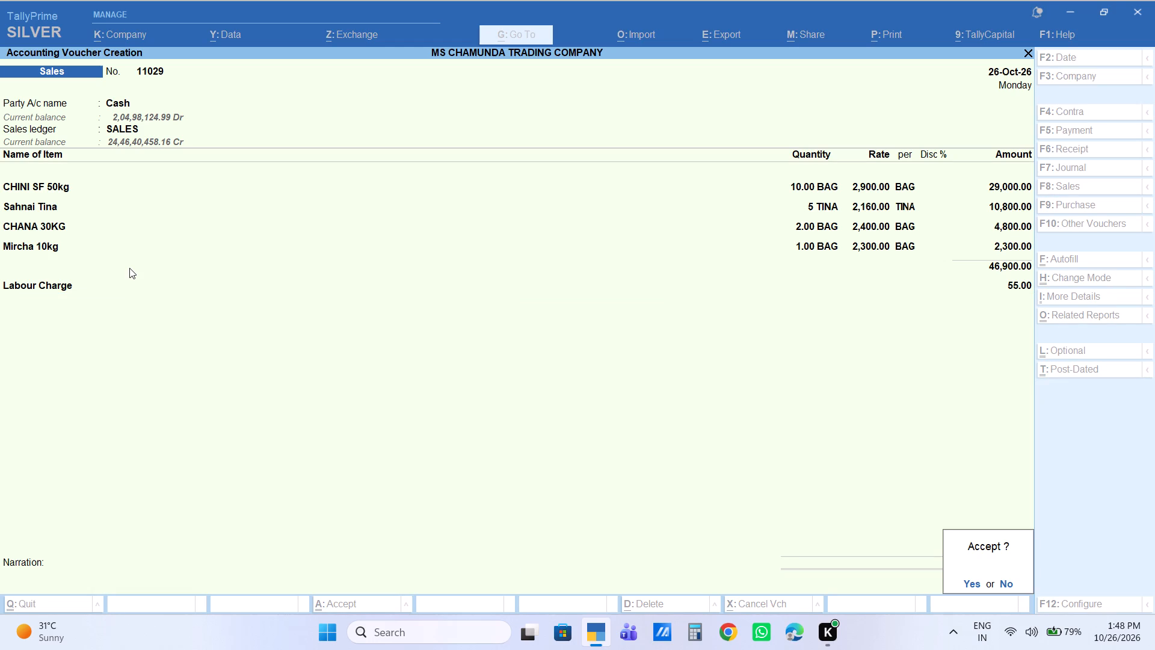
pyautogui.press('Return')
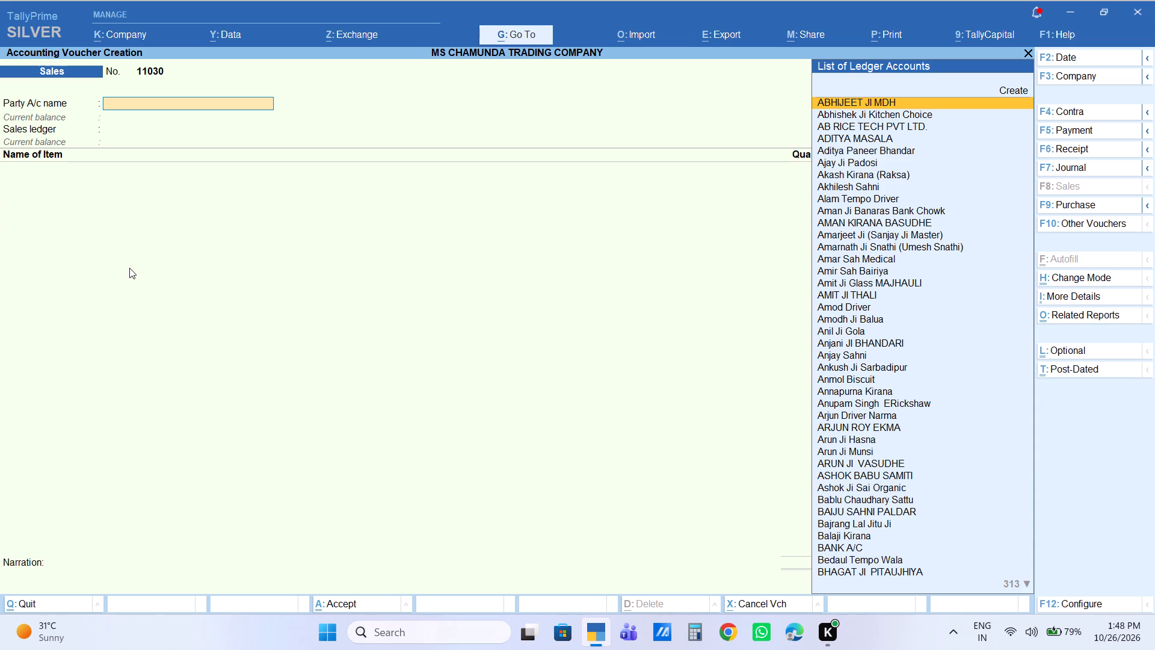
# Set the party of sales voucher 11030 to Cash with default party details and SALES as the sales ledger.
pyautogui.write('ca')
pyautogui.press('Return')
pyautogui.press('Return')
pyautogui.press('Return')
pyautogui.press('Return')
pyautogui.press('Return')
pyautogui.press('Return')
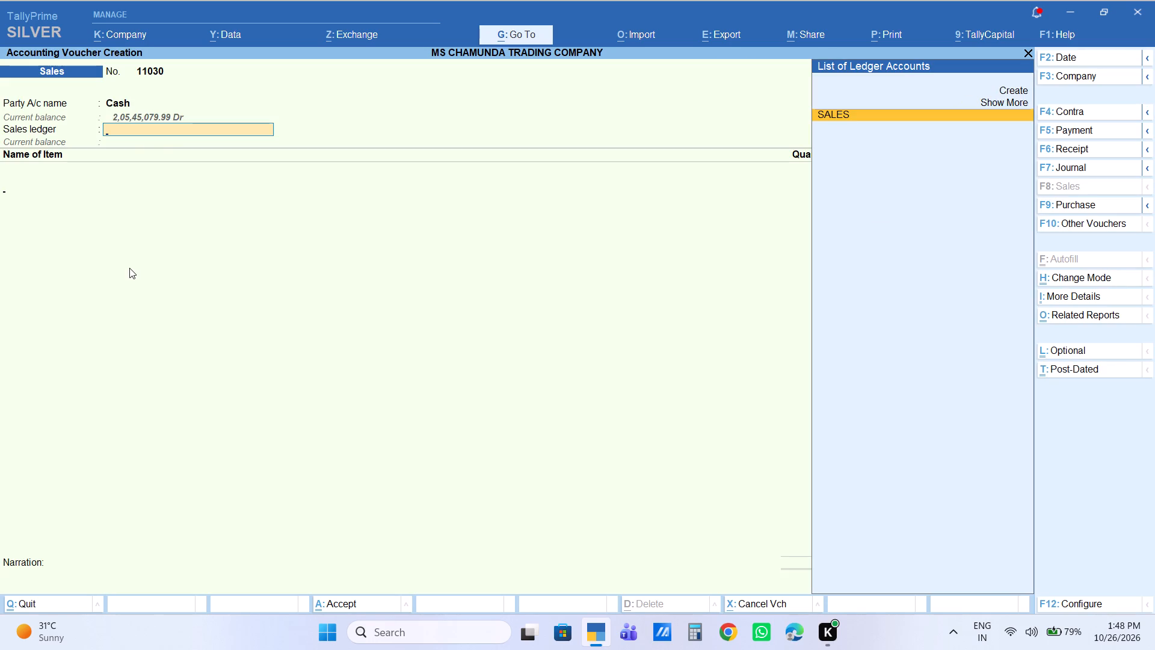
# Add the item R GARAM RS5 BdL with a quantity of 16 and an amount of 2,850.
pyautogui.write('r gara')
pyautogui.press('Down')
pyautogui.press('Down')
pyautogui.press('Down')
pyautogui.press('Down')
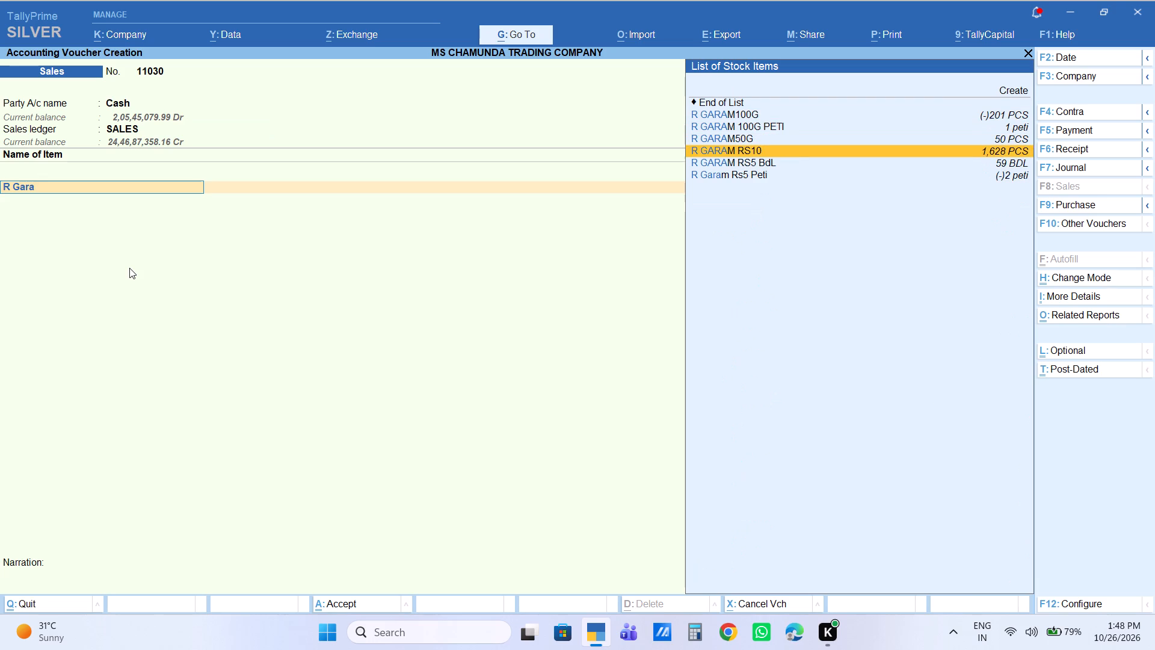
pyautogui.press('Down')
pyautogui.press('Return')
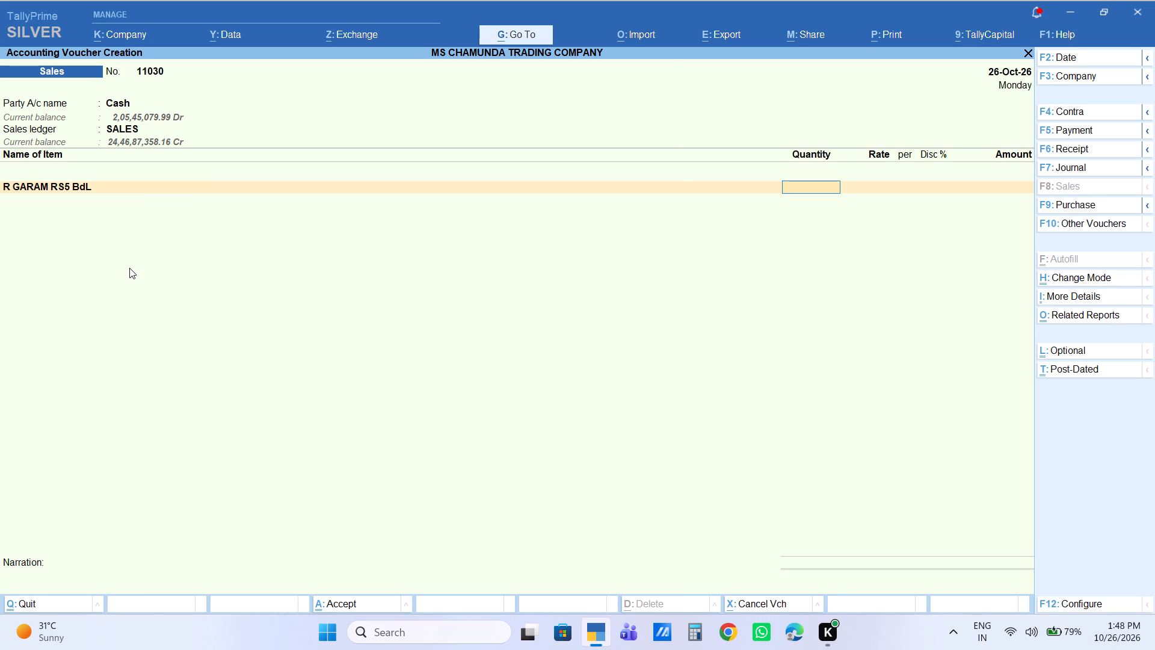
pyautogui.write('16')
pyautogui.press('Return')
pyautogui.press('Return')
pyautogui.press('Return')
pyautogui.press('Return')
pyautogui.write('2850')
pyautogui.press('Return')
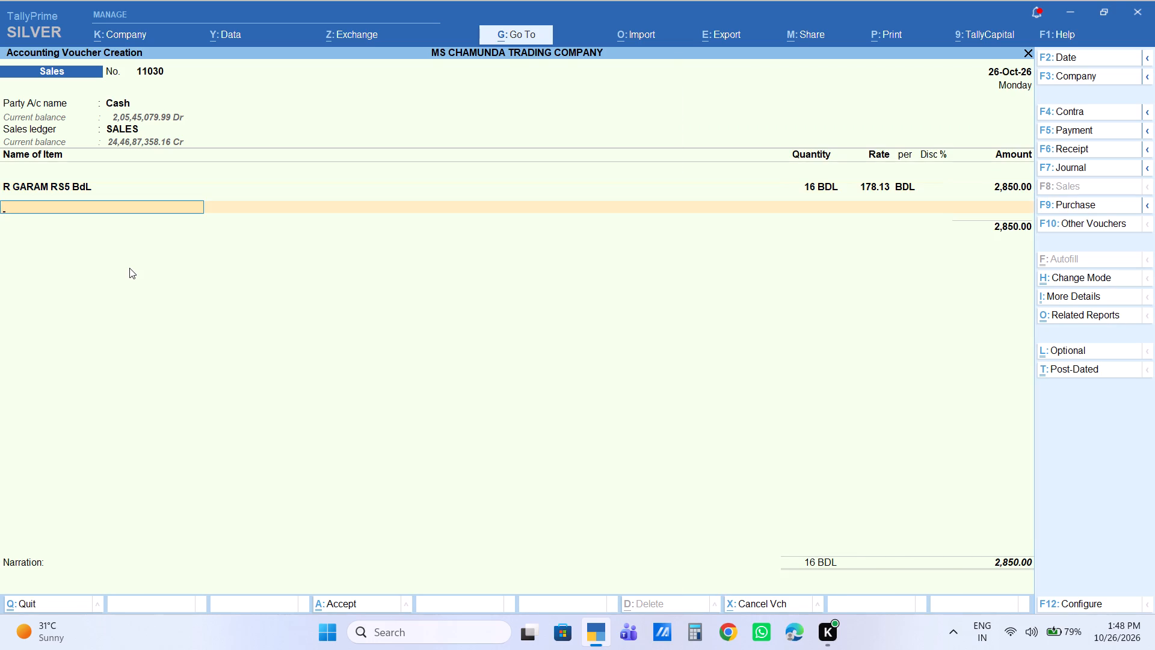
# End the item list without further ledgers or narration and save sales voucher 11030.
pyautogui.press('Return')
pyautogui.press('Return')
pyautogui.press('Return')
pyautogui.press('Return')
pyautogui.press('Return')
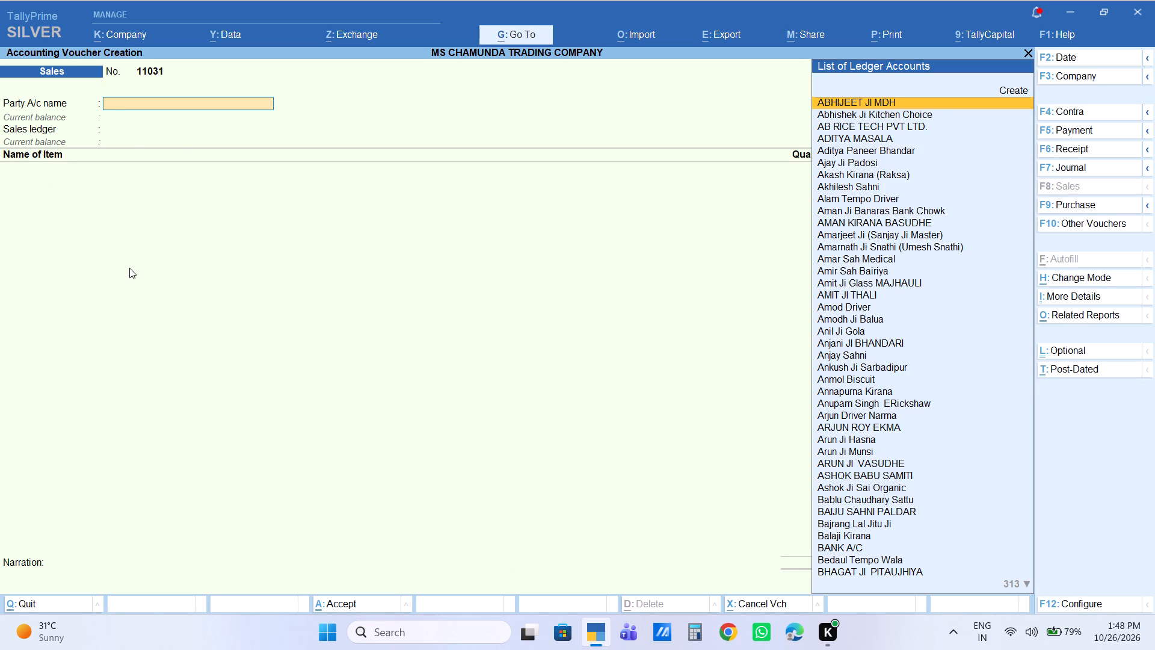
# Set the party of sales voucher 11031 to Cash with default party details and SALES as the sales ledger.
pyautogui.write('ca')
pyautogui.press('Return')
pyautogui.press('Return')
pyautogui.press('Return')
pyautogui.press('Return')
pyautogui.press('Return')
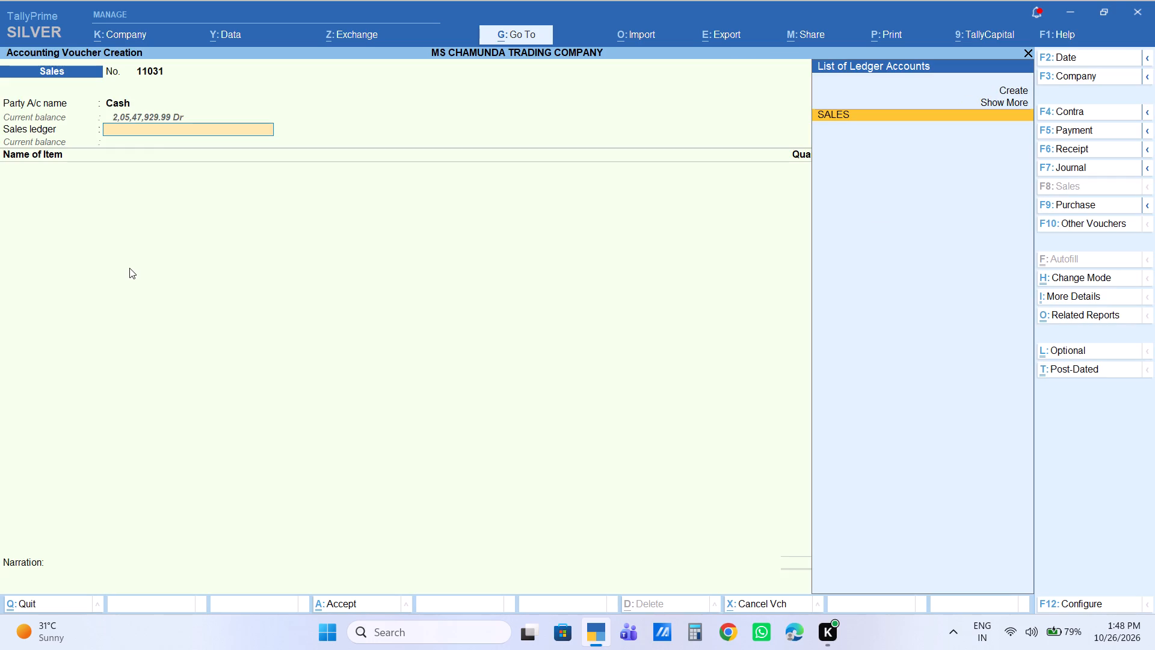
pyautogui.press('Return')
# Find the R GARAM stock items for the first item line of voucher 11031.
pyautogui.write('r gara')
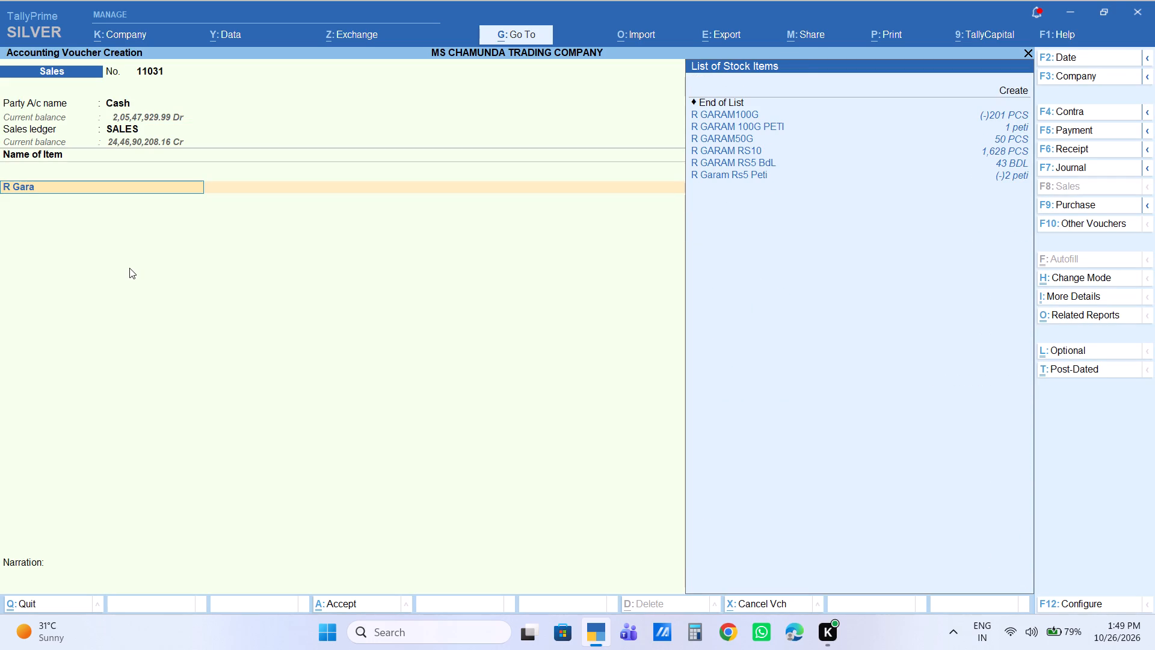
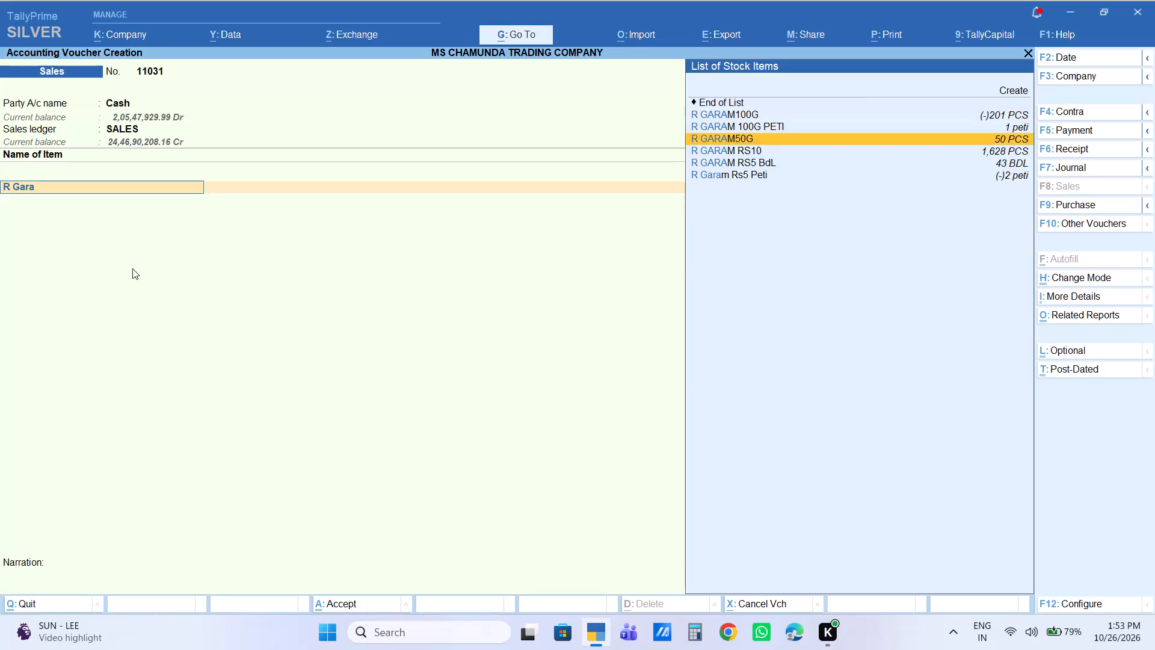
# Add the item R GARAM RS5 BdL to voucher 11031 with a quantity of 1 and an amount of 180.
pyautogui.press('Down')
pyautogui.press('Down')
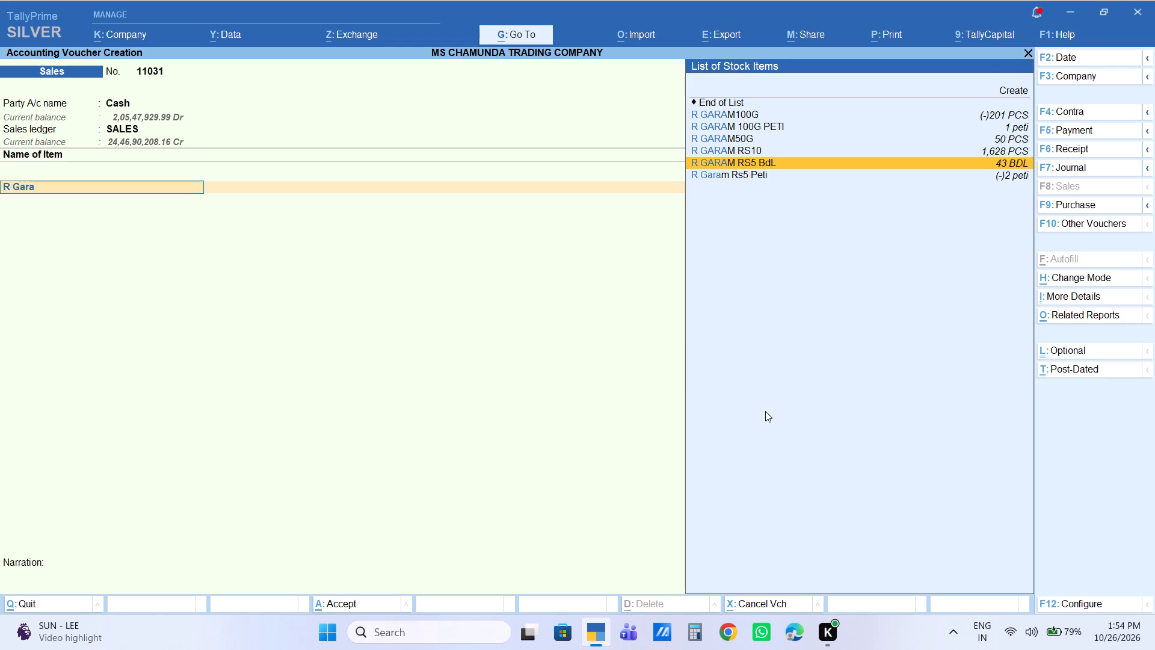
pyautogui.press('Return')
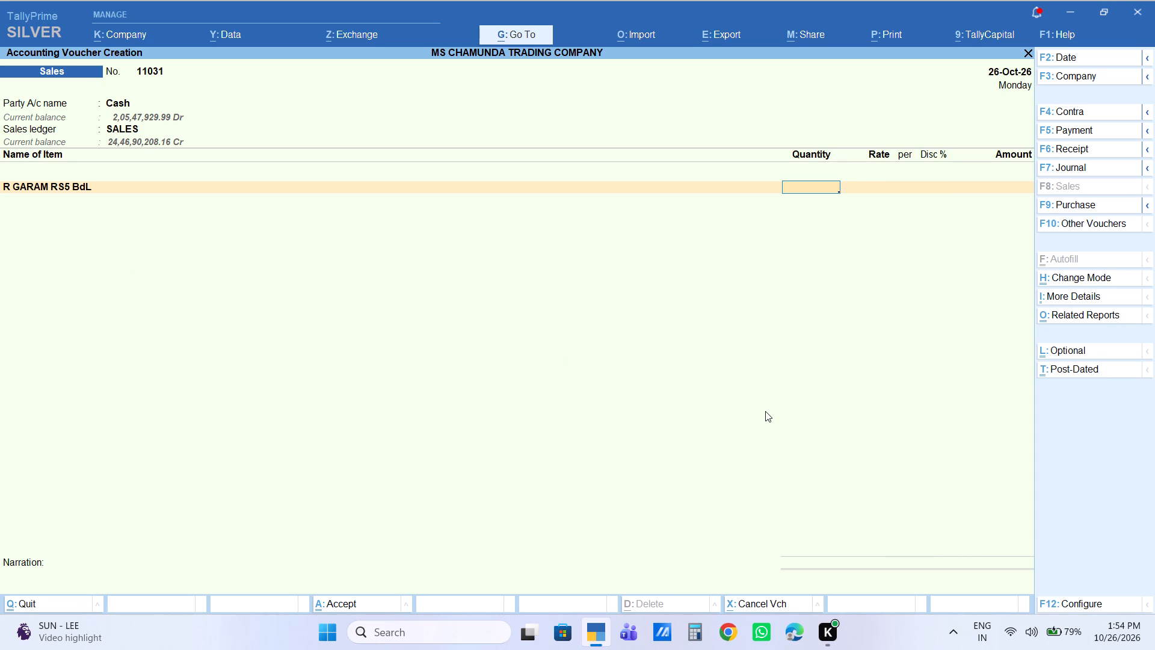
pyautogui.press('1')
pyautogui.press('Return')
pyautogui.press('Return')
pyautogui.press('Return')
pyautogui.press('Return')
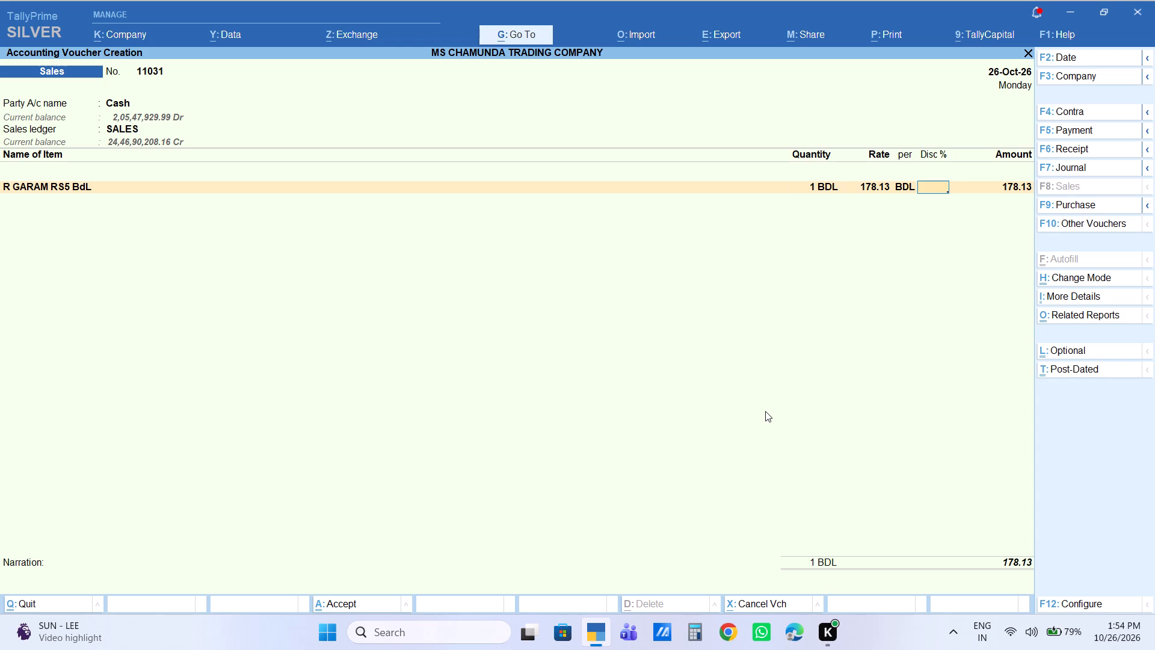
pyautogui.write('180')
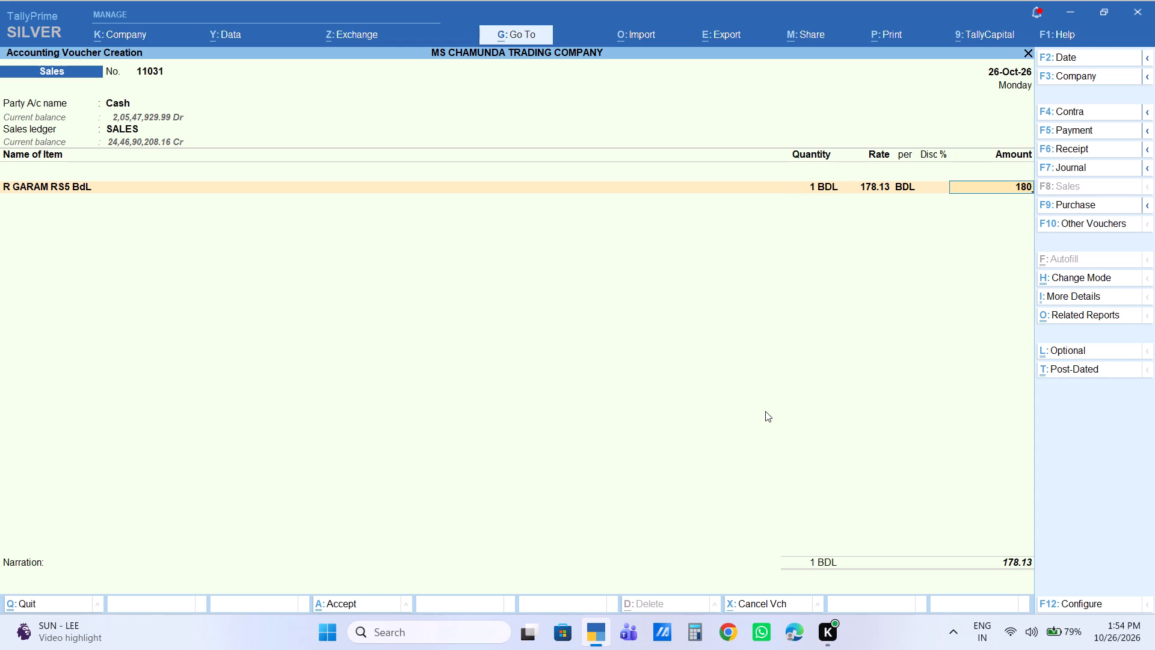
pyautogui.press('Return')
# Add the item M Garam Rs5 with a quantity of 1 and an amount of 230.
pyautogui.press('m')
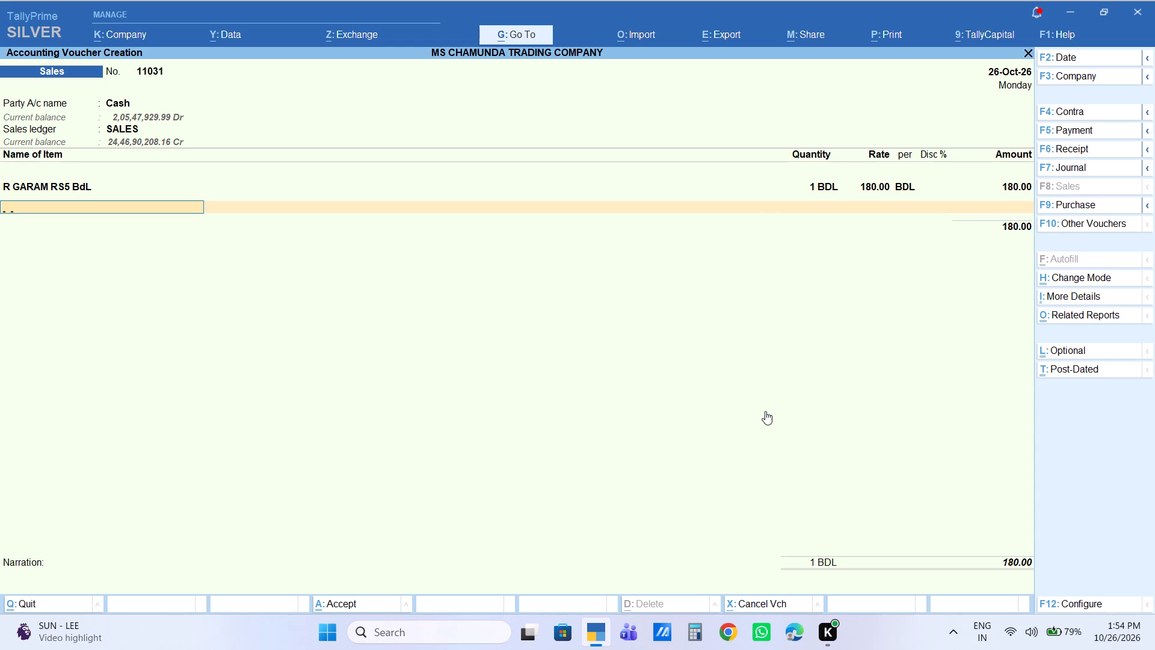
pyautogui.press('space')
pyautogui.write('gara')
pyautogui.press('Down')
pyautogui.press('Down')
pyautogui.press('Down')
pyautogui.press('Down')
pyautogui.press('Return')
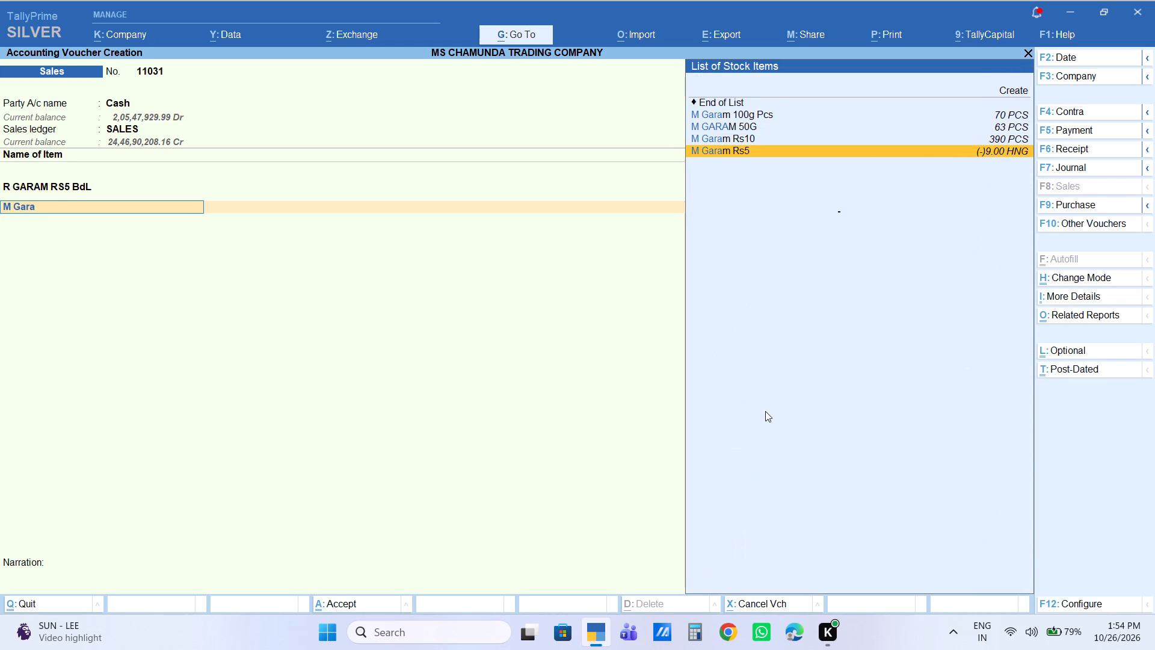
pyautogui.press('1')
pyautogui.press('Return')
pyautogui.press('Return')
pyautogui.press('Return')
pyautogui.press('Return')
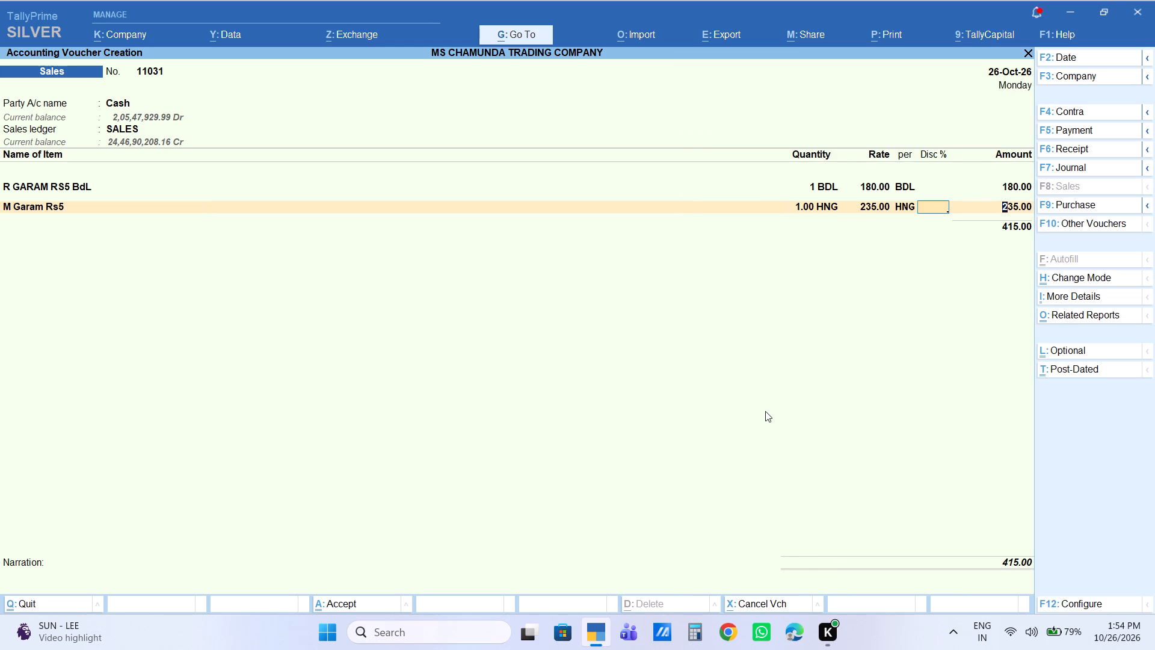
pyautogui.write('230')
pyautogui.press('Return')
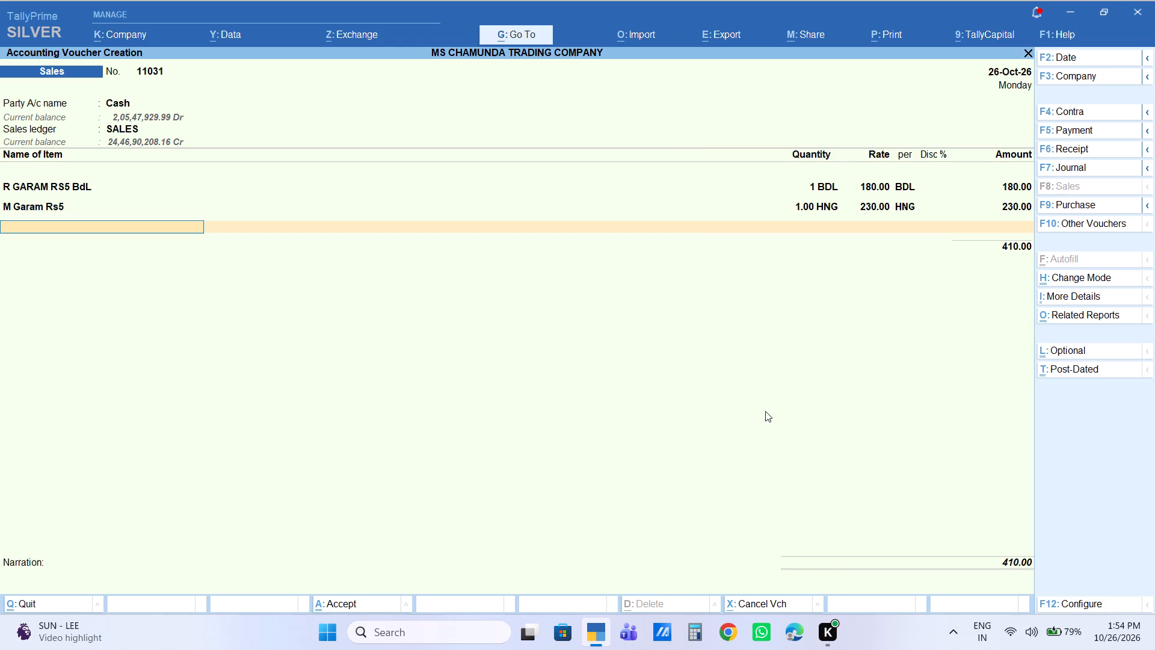
# Add the item M MEAT RS5 with a quantity of 1, keeping the default rate and amount.
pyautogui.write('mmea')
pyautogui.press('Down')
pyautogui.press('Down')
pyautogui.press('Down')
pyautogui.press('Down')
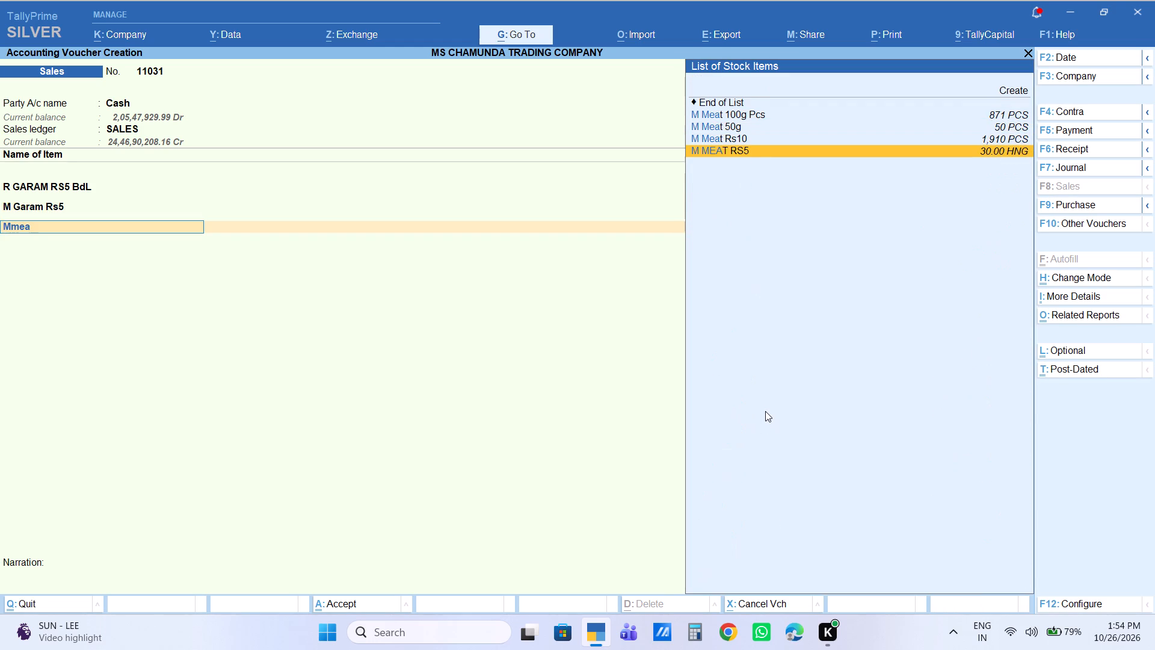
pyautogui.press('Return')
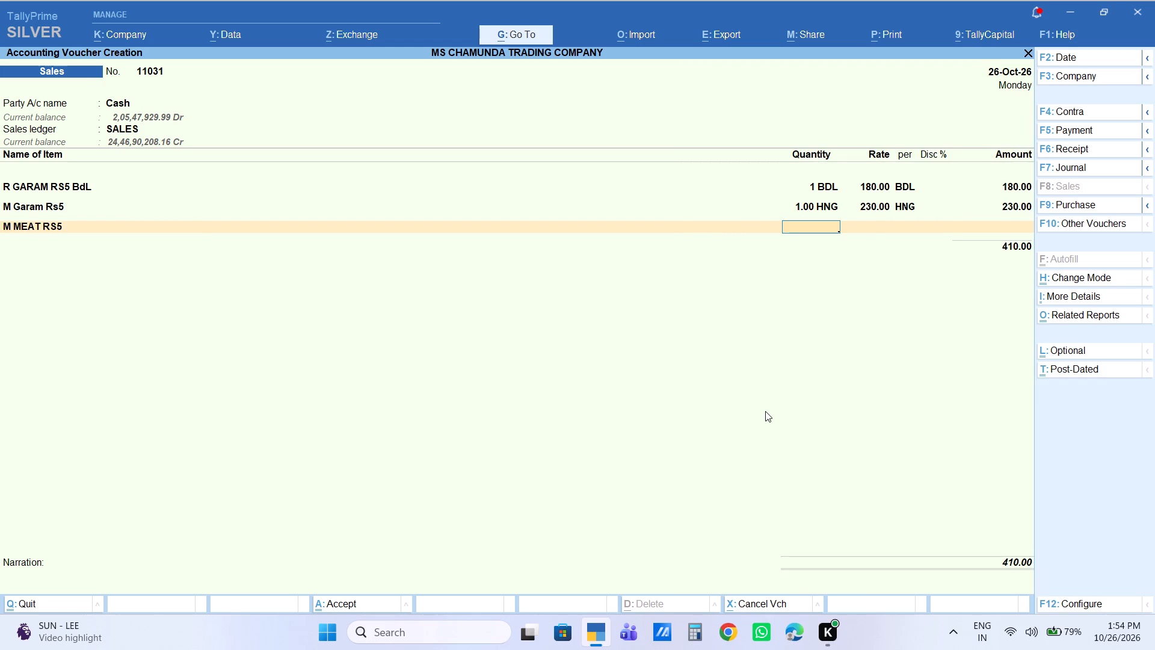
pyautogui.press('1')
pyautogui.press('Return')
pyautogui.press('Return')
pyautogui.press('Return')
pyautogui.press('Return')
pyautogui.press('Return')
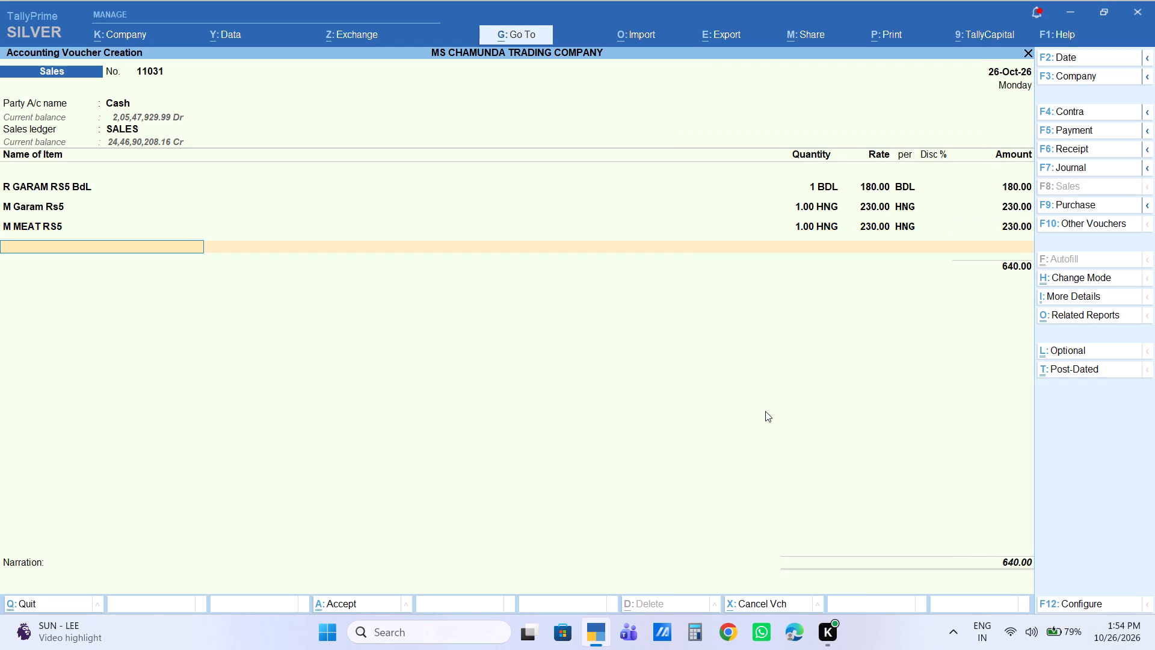
# Add the item INDIA GATE DUBAR BAG with a quantity of 1, keeping the default rate and amount.
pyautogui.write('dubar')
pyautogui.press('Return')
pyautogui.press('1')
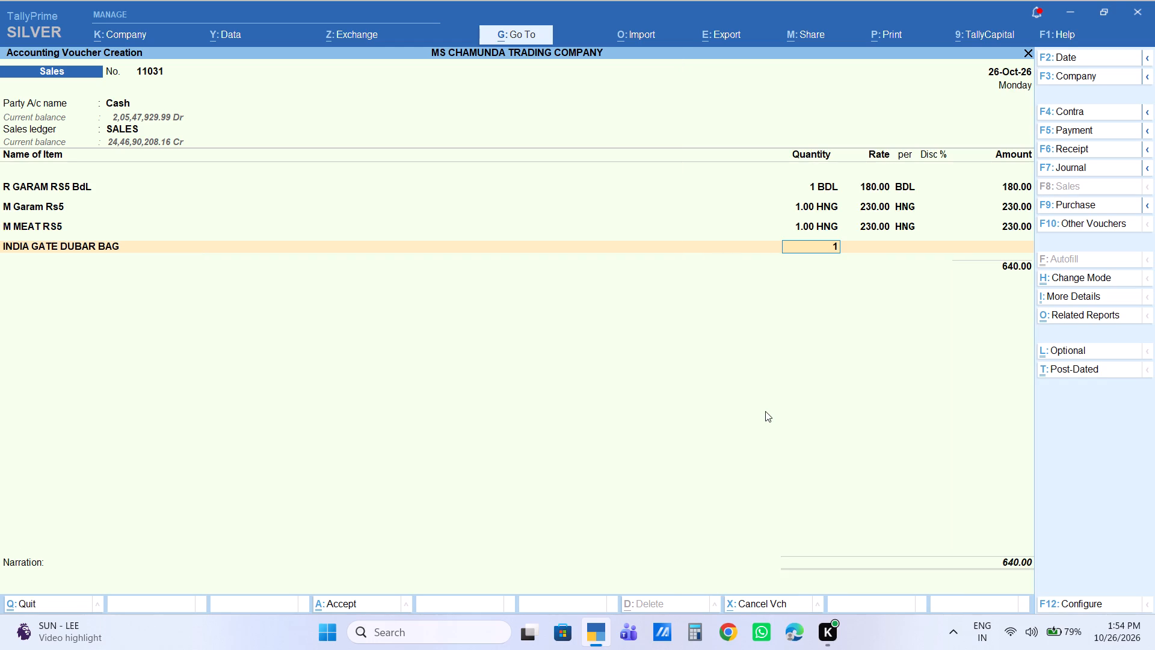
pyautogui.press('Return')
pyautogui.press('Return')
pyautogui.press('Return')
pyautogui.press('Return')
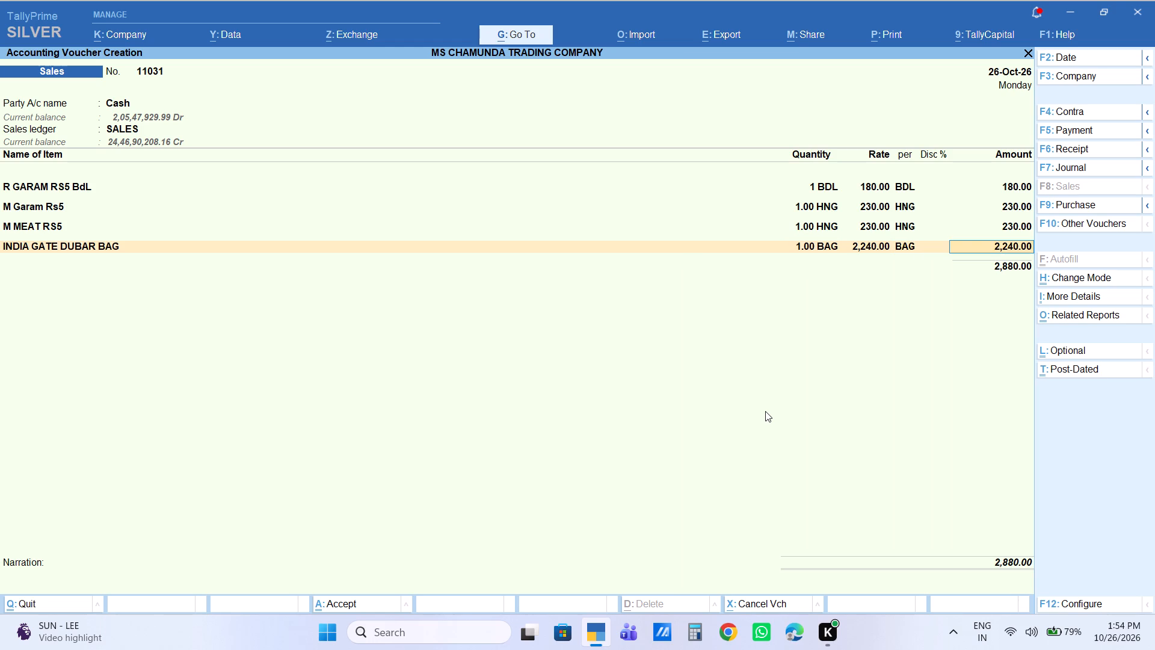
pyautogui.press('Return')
# Add the item SALONI 1L PETI with a quantity of 1, keeping the default rate and amount.
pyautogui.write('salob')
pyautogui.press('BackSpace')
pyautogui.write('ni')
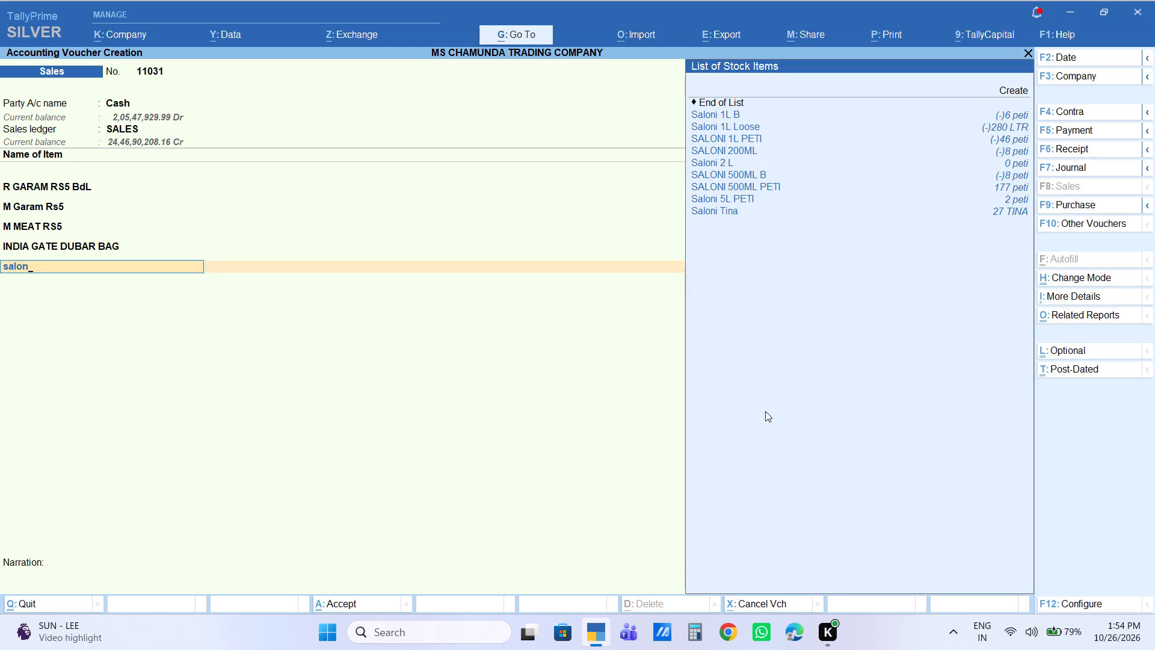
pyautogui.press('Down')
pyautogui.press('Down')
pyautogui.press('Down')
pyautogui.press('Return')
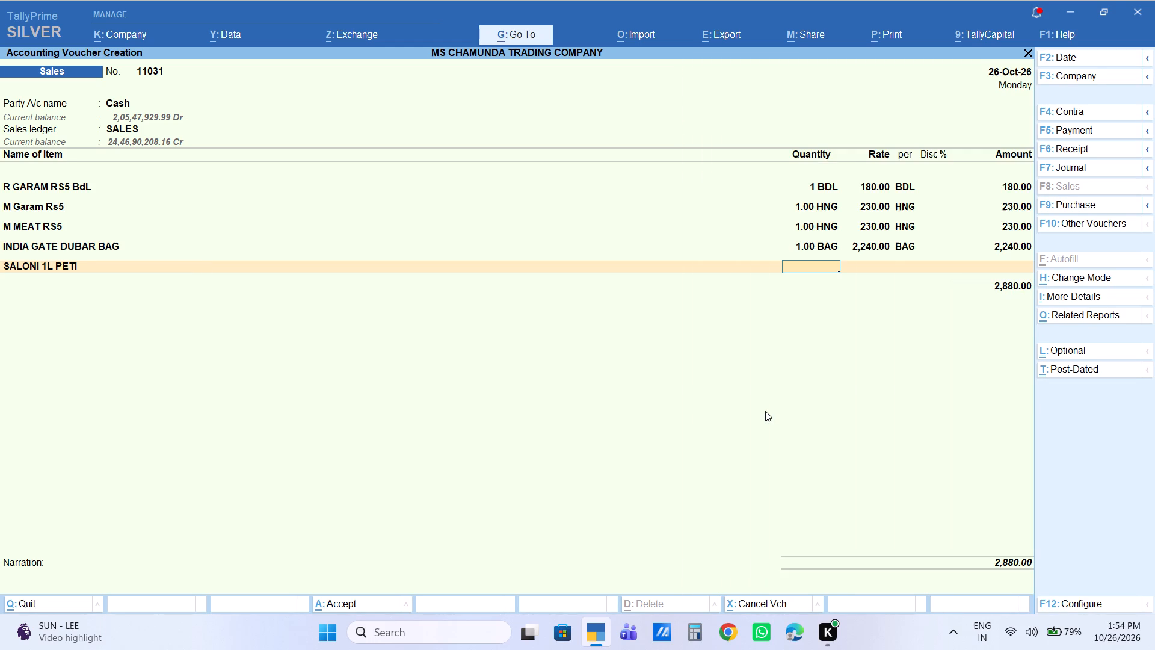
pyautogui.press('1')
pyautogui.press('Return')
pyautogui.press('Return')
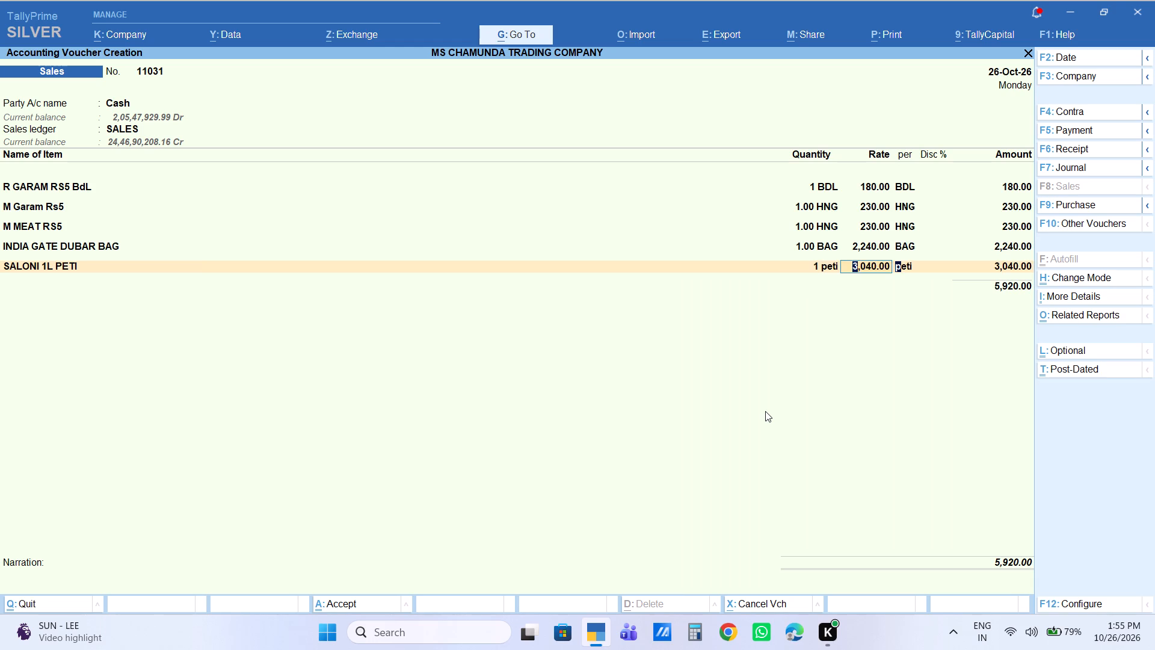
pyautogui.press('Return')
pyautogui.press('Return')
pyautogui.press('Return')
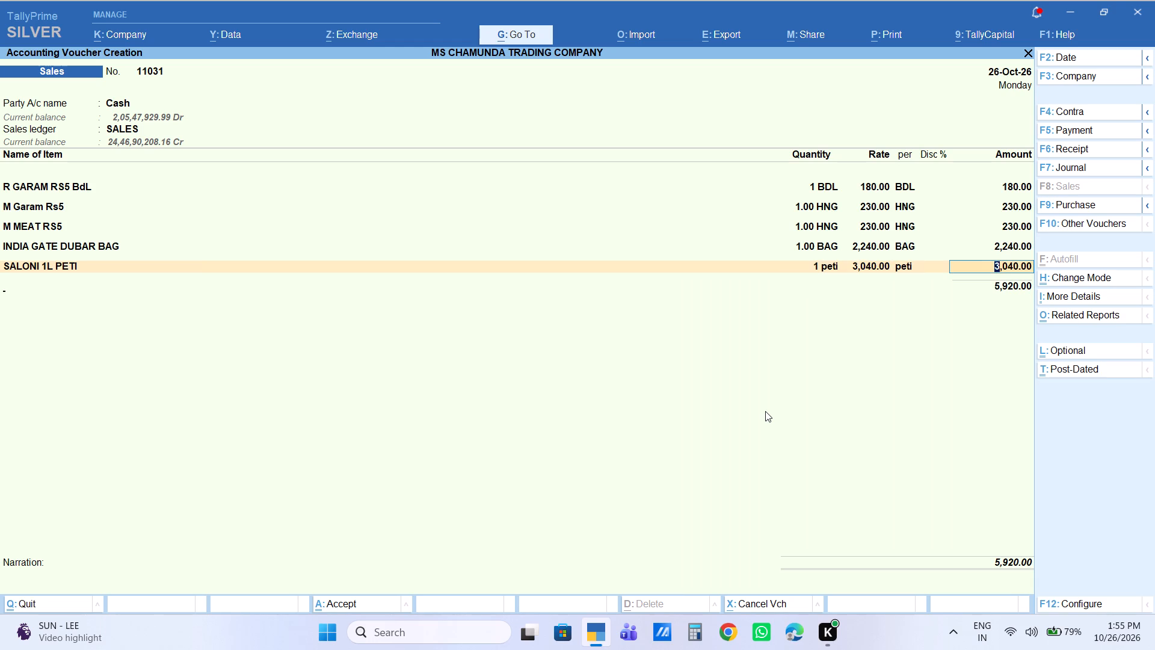
# Add the item Aanand Aata 5kg with a quantity of 1, keeping the default rate and amount.
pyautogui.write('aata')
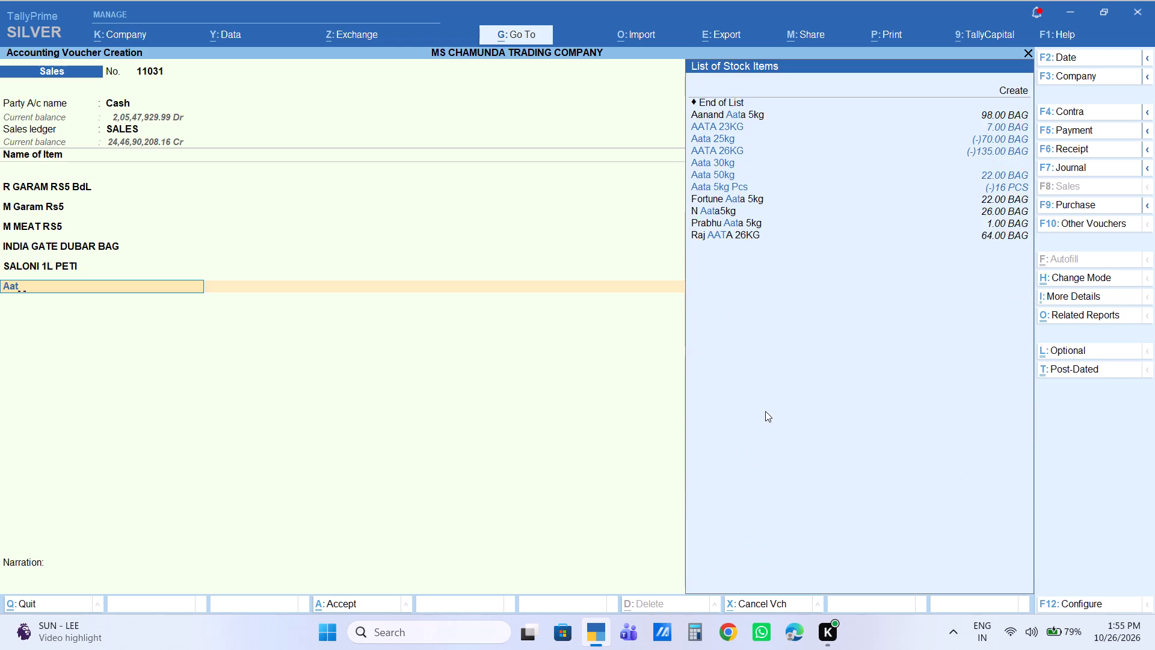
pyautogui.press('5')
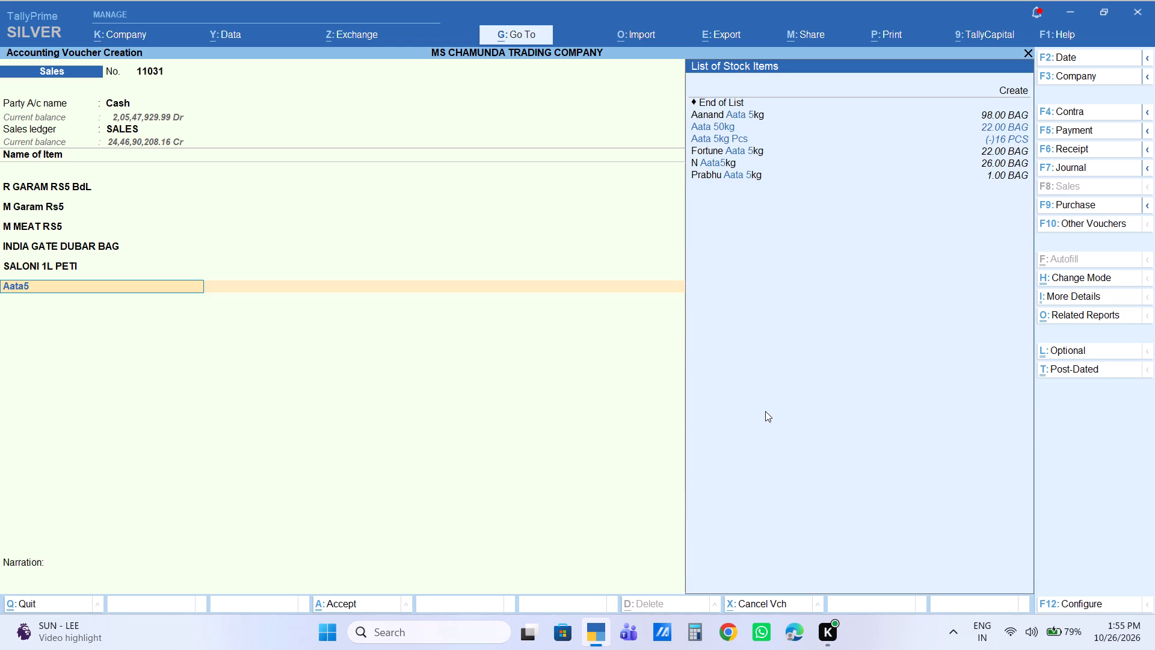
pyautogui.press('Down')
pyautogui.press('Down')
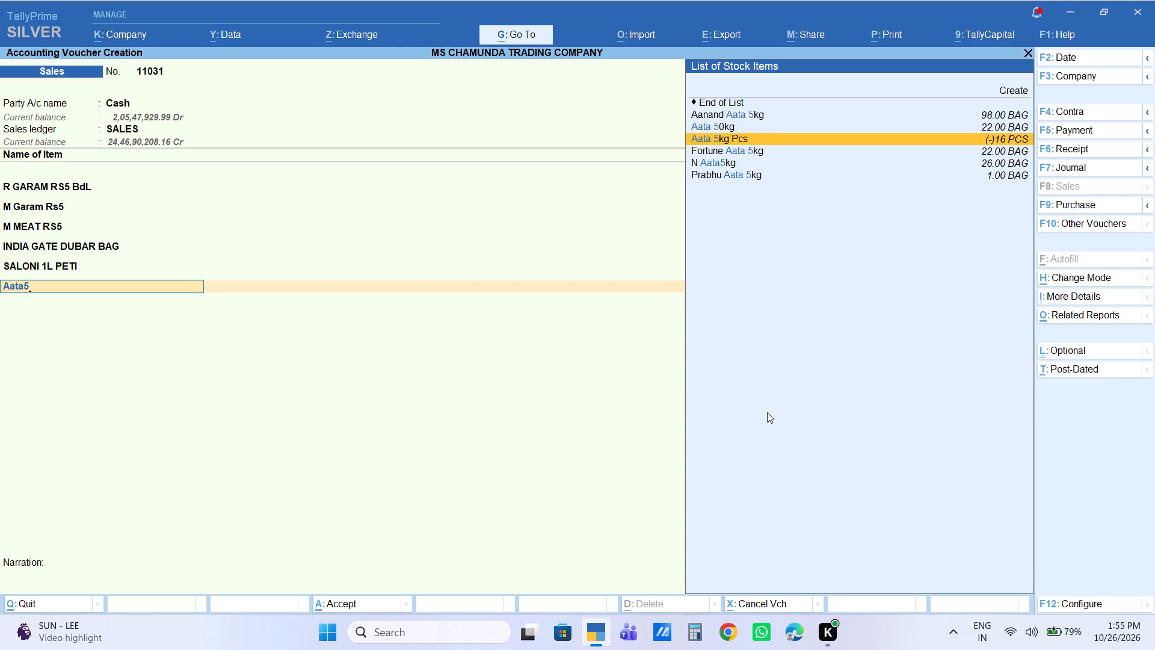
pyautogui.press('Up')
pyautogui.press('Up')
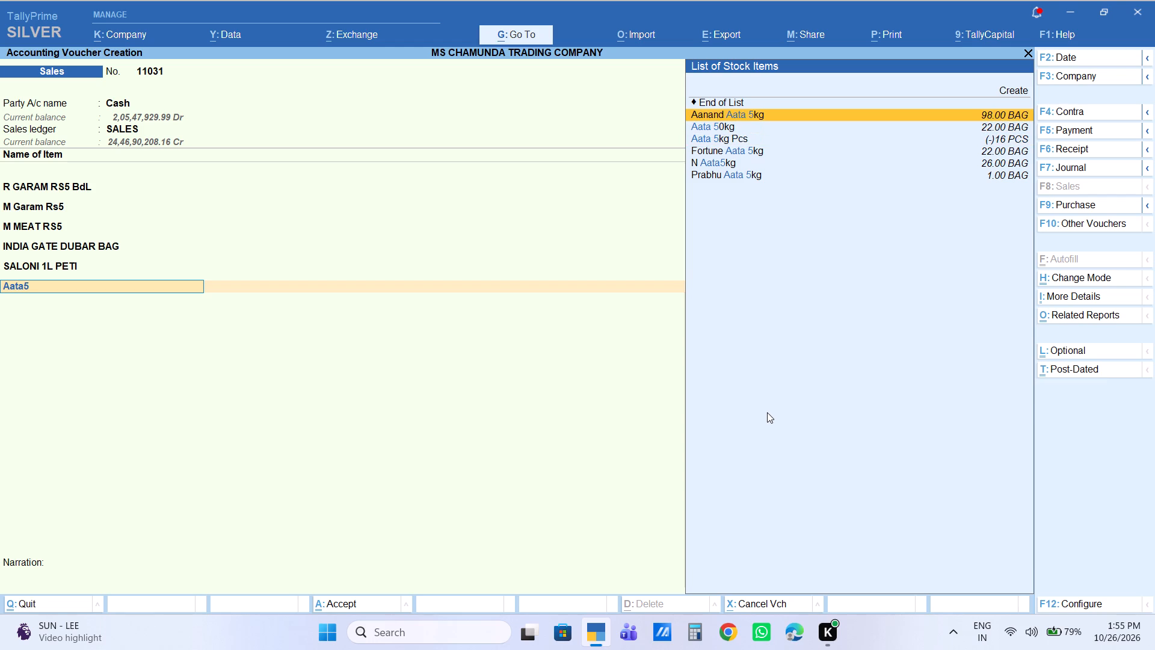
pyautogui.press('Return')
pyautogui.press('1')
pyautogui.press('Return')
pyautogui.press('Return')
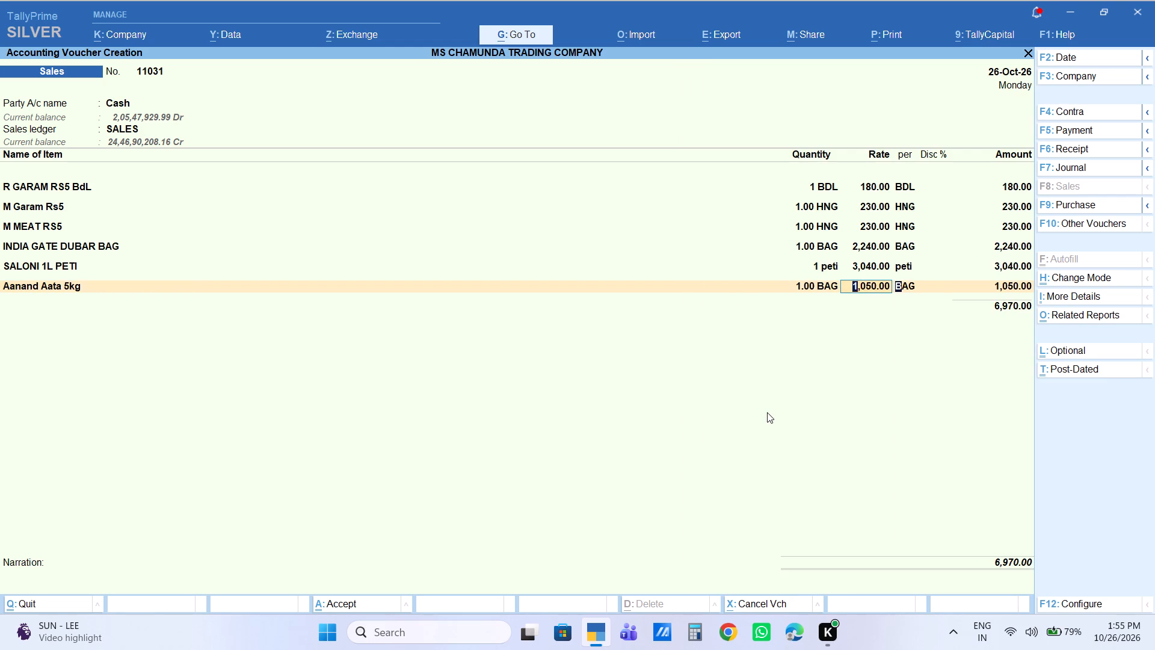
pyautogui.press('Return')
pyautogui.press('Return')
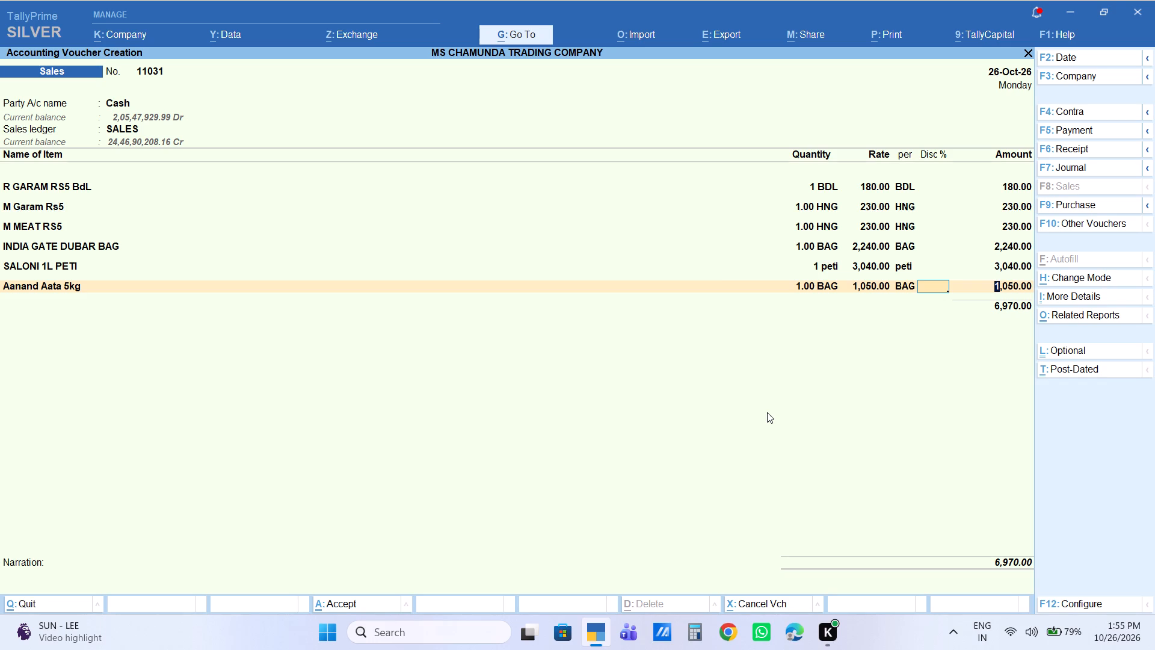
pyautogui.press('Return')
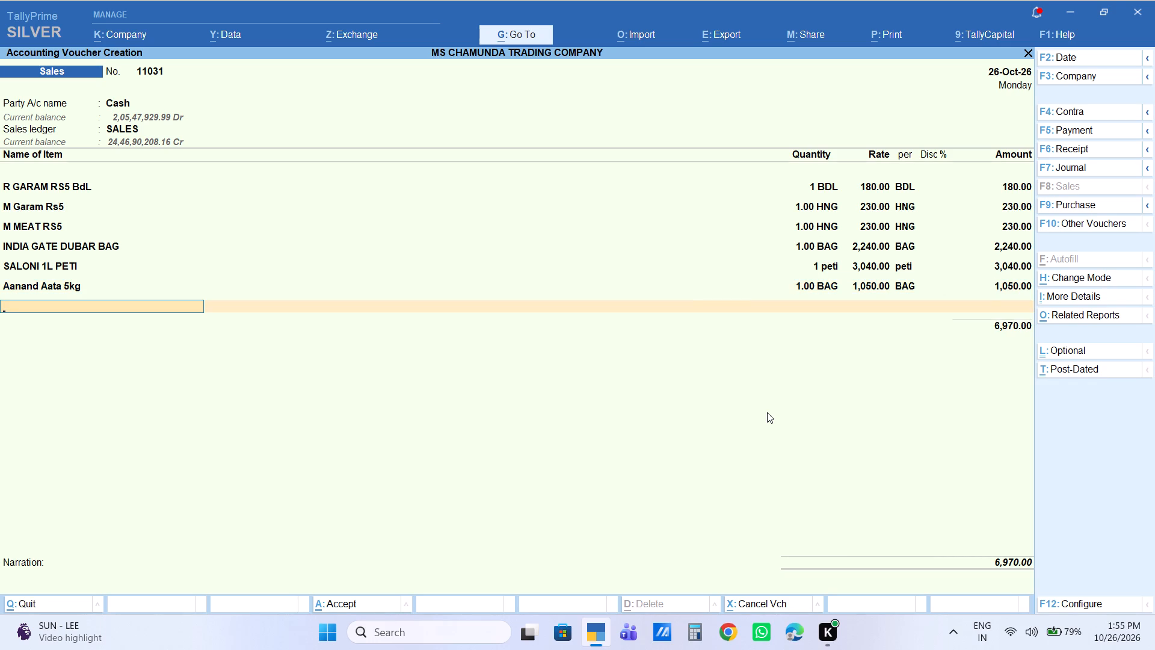
# Add the item Raj AATA 26KG with a quantity of 1 and an amount of 840.
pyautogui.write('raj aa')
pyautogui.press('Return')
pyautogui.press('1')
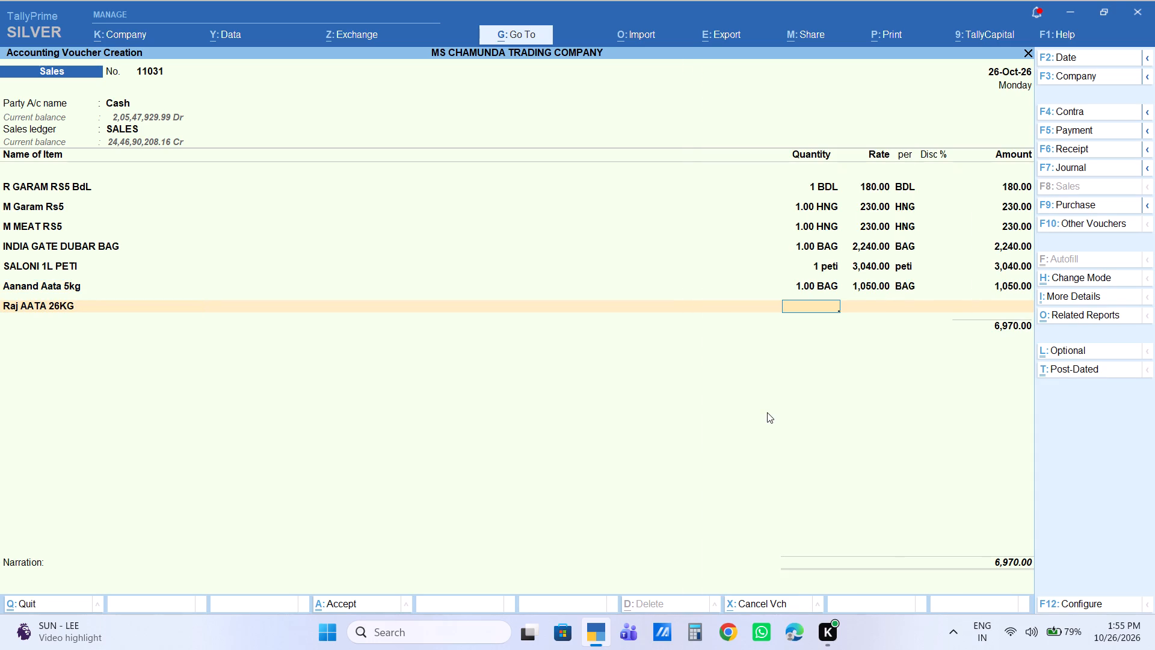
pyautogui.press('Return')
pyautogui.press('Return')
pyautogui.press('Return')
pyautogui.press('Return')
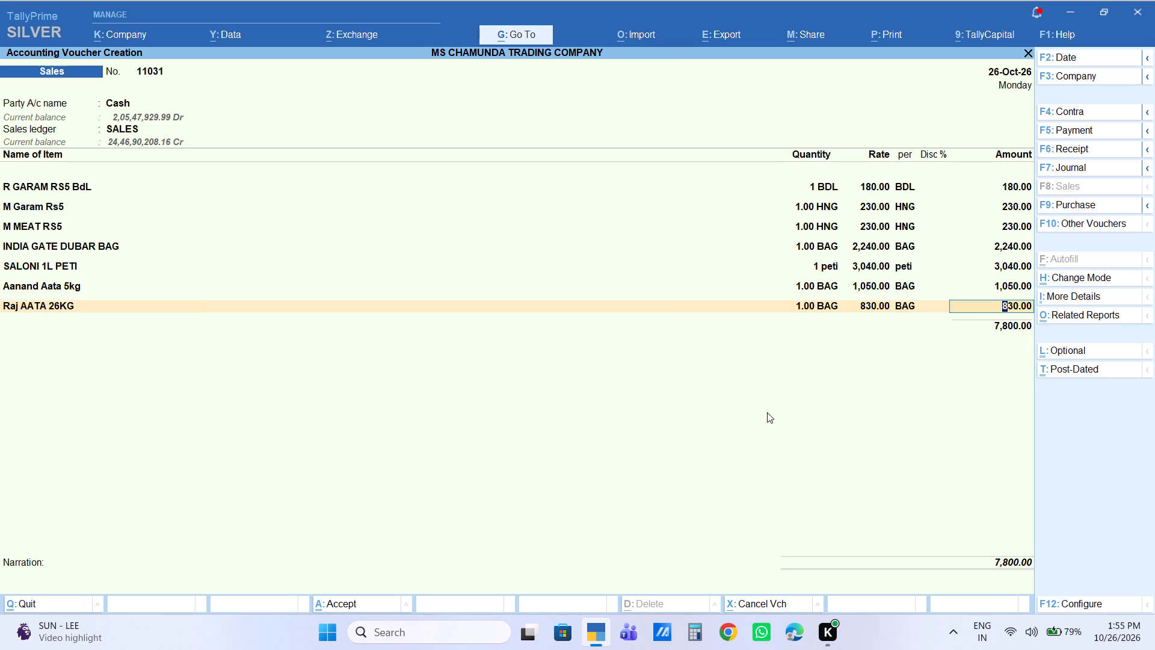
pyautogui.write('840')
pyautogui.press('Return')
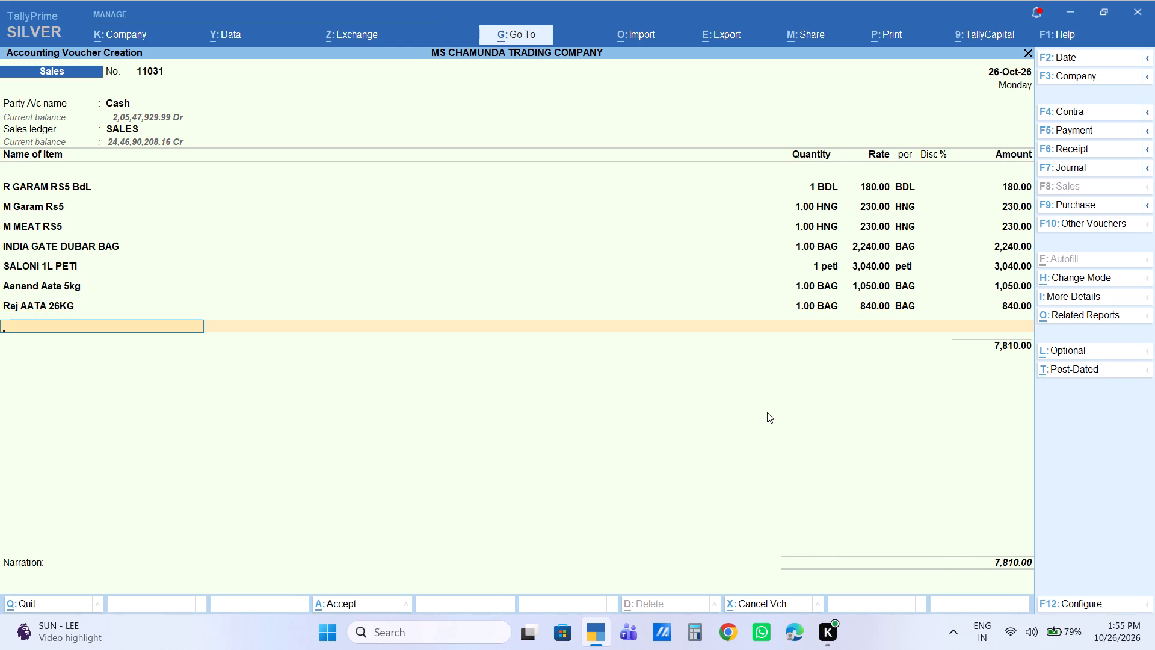
# Add the item Harpic 250ml with a quantity of 12 and an amount of 420.
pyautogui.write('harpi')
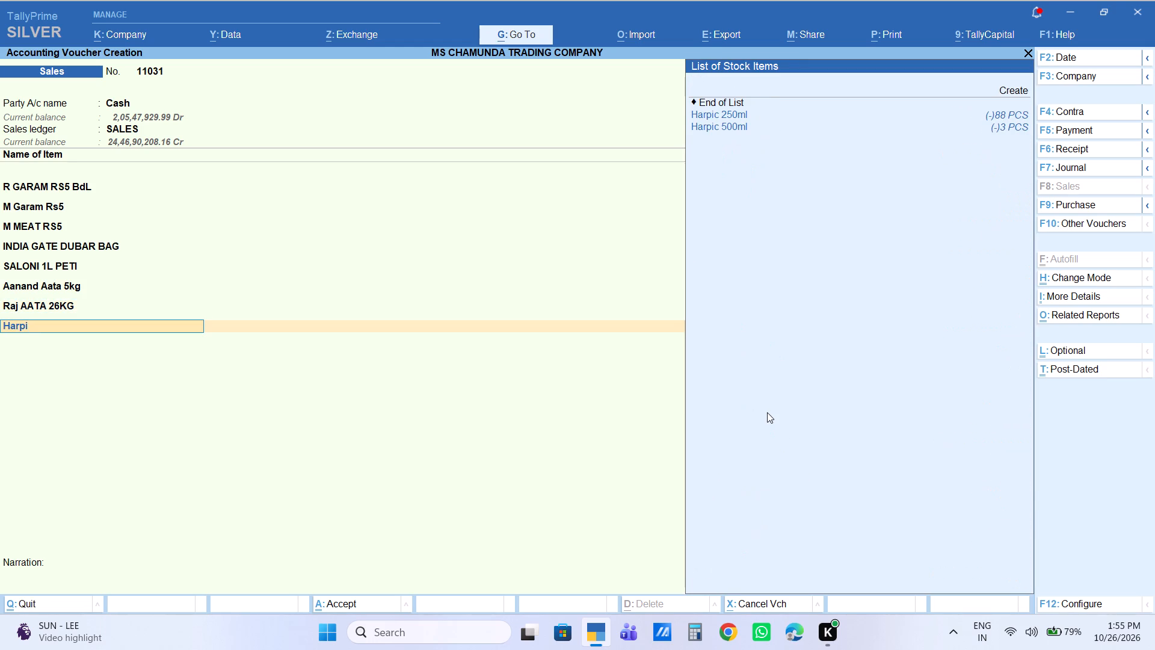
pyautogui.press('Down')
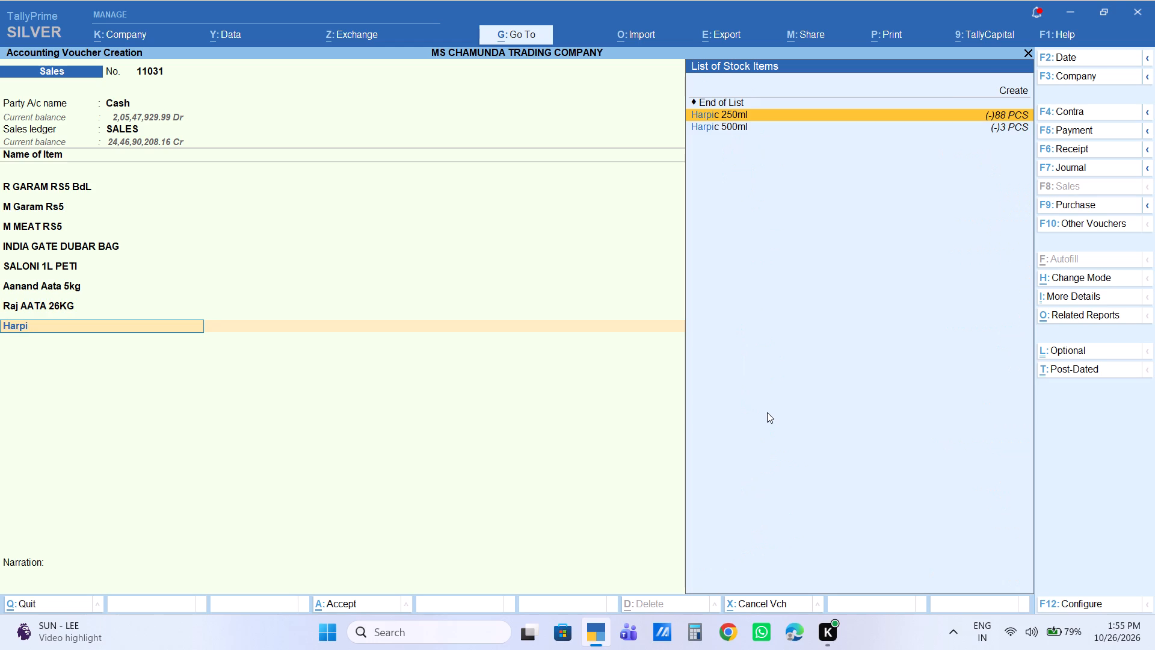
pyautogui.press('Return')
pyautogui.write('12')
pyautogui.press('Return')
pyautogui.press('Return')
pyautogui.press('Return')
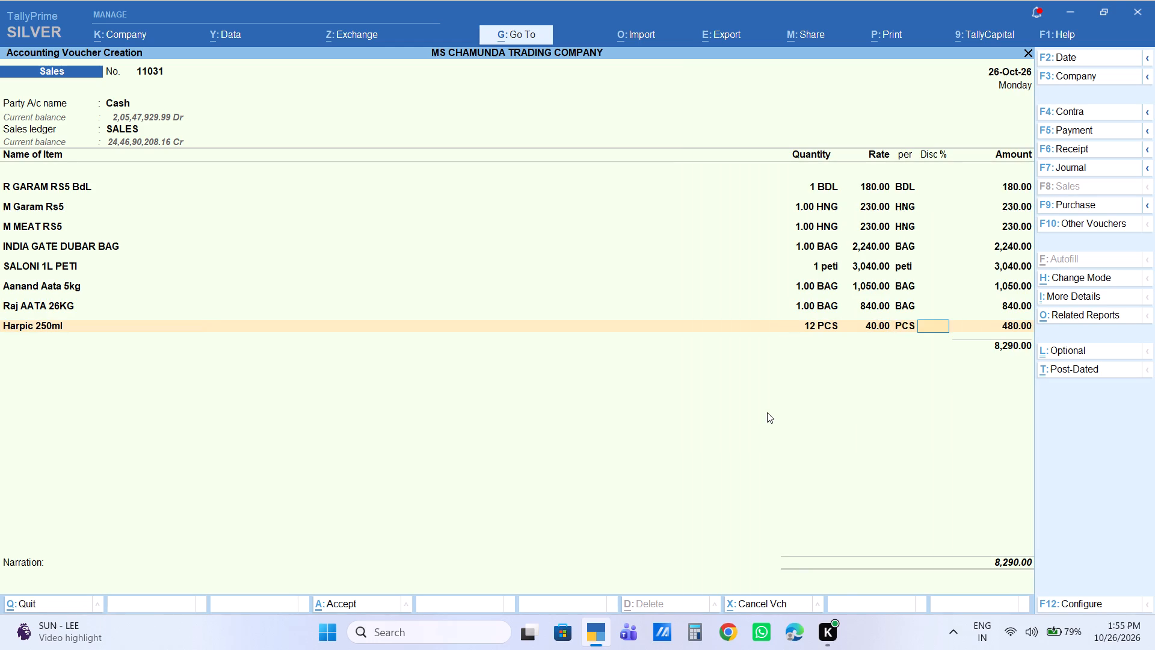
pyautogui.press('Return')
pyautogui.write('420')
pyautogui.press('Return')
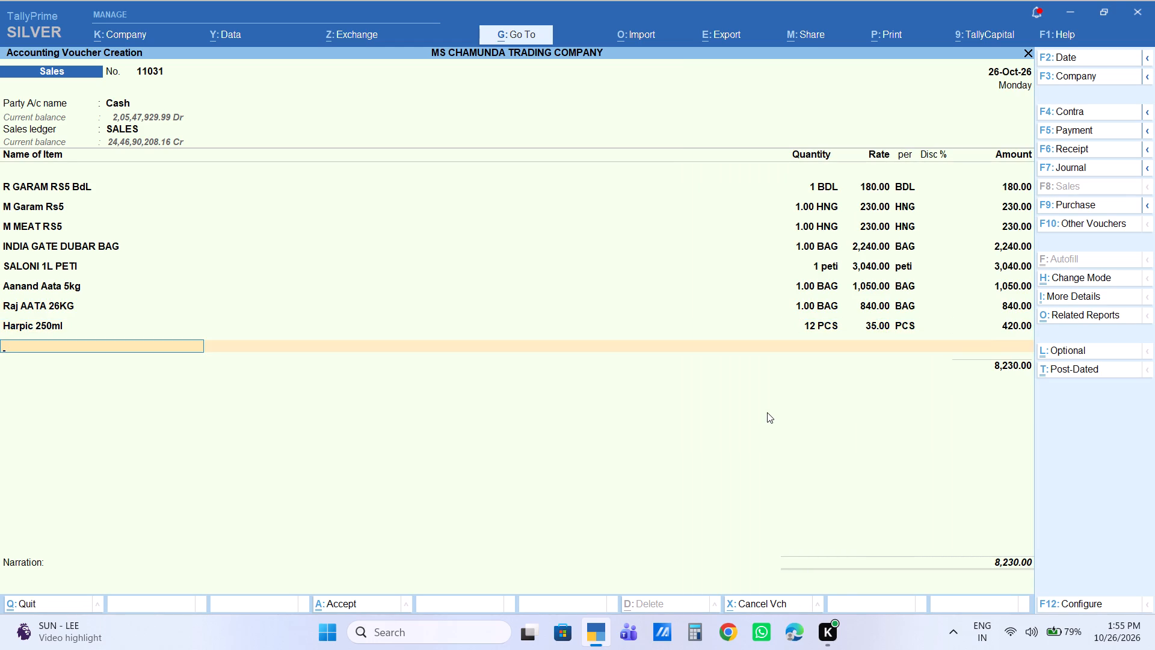
# Add the item RUN ONN with a quantity of 5, keeping the default rate and amount.
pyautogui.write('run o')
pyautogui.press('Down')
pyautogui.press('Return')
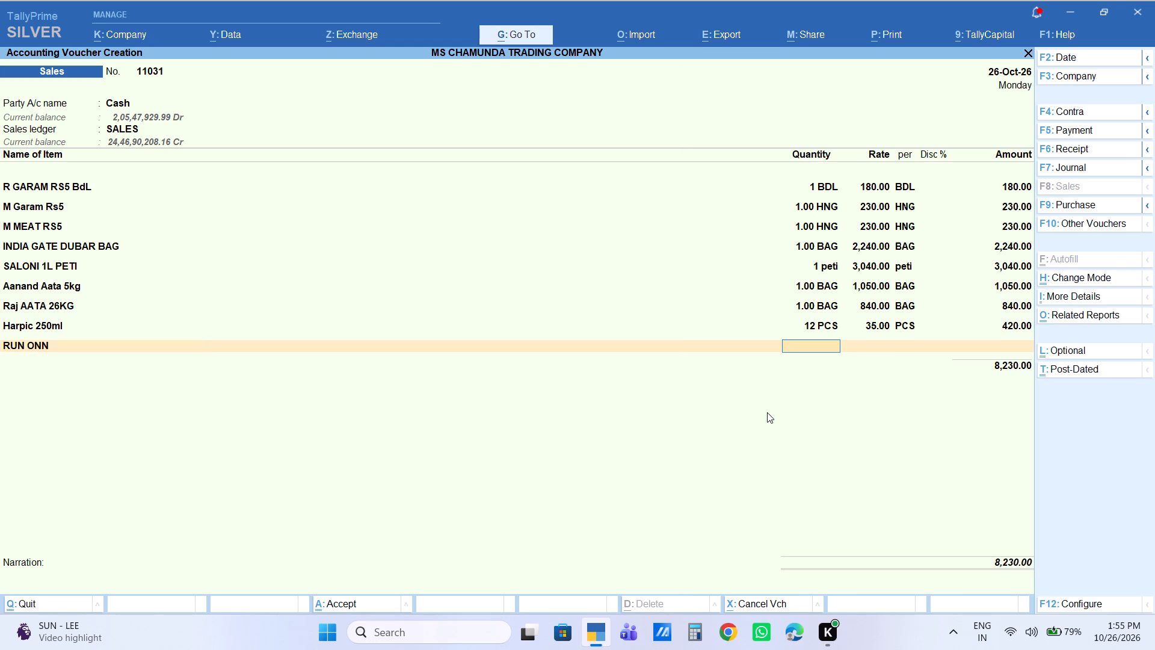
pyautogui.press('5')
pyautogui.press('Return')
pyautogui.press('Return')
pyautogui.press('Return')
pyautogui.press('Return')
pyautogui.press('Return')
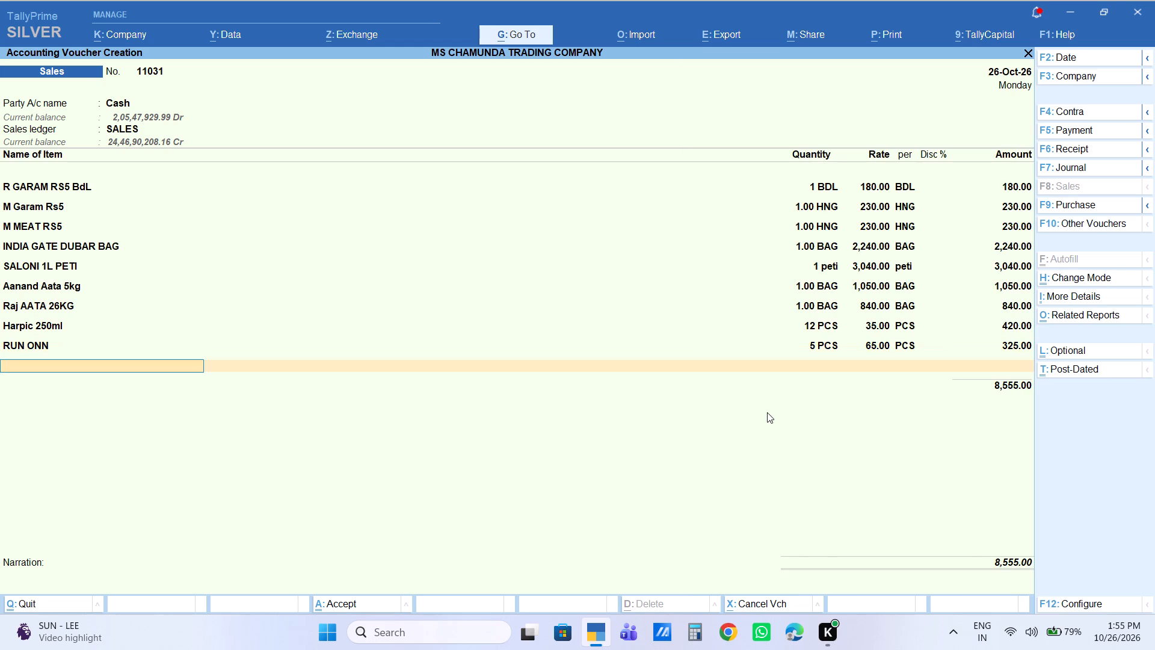
# End the item list, add a Labour Charge of 10, and save sales voucher 11031 without narration.
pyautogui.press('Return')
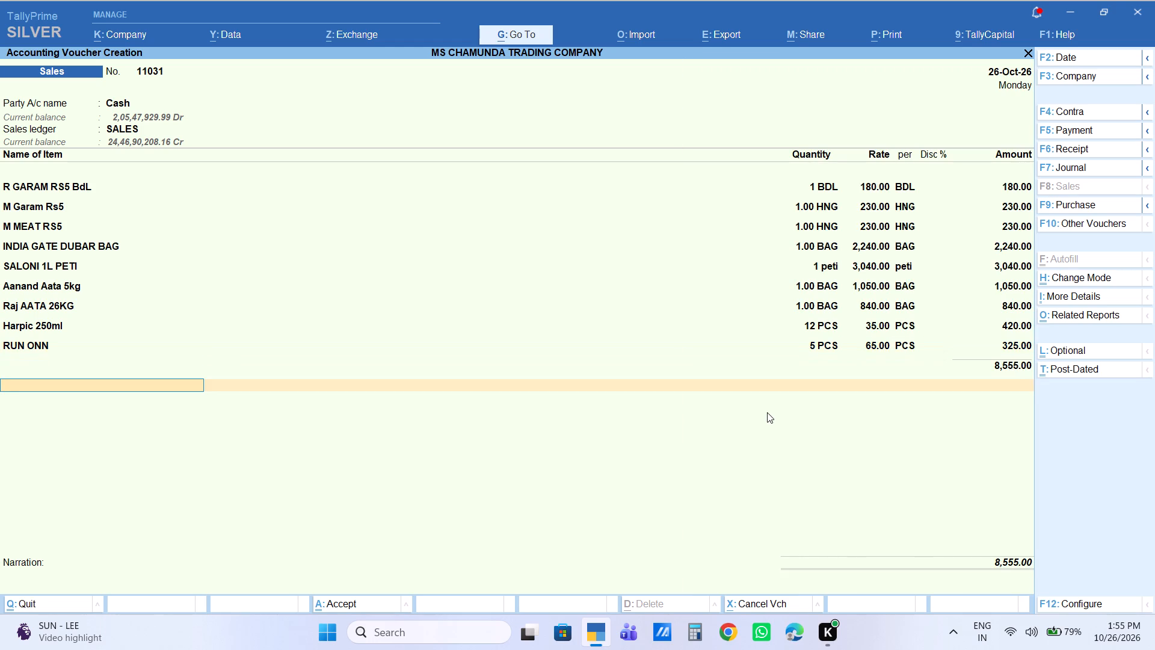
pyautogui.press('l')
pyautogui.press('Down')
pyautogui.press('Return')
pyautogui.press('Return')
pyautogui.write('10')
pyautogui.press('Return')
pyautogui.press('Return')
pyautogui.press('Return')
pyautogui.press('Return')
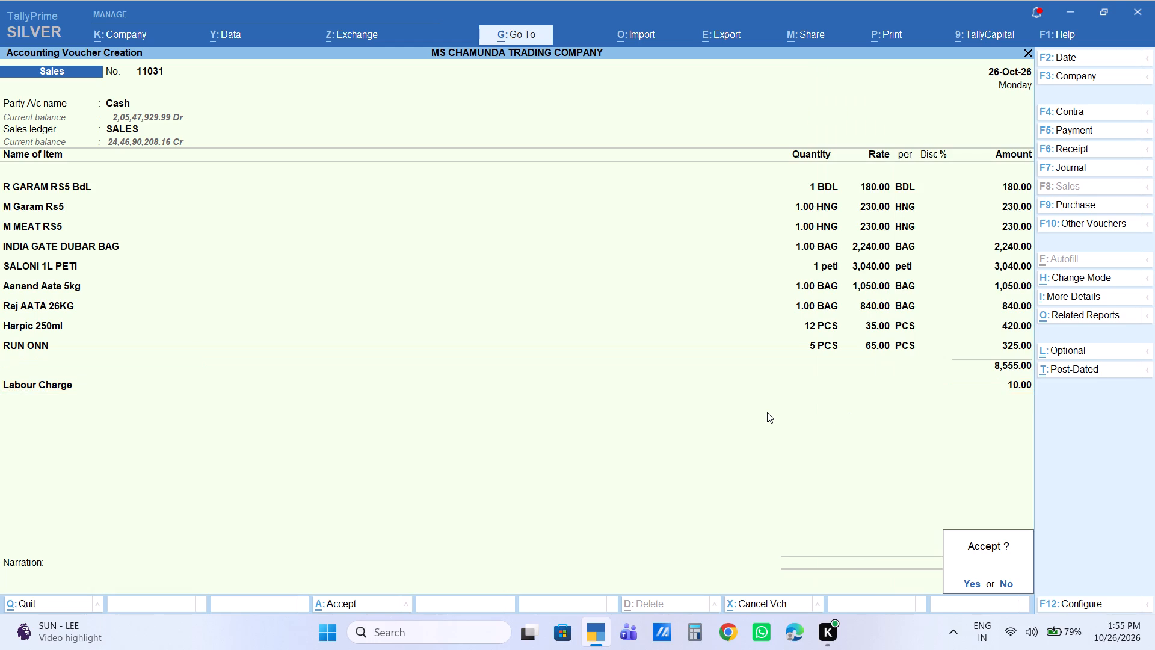
# Accept the completed sales voucher 11031.
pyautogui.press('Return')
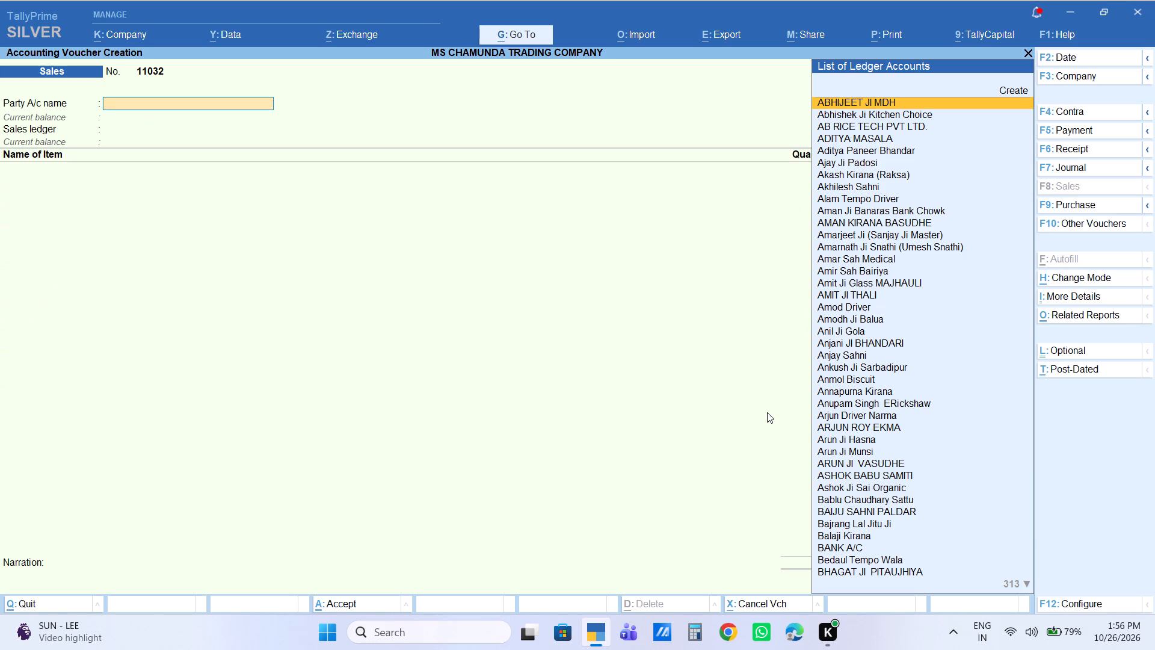
# Set up sales voucher 11032 with Cash as the party and SALES as the sales ledger, keeping the default party details.
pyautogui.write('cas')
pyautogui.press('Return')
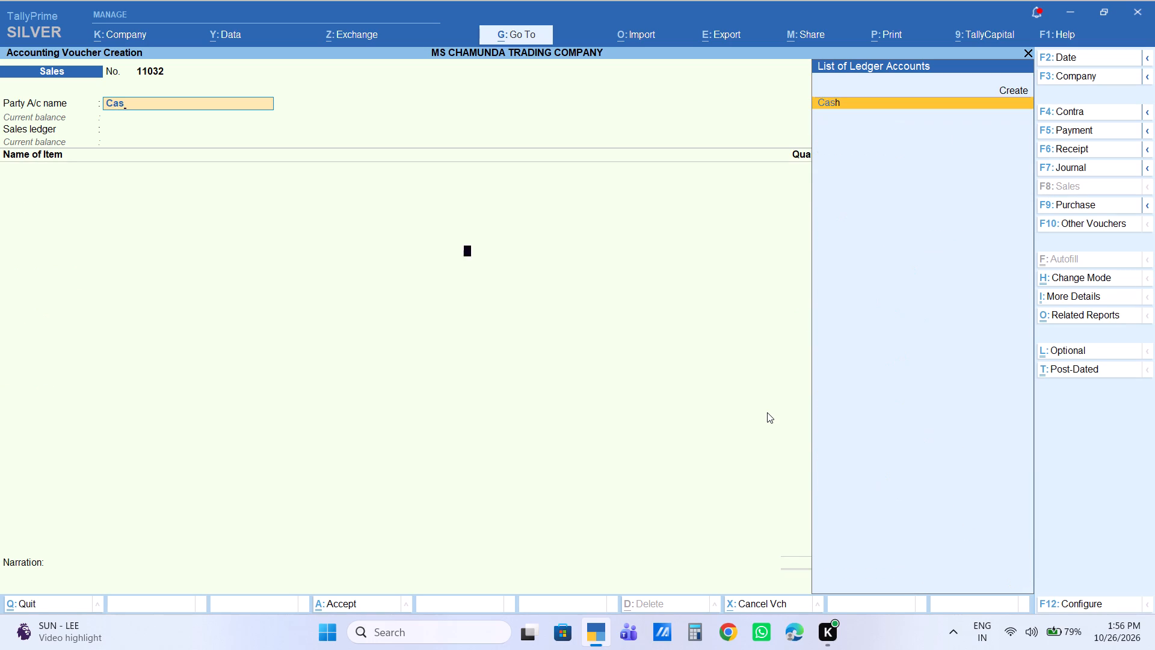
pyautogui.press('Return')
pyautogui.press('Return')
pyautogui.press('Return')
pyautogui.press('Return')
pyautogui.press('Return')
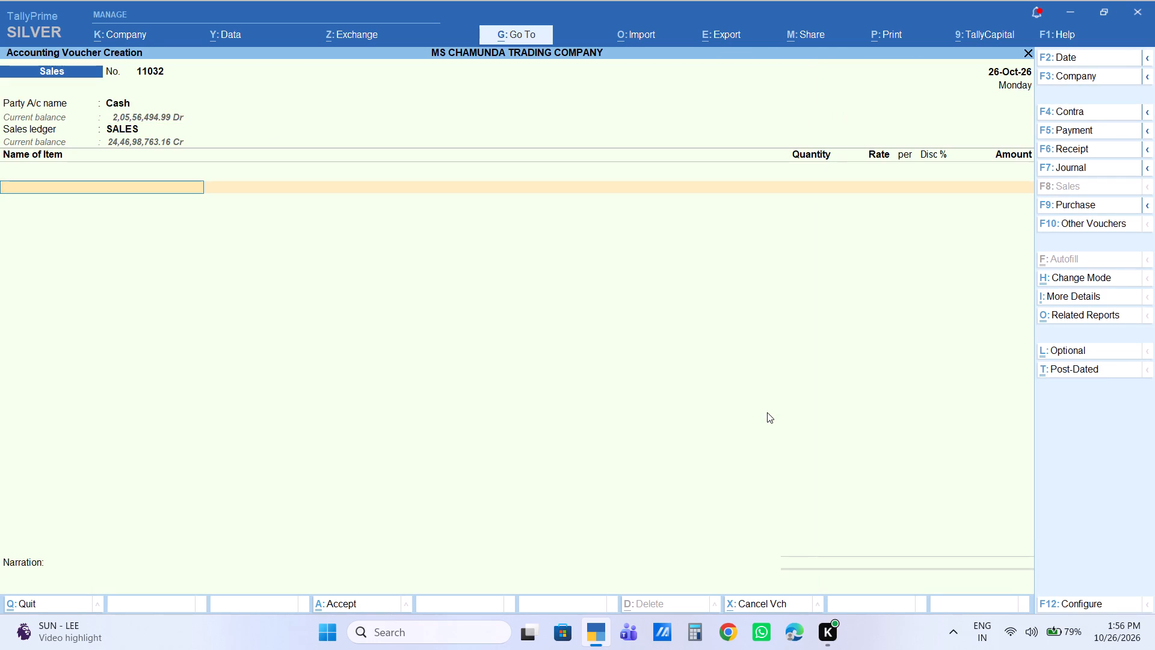
# Add the item CHINI DF 50KG with a quantity of 1 and an amount of 2950.
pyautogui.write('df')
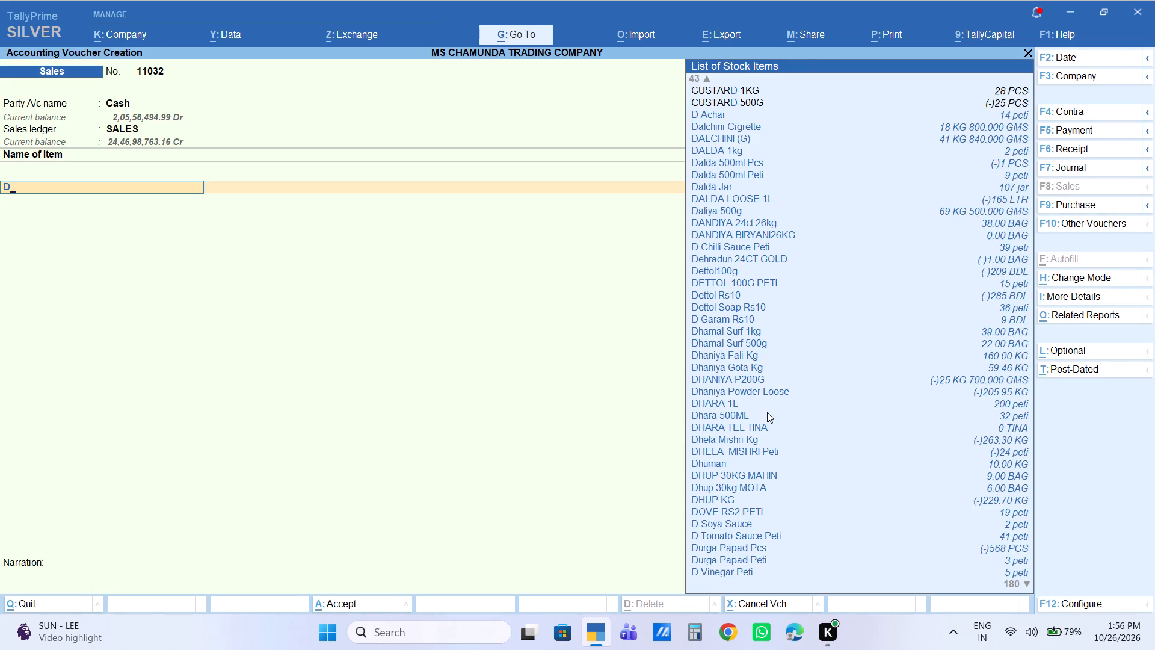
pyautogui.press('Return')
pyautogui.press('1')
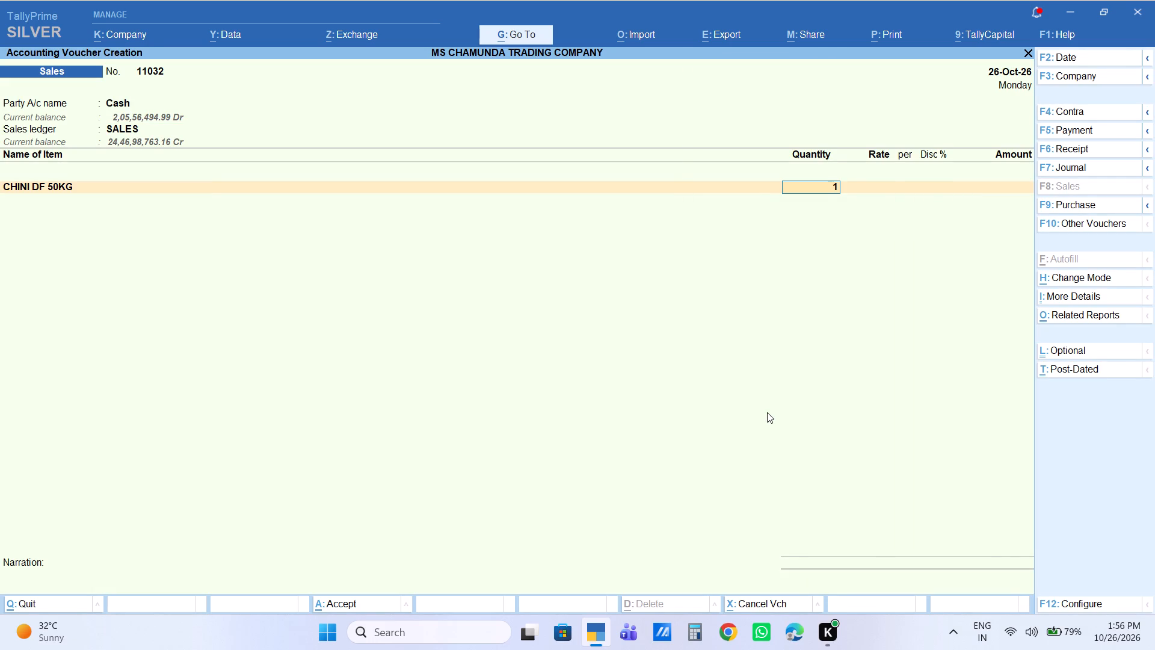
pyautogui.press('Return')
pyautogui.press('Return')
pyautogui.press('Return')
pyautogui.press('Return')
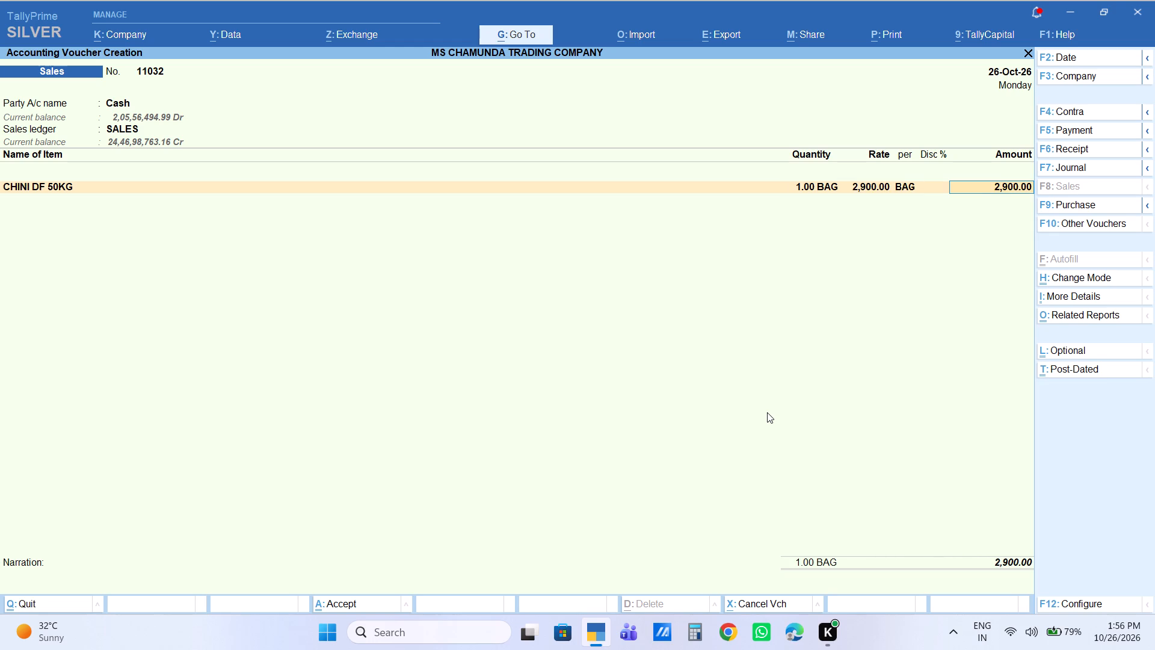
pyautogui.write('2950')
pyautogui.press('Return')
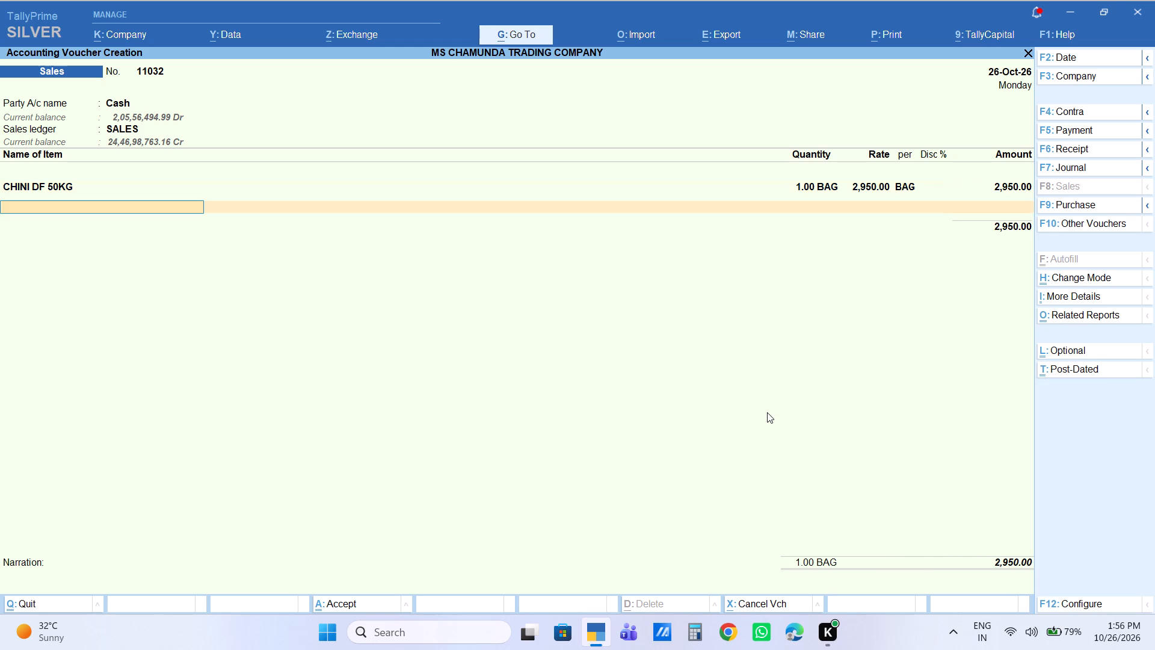
# End the item list, add a Labour Charge of 5, and save sales voucher 11032 without narration.
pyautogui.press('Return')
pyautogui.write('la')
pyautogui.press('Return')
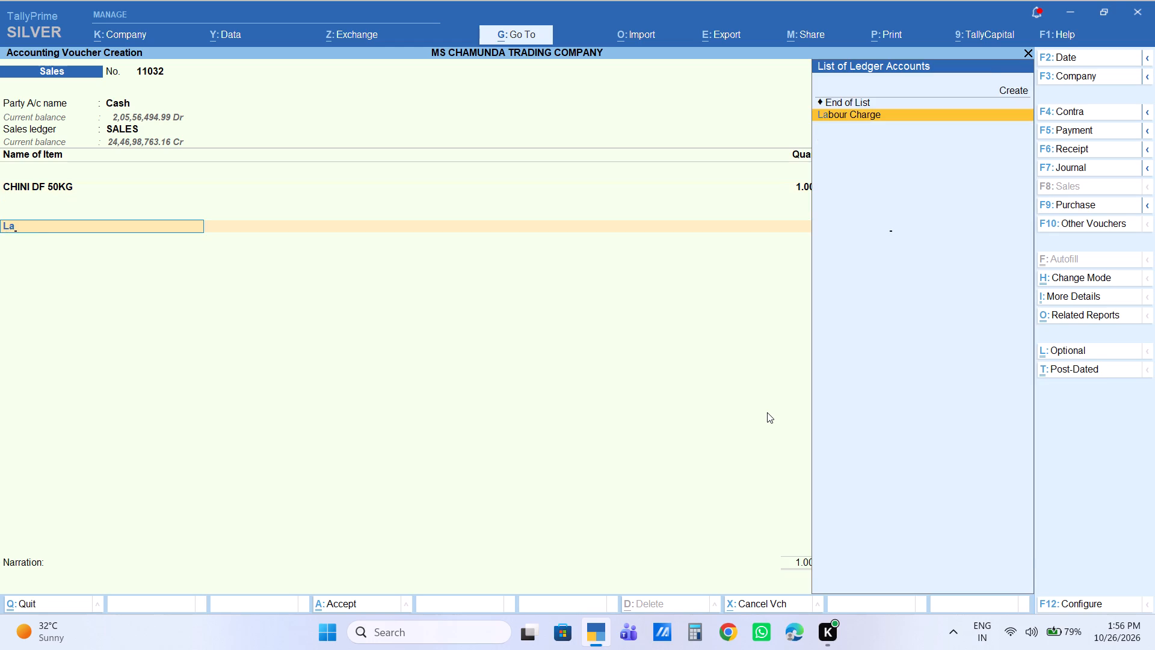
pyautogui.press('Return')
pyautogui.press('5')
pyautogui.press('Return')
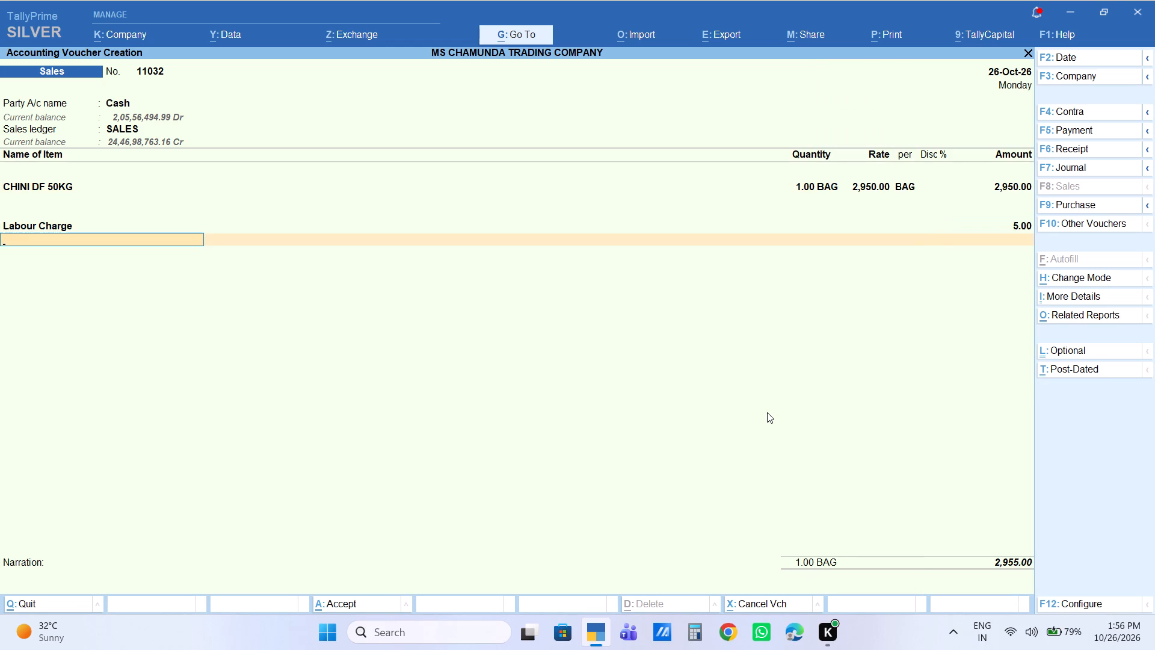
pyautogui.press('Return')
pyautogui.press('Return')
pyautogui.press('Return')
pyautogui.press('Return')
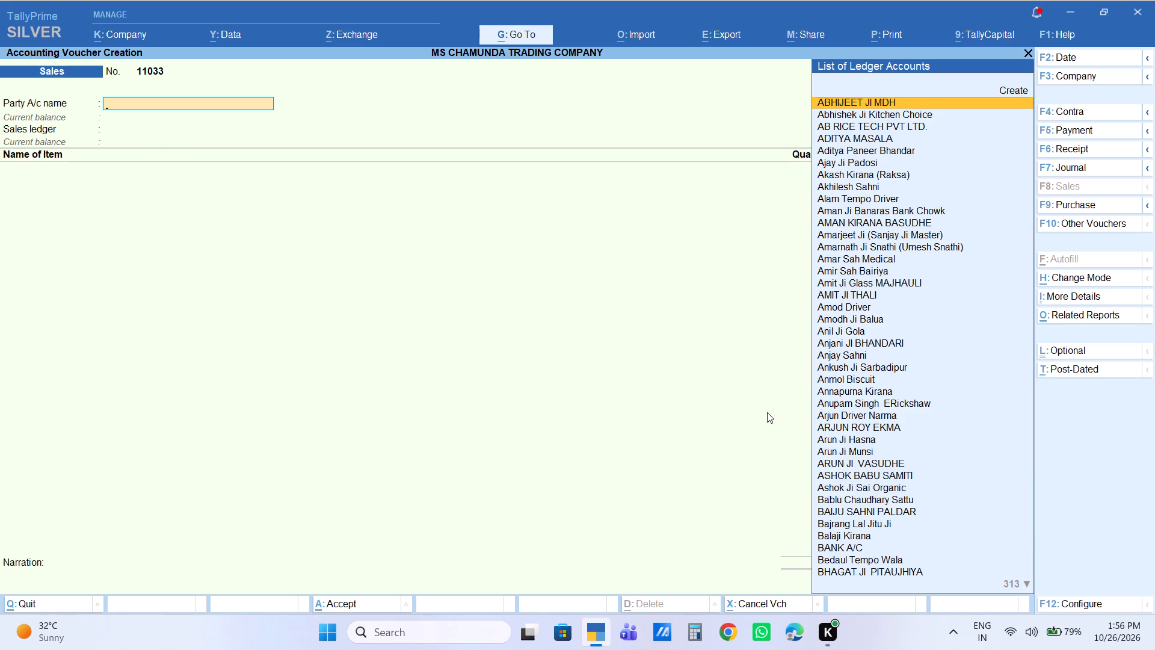
# Set up sales voucher 11033 with party Cash, the customer's name as a new buyer, and the SALES ledger.
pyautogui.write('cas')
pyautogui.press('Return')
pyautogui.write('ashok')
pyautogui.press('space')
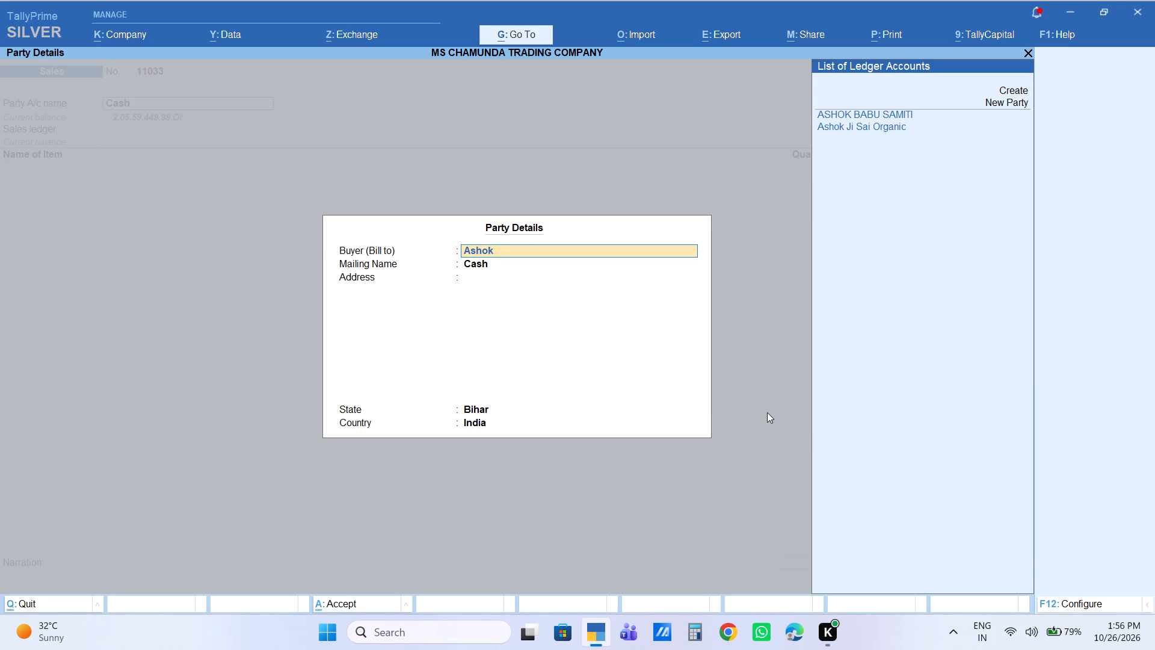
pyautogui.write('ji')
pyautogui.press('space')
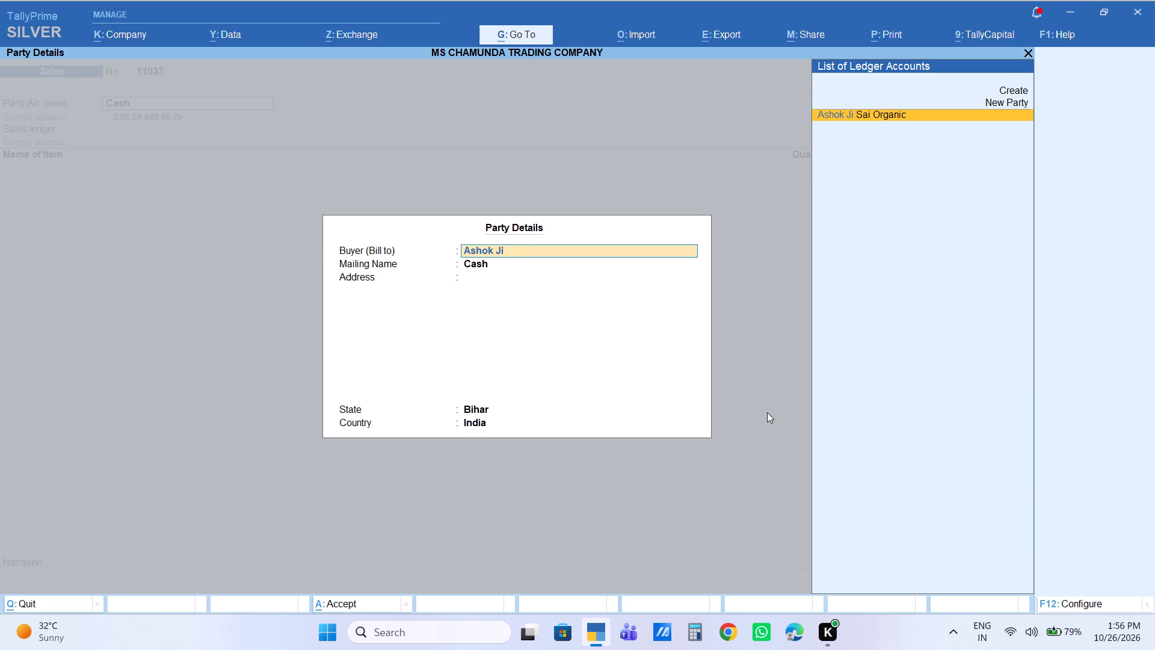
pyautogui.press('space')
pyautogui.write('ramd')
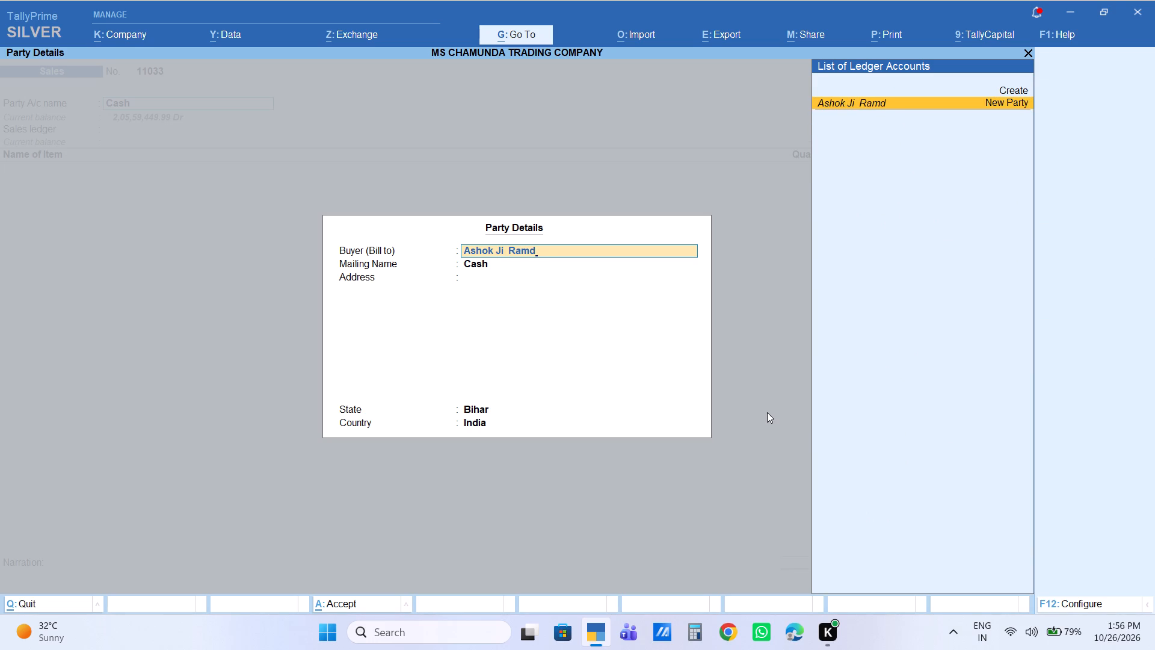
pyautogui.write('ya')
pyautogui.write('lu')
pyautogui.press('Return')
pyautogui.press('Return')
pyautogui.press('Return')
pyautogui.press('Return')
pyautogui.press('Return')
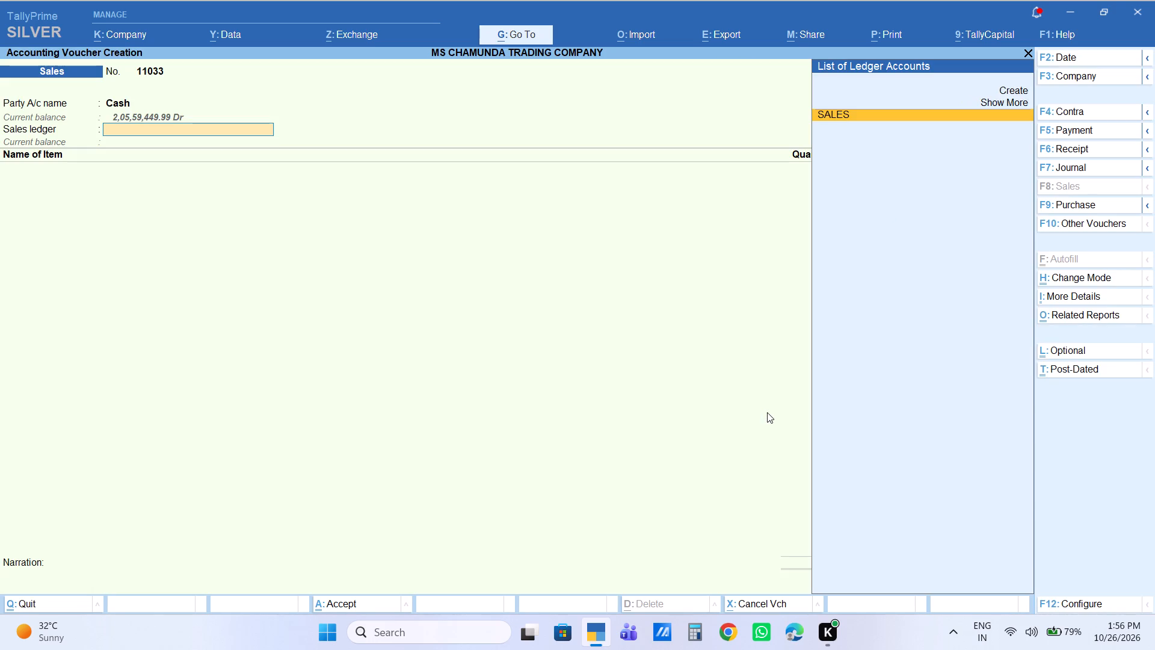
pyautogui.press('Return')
# Enter the item Raees 30kg with a quantity of 1, keeping the default rate.
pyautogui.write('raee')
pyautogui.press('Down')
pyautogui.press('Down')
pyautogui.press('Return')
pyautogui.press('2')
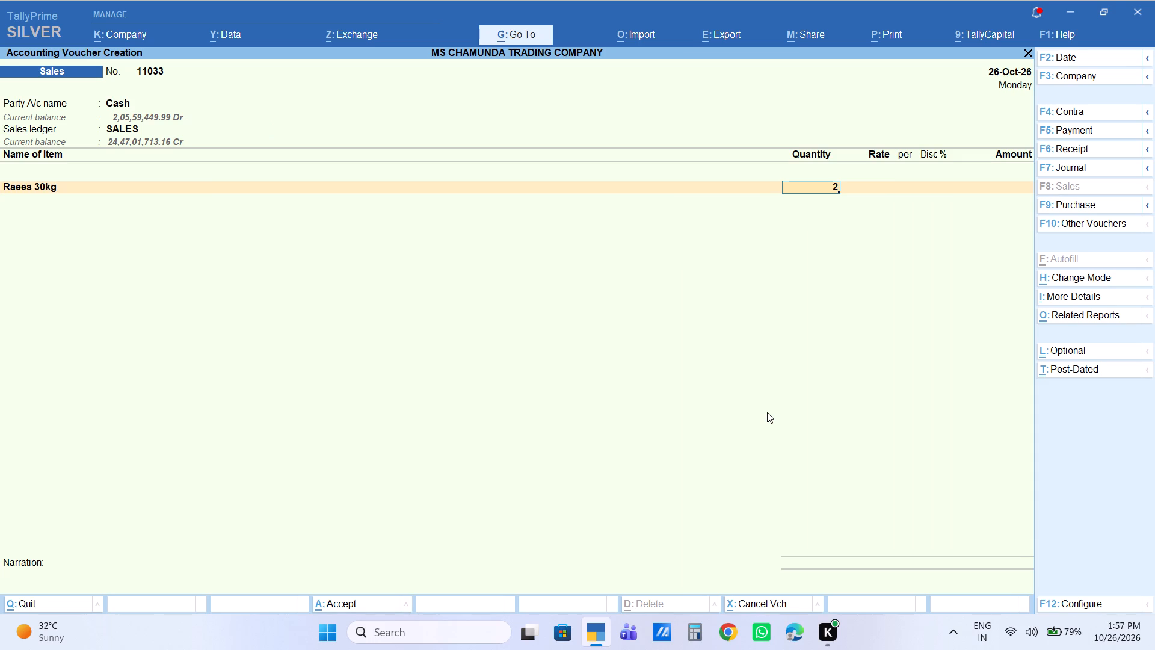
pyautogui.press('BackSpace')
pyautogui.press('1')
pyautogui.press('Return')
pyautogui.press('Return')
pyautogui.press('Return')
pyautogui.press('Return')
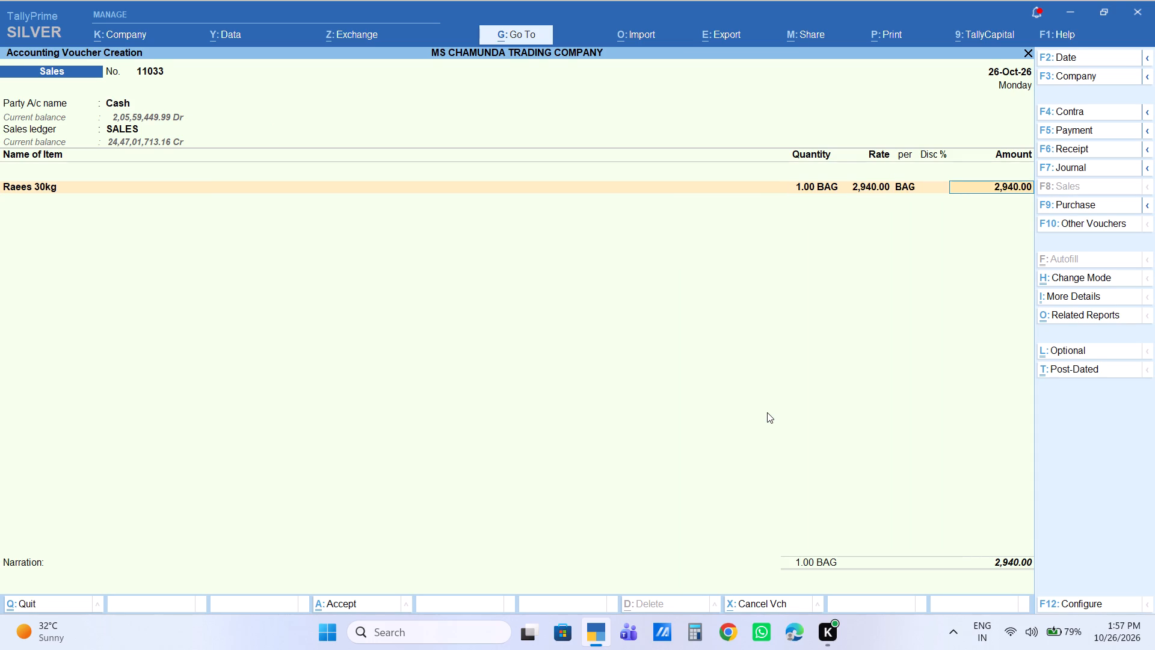
# Change the quantity of Raees 30kg to 2, keeping the default rate and calculated amount.
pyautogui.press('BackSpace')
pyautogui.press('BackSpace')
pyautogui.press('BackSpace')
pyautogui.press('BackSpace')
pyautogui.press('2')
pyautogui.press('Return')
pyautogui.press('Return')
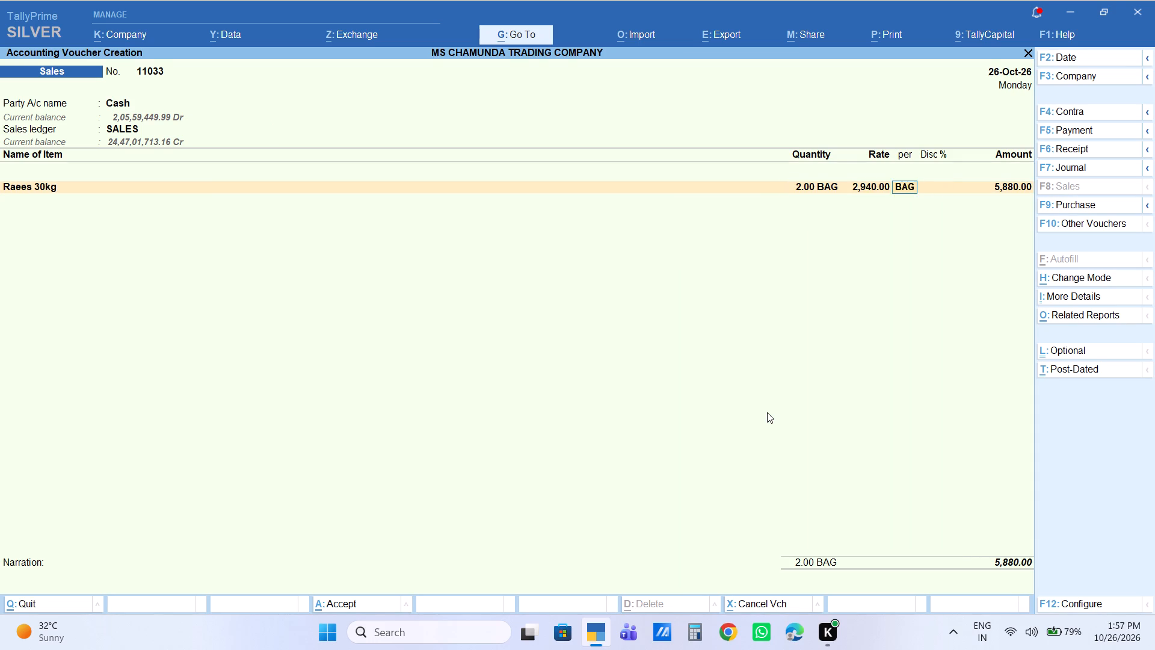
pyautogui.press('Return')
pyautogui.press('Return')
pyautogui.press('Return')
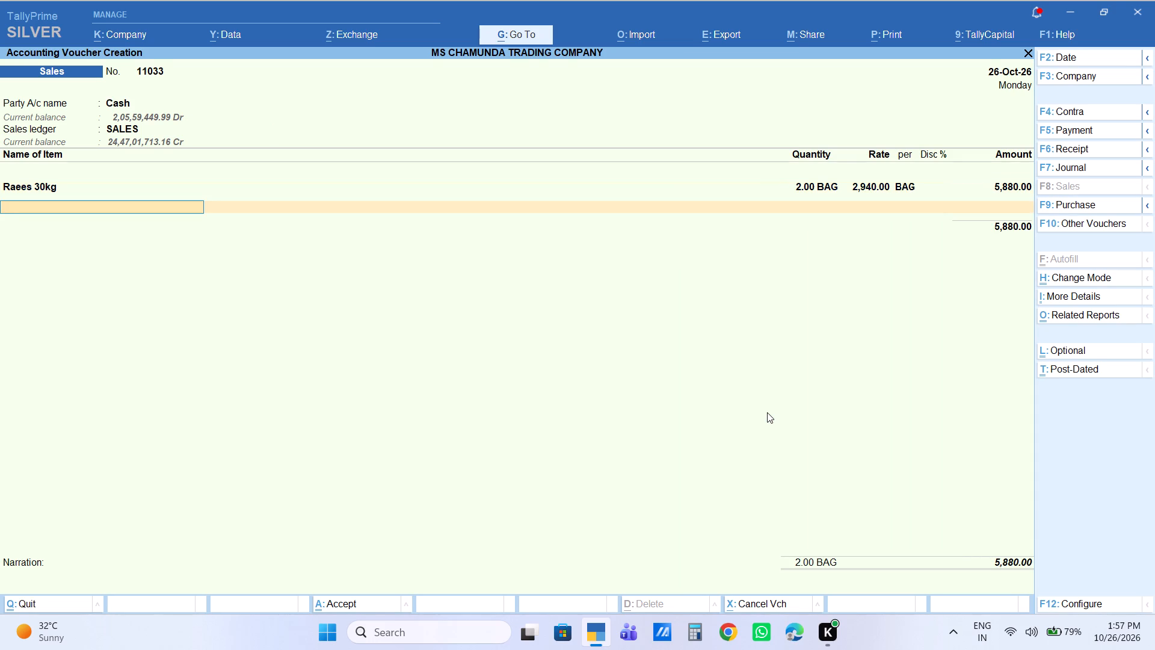
# Add the item DANDIYA 24ct 26kg with a quantity of 3 and an amount of 4530.
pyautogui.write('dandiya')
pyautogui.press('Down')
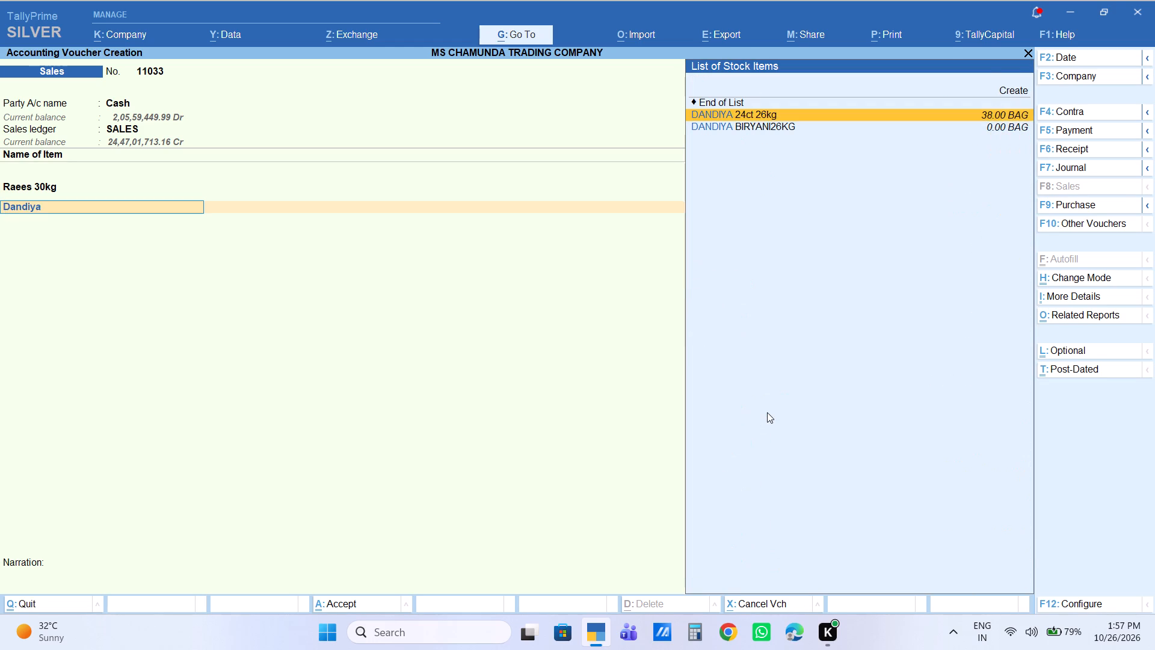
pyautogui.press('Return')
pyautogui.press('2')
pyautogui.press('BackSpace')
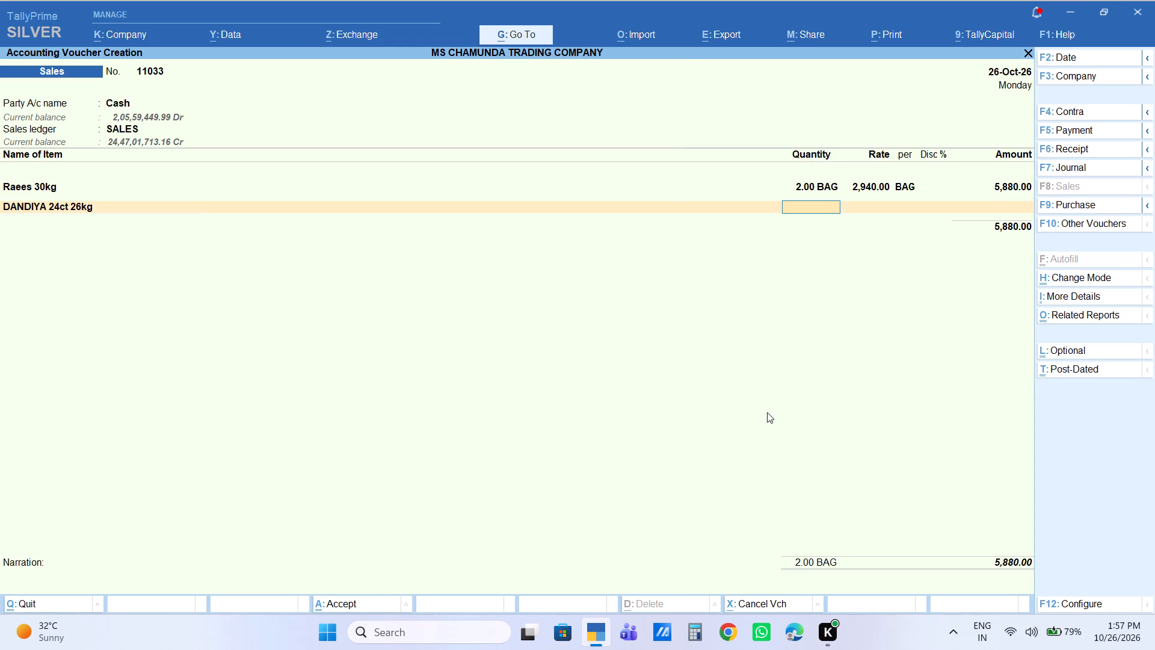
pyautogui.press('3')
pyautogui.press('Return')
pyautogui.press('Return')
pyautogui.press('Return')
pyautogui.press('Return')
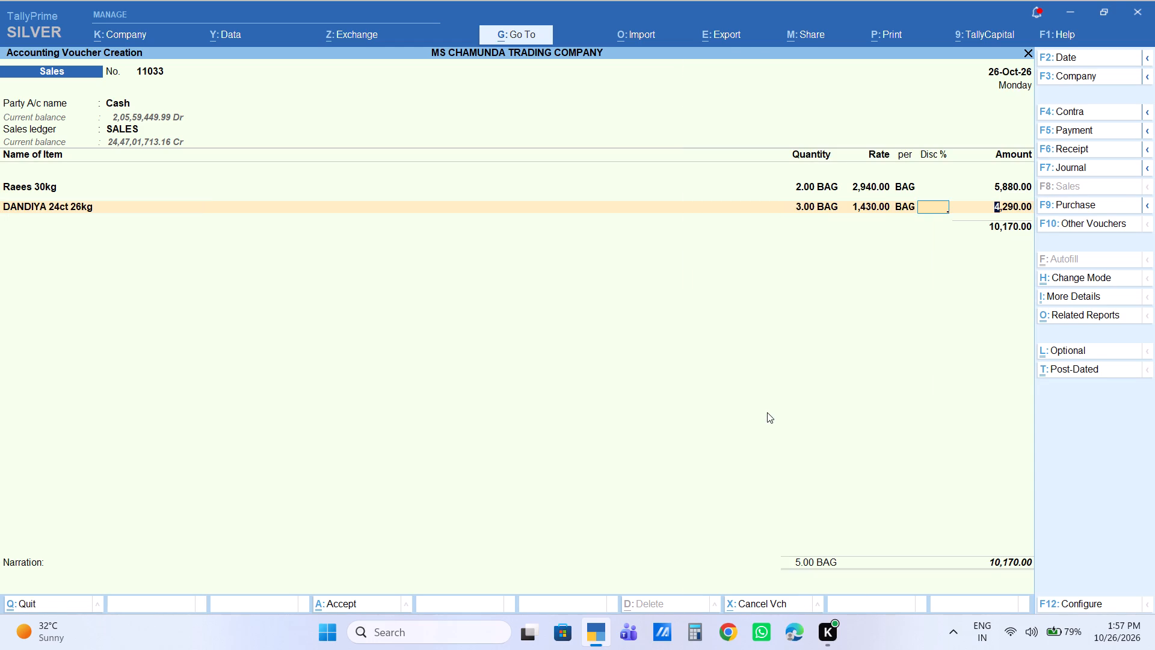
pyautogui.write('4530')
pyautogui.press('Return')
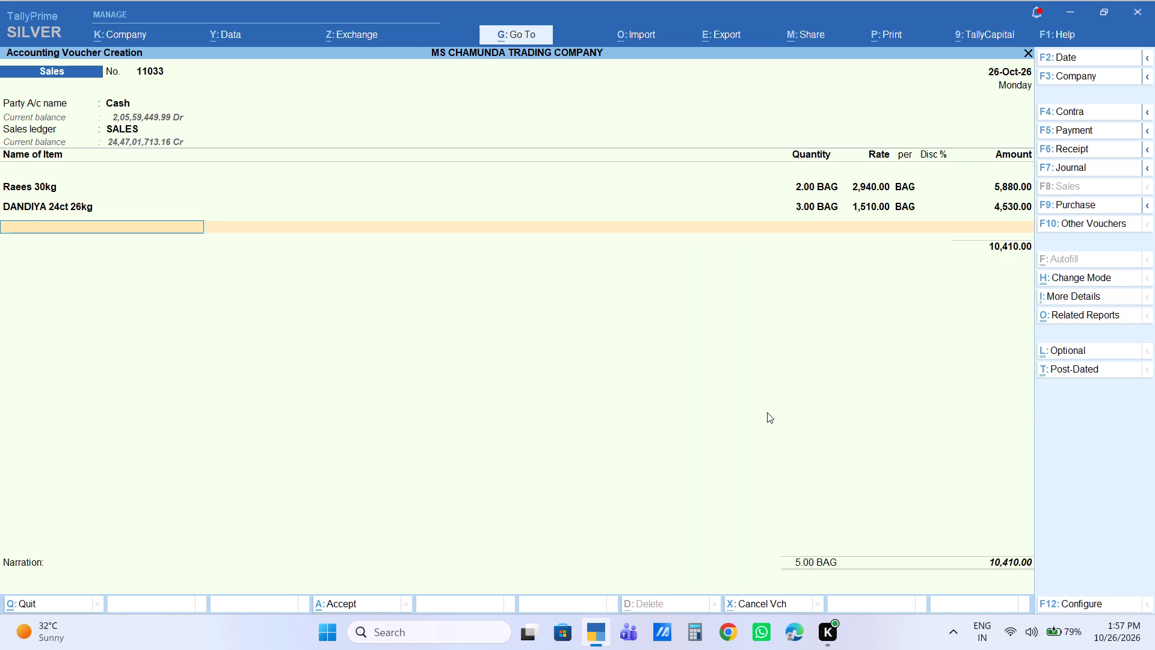
# Add the item DHARA 1L with a quantity of 5, keeping the default rate and amount.
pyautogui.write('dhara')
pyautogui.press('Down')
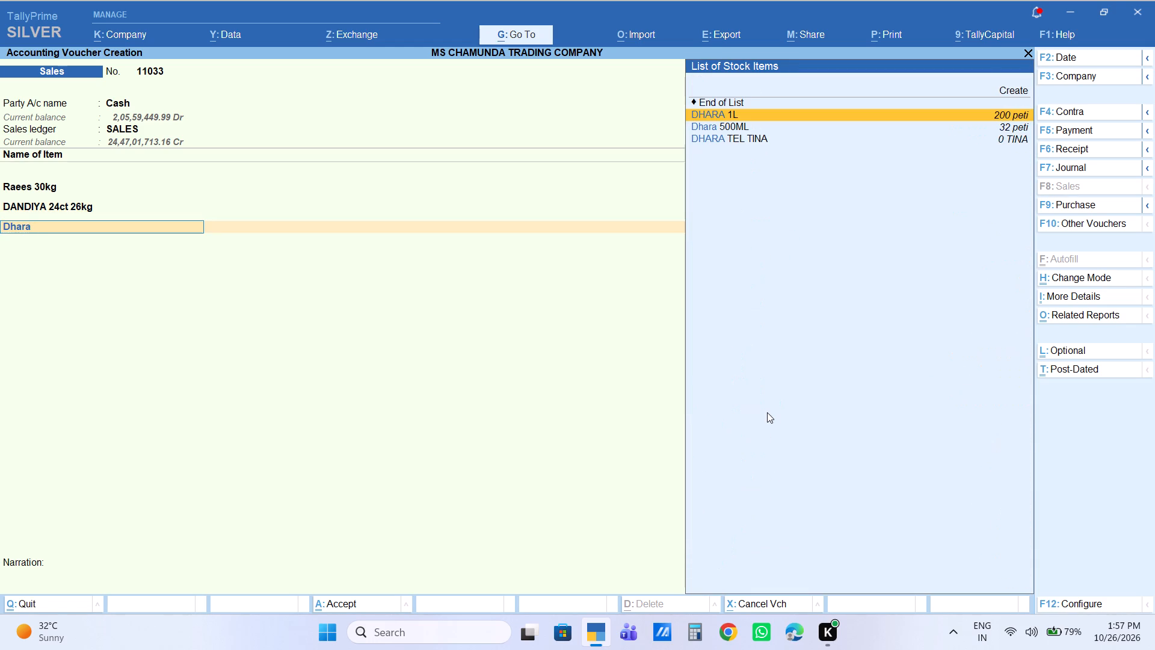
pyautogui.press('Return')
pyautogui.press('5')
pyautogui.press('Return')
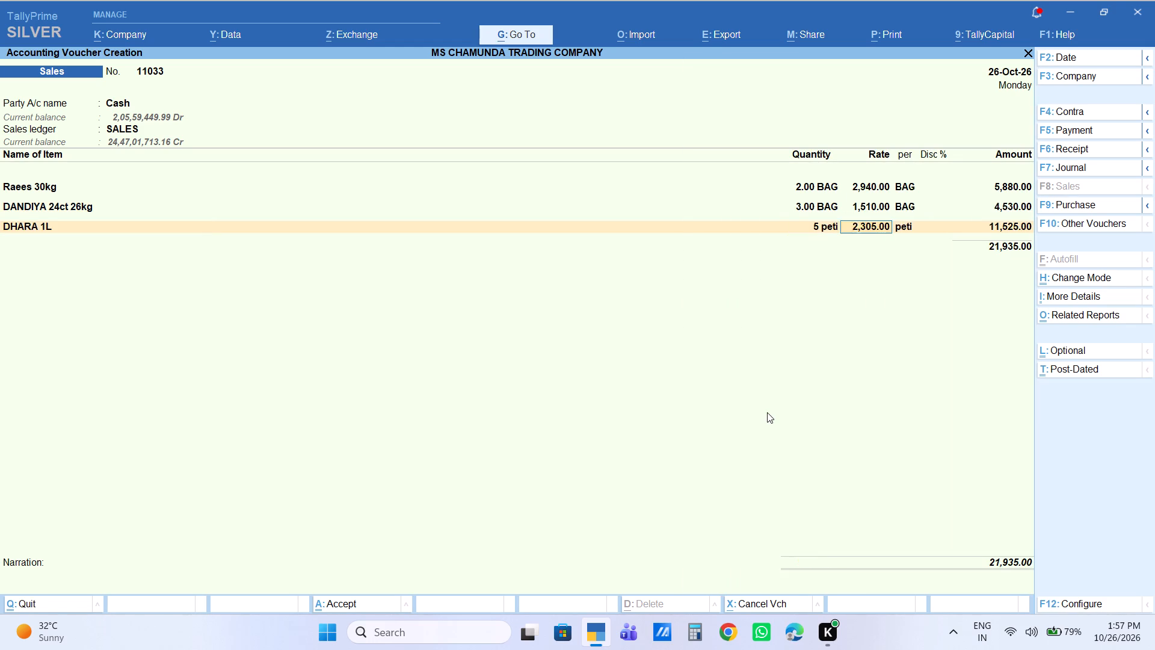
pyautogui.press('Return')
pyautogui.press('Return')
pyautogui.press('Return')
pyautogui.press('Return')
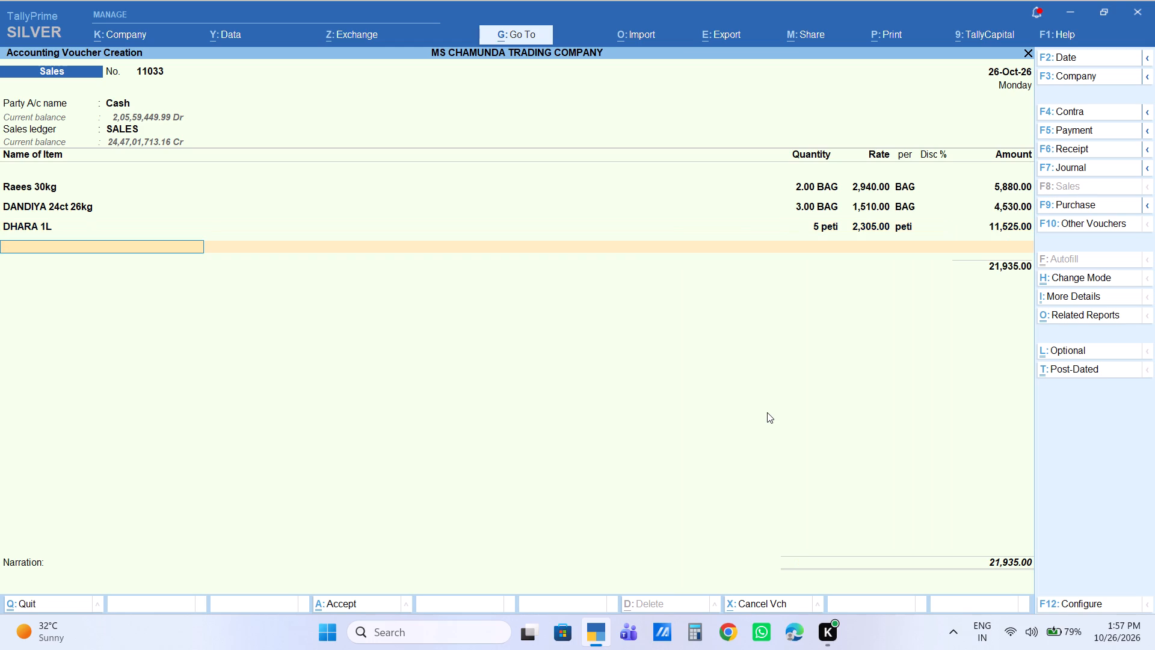
# Add the item R HALDI P 500G with a quantity of 4, a rate of 242, a 38% discount and an amount of 600.
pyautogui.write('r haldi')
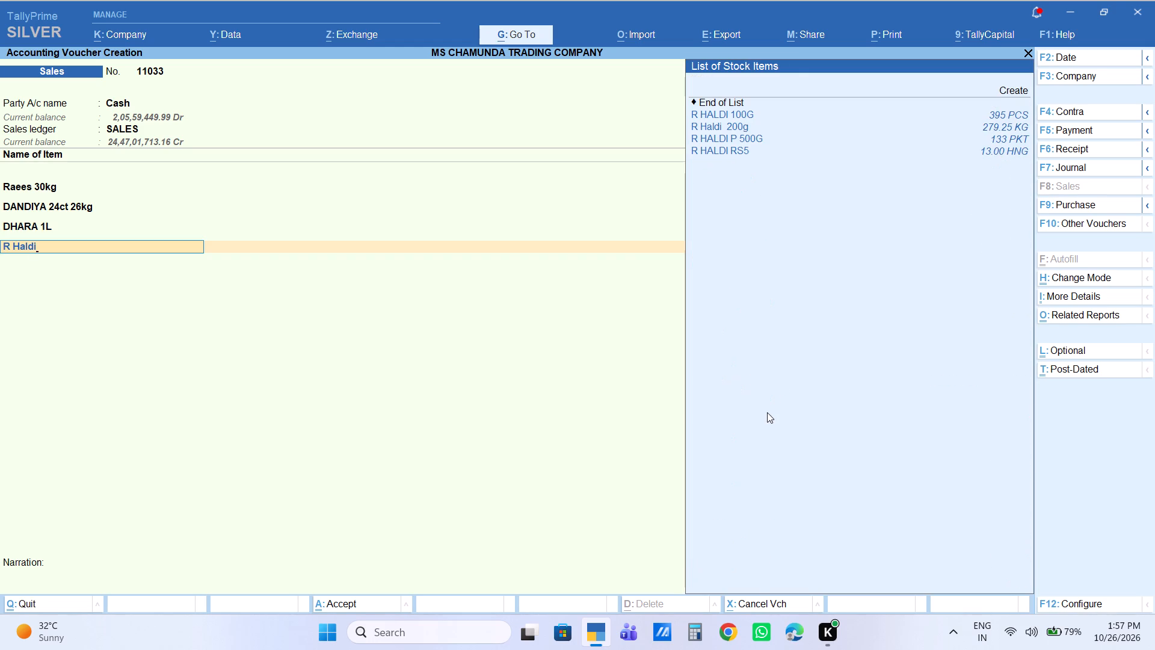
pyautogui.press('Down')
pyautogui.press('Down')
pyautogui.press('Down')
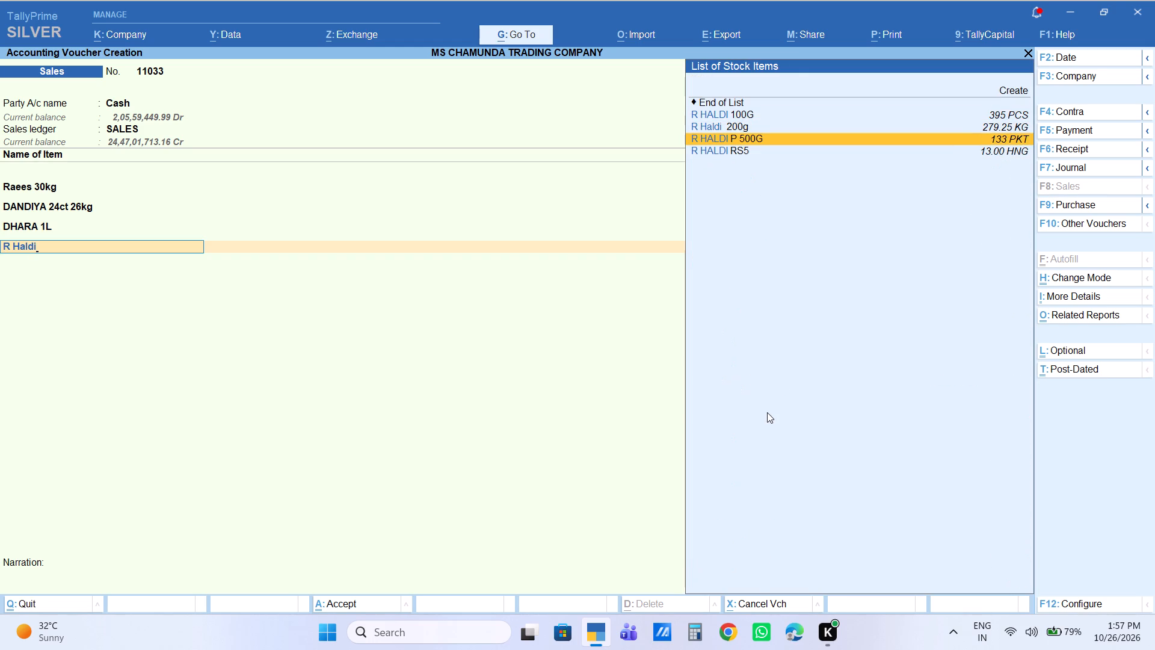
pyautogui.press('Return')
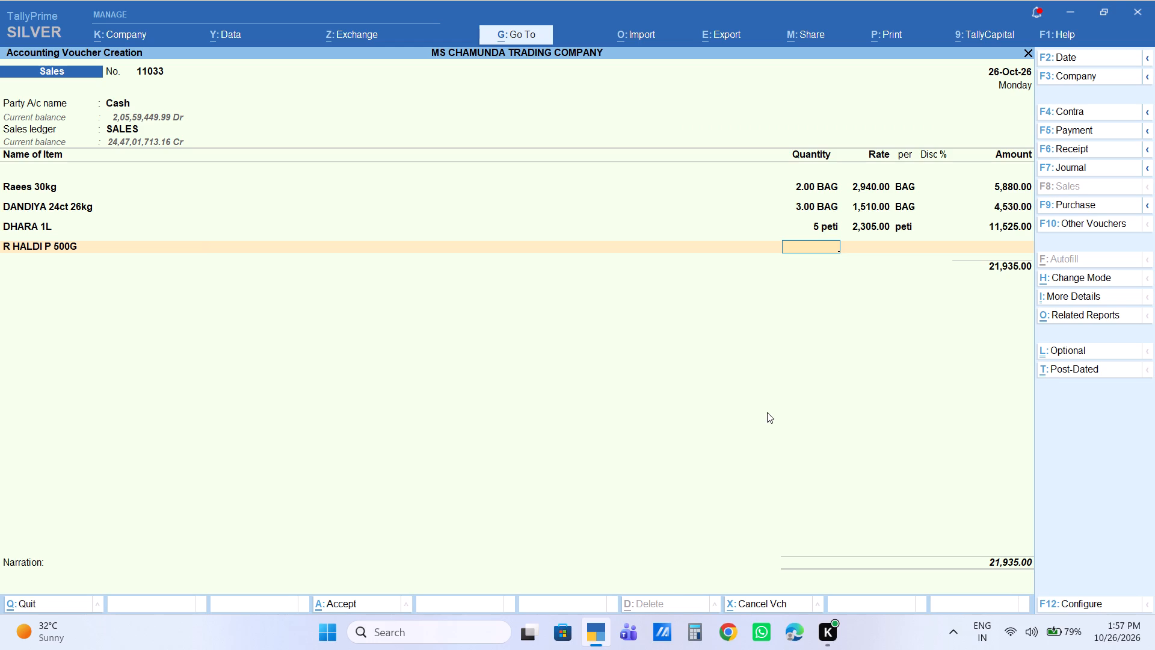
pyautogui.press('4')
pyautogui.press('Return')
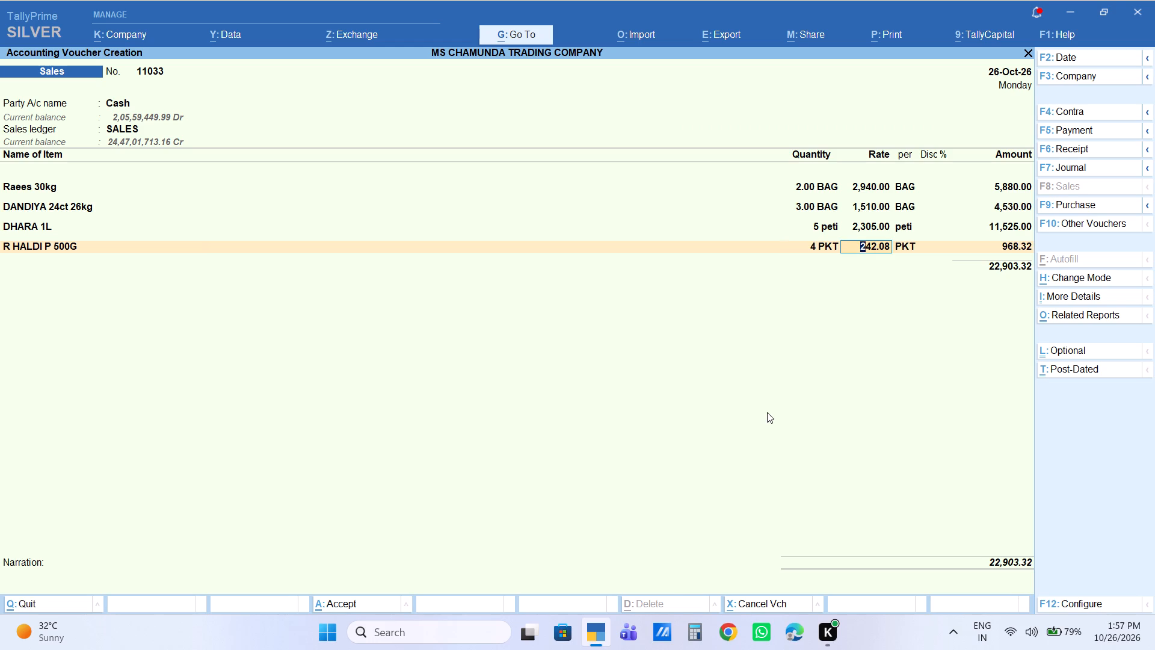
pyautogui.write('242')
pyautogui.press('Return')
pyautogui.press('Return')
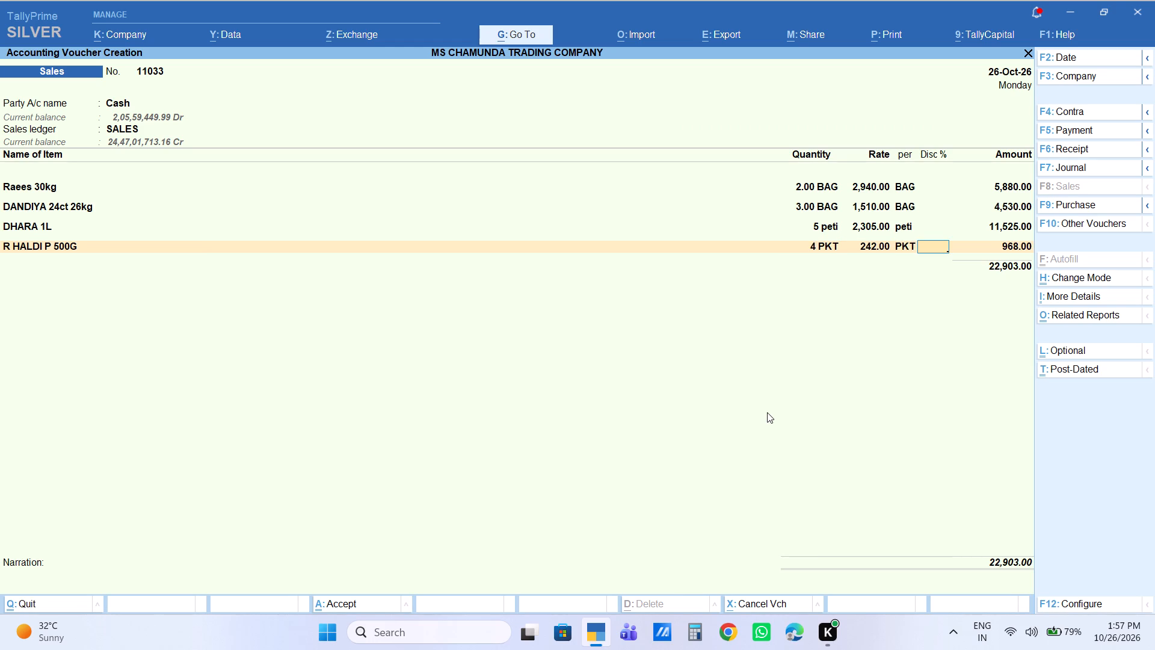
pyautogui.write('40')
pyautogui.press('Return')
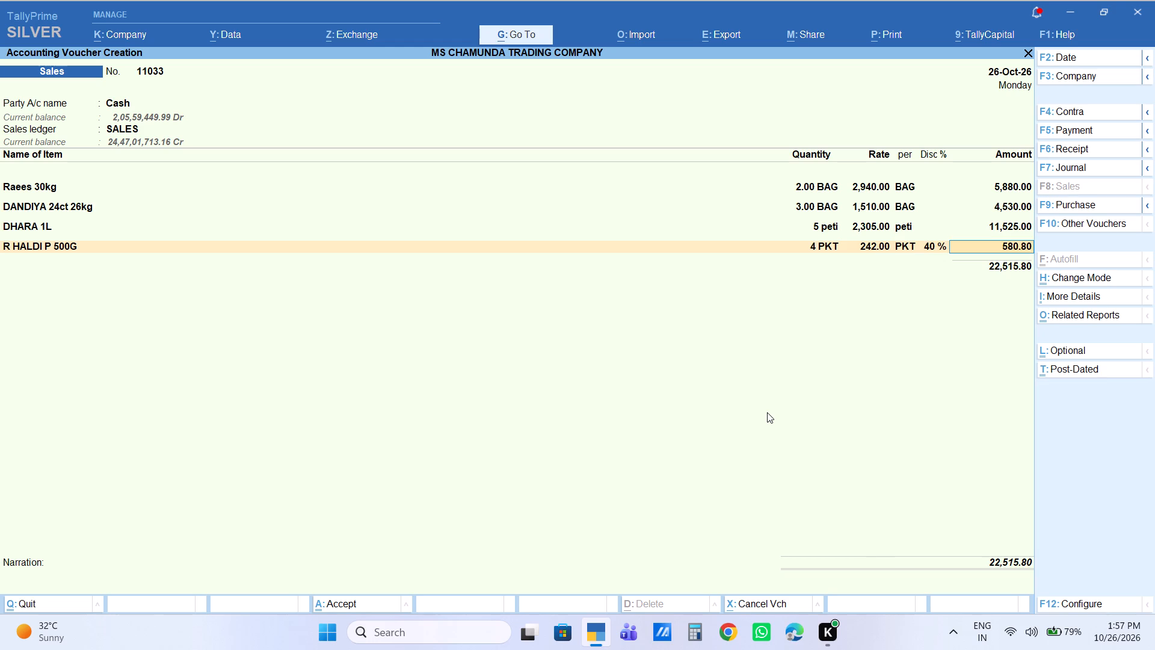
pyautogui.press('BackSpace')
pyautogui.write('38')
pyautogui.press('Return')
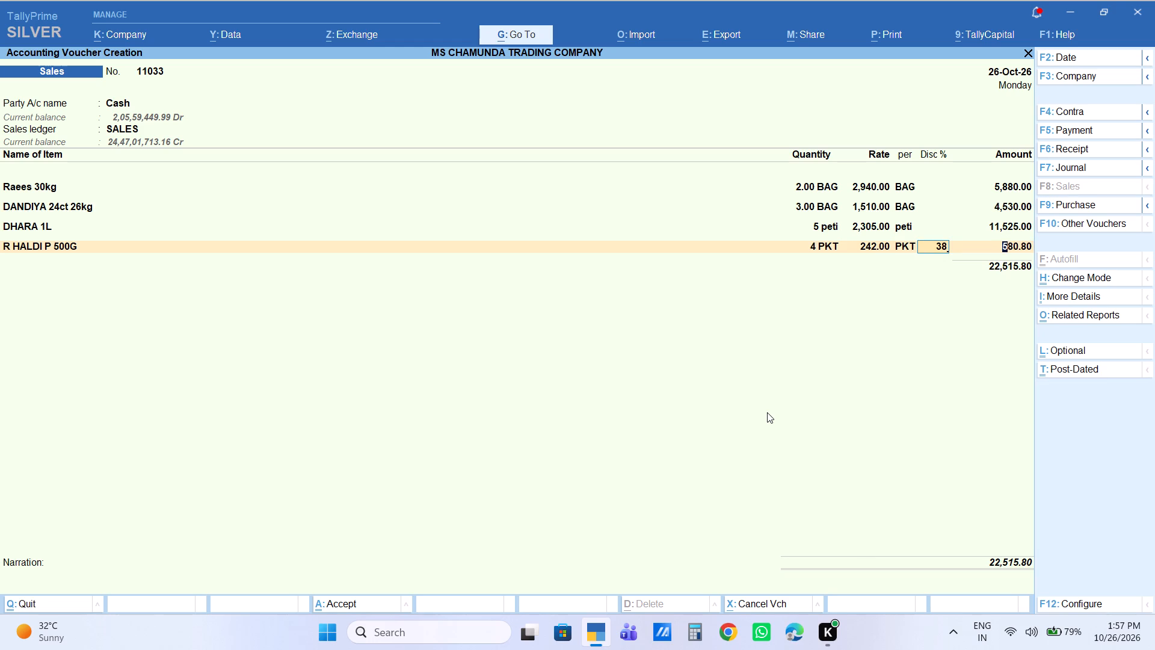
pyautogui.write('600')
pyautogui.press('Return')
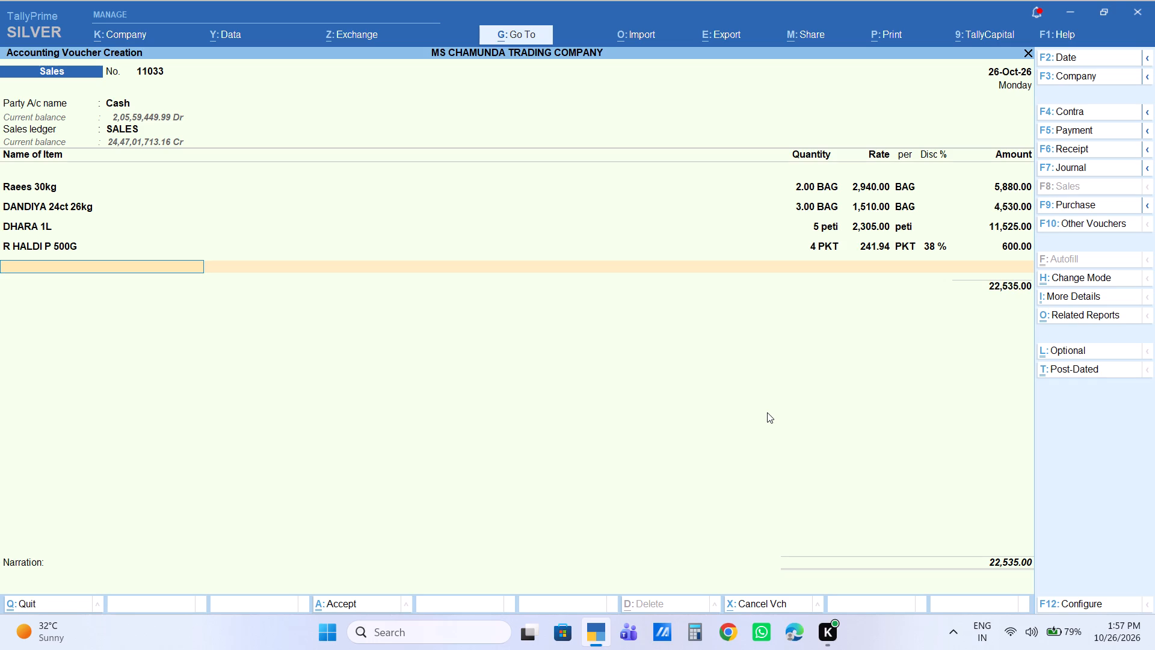
# Add the item R CHAT 100G PCS with a quantity of 5 and an amount of 305, without a discount.
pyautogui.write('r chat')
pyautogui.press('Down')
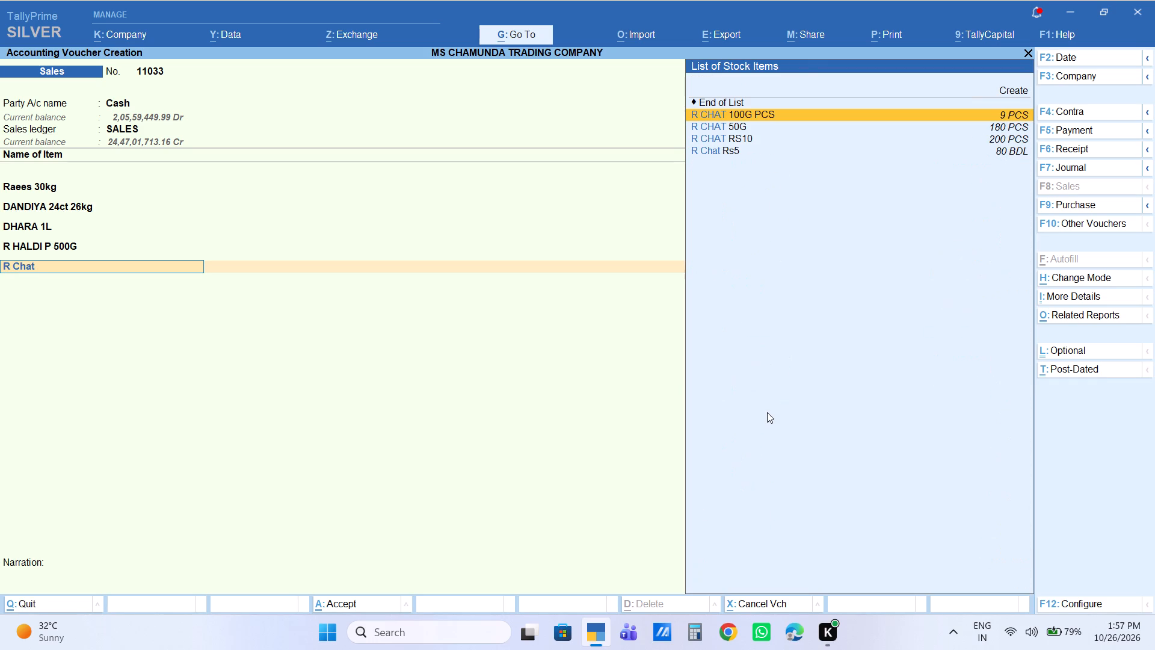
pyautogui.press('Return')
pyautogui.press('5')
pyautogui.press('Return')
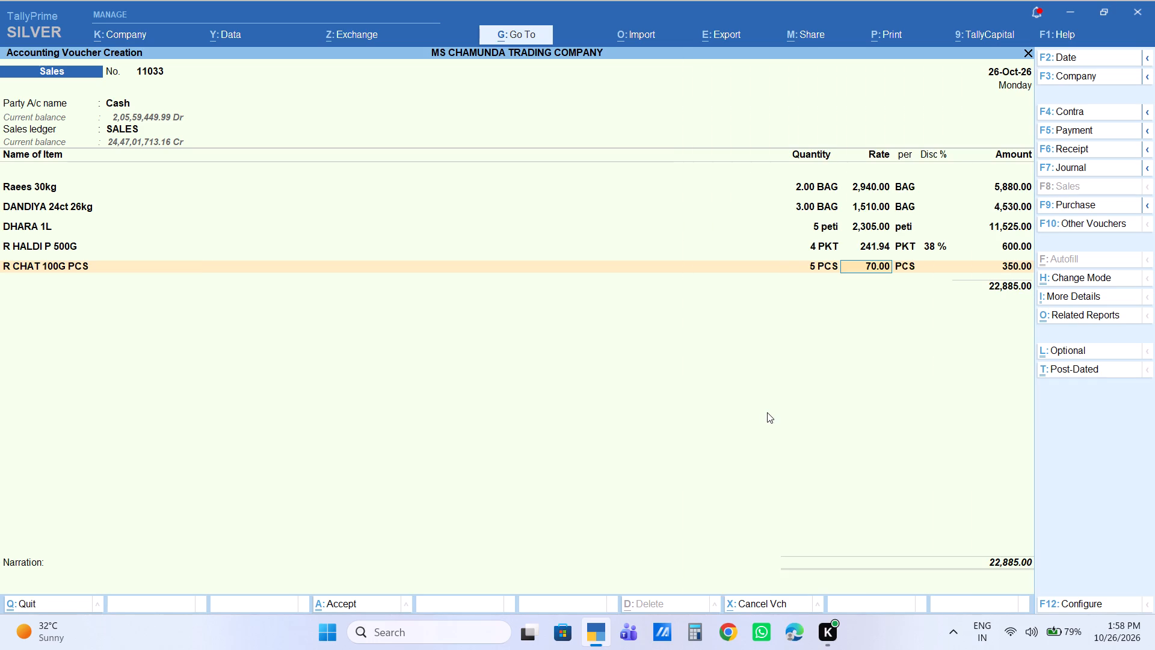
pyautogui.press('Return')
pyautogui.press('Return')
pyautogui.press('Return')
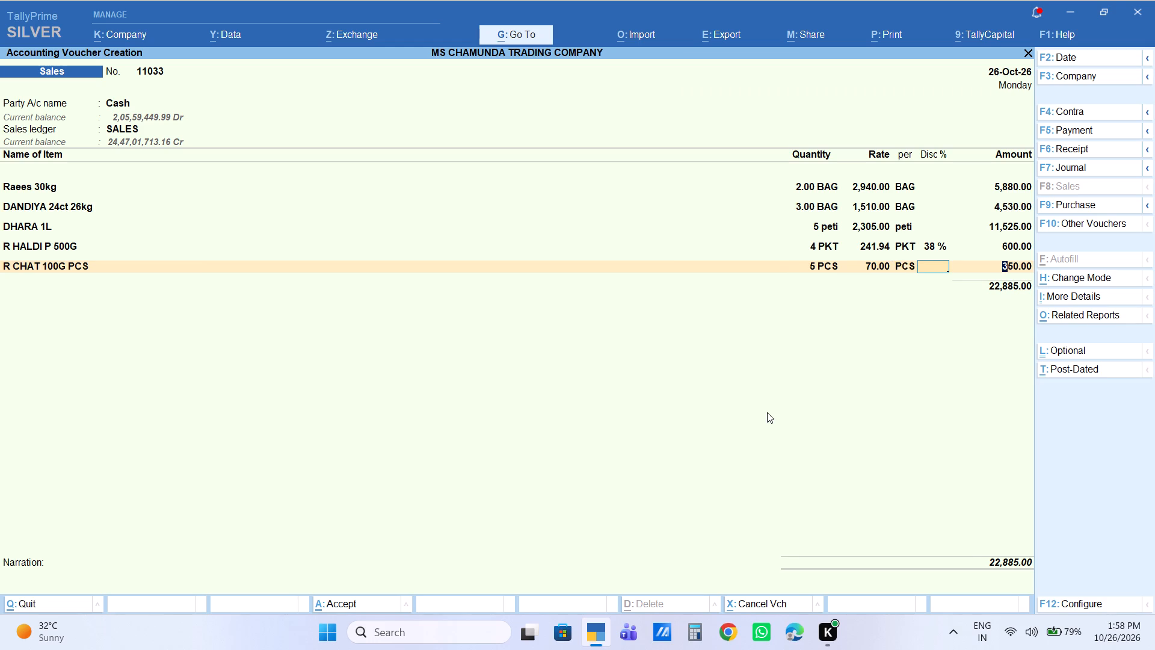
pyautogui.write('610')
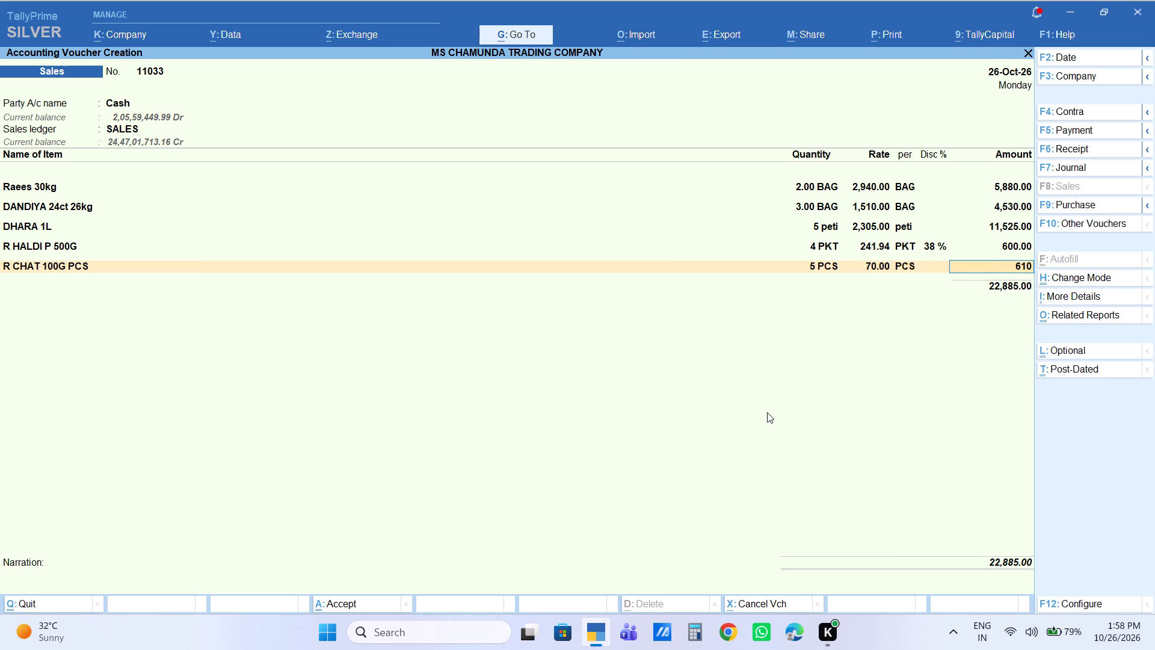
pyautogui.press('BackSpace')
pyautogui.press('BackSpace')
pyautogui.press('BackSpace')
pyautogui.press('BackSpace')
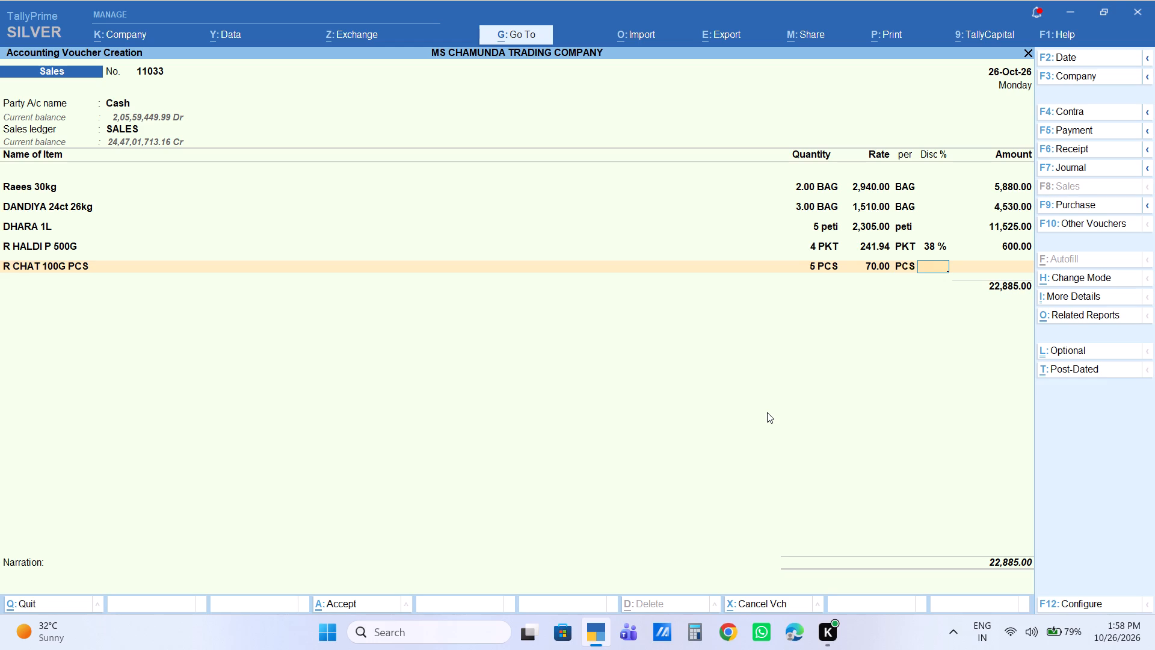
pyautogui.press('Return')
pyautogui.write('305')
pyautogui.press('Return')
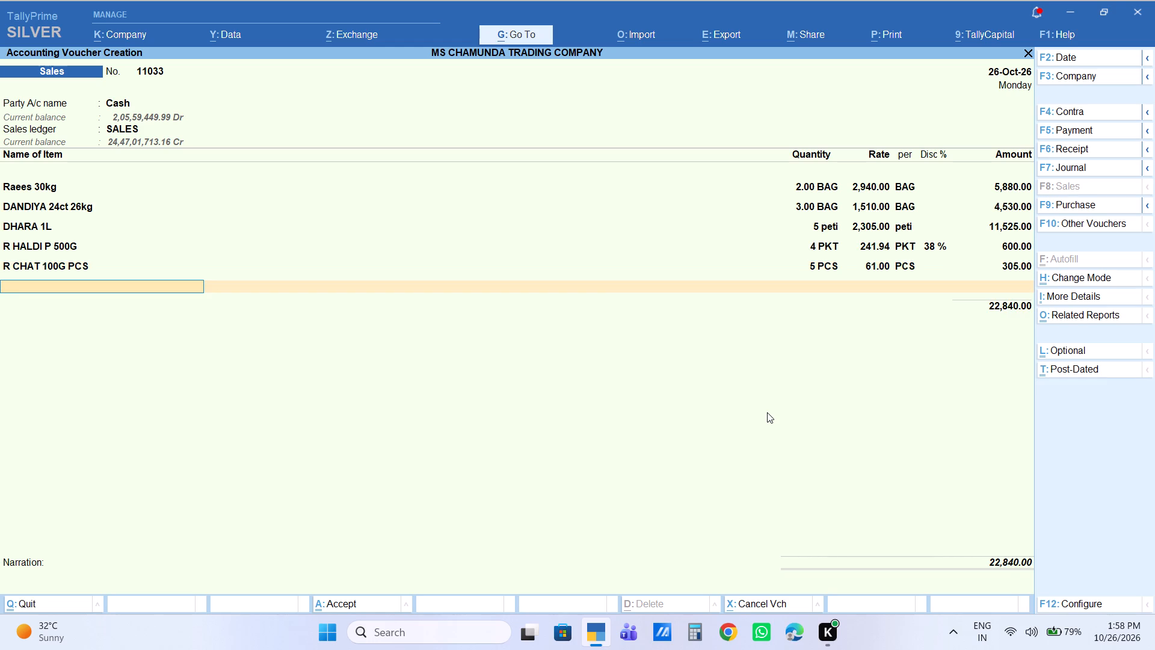
# Add the item BADAM (MP) with a quantity of 2 and an amount of 280, without a discount.
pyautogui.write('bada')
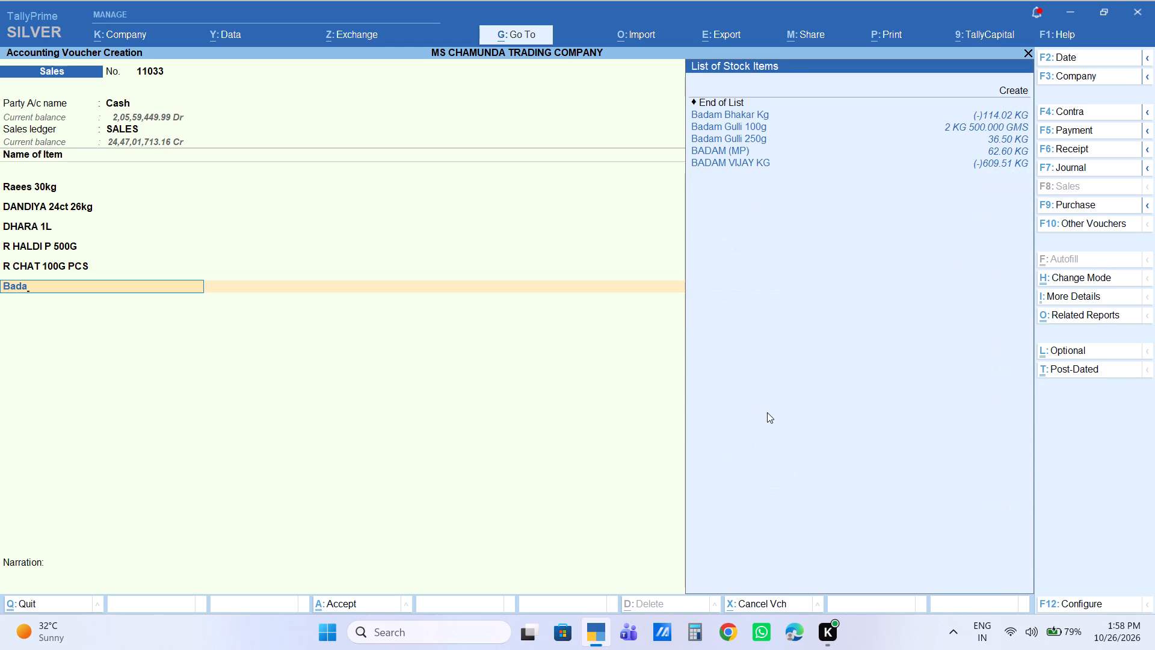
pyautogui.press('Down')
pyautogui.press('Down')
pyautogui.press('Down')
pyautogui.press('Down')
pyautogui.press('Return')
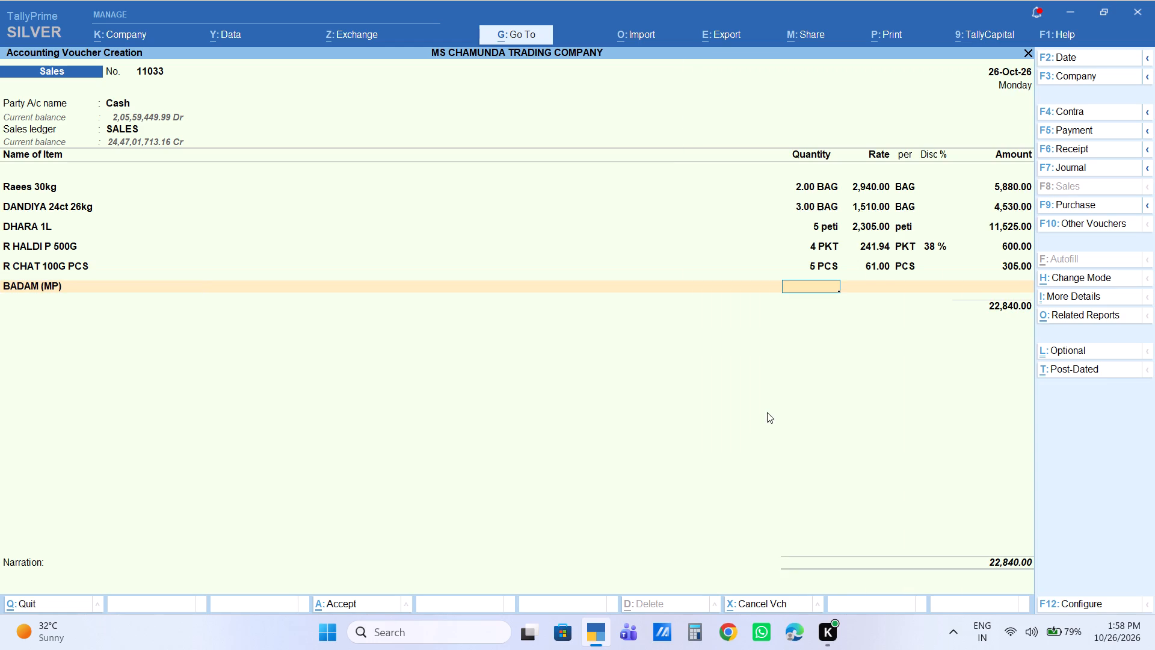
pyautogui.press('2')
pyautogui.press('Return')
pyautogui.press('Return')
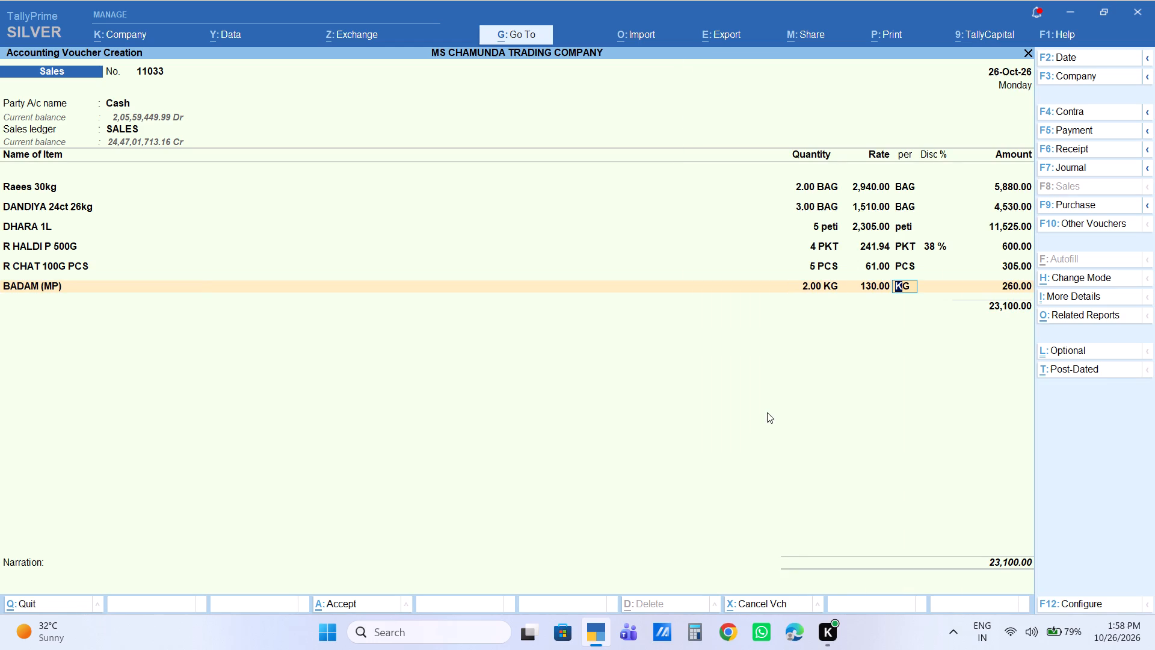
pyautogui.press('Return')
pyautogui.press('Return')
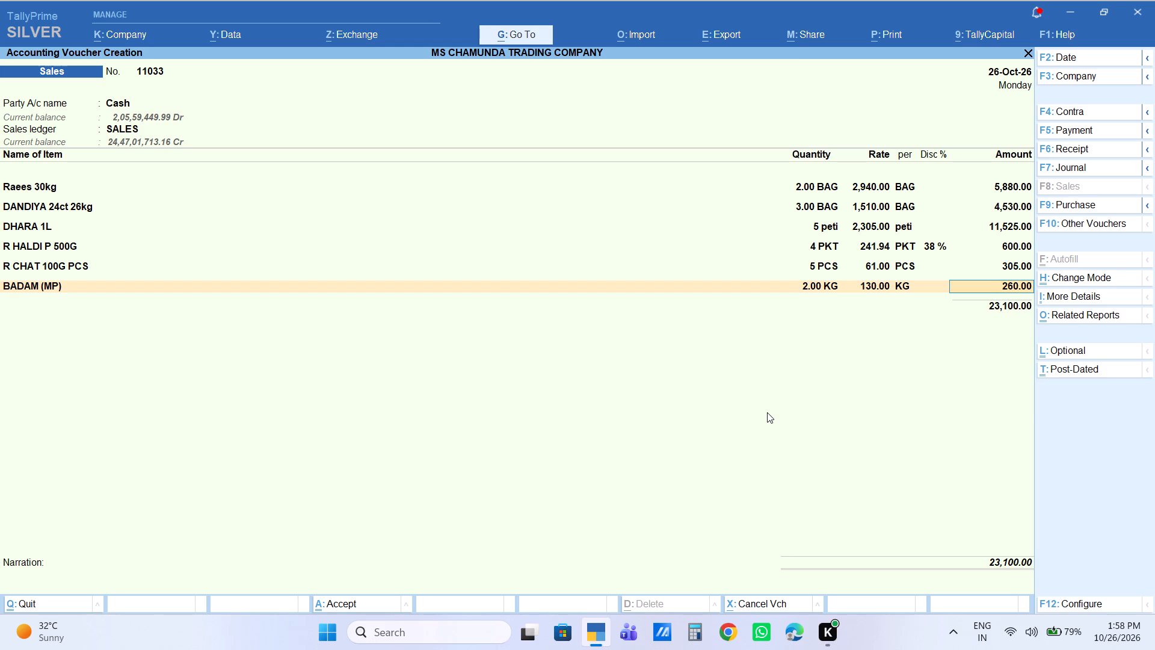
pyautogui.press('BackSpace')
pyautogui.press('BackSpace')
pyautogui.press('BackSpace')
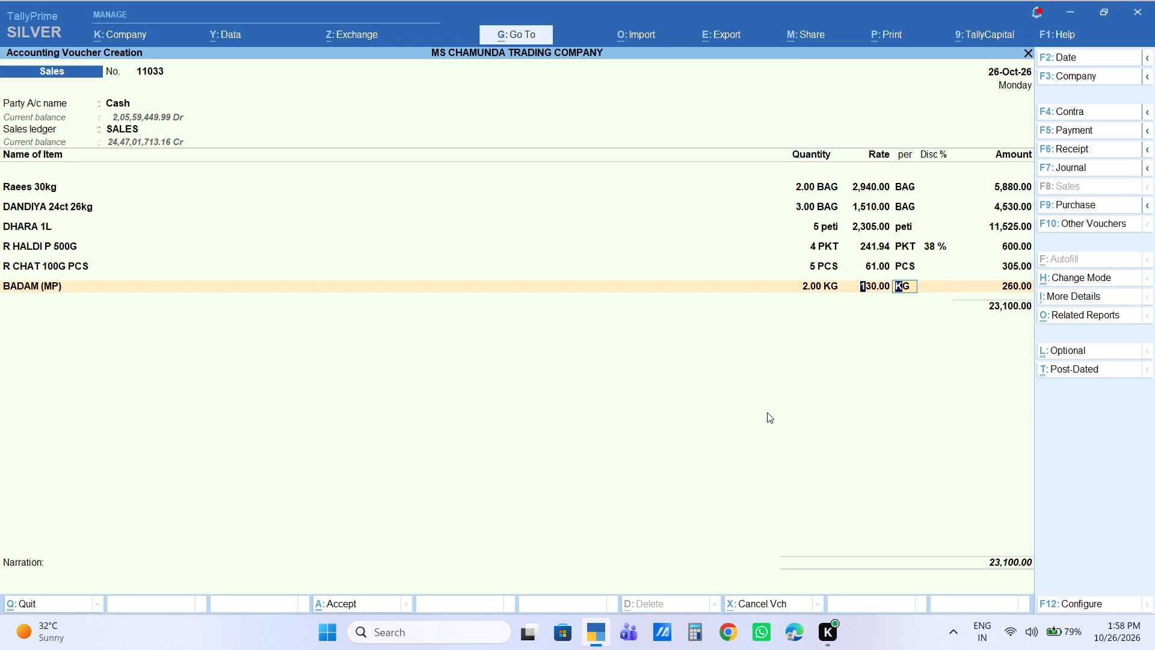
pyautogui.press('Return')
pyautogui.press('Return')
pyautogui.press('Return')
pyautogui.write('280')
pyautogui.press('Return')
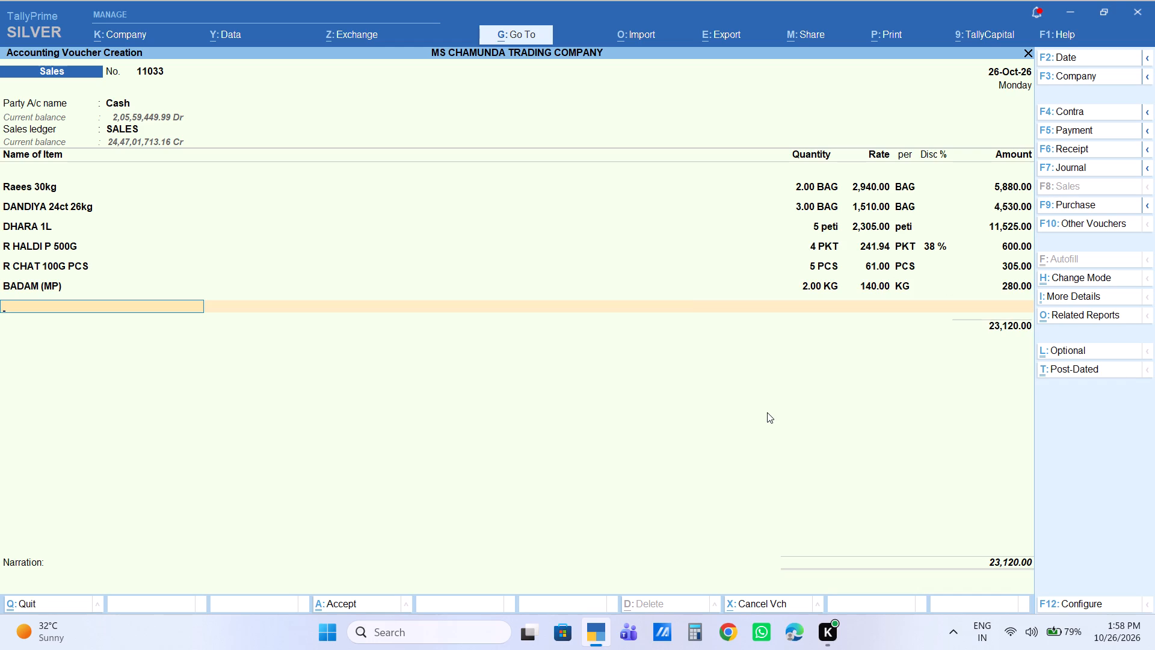
# Add the item R MIRCH P 500G with a quantity of 4, a 38% discount and an amount of 819.
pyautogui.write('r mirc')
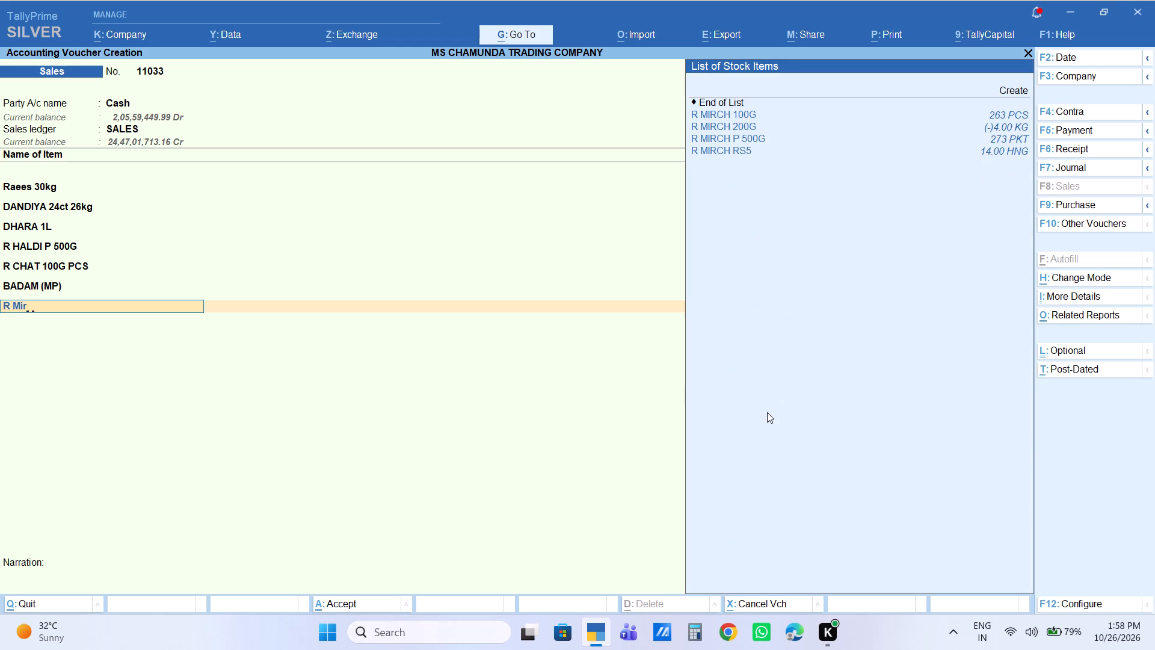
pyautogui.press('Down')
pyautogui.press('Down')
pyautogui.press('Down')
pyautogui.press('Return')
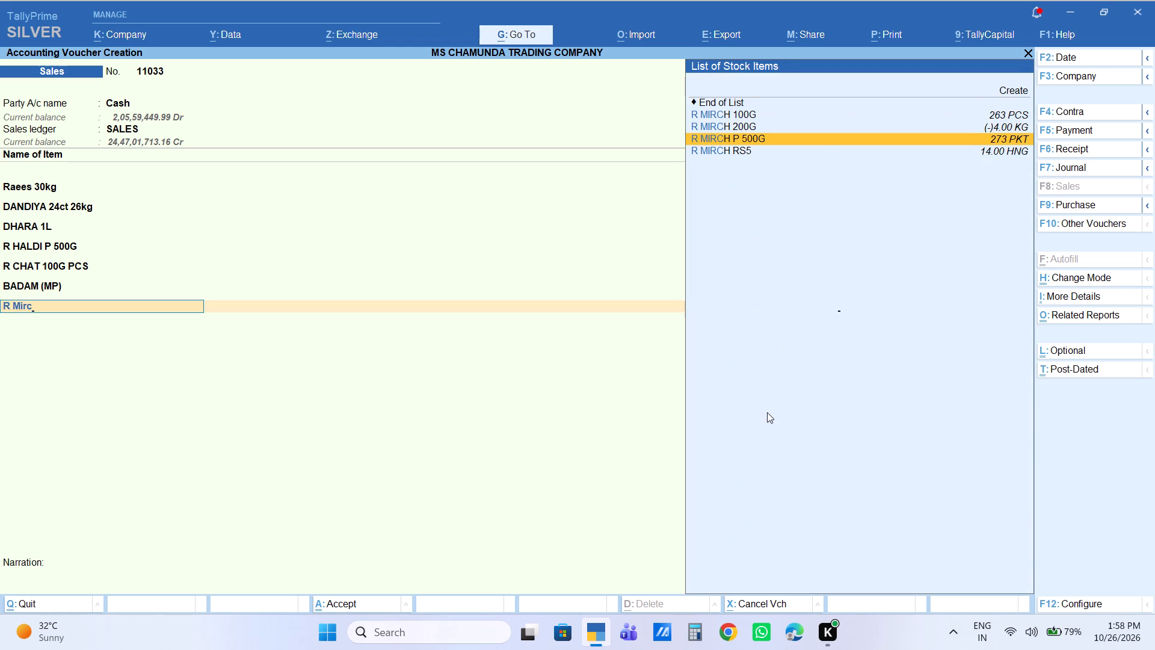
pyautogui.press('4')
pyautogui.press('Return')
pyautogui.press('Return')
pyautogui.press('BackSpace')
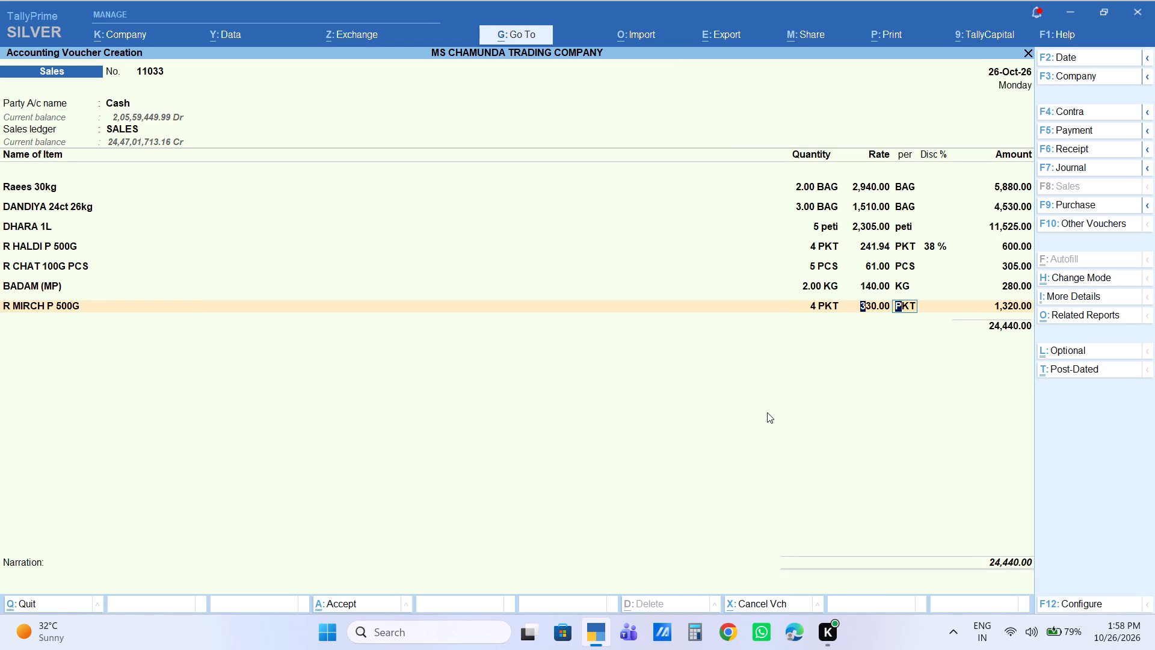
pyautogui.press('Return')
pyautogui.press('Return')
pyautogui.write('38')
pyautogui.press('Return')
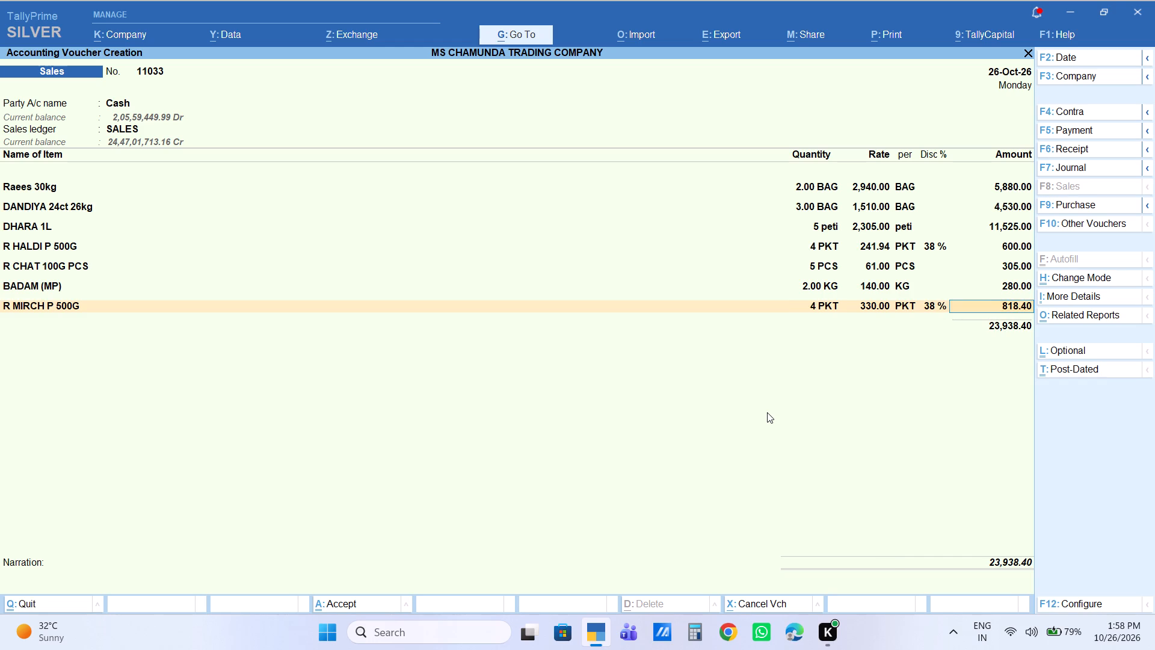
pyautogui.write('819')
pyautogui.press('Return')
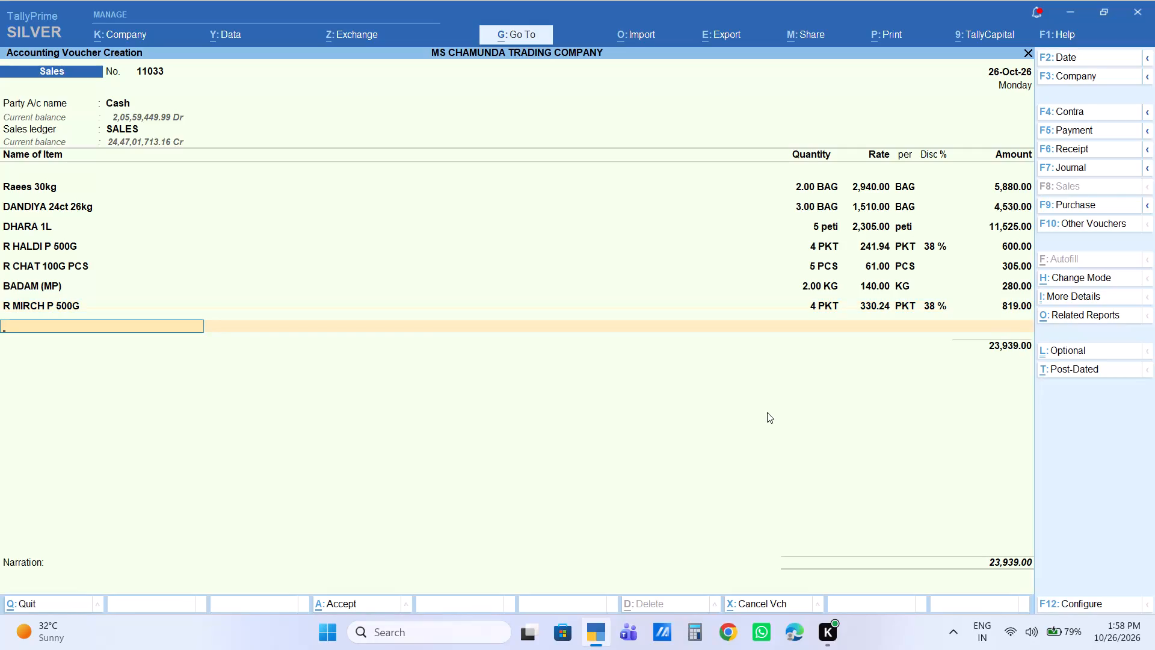
# Add the item LAHSUN B and enter a quantity of 4.
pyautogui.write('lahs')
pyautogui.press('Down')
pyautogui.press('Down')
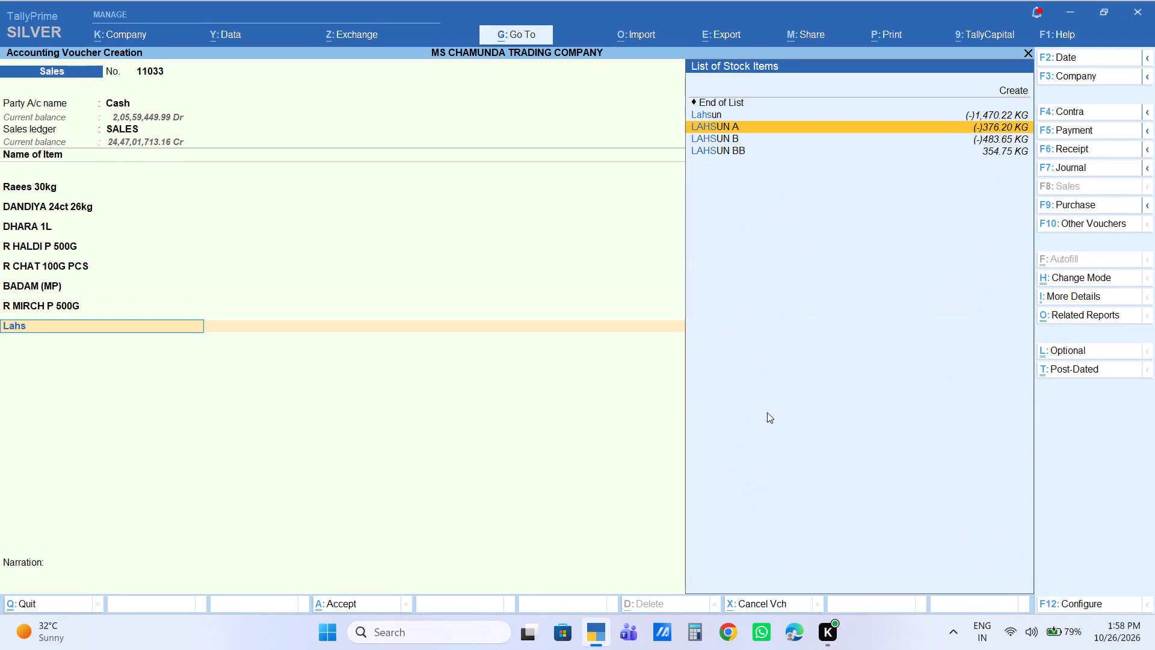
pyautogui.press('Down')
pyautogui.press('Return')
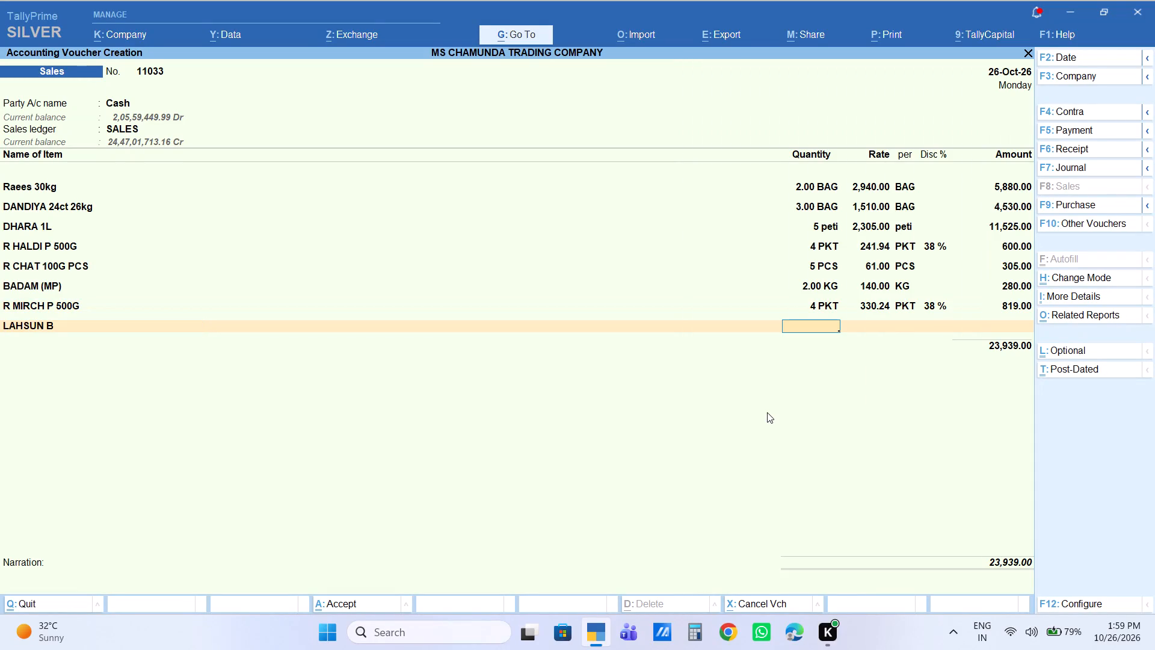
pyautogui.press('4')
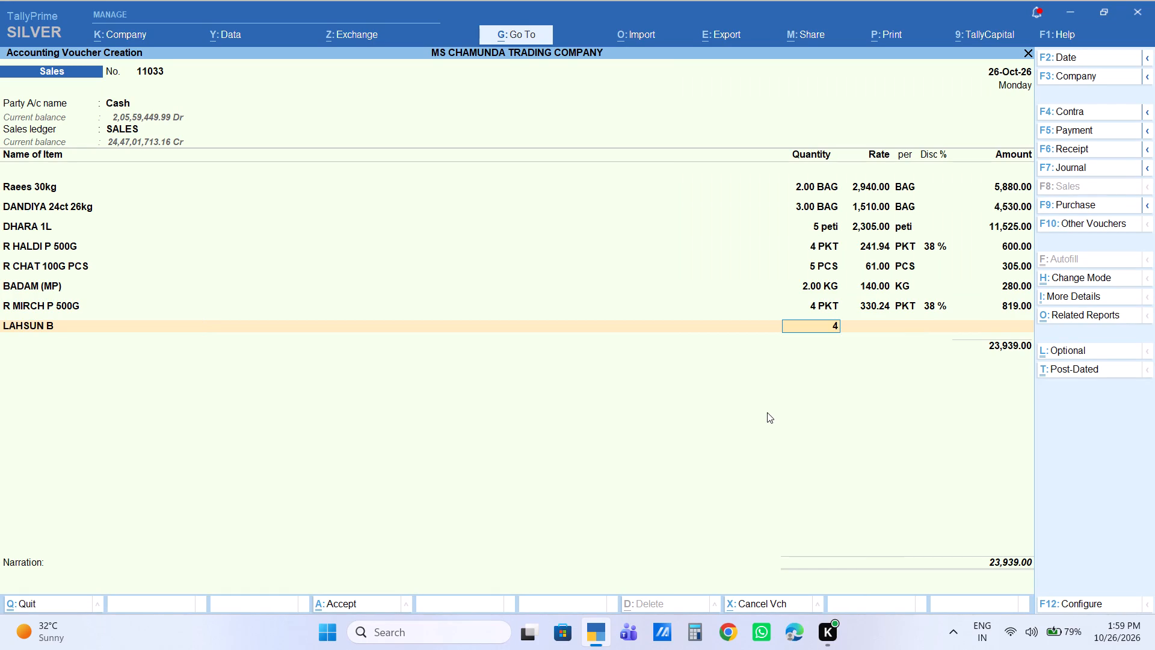
# Go back to the R MIRCH P 500G line and check its quantity, rate, discount and amount.
pyautogui.scroll(1, 767, 412)
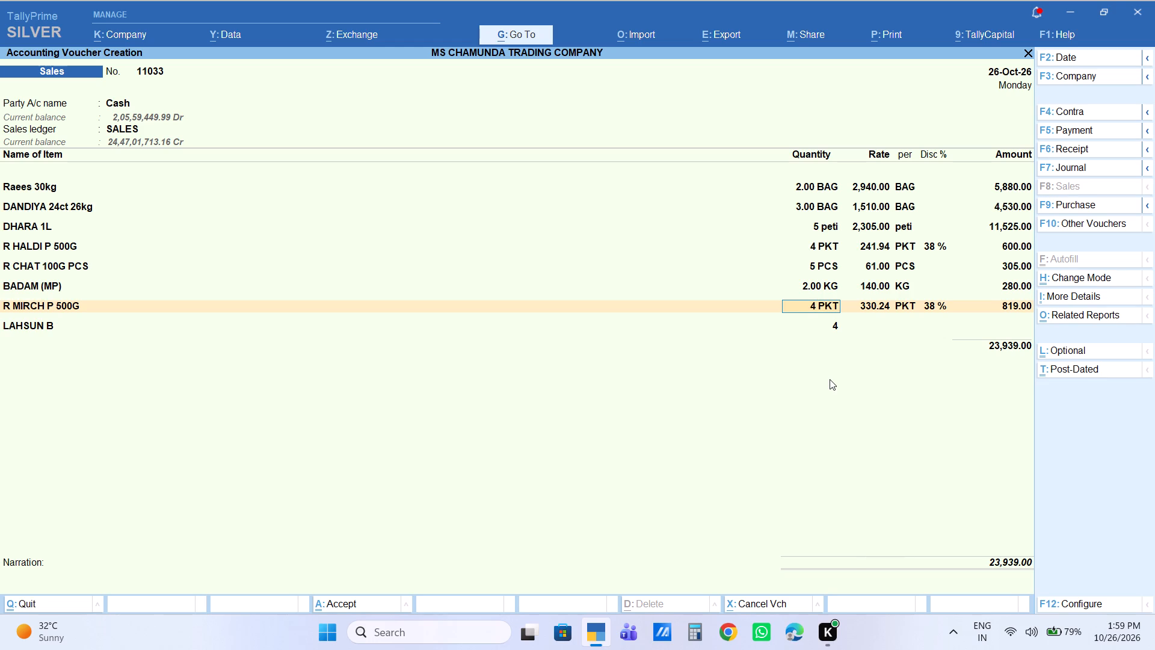
pyautogui.press('Return')
pyautogui.press('Return')
pyautogui.press('Return')
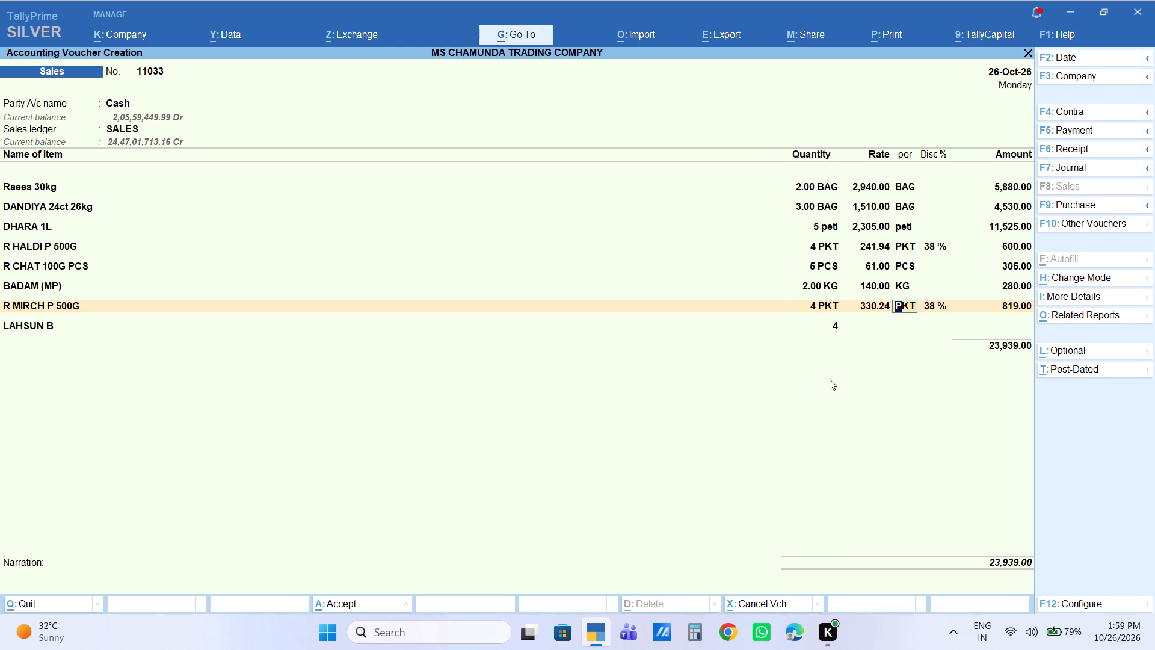
pyautogui.press('Return')
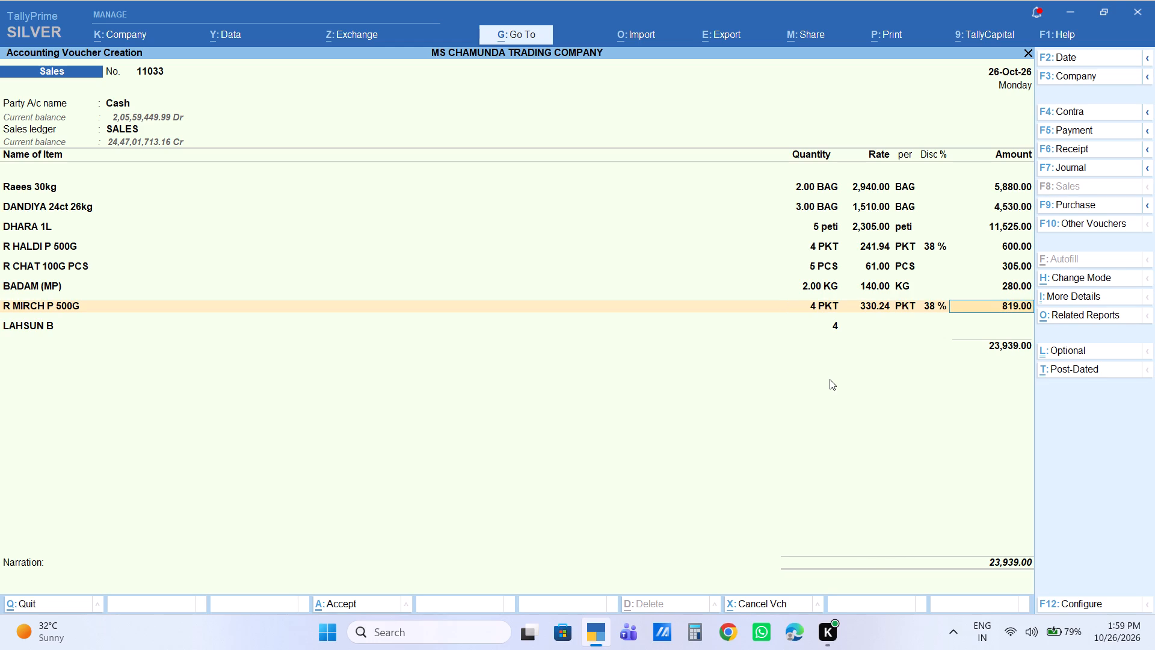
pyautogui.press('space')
pyautogui.press('BackSpace')
pyautogui.press('BackSpace')
pyautogui.press('Return')
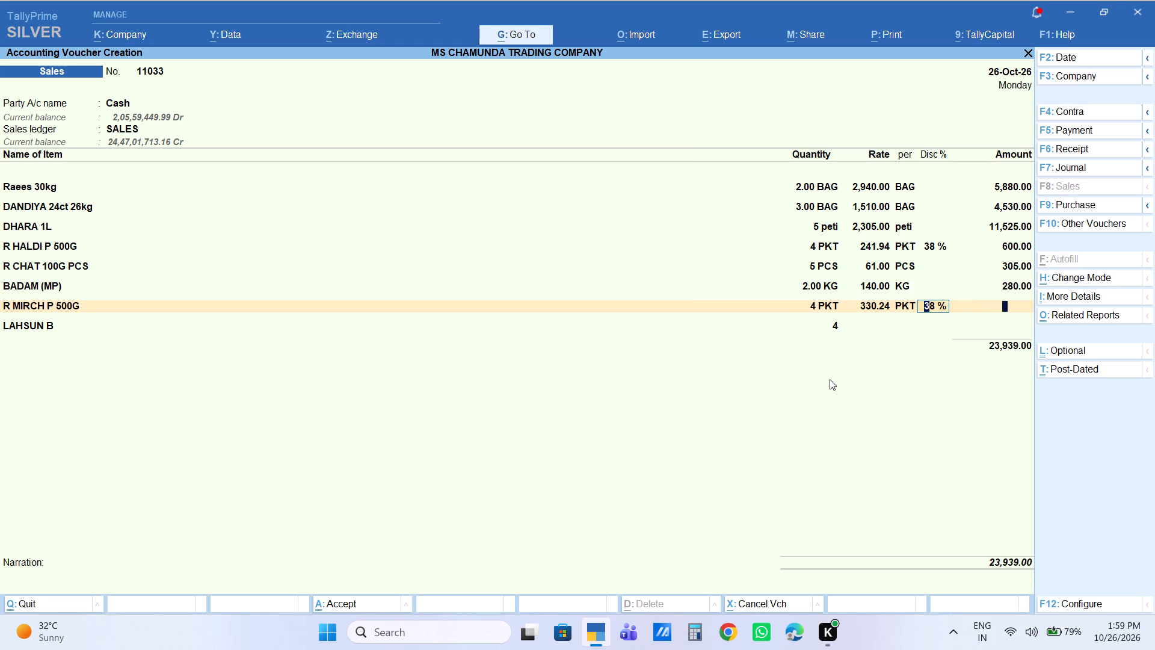
pyautogui.press('Return')
pyautogui.press('Return')
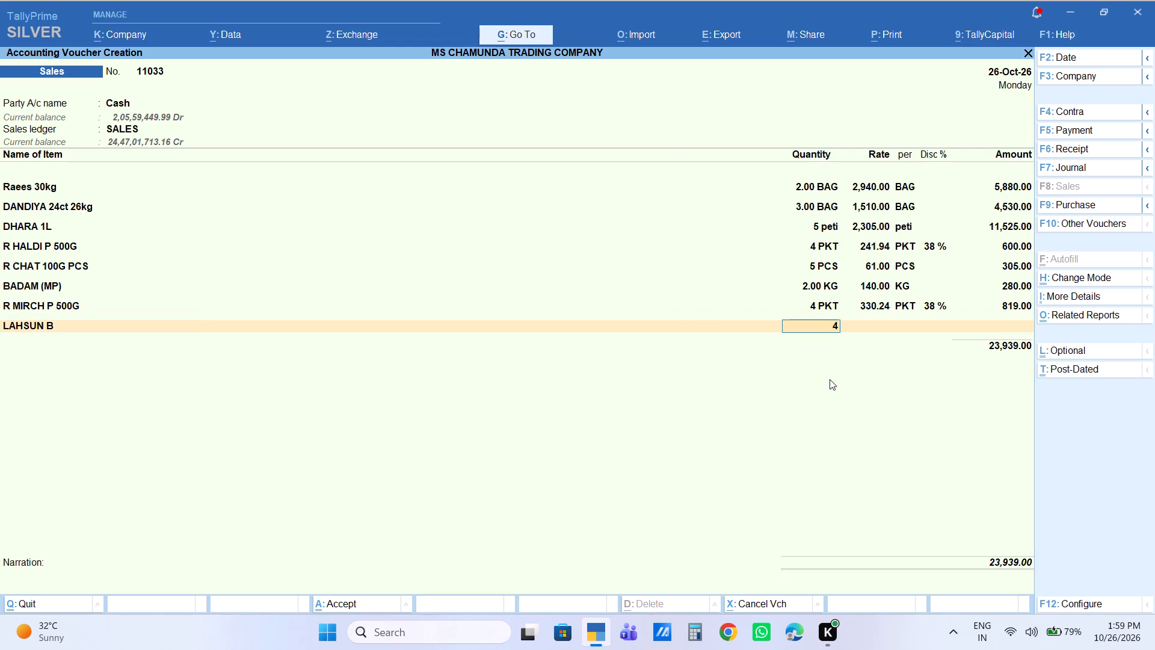
# Complete the LAHSUN B line with 4 KG at a rate of 115 and an amount of 460, without a discount.
pyautogui.press('Return')
pyautogui.press('Return')
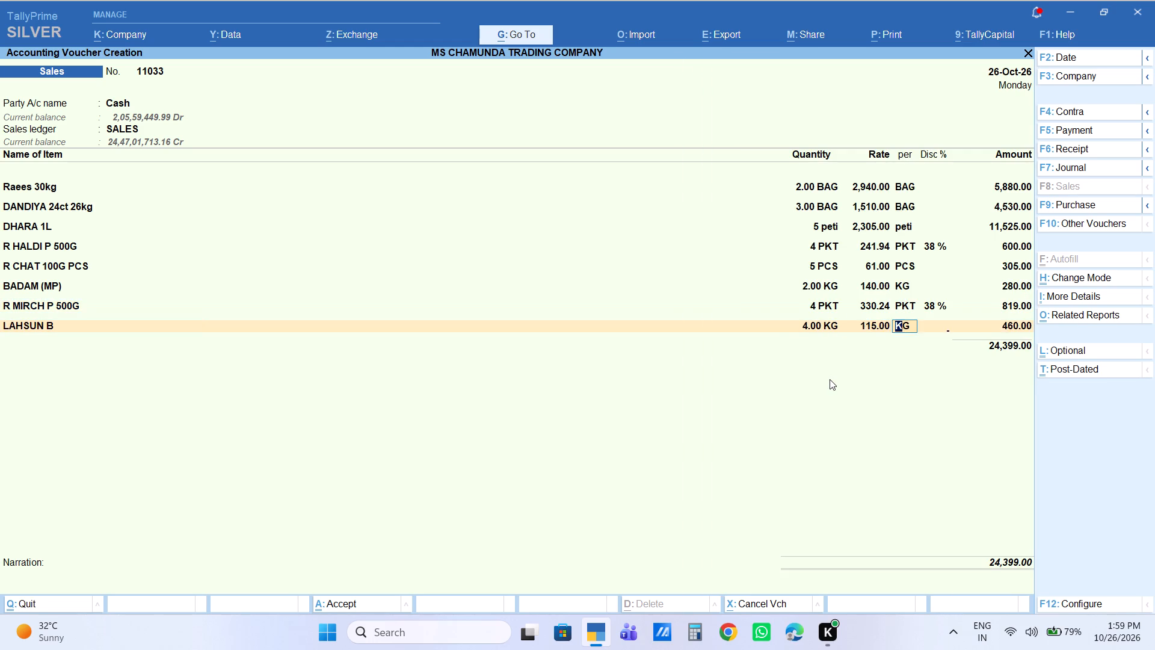
pyautogui.press('Return')
pyautogui.press('Return')
pyautogui.press('Return')
# Add the item Tata Namak Kg with a quantity of 10 and an amount of 300, without a discount.
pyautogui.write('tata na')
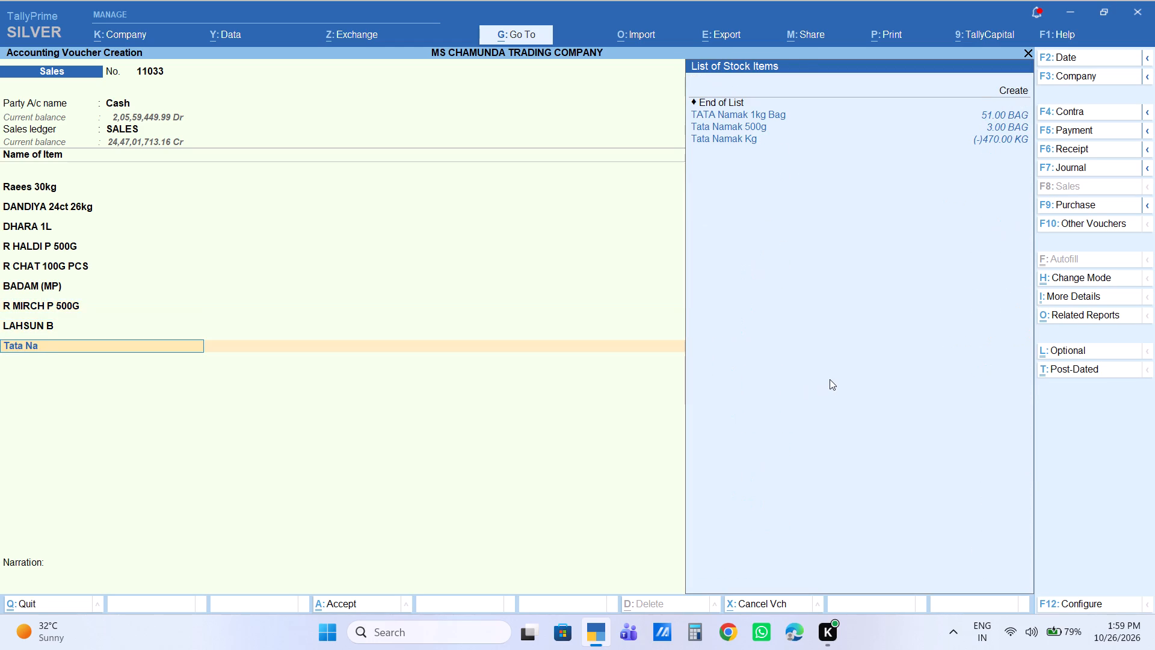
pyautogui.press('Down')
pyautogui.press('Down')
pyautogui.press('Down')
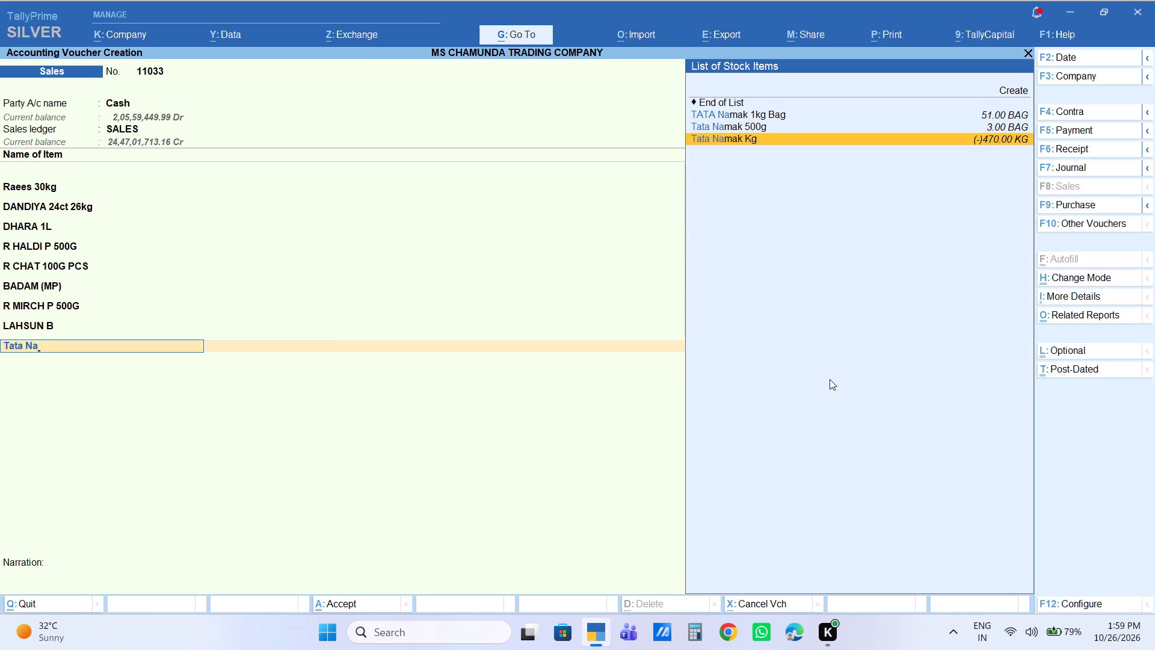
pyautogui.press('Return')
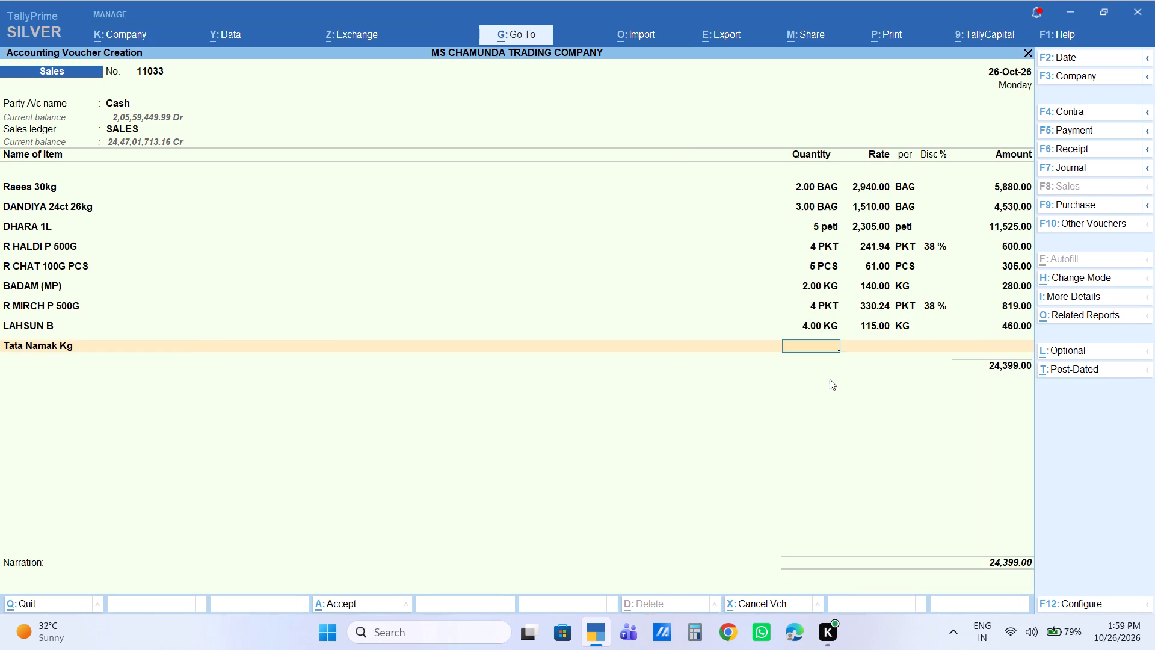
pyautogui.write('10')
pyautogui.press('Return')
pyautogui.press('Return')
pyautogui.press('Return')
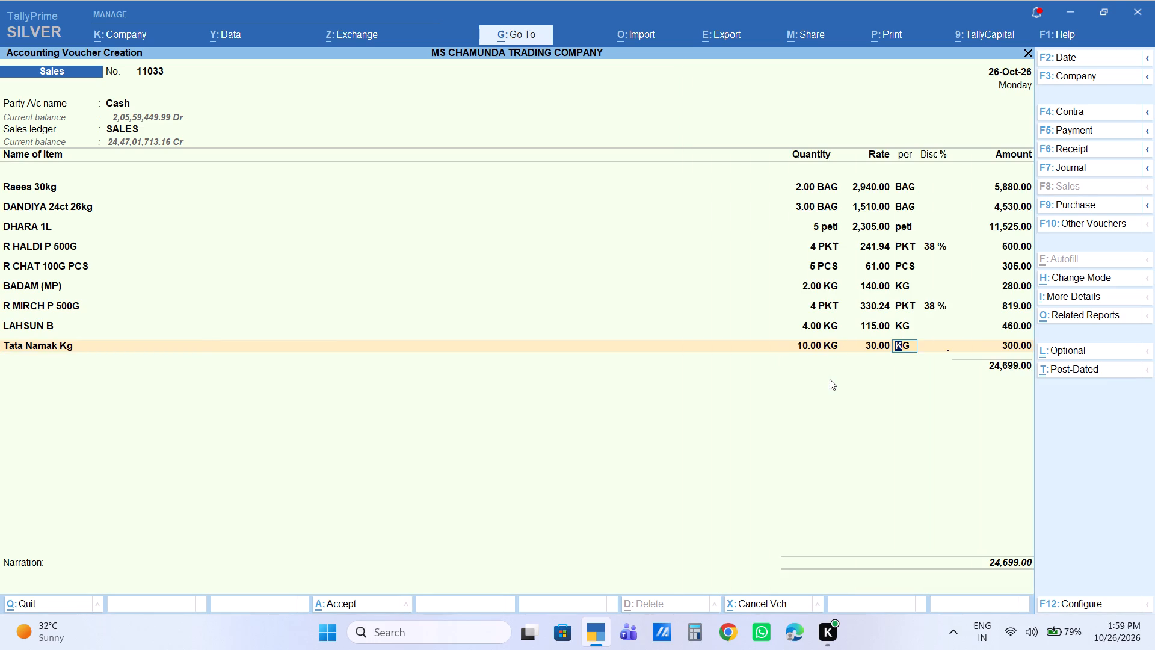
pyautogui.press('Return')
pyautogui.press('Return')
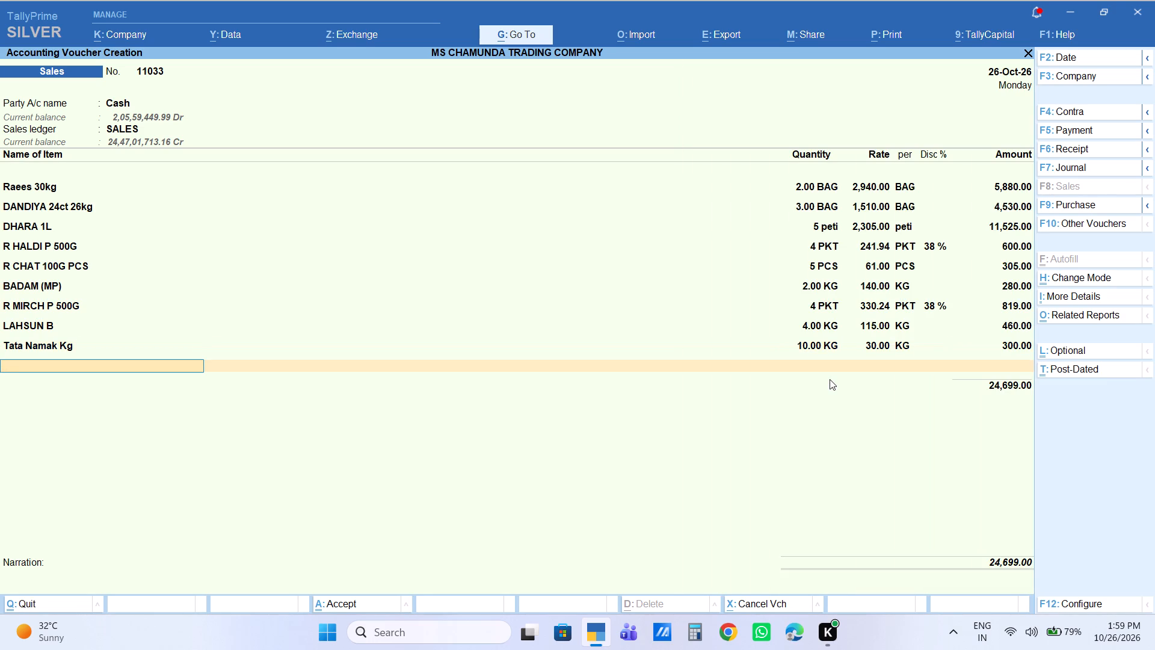
# Add the item Sendha Namak 500g with a quantity of 1 and an amount of 50, without a discount.
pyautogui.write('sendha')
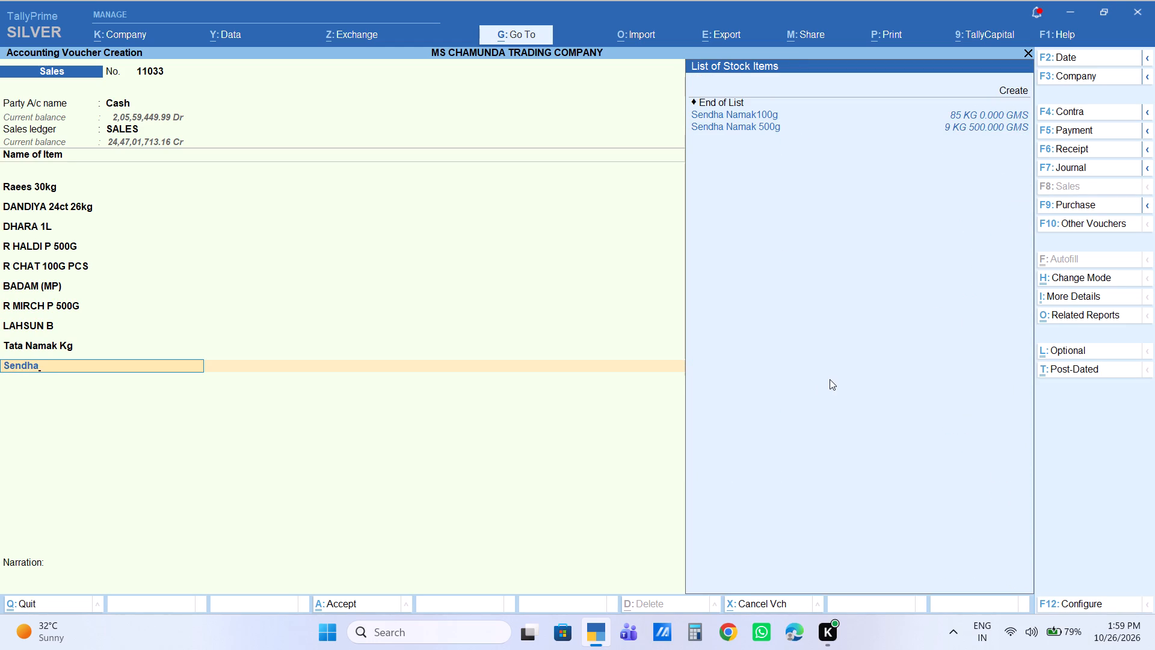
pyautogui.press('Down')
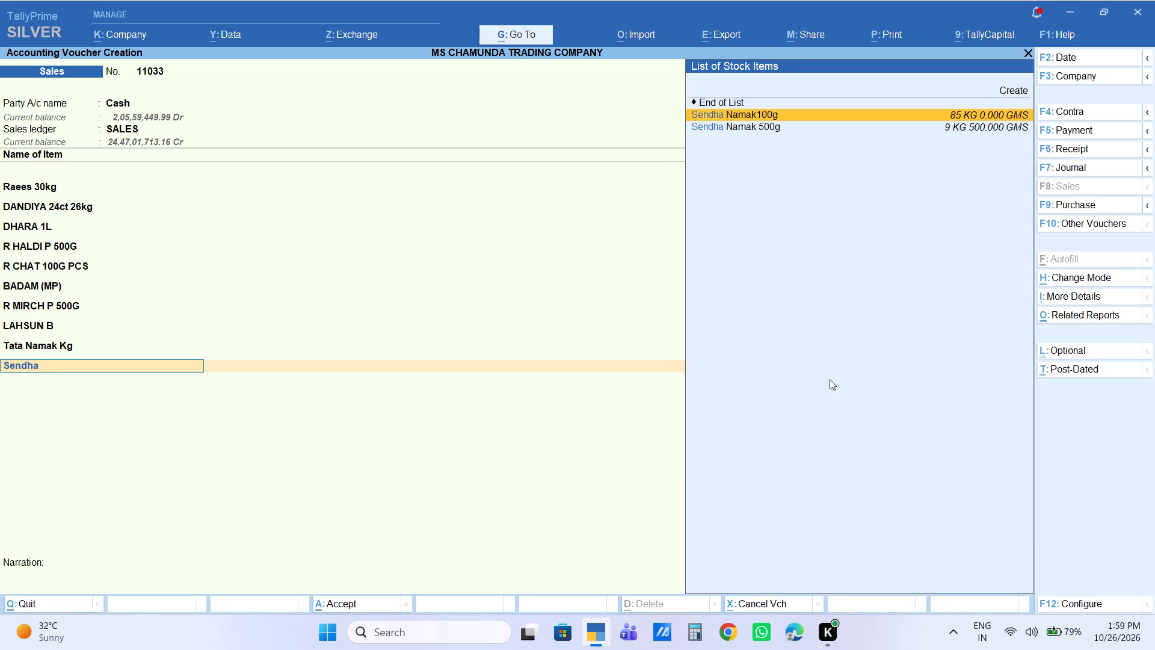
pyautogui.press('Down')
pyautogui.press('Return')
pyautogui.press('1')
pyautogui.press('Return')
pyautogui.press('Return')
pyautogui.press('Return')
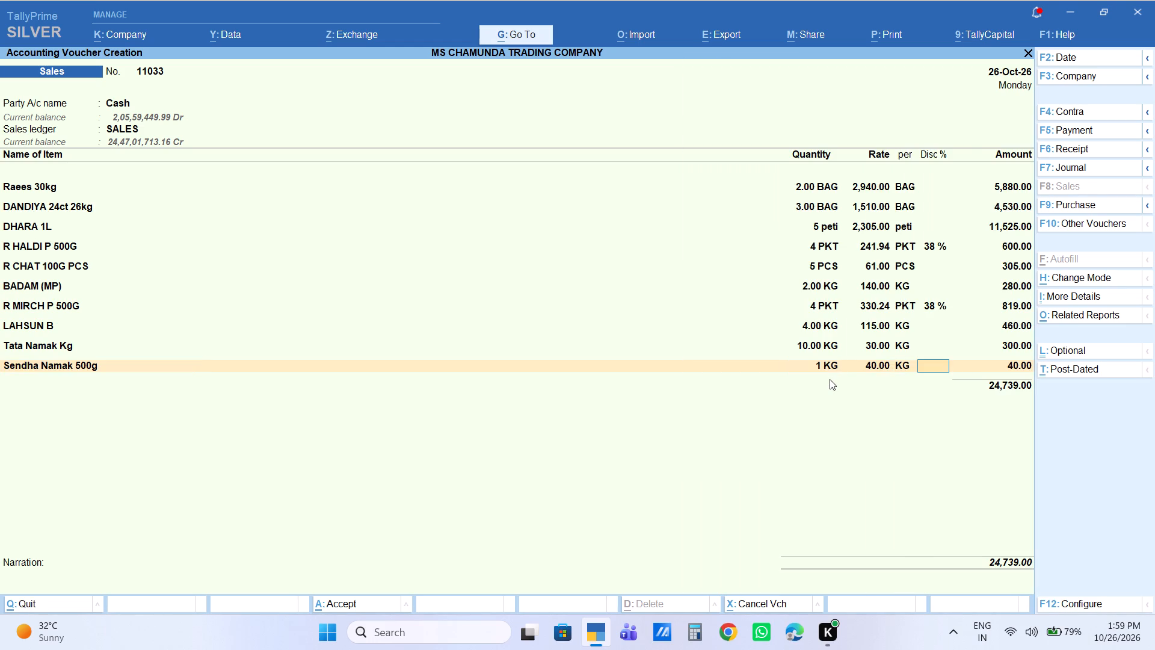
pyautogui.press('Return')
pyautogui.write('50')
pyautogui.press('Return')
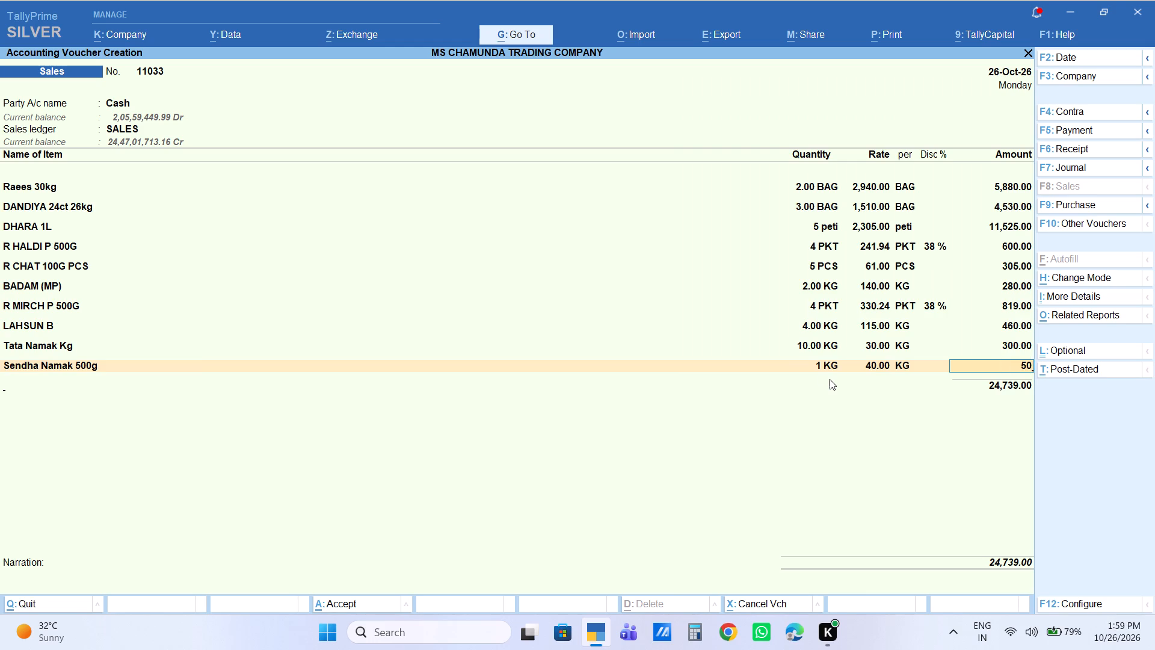
# Add the item Jeera KG with a quantity of 1 and an amount of 320, without a discount.
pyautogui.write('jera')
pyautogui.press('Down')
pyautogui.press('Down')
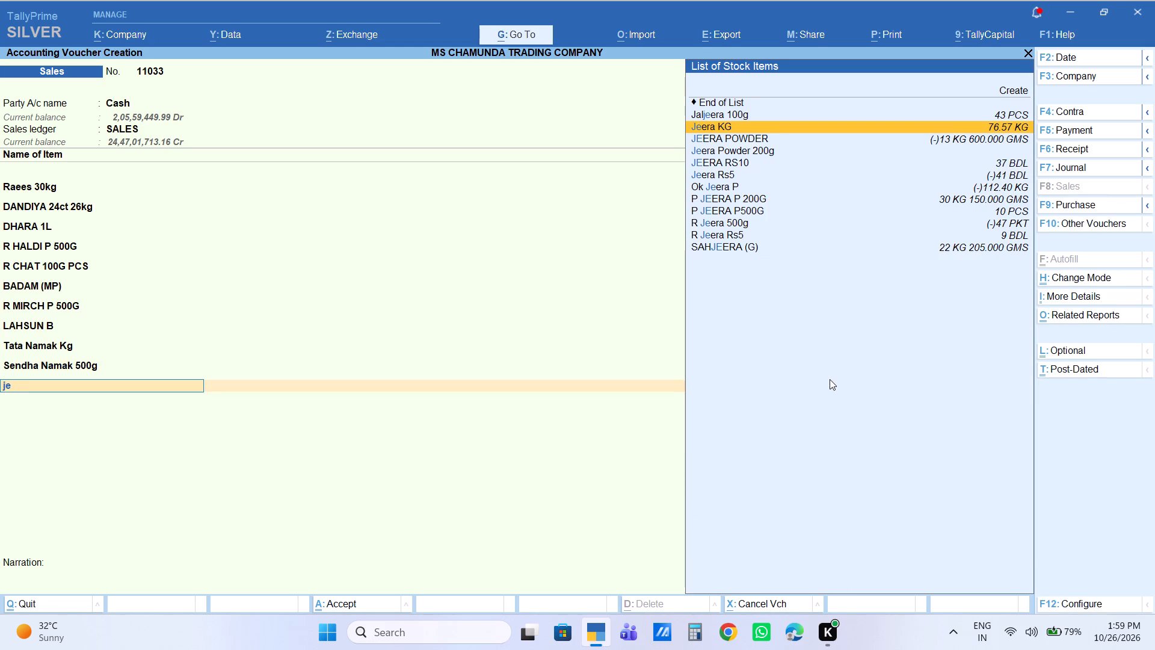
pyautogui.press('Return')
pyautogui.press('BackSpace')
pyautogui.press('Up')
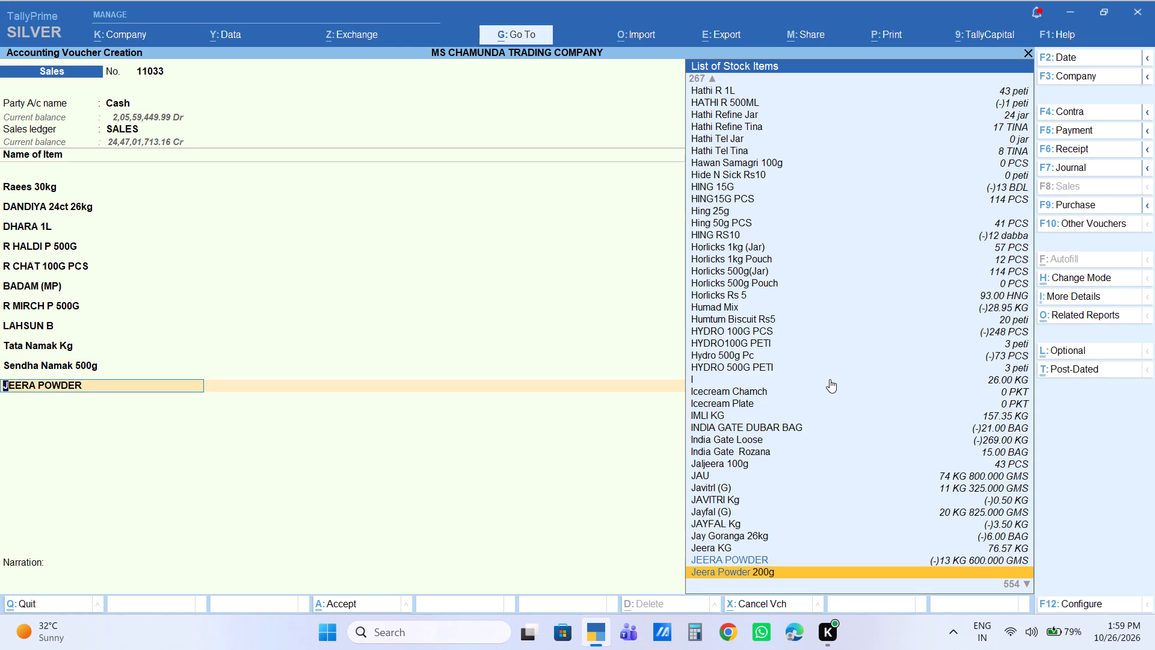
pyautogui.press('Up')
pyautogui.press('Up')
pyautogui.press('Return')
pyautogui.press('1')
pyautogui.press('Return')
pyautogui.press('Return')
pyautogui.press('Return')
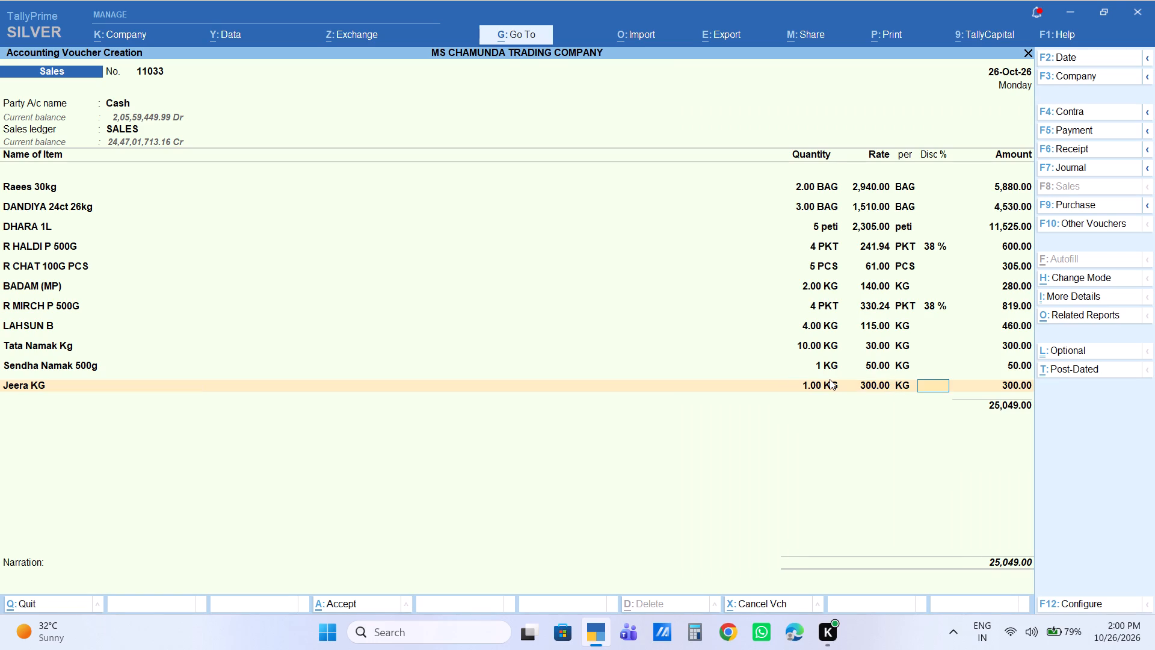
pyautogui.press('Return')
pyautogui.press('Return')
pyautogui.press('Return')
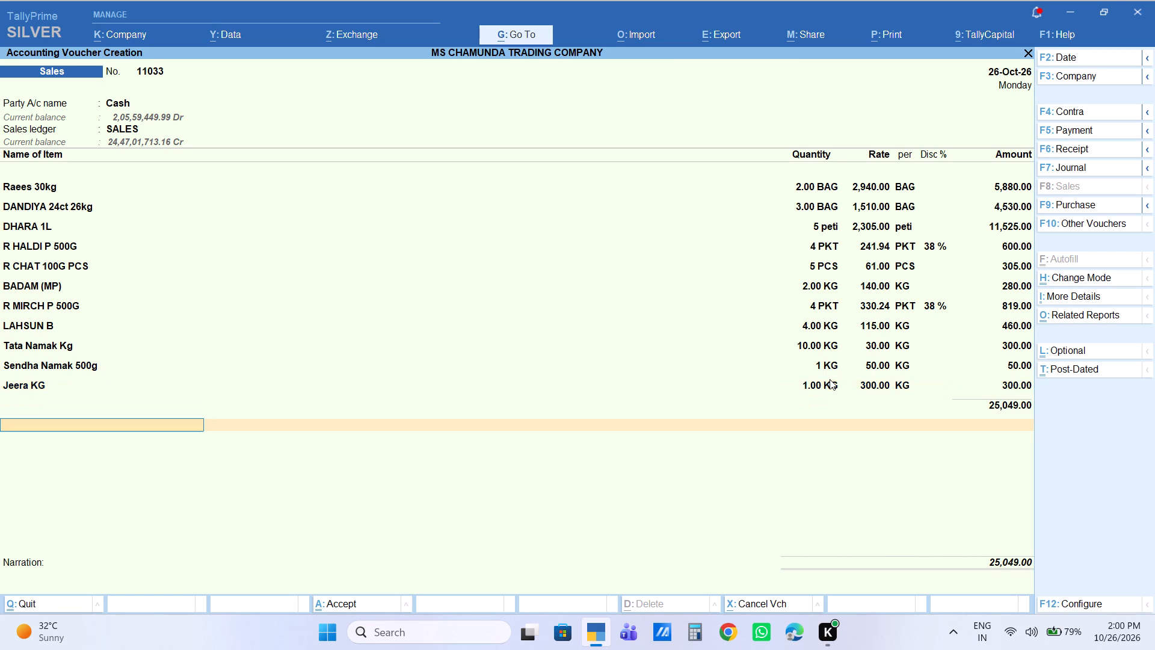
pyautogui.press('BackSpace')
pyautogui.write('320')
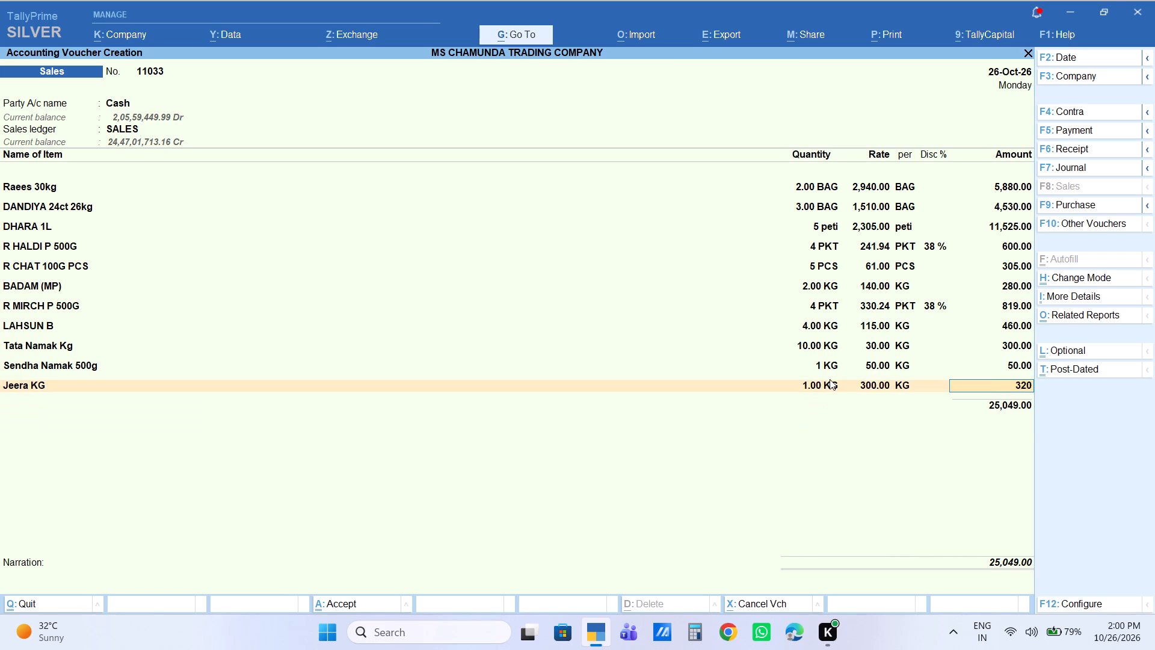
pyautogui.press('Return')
# End the item list and add a Labour Charge of 20.
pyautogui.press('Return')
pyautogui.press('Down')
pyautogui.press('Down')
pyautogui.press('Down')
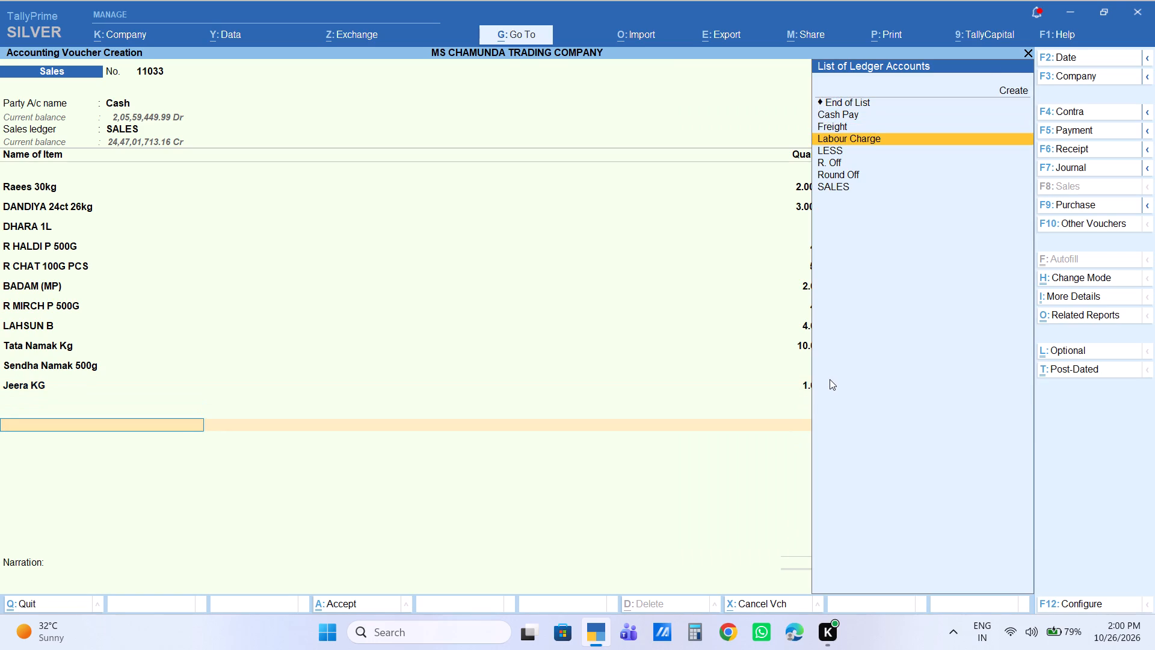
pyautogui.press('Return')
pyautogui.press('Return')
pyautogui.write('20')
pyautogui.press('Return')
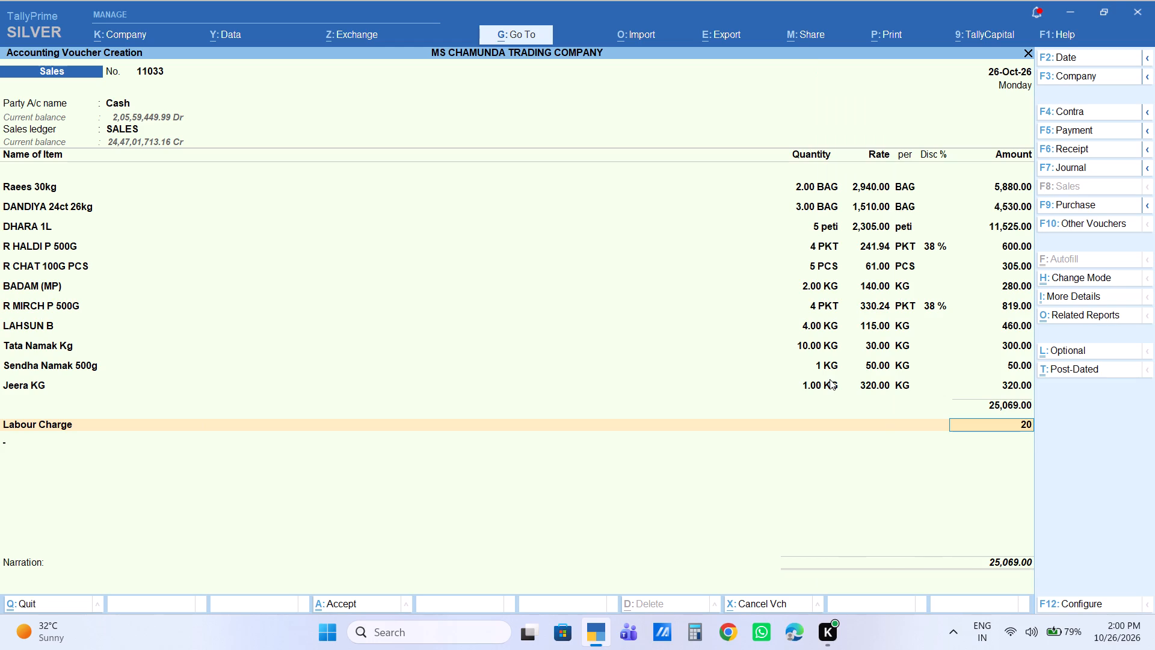
# Leave the narration empty and accept sales voucher 11033.
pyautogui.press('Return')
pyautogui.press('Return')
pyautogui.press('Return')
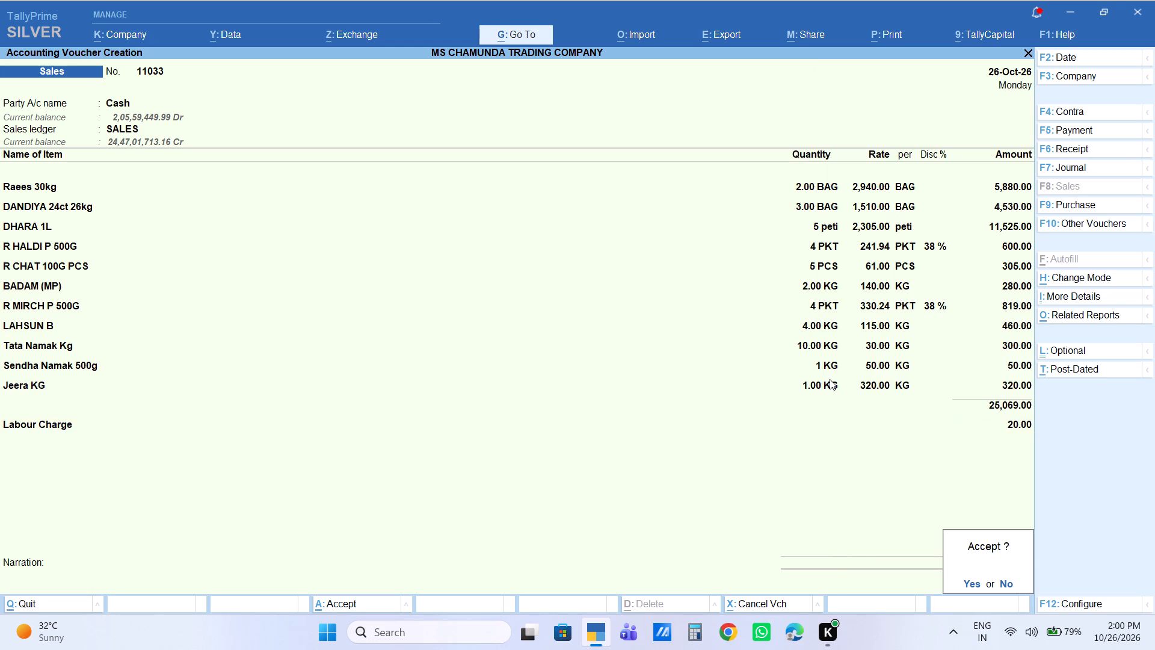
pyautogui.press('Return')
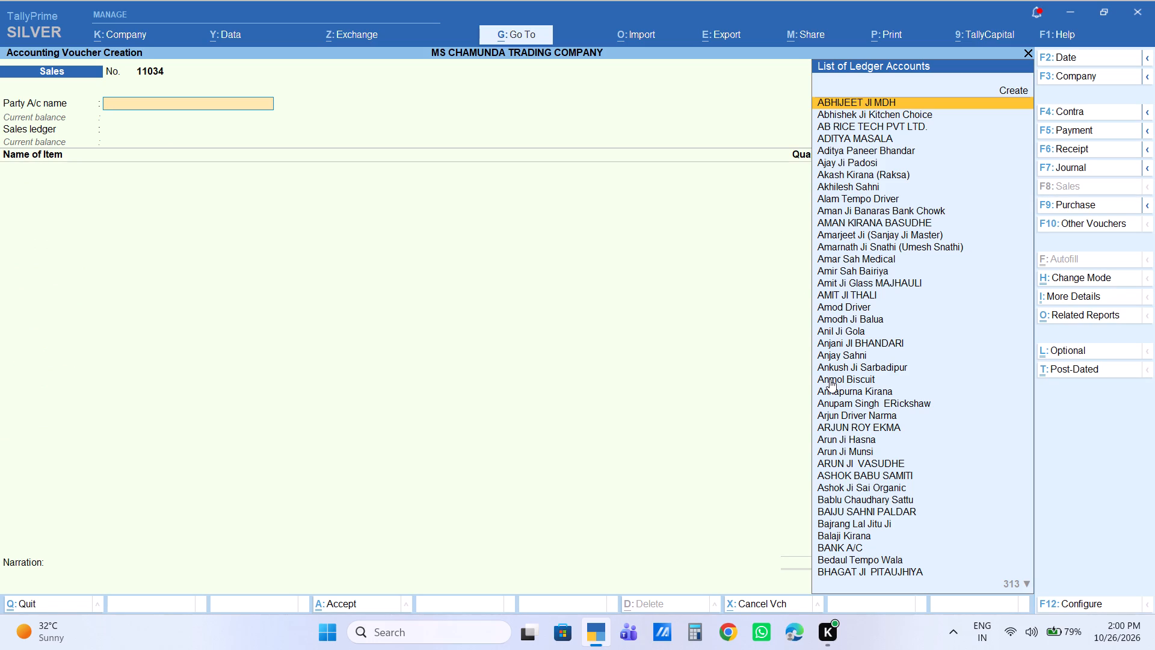
# Set up sales voucher 11034 with Cash as the party, the buyer's name in the party details, and the SALES ledger.
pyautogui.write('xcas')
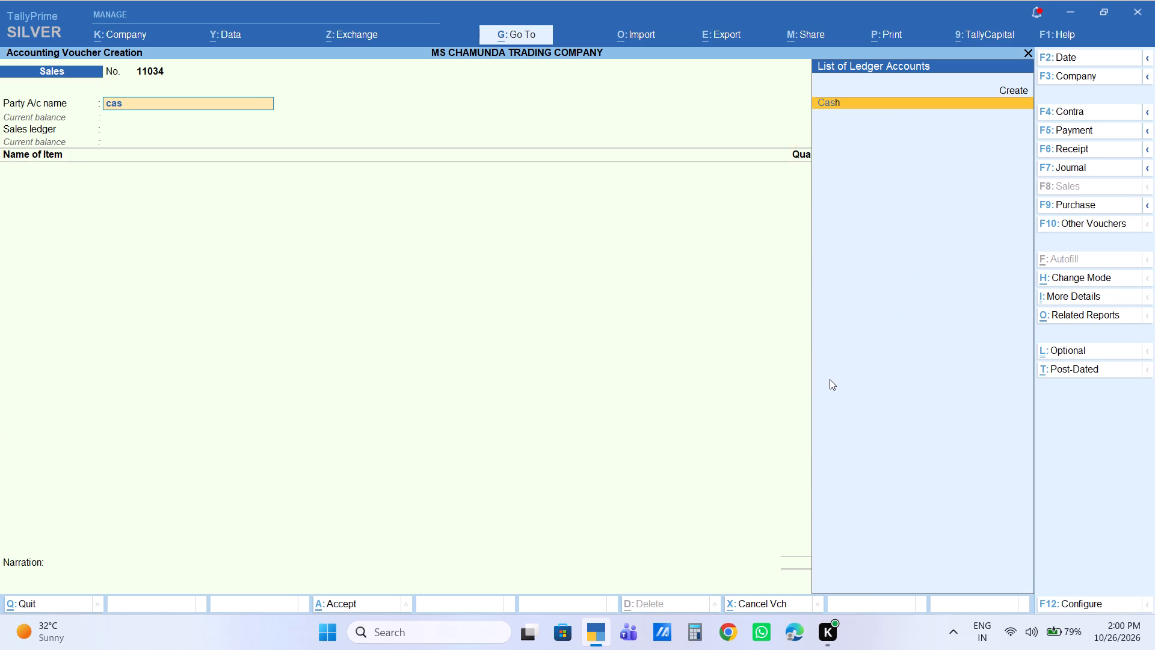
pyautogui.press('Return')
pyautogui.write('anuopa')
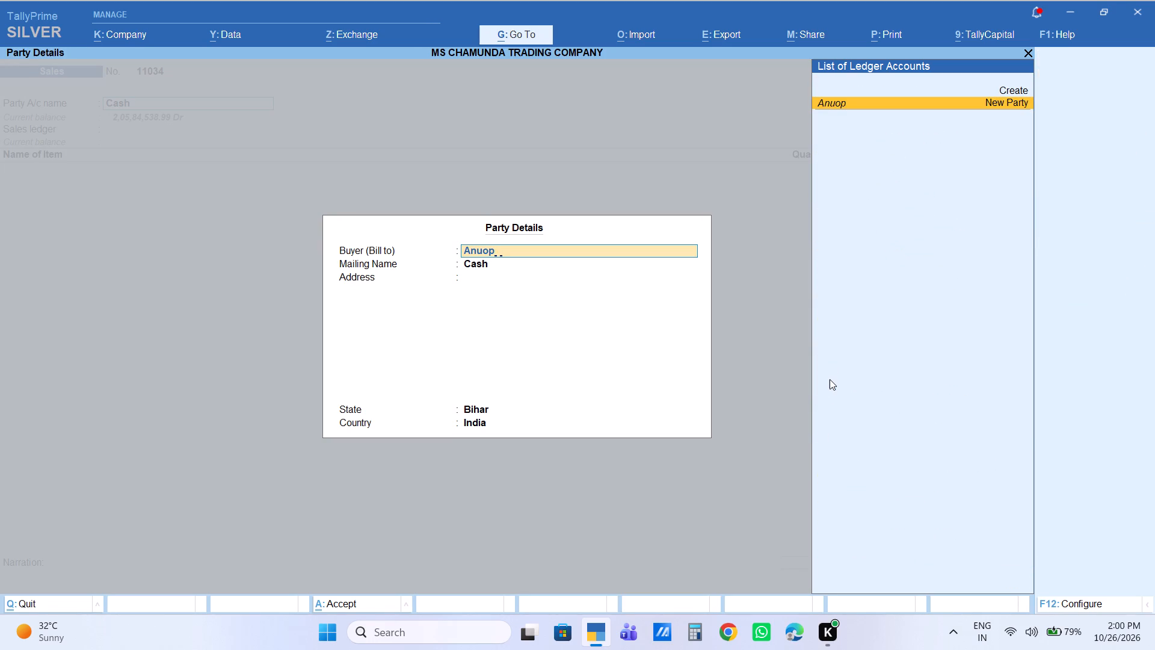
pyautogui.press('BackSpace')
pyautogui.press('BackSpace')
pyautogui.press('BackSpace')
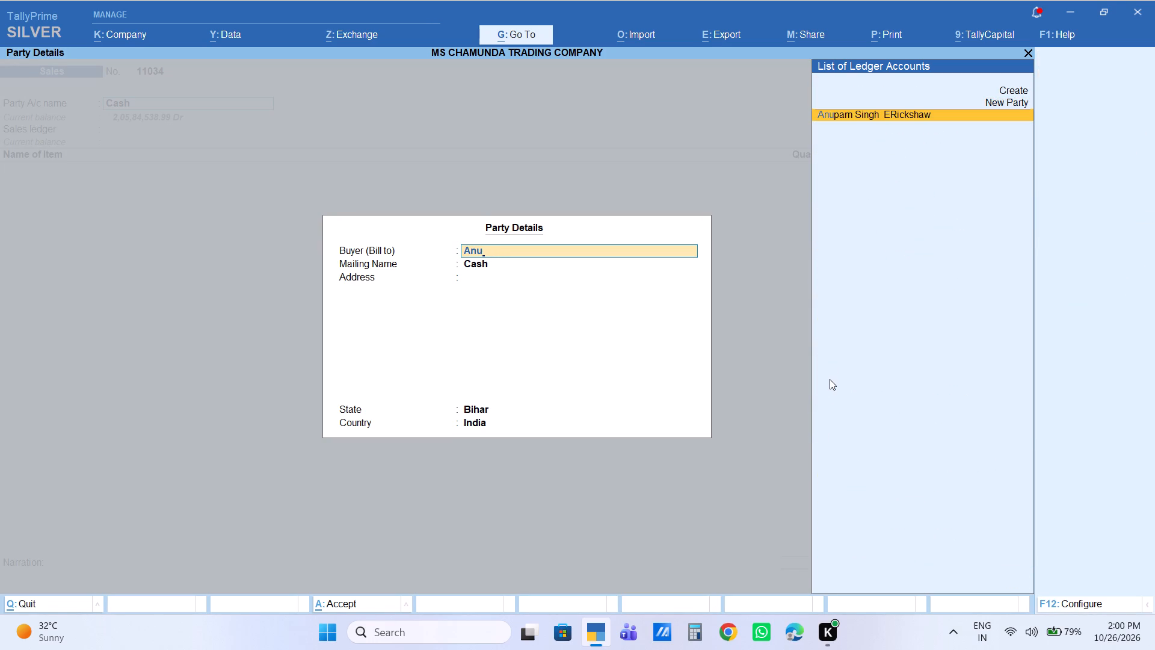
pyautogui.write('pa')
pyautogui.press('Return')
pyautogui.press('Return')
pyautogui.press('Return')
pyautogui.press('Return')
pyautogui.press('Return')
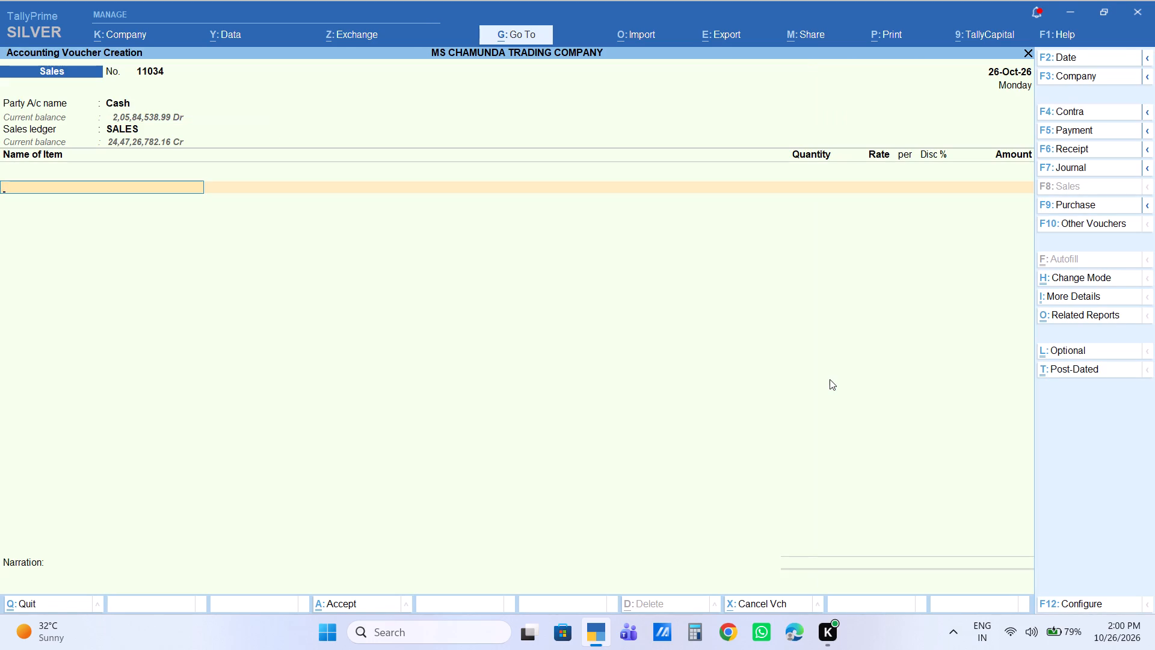
# Add the item GOOD LITE500G with a quantity of 2 and an amount of 420, without a discount.
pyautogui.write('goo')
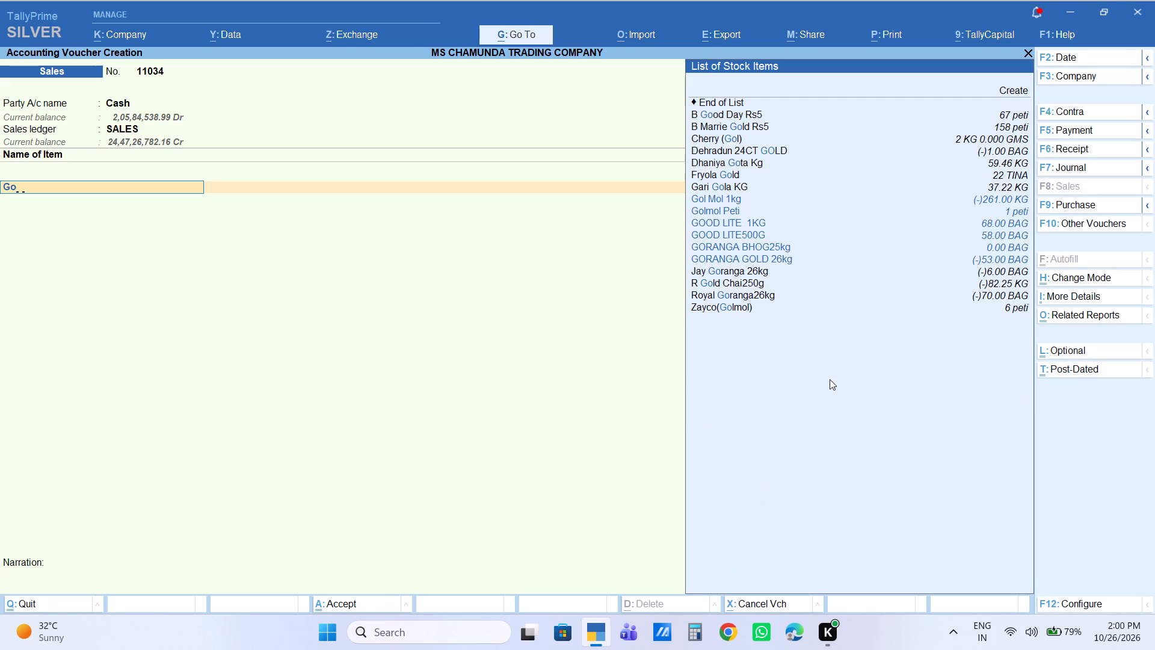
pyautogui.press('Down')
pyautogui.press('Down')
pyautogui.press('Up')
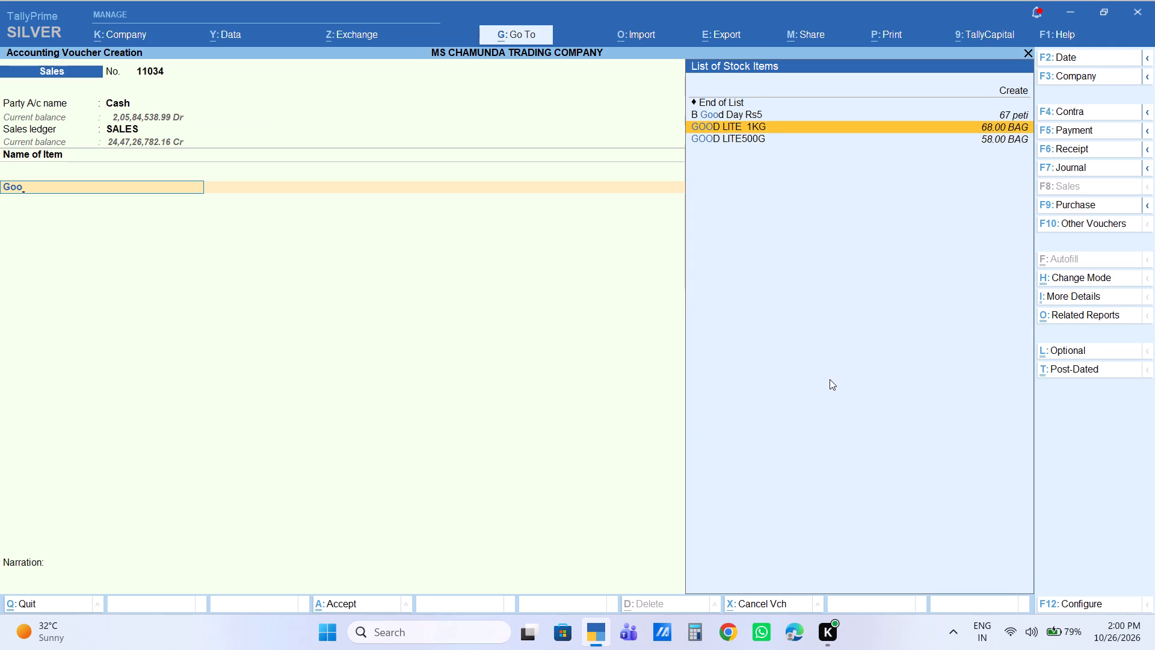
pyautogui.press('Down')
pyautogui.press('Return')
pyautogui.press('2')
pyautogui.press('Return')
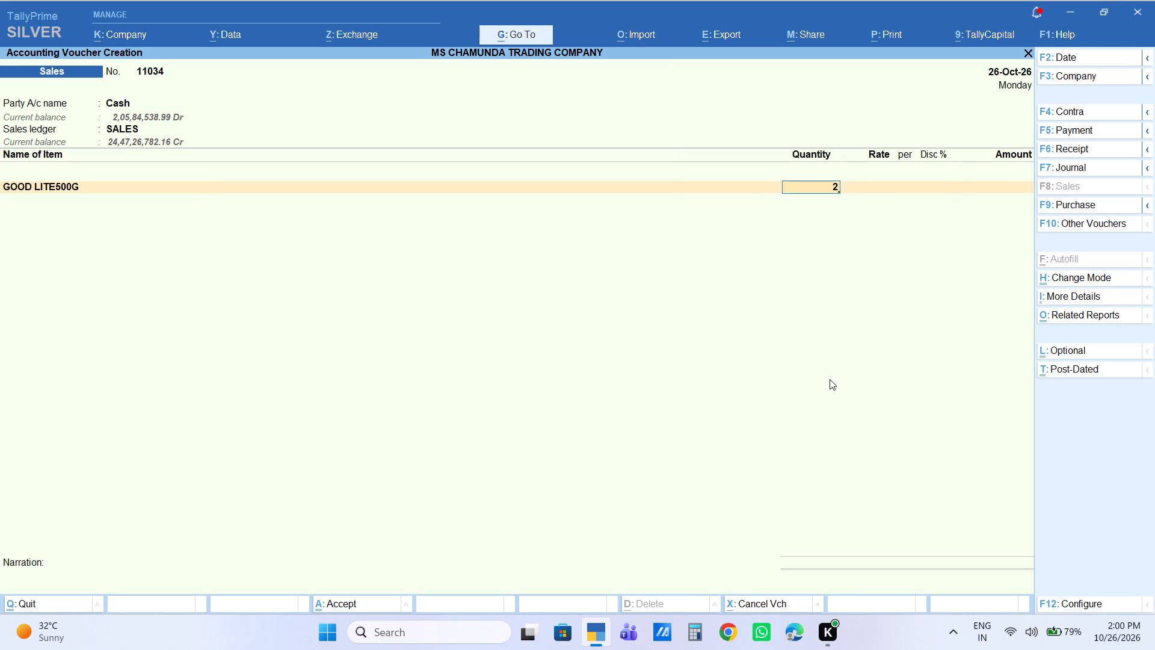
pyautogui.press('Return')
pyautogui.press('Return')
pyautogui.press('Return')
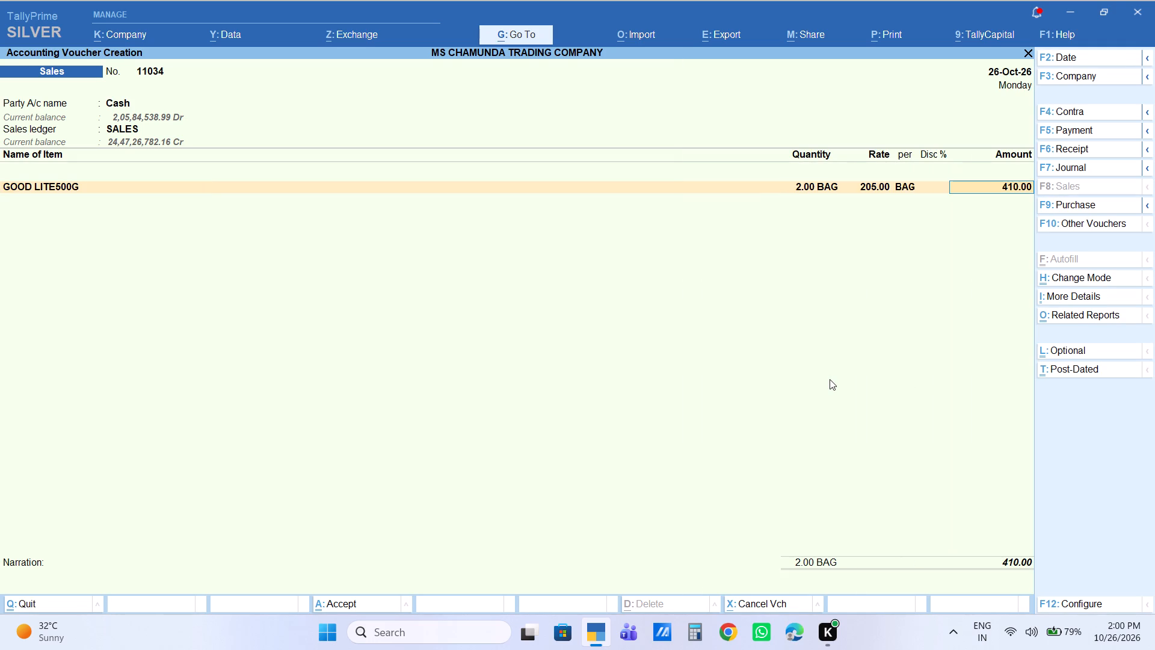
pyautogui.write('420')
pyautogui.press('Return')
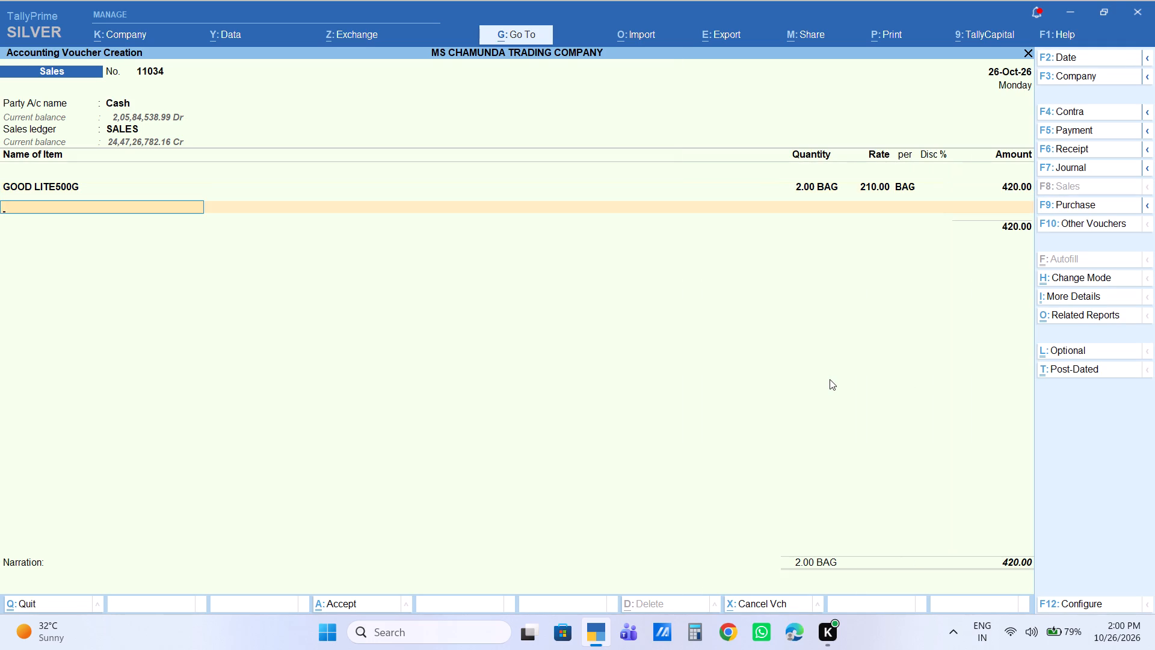
# Add the item Surf Excel Rs10 Bag with a quantity of 1 and an amount of 1,030, without a discount.
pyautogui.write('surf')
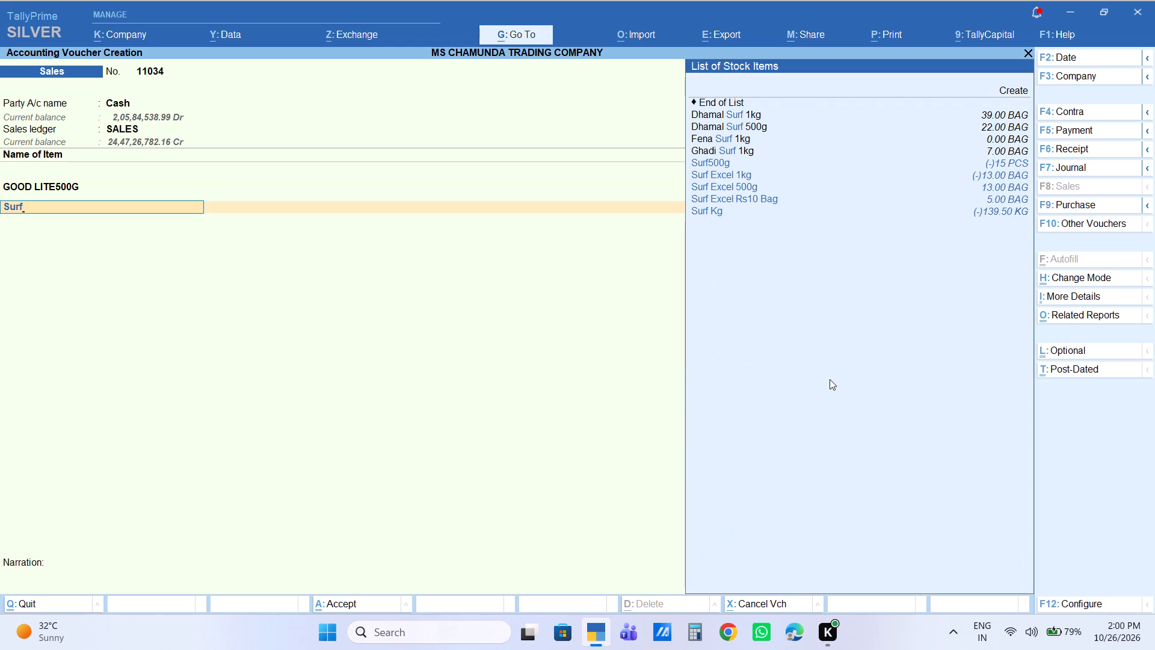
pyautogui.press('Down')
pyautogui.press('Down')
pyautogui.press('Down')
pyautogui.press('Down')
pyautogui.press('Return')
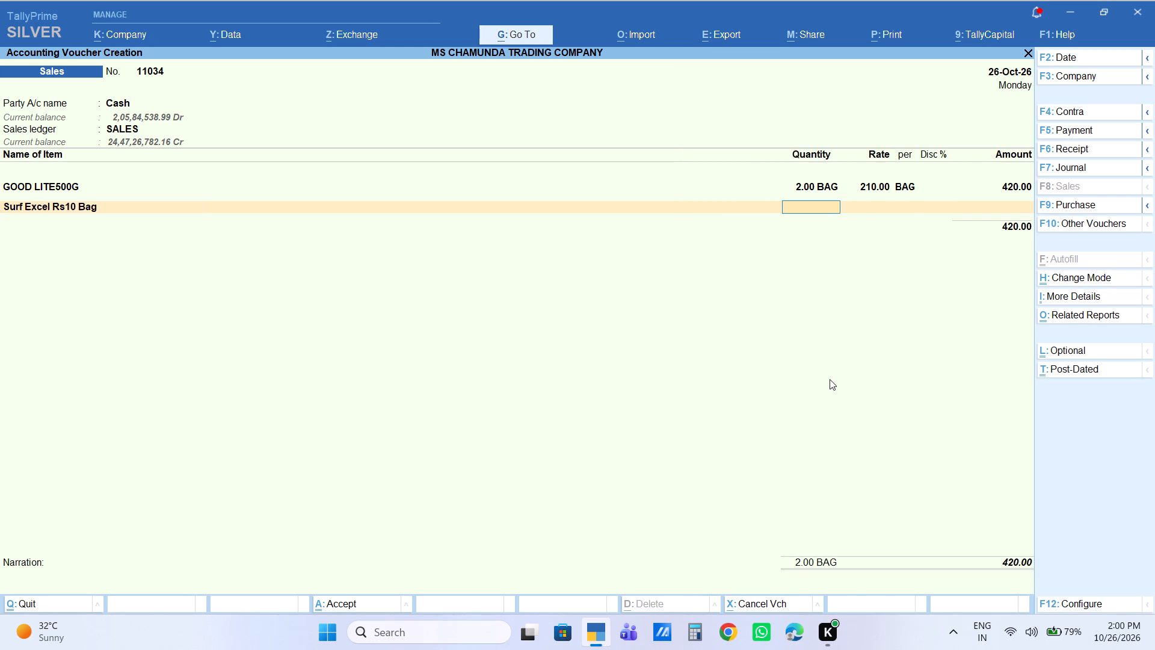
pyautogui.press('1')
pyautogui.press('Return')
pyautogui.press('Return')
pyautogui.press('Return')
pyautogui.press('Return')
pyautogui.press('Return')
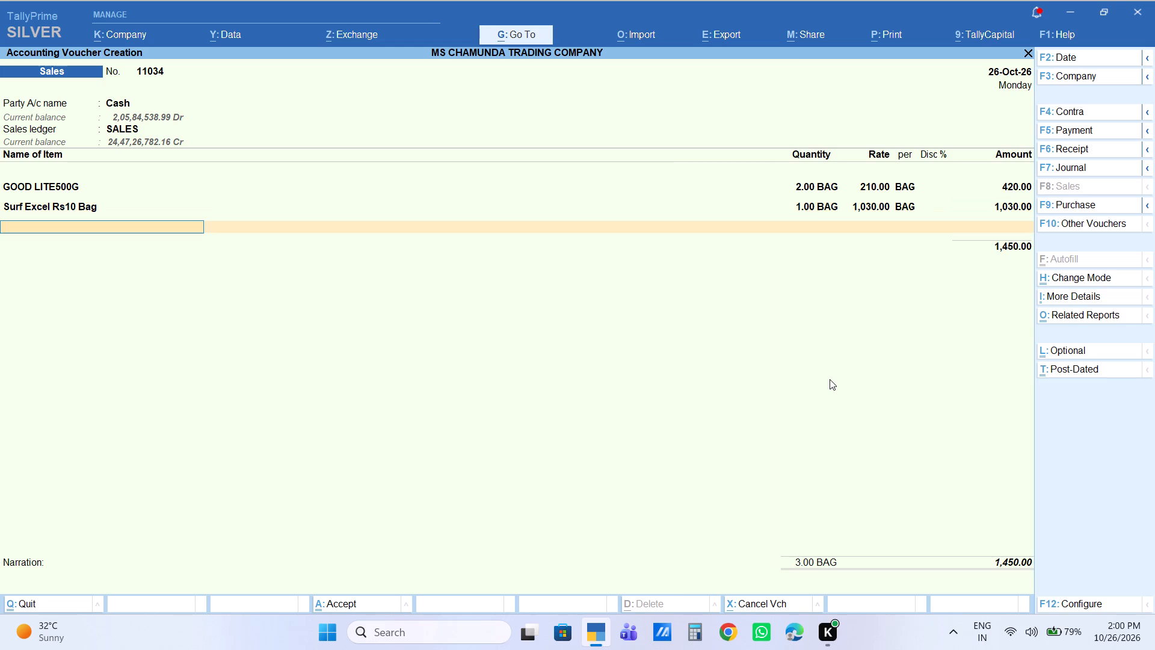
# Add the item B Marrie Gold Rs5 with a quantity of 1 and an amount of 620, without a discount.
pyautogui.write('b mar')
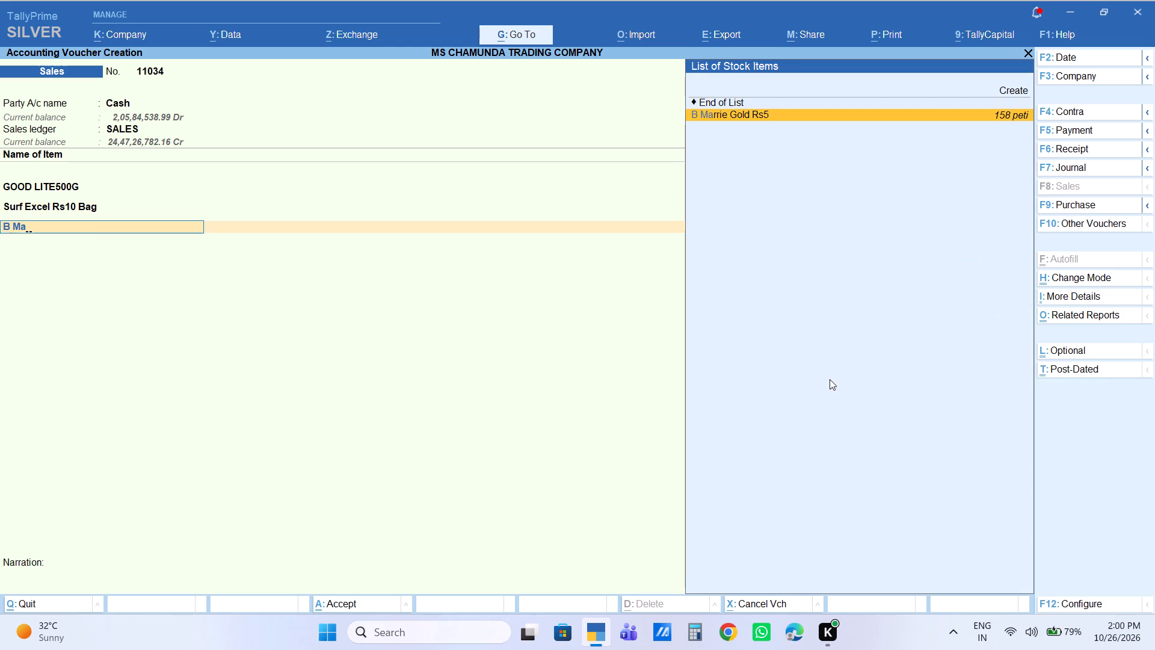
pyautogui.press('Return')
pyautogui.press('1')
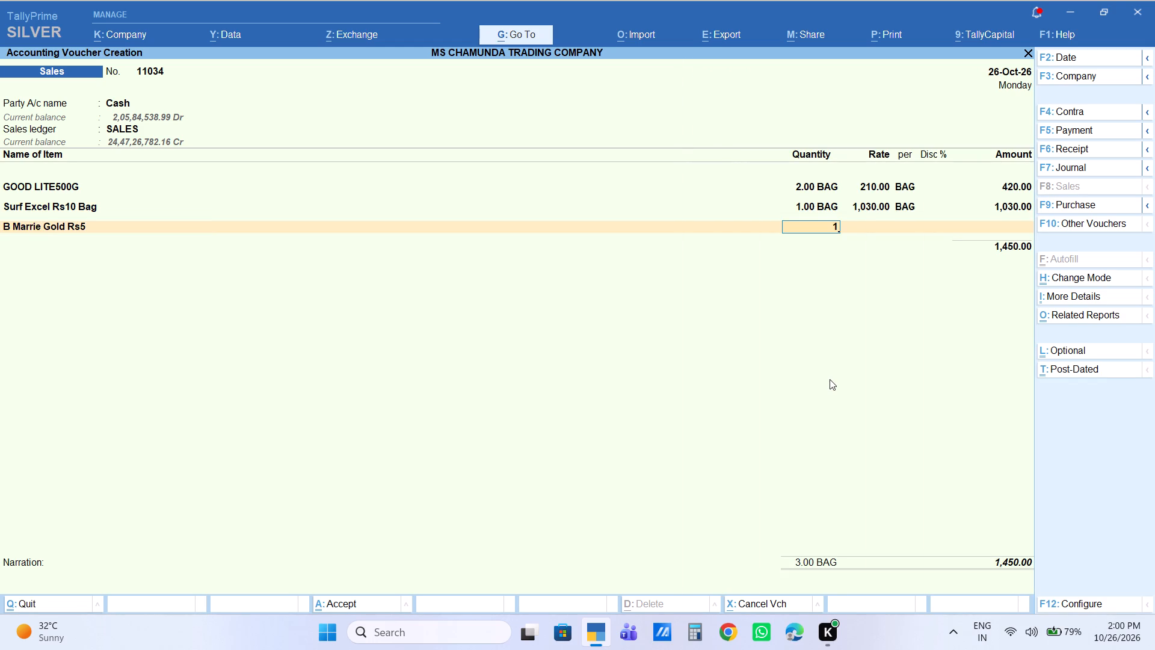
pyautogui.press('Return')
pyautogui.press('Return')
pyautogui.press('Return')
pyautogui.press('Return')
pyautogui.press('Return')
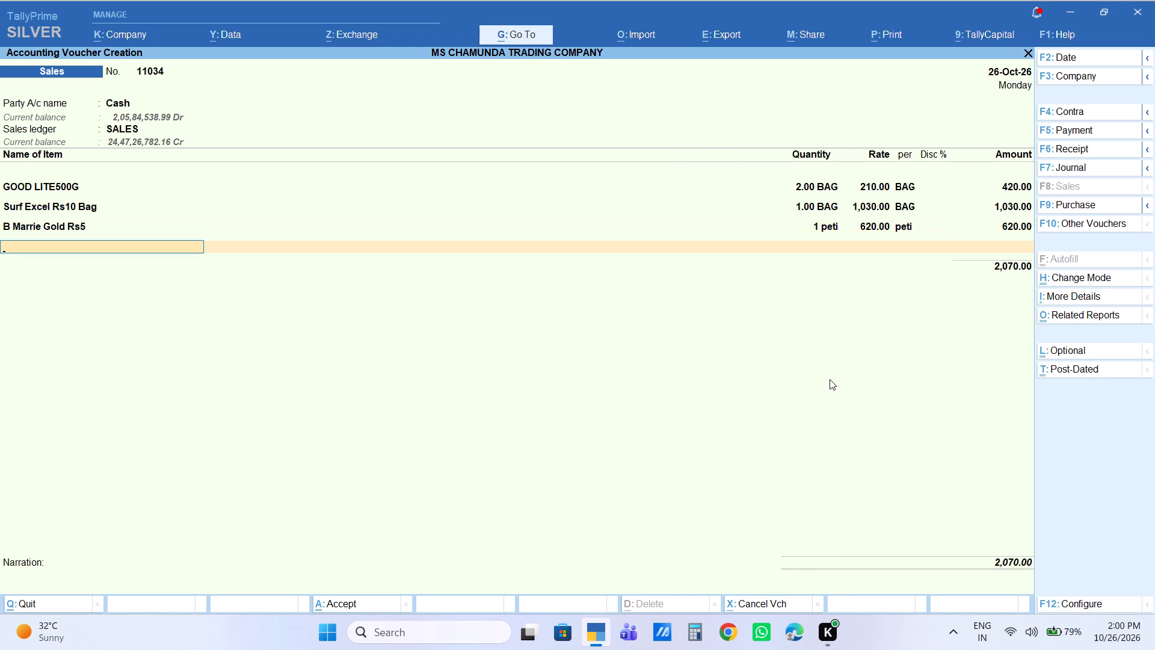
# Add the item Khara Mircha with a quantity of 3 KG at a rate of 240, without a discount.
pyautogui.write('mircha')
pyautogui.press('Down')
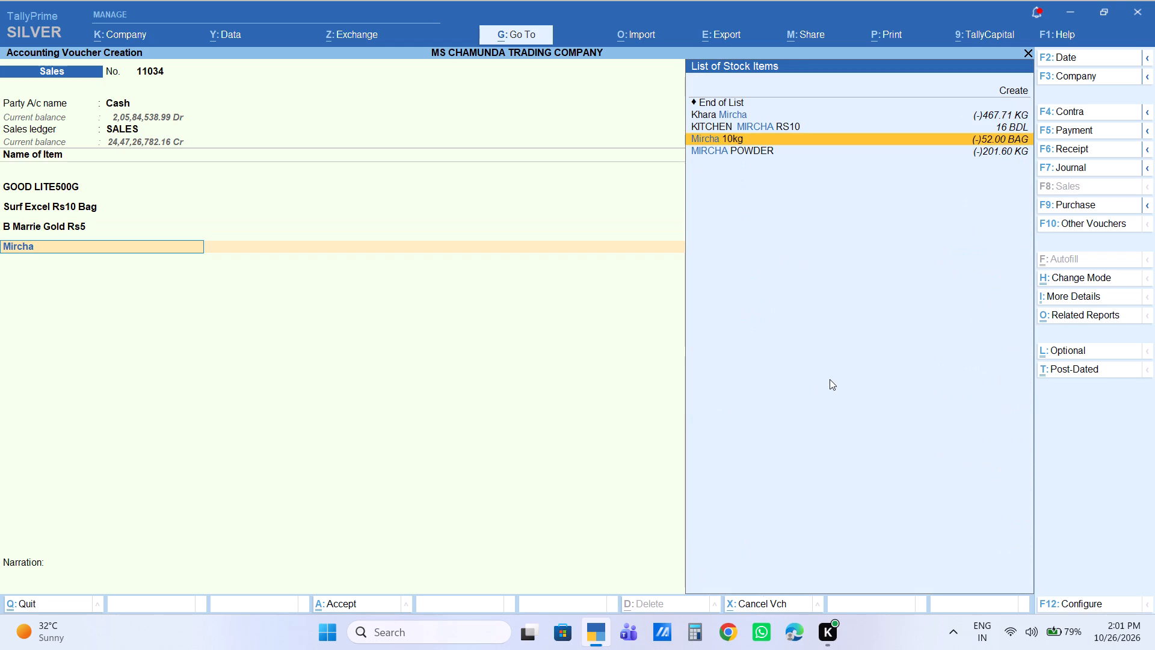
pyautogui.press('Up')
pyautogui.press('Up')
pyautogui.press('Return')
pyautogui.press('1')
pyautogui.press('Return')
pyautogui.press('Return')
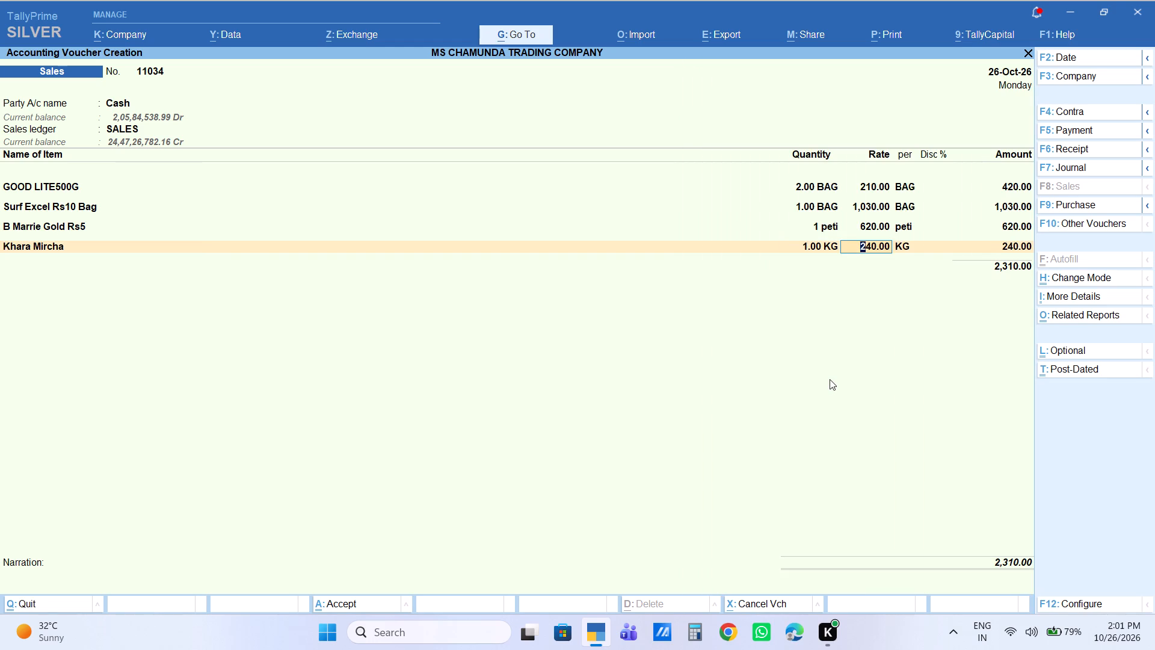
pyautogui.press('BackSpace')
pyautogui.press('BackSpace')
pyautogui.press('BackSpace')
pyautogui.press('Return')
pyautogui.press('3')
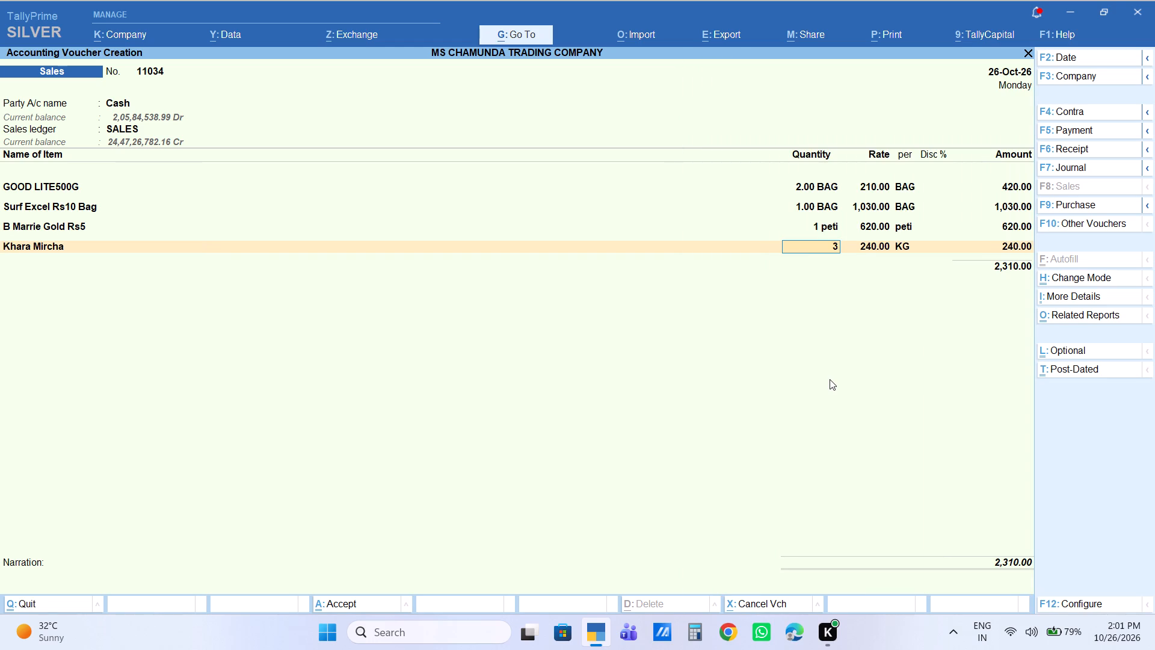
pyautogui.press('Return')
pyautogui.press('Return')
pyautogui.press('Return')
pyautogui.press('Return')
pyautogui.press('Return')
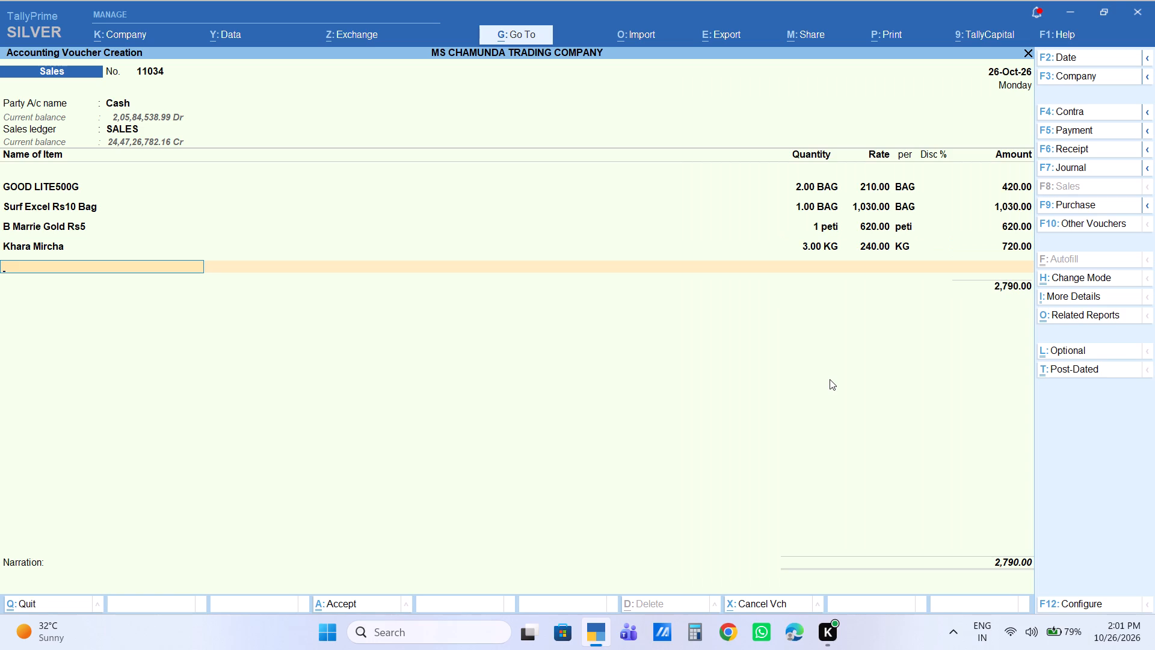
# End the item list and add a Labour Charge of 10.
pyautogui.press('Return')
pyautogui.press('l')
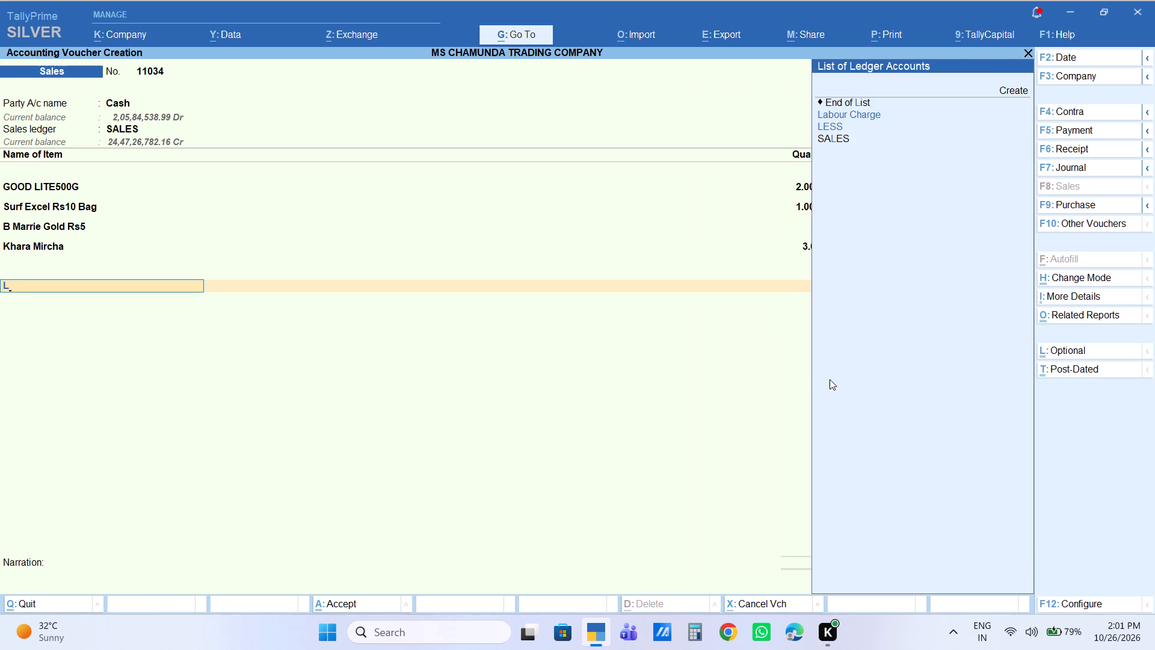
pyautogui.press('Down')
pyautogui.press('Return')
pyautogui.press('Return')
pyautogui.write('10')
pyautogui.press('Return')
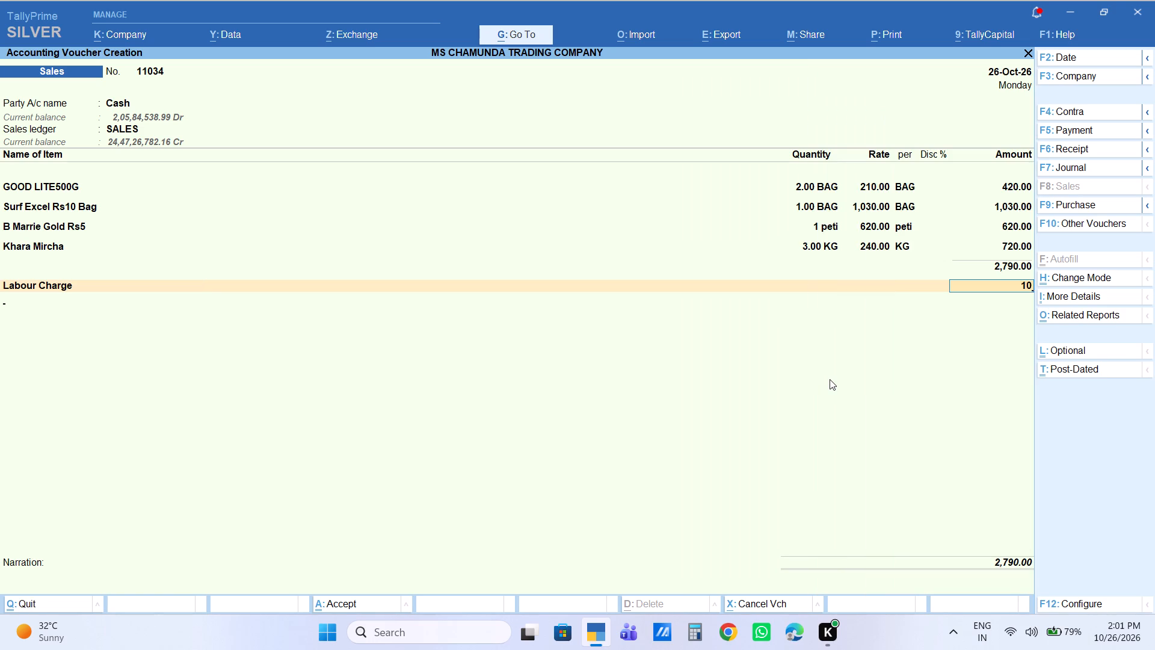
# Return to the item list and add MASOOR DAL 30kg below Khara Mircha with a quantity of 1 and an amount of 2,100.
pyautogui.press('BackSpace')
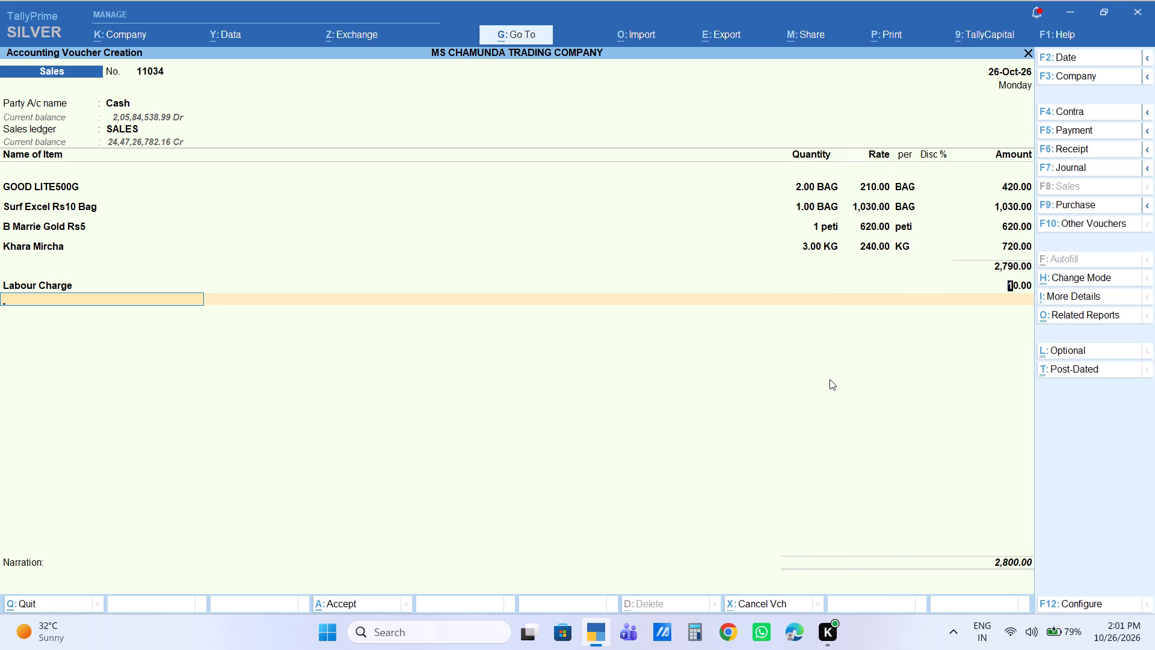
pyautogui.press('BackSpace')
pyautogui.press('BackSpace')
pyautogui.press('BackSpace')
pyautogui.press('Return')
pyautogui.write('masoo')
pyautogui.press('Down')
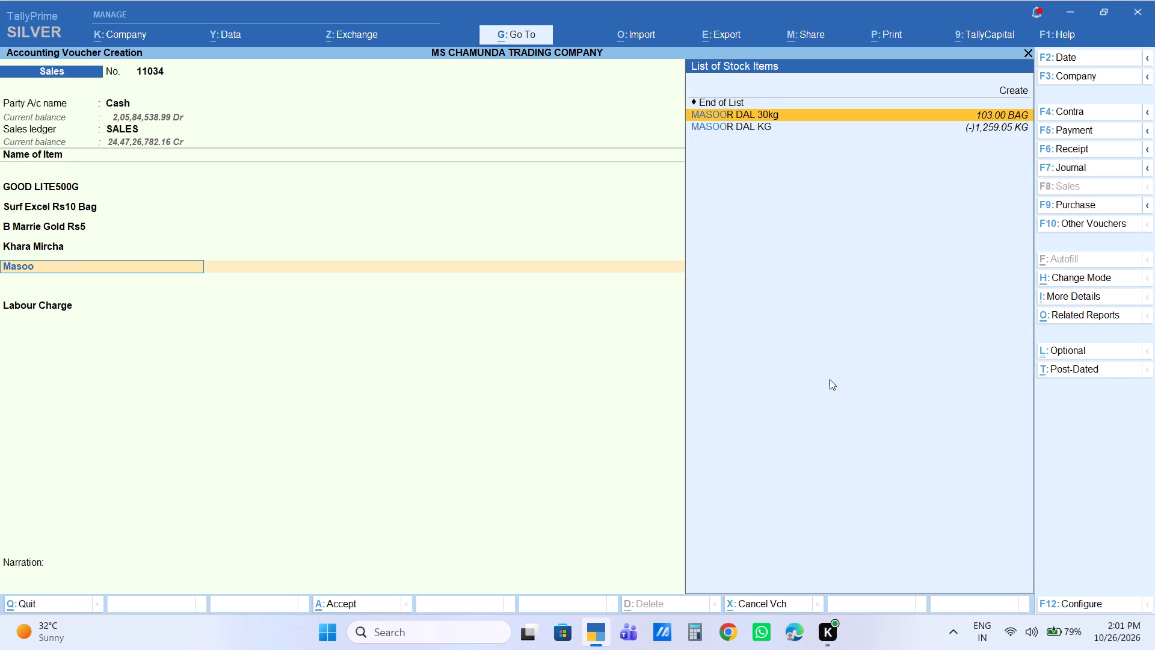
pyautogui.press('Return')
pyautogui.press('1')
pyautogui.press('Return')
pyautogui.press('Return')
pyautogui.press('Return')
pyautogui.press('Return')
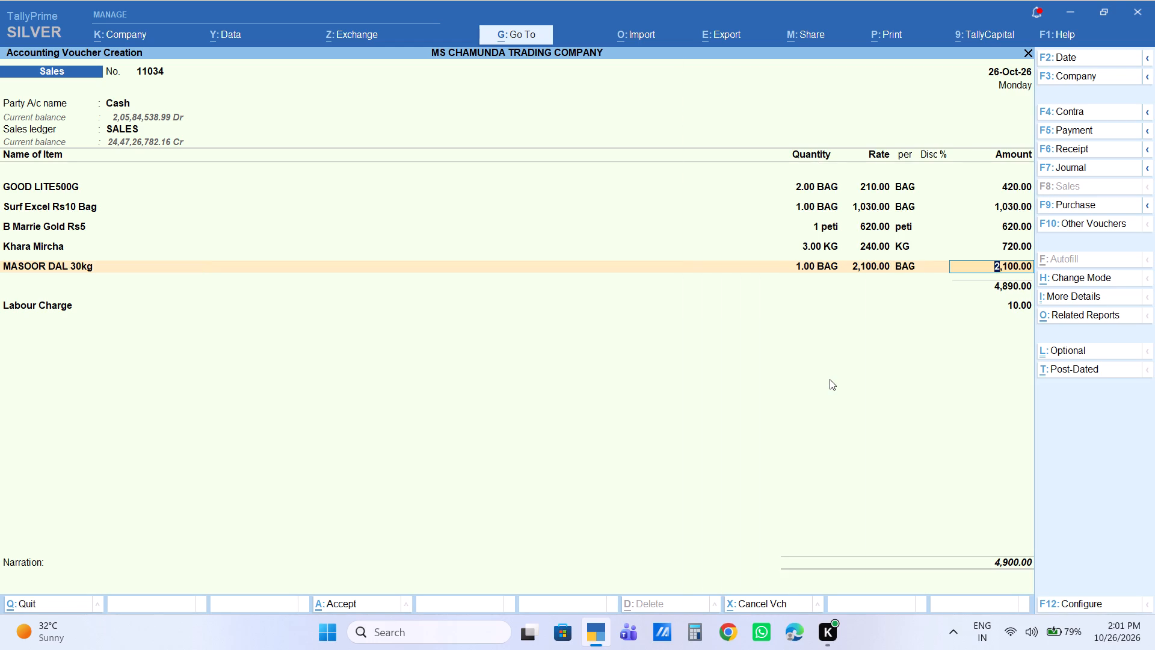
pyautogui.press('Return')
# Keep the Labour Charge of 10, leave the narration empty, and accept sales voucher 11034.
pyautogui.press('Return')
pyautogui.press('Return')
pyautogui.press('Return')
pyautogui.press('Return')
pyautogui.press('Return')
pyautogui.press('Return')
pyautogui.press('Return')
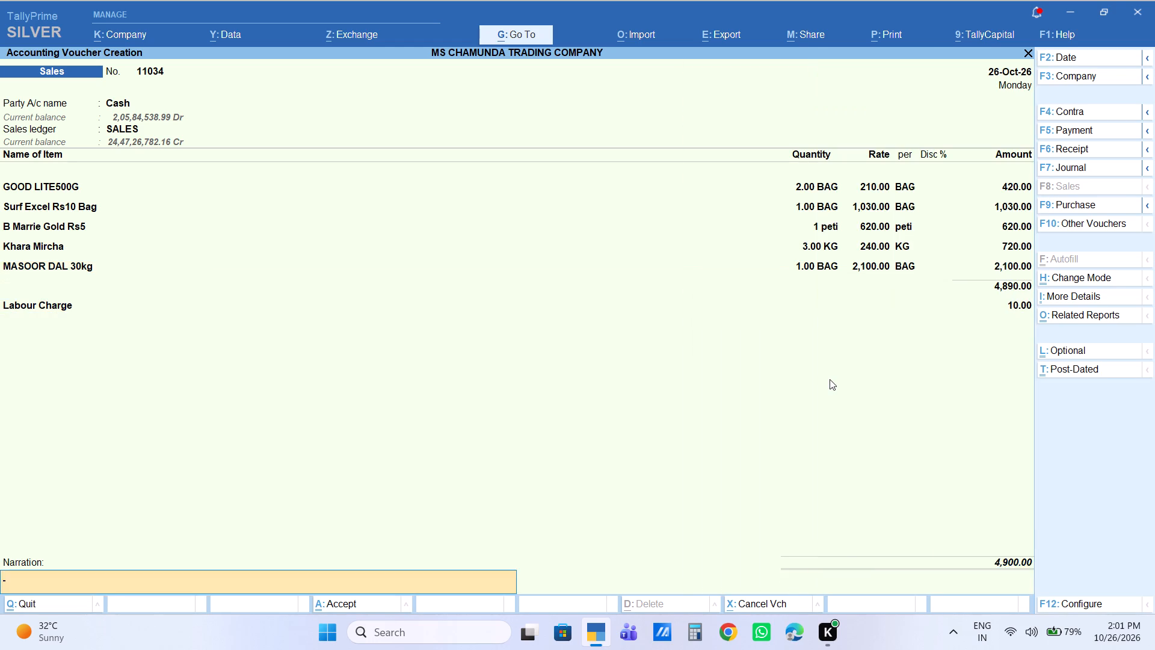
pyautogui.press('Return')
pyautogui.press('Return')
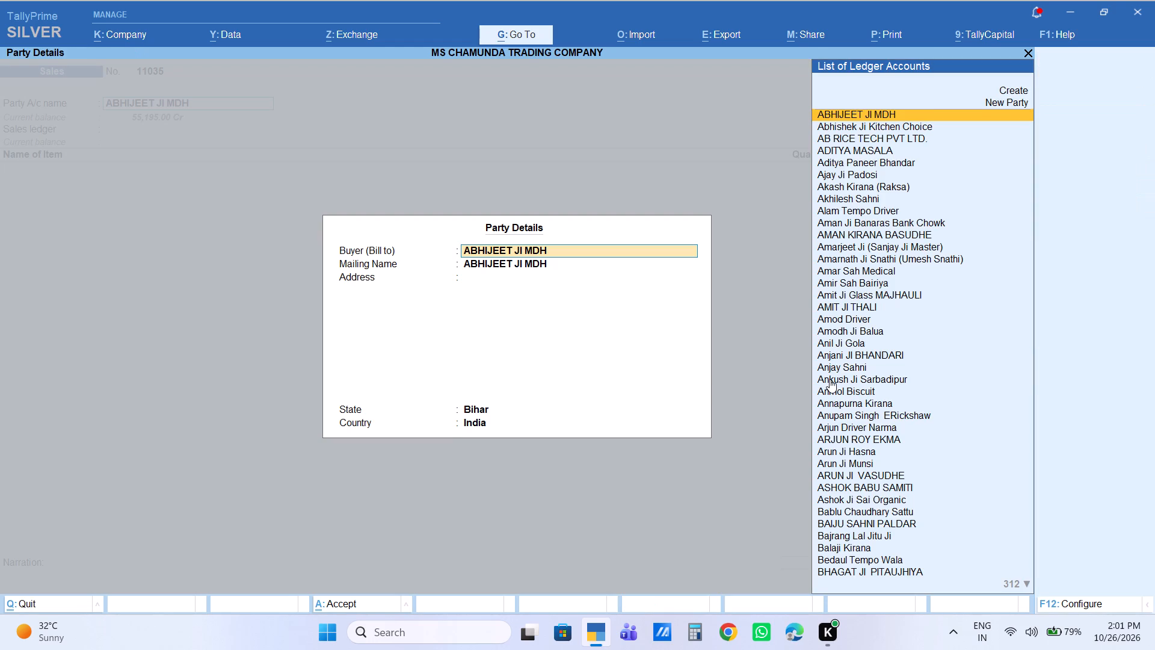
# Set up sales voucher 11035 with Cash as the party, the buyer's name in the party details, and the SALES ledger.
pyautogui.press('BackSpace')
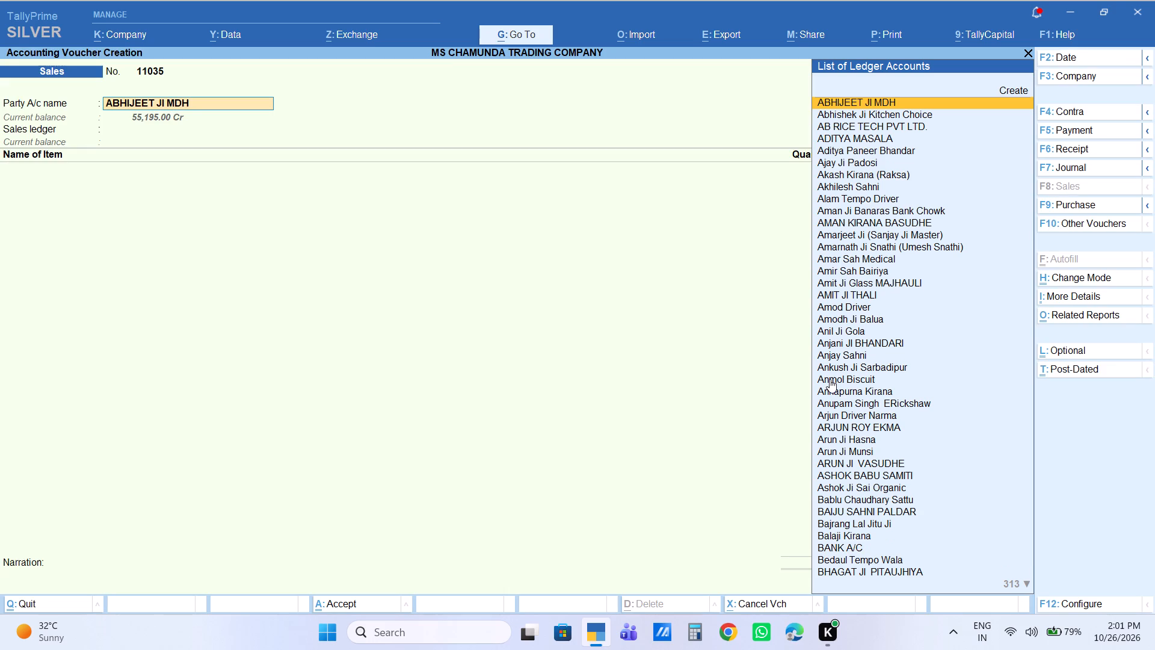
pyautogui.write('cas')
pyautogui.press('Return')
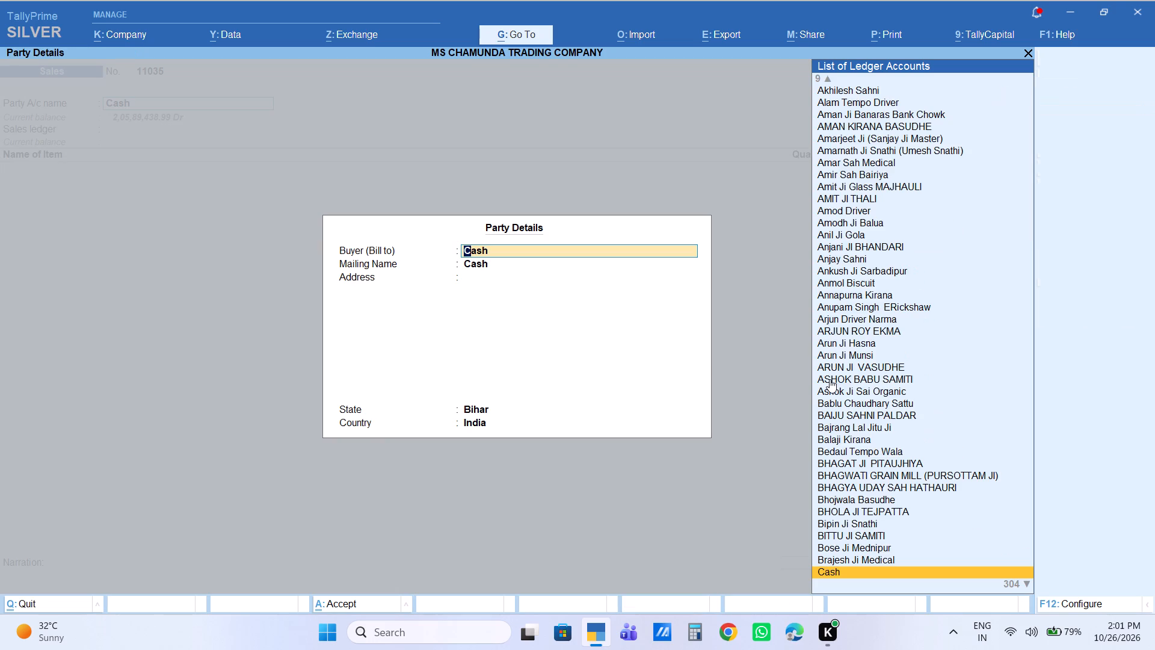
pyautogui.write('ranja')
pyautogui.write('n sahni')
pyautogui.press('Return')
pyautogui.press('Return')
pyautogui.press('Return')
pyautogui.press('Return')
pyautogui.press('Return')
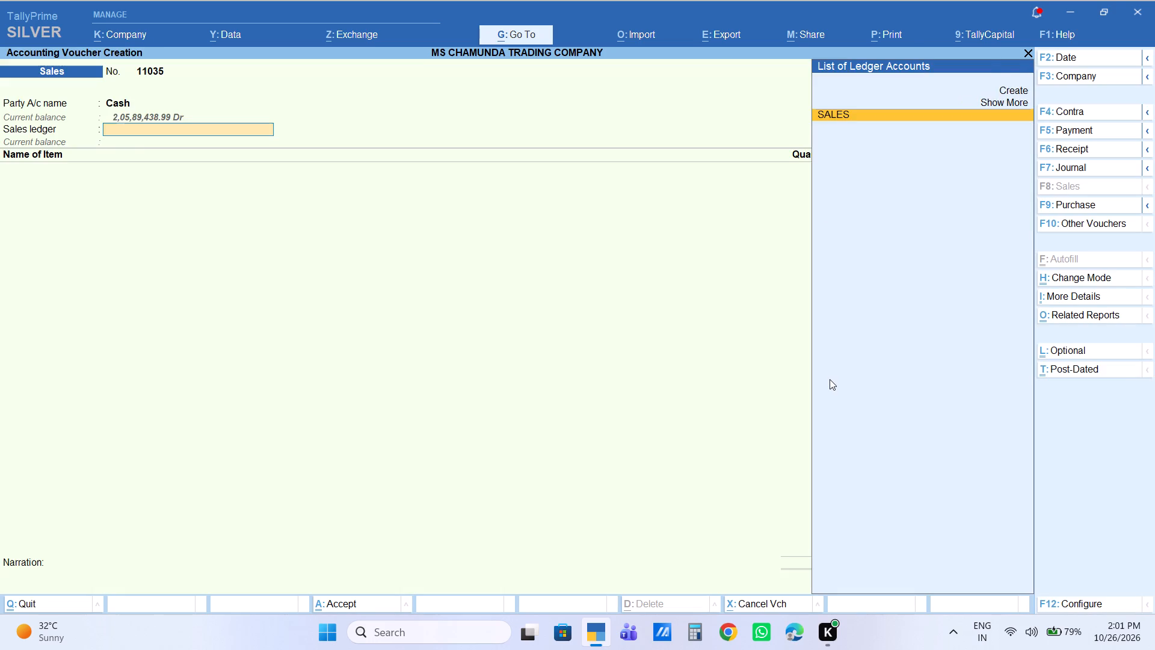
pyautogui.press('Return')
# Add the item Raees 30kg with a quantity of 1 and an amount of 2,940, without a discount.
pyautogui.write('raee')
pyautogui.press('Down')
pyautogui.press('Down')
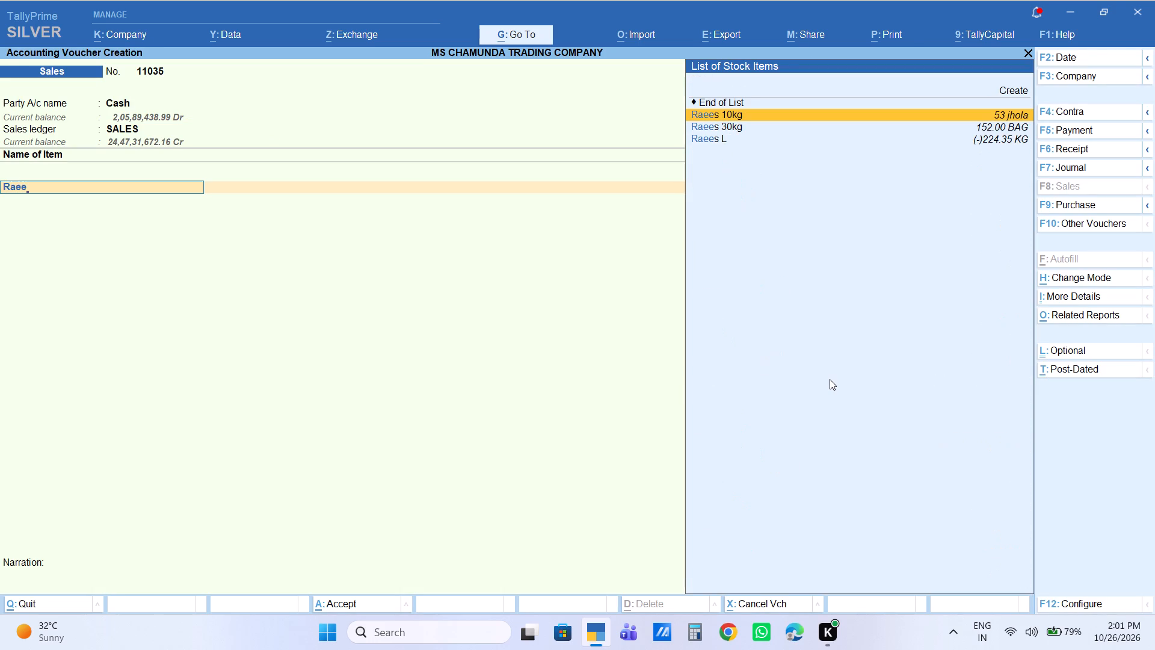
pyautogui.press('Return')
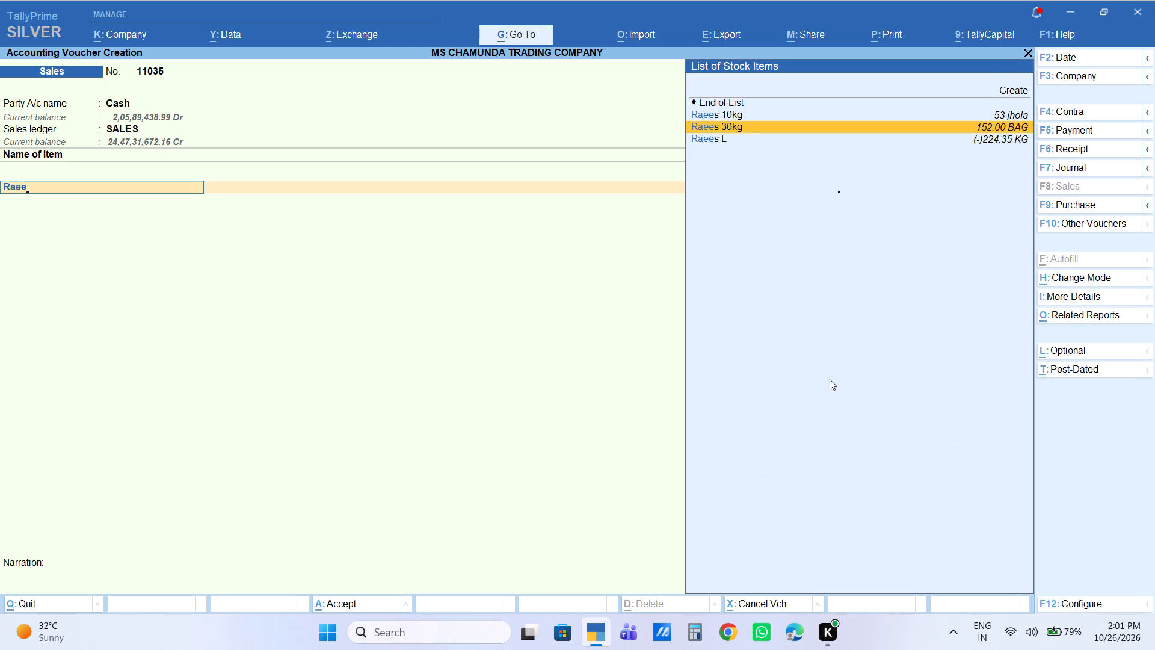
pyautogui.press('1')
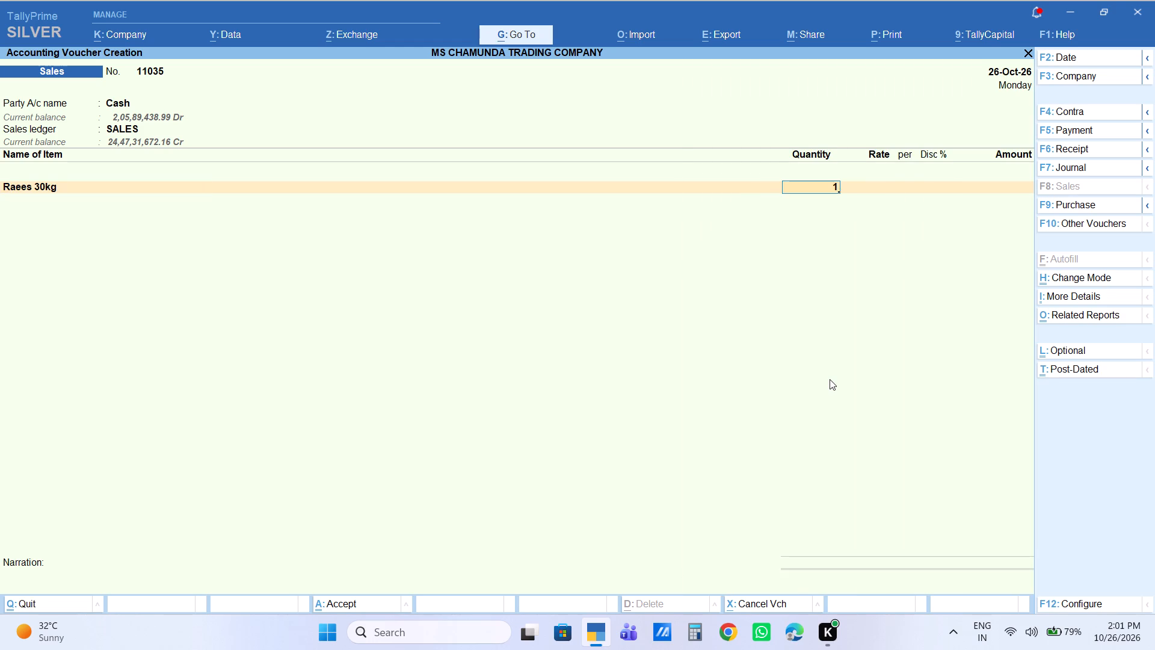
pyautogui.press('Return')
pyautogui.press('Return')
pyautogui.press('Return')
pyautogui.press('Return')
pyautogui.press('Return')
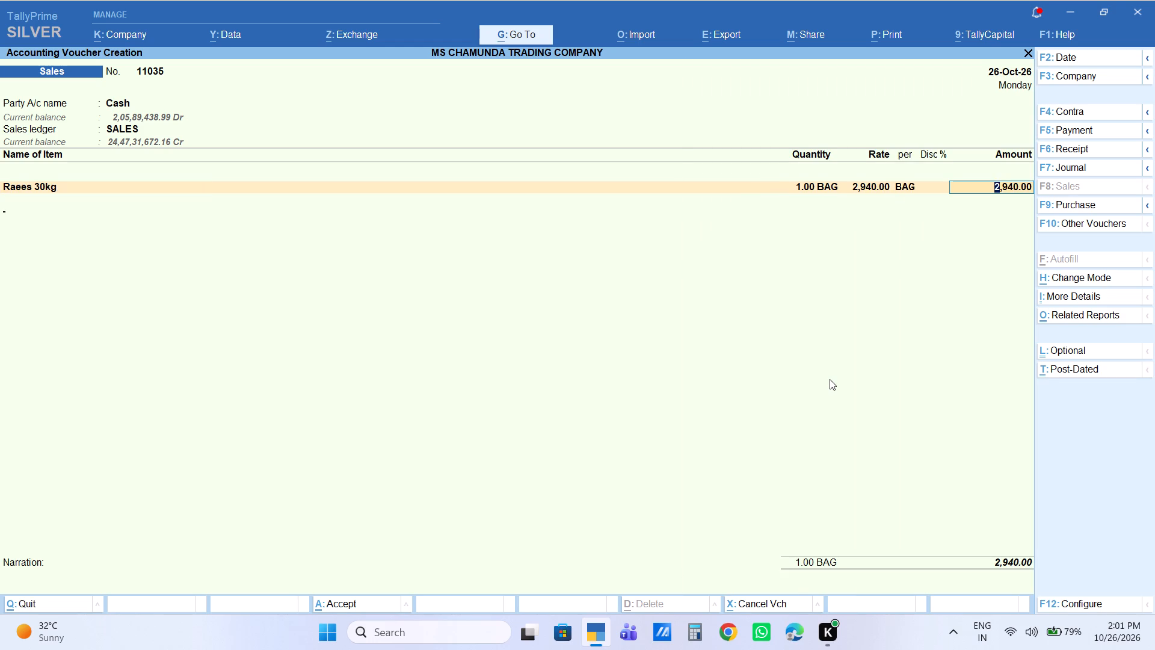
# Add the item CHINI SF 50kg with a quantity of 3 and an amount of 8,550.
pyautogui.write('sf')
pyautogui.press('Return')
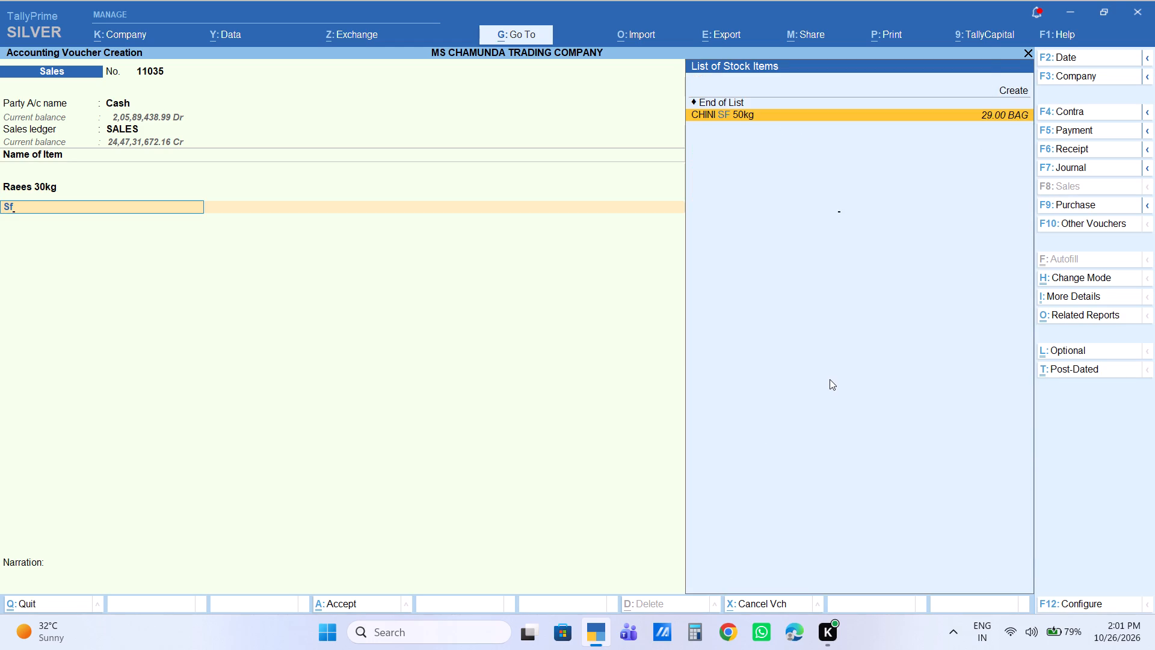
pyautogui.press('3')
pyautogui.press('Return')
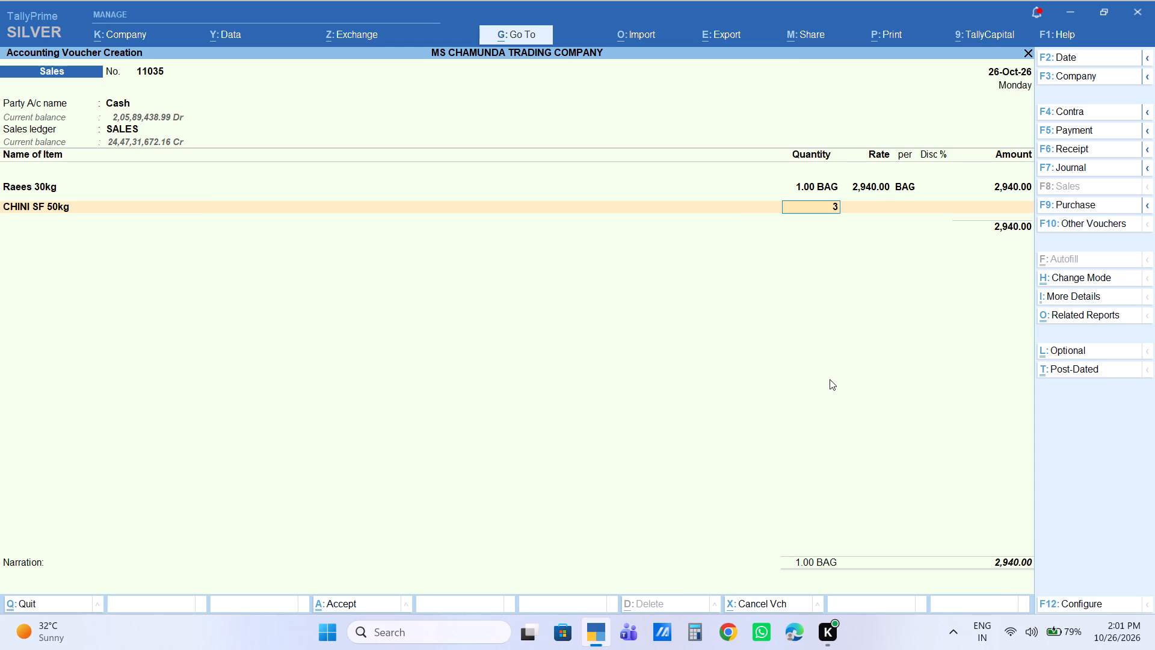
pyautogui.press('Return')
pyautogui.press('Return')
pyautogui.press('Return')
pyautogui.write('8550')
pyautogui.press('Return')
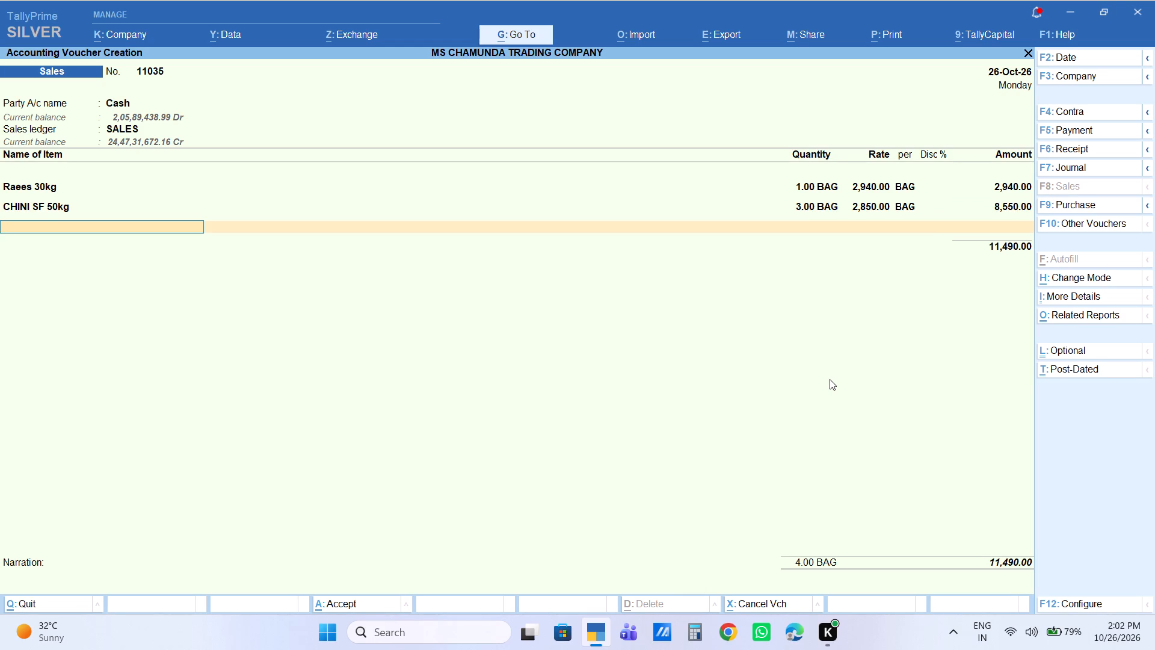
# Add the item CHURA 23KG with a quantity of 2 and an amount of 1,700, without a discount.
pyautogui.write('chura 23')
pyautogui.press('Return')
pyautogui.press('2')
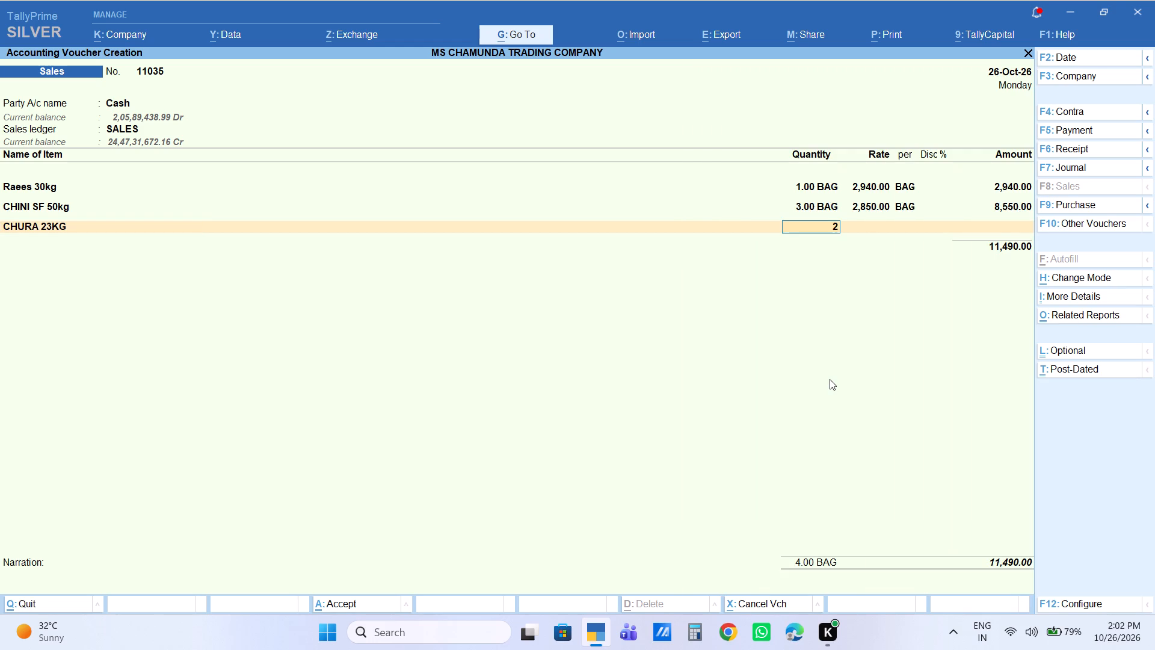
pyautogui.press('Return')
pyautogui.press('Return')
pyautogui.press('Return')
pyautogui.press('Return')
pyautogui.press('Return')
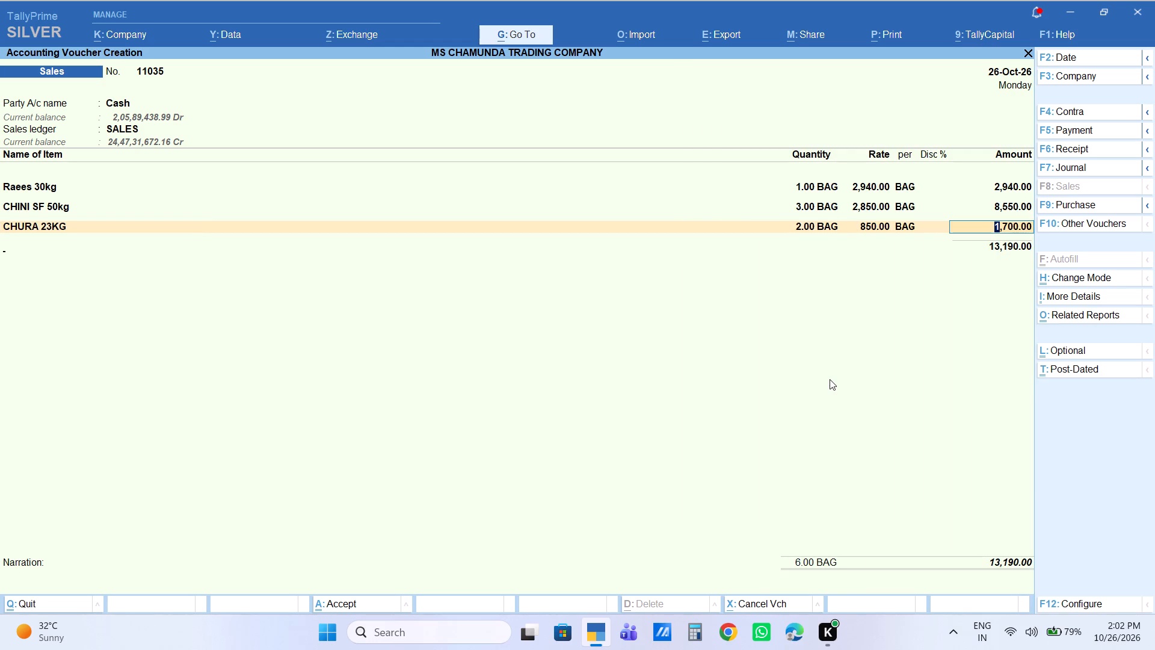
# Add the item Khesari Dal 30kg with a quantity of 1 and an amount of 1,560.
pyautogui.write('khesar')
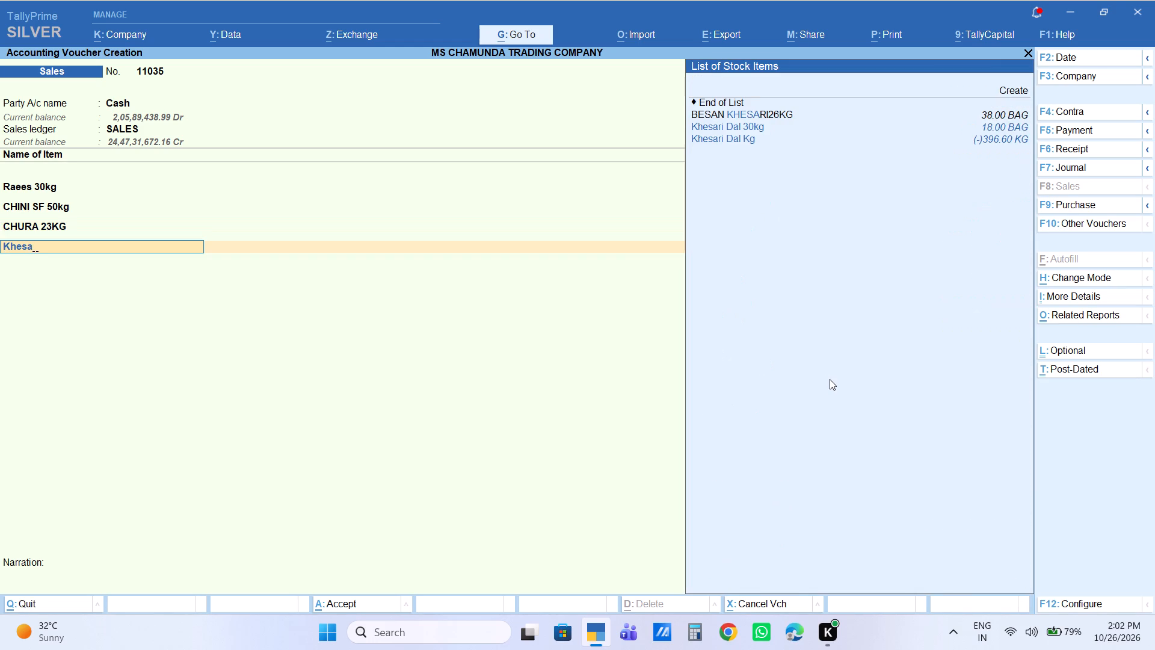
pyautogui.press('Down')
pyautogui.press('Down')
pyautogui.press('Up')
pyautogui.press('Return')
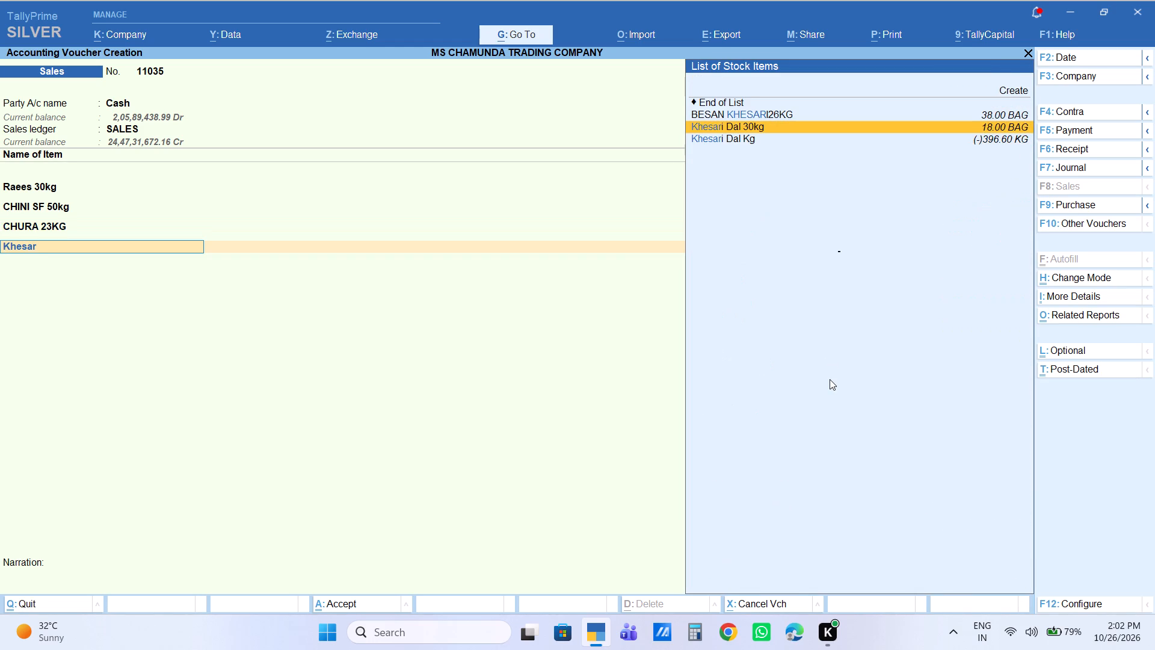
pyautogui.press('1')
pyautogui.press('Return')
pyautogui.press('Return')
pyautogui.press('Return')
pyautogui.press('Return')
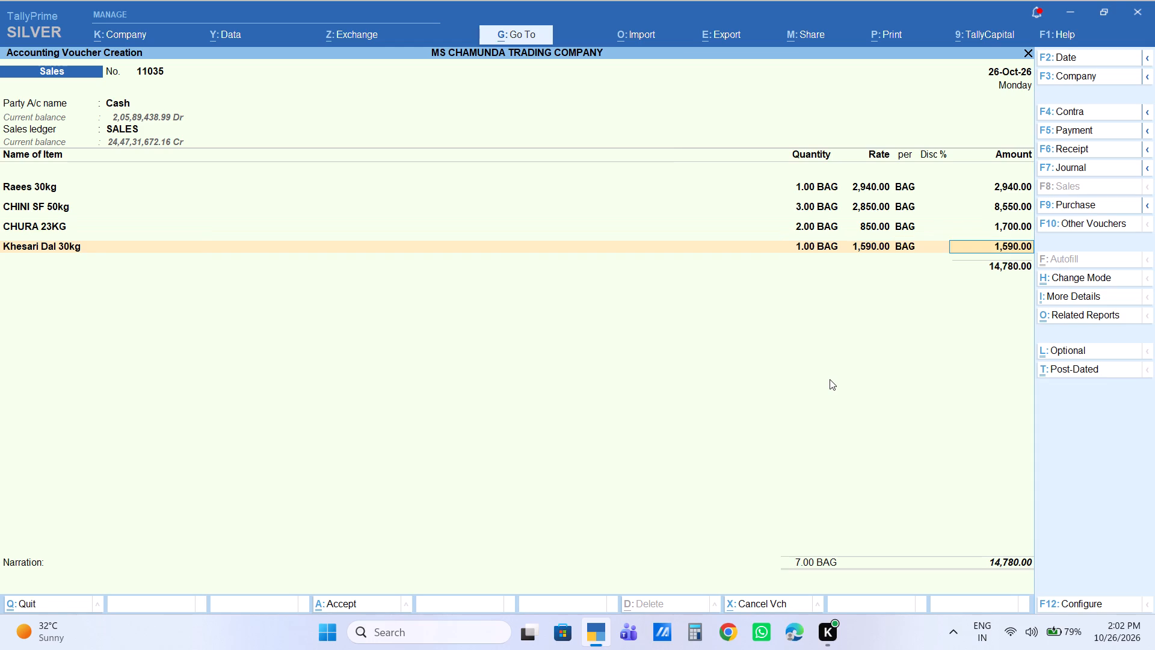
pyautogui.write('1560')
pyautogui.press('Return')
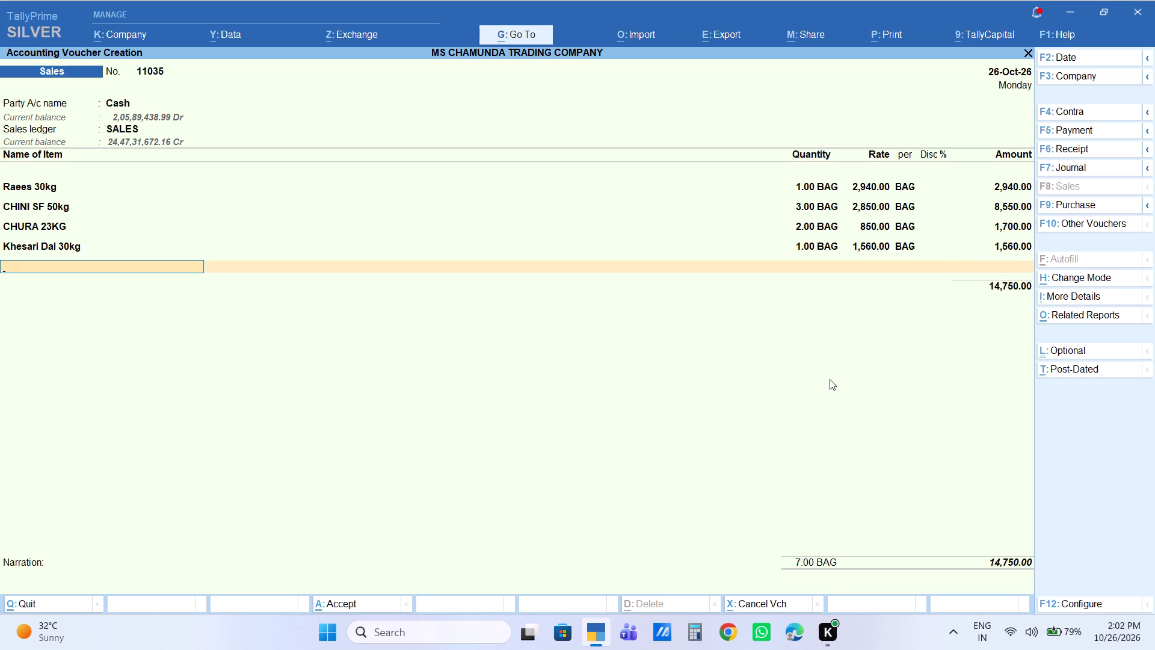
# Add a Labour Charge of 20 below the items of sales voucher 11035.
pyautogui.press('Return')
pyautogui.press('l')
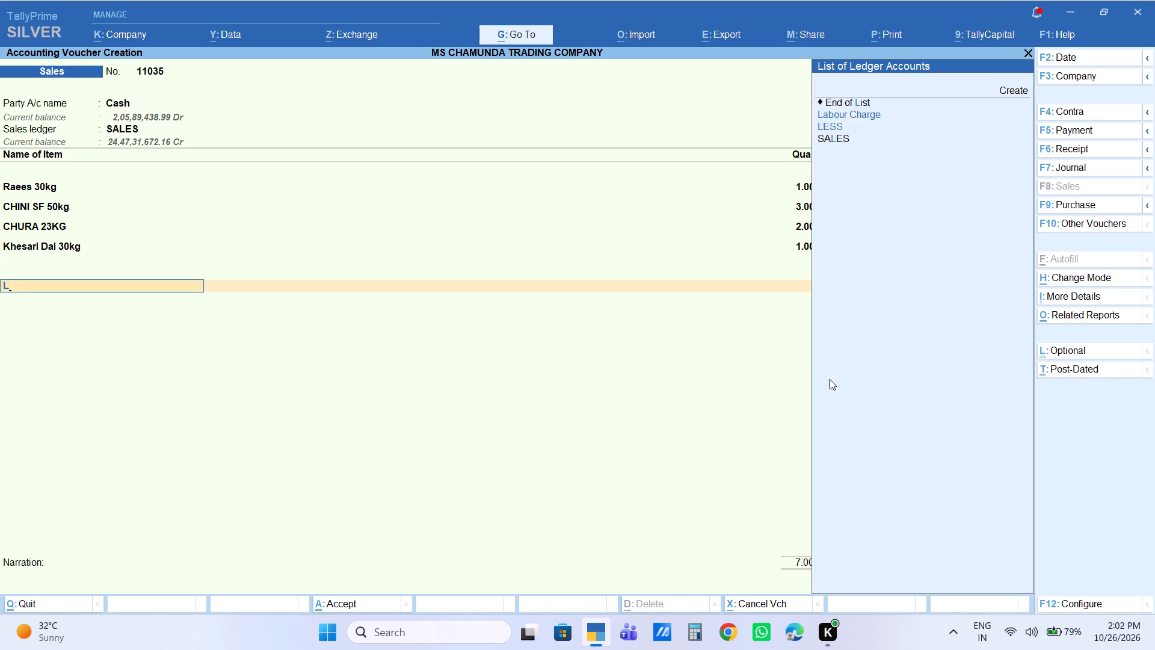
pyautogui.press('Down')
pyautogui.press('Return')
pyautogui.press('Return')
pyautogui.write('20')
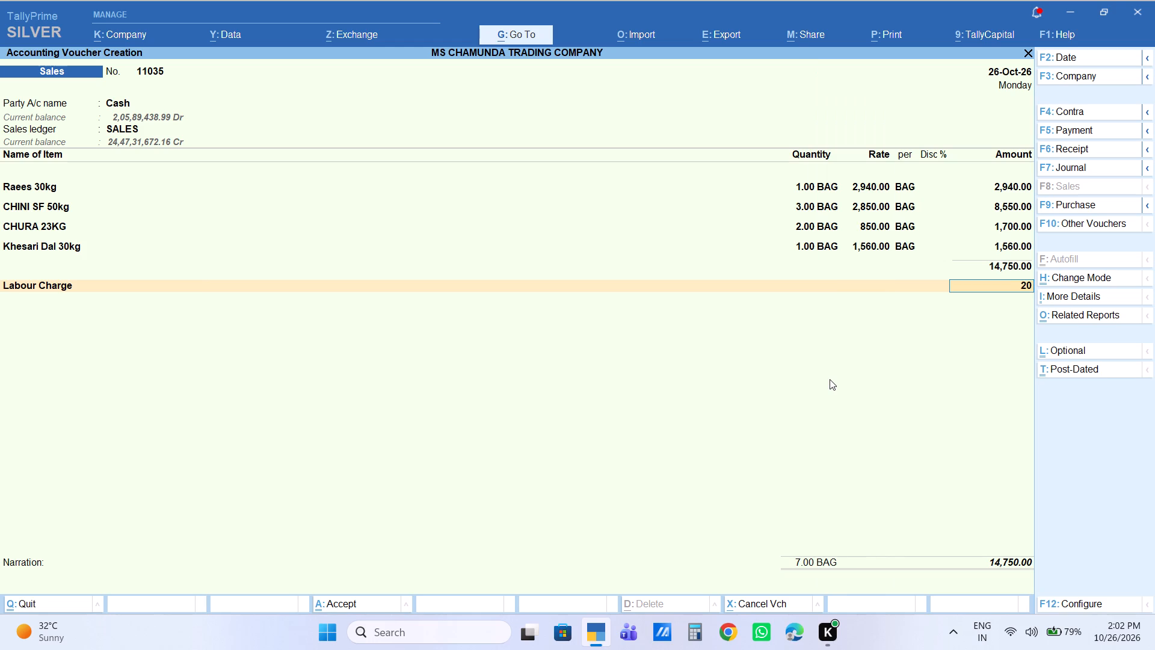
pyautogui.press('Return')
# Go back to the item list and add BUDHA BHOG 25KG with a quantity of 4 and an amount of 3,560.
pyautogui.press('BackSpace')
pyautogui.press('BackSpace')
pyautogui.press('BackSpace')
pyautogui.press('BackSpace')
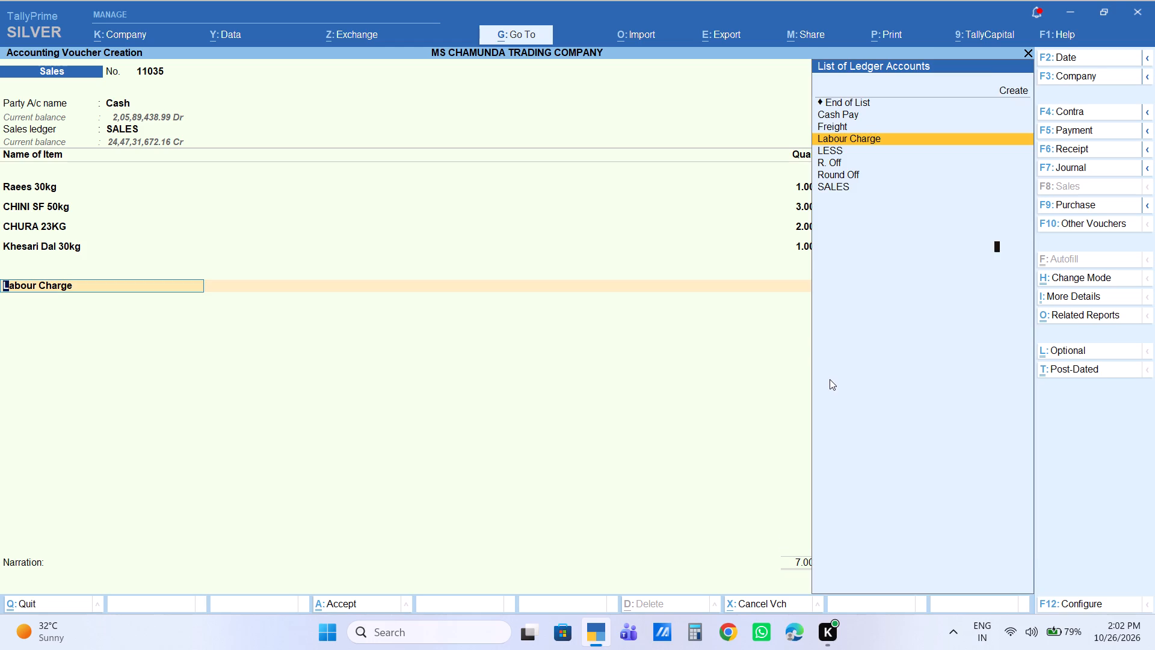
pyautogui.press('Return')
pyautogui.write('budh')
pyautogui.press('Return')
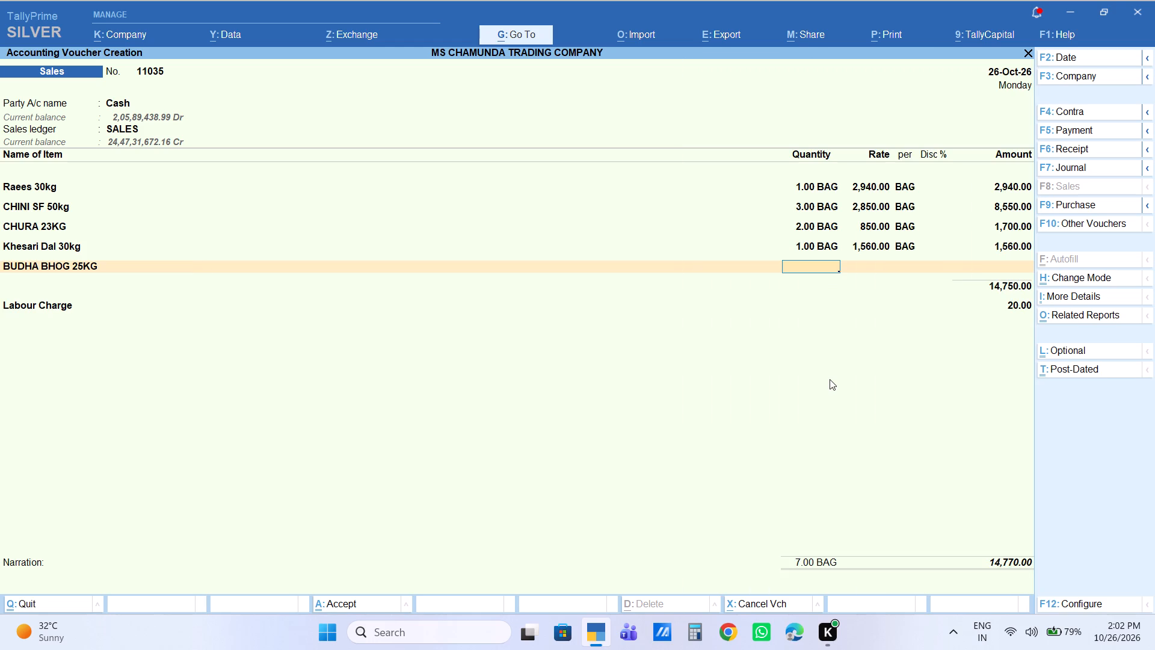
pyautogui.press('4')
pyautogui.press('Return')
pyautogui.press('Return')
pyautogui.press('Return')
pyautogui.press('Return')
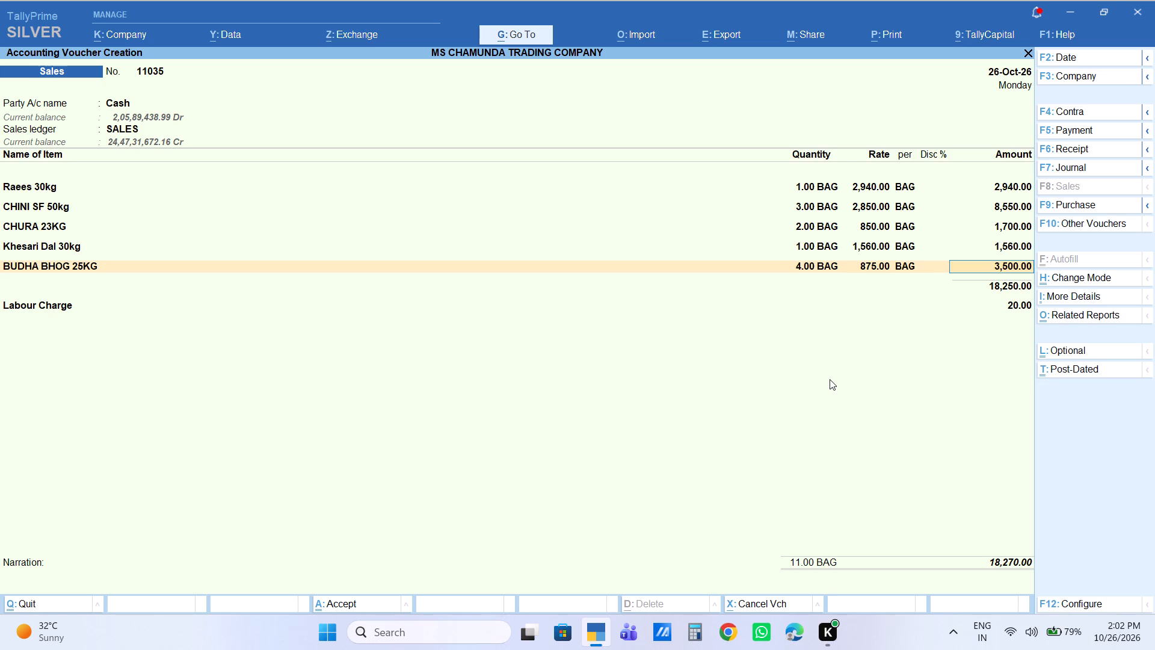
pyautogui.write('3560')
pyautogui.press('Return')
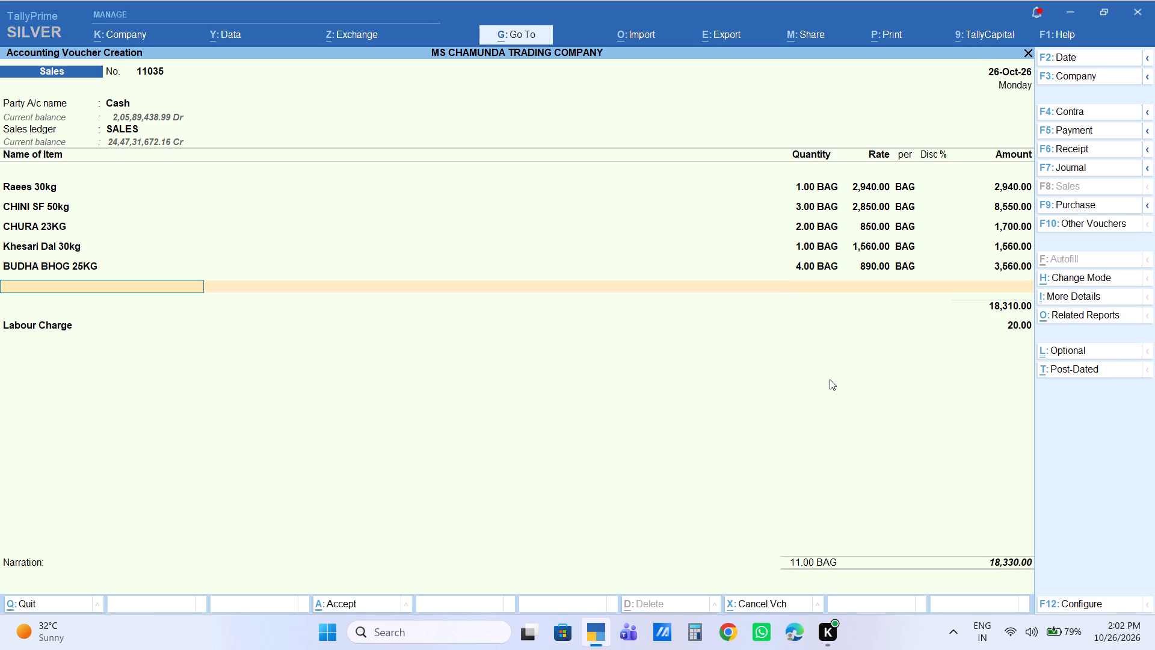
# Add another BUDHA BHOG 25KG line with a quantity of 1 and an amount of 890.
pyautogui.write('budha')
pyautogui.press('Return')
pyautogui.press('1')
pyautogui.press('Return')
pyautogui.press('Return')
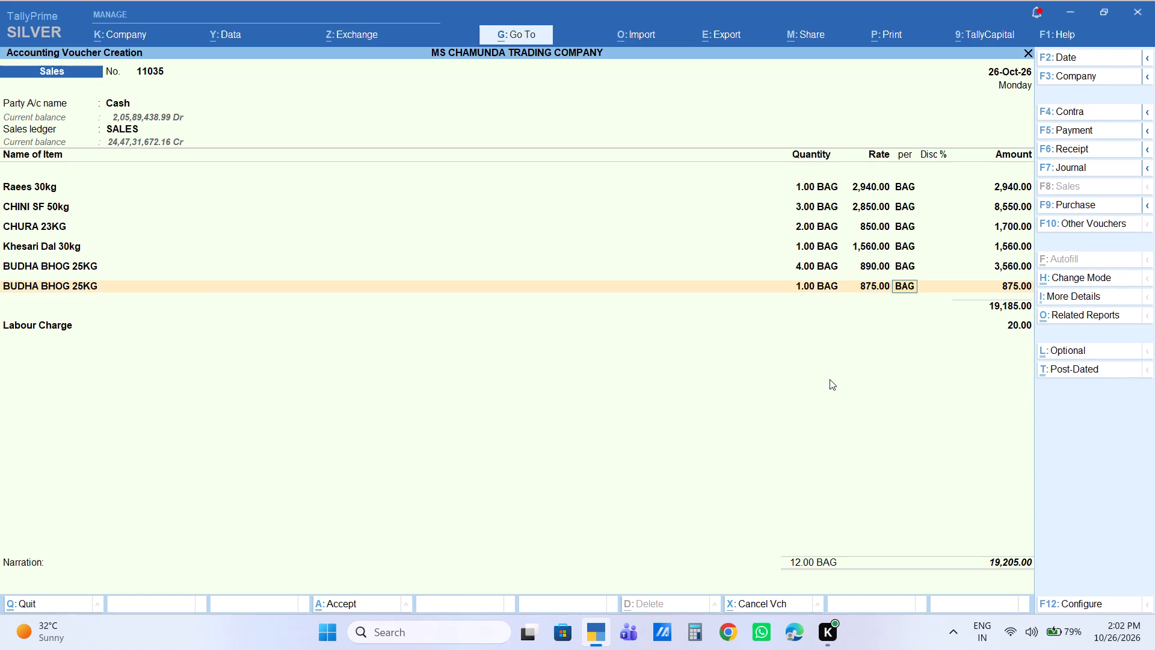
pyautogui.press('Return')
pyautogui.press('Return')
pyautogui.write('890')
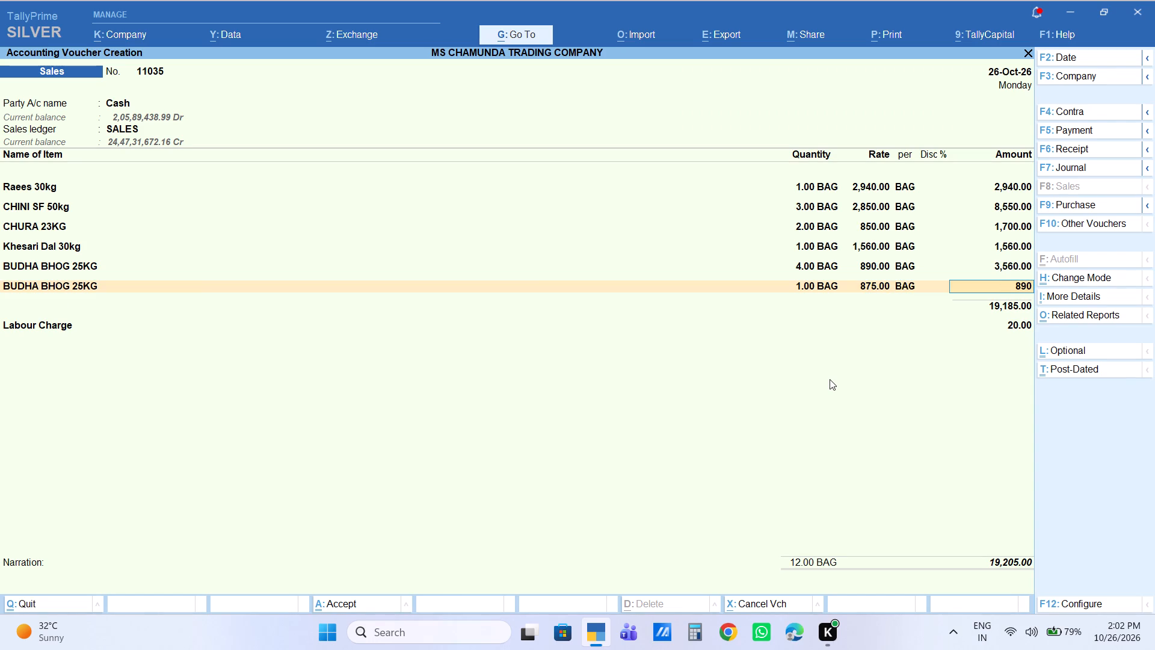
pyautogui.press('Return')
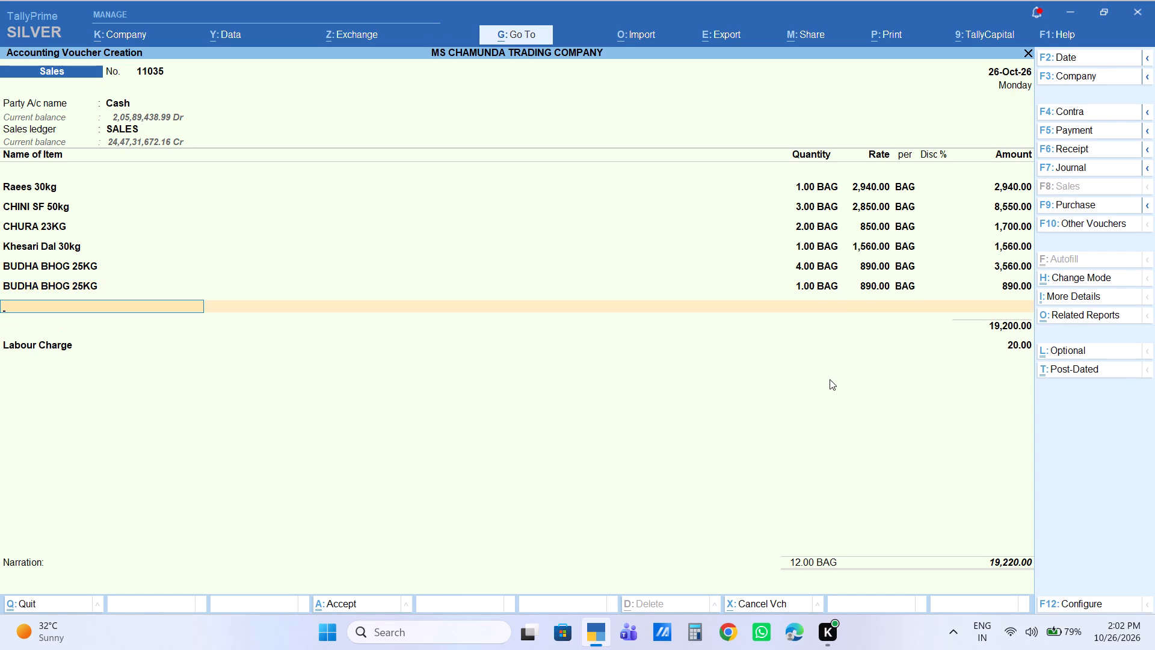
# Set the Labour Charge to 30 and save sales voucher 11035.
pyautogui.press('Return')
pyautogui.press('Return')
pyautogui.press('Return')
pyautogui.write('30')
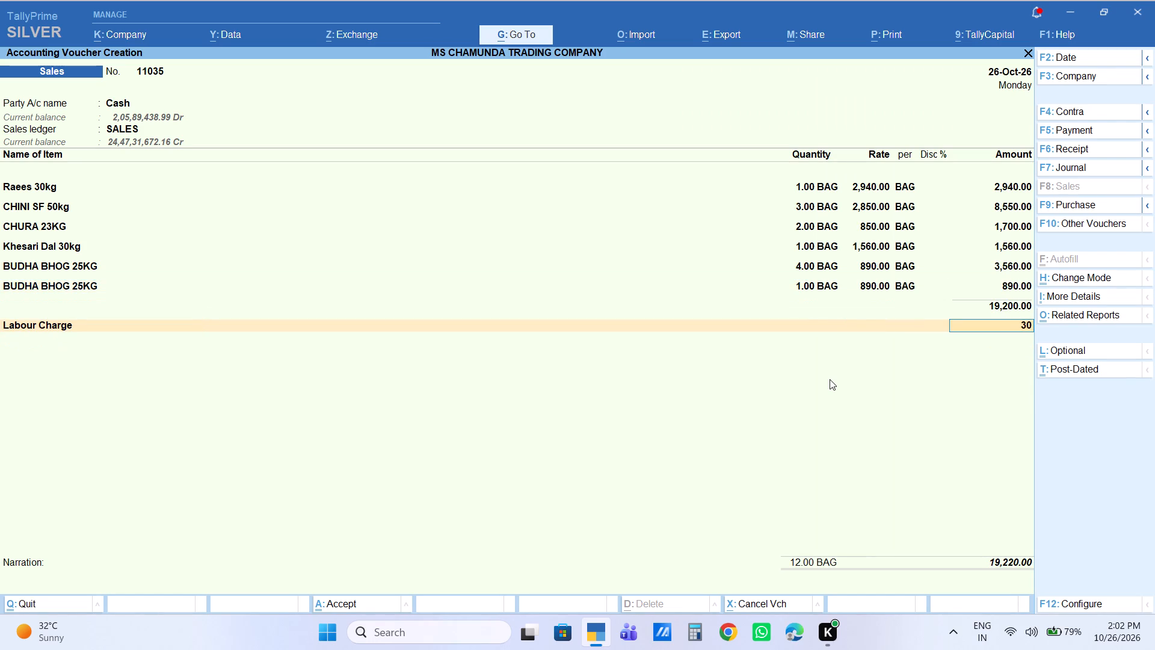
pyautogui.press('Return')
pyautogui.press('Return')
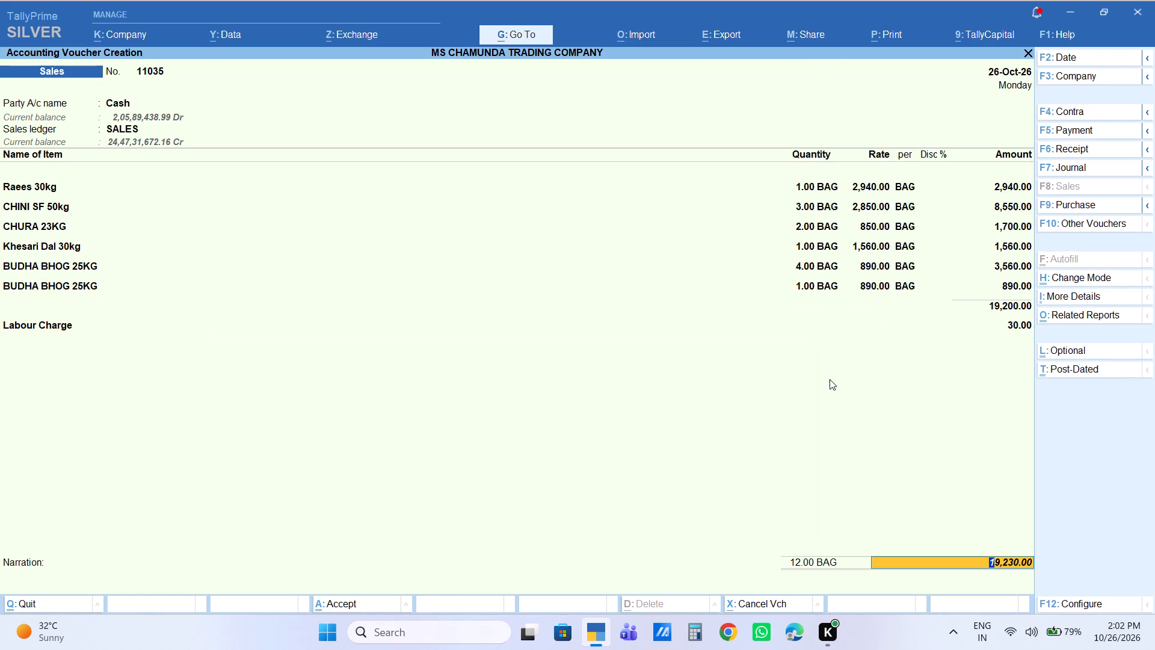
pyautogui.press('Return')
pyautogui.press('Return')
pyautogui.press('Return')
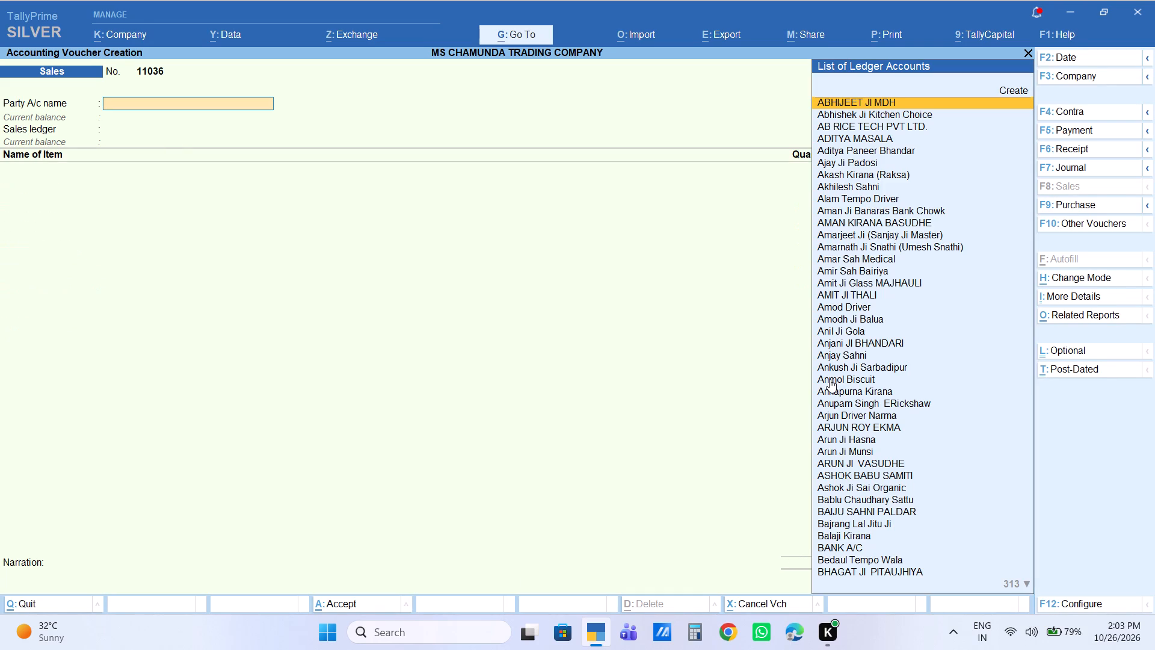
# Start sales voucher 11036 with Cash as the party and SALES as the sales ledger, keeping the default party details.
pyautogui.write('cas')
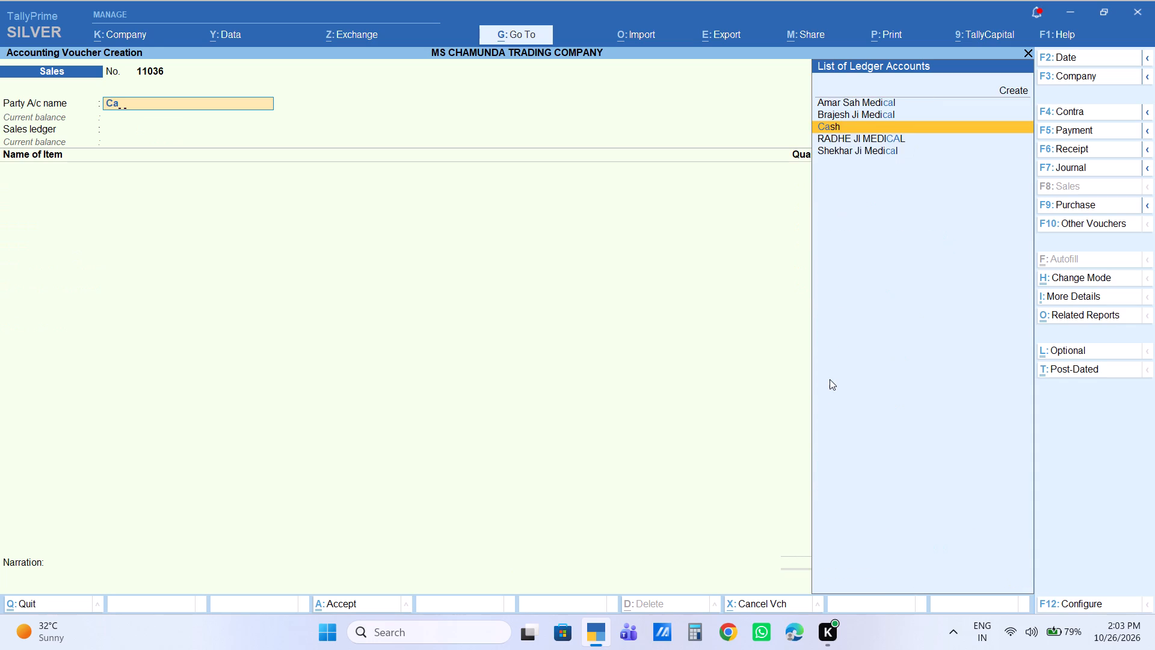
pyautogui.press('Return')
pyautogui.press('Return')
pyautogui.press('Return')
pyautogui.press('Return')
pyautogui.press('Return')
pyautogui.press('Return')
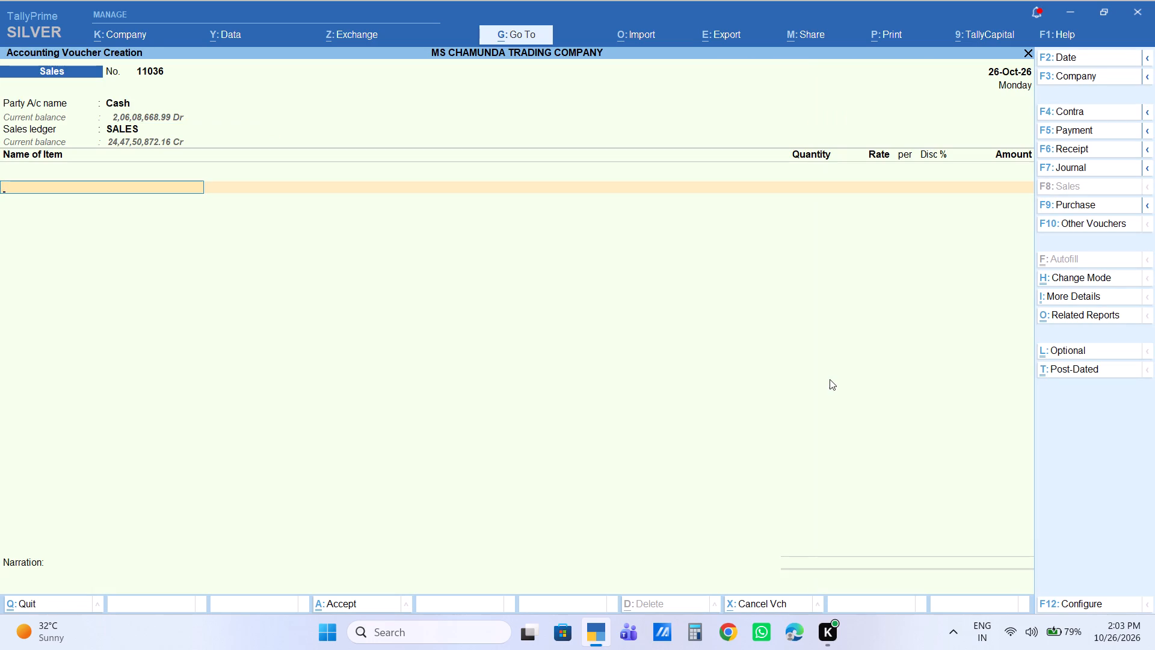
# Add the item Telephone 1L with a quantity of 1 and an amount of 2,550, without a discount.
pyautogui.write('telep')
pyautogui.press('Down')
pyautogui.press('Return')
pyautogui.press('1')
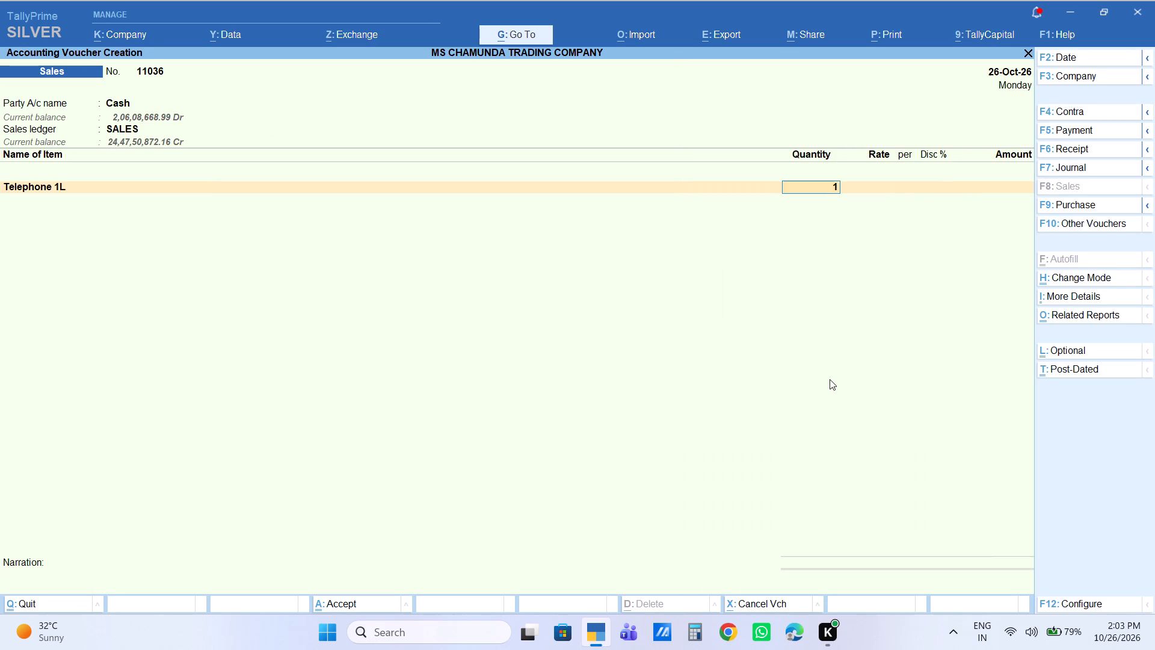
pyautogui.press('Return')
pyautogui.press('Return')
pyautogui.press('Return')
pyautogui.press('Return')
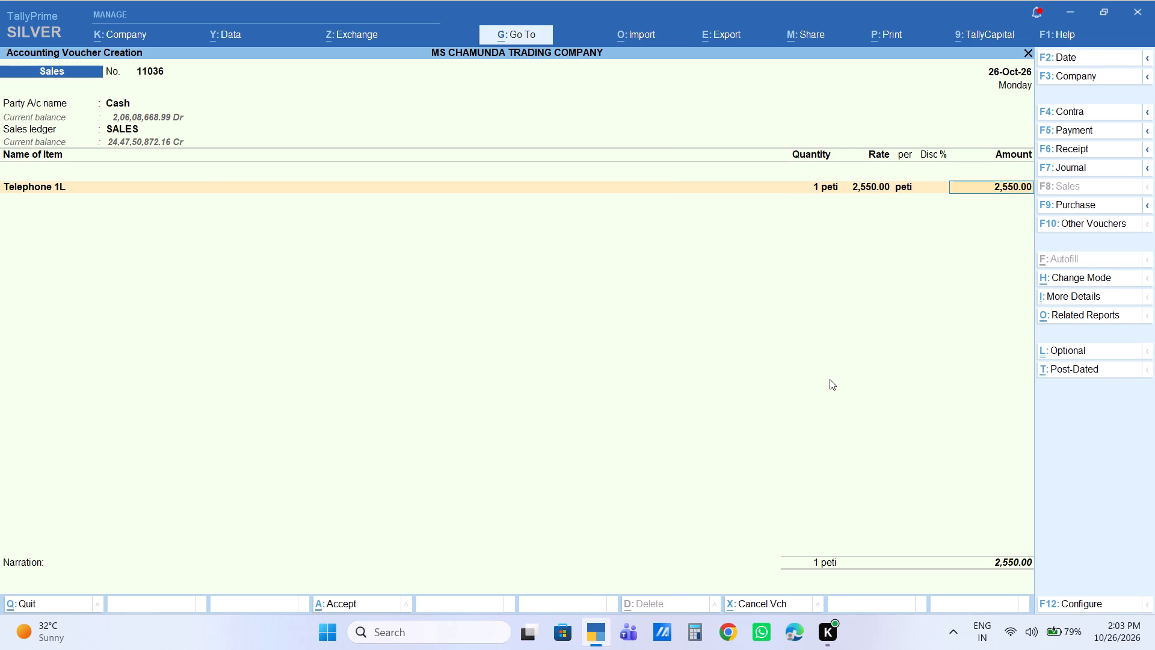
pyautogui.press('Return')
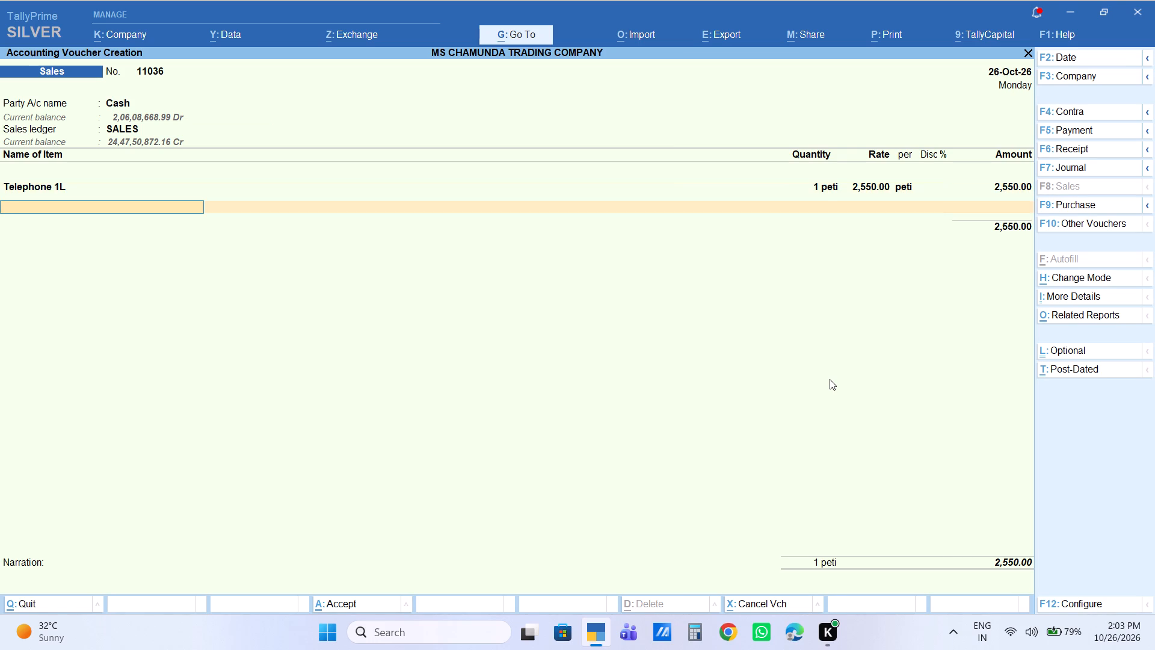
# Add the item TELEPHONE 500ML with a quantity of 1 and an amount of 2,595, without a discount.
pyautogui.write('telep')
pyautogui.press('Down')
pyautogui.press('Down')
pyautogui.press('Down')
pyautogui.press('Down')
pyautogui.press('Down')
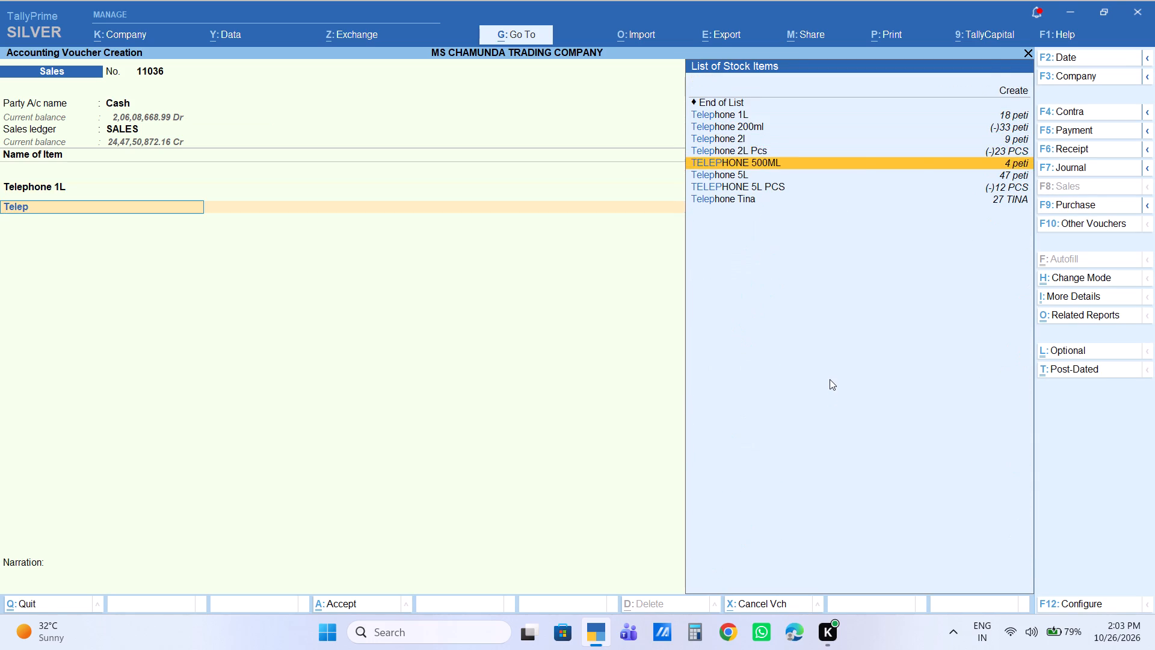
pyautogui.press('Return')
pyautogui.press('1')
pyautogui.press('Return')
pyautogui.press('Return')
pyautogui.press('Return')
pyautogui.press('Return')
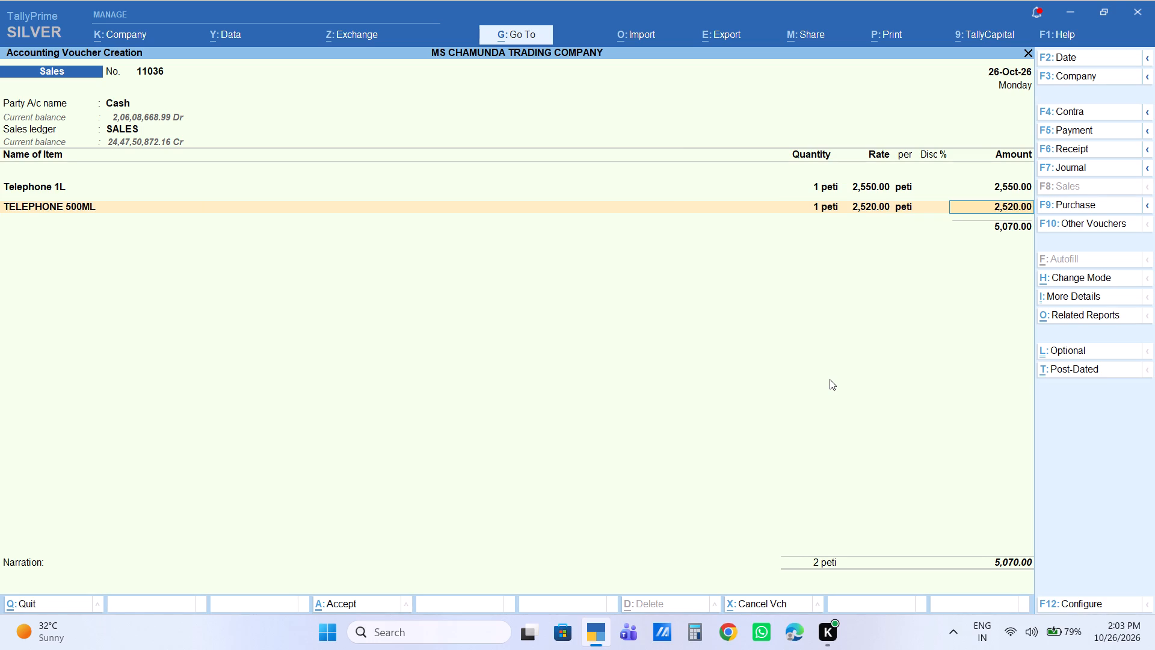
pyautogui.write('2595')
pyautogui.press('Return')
# Add a Labour Charge of 5 and save sales voucher 11036.
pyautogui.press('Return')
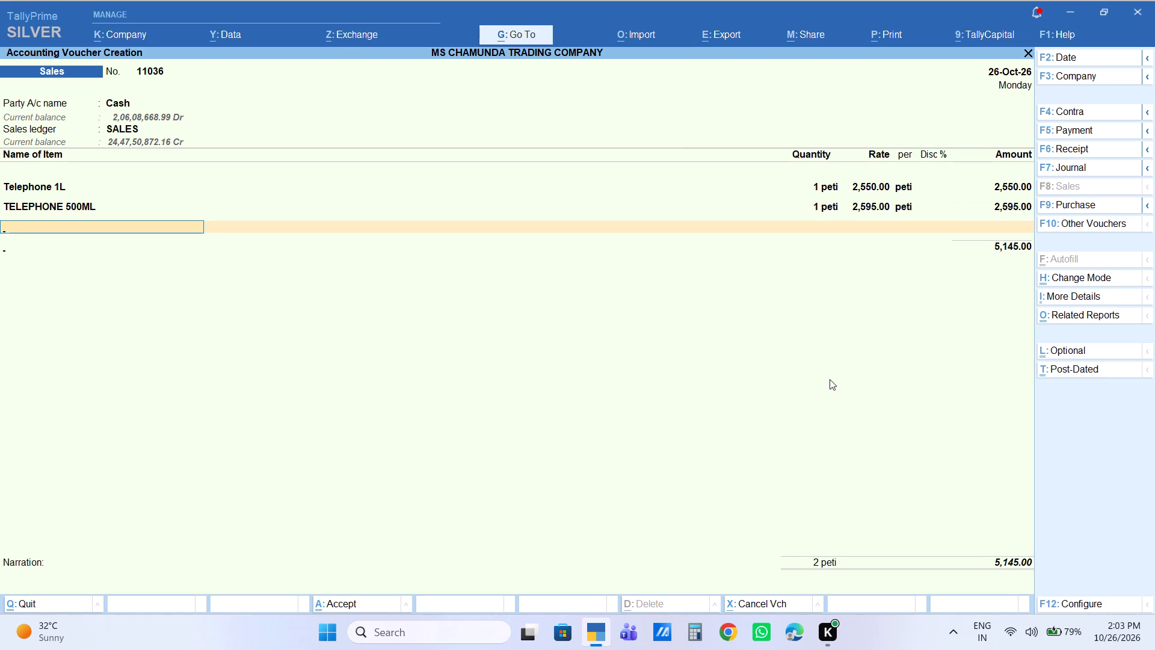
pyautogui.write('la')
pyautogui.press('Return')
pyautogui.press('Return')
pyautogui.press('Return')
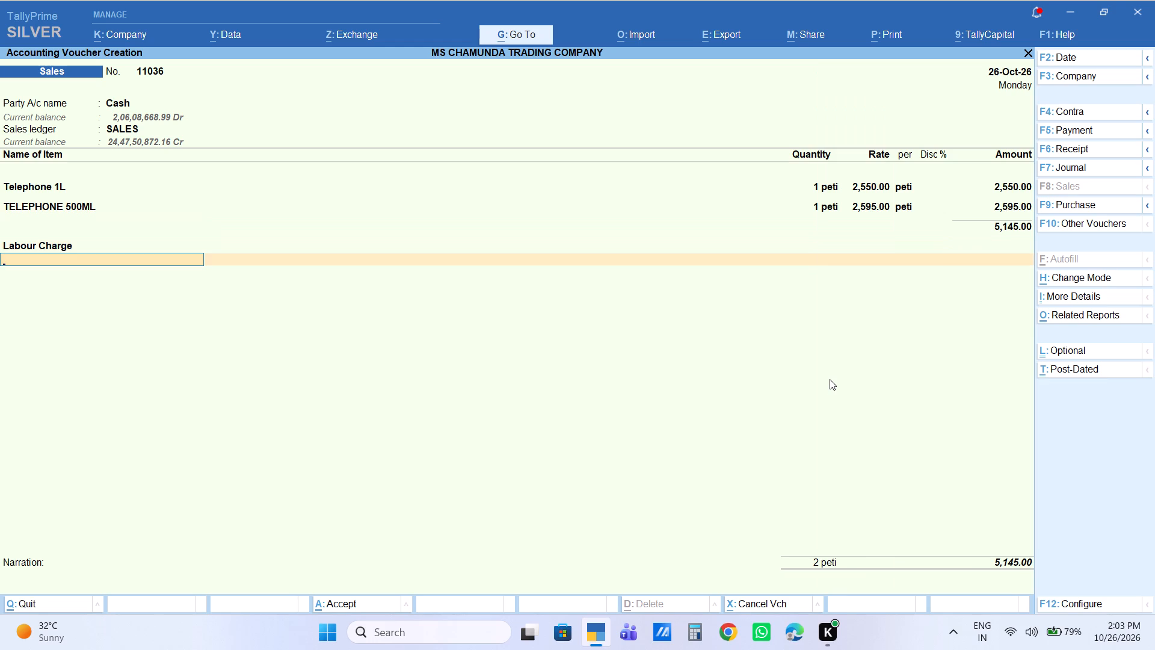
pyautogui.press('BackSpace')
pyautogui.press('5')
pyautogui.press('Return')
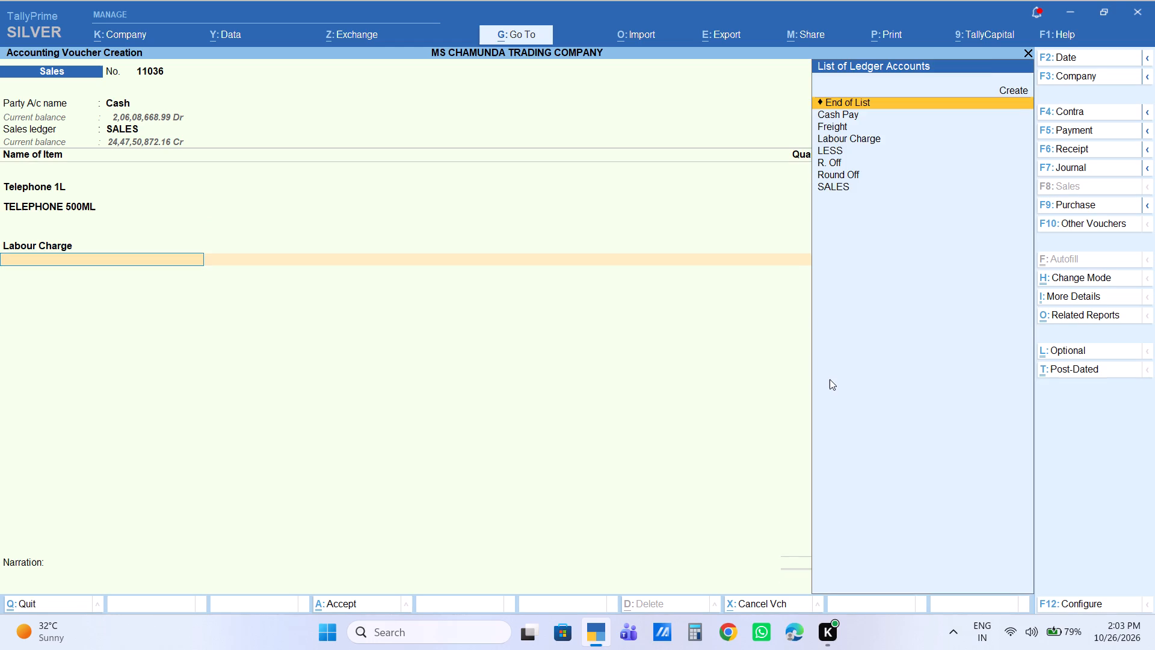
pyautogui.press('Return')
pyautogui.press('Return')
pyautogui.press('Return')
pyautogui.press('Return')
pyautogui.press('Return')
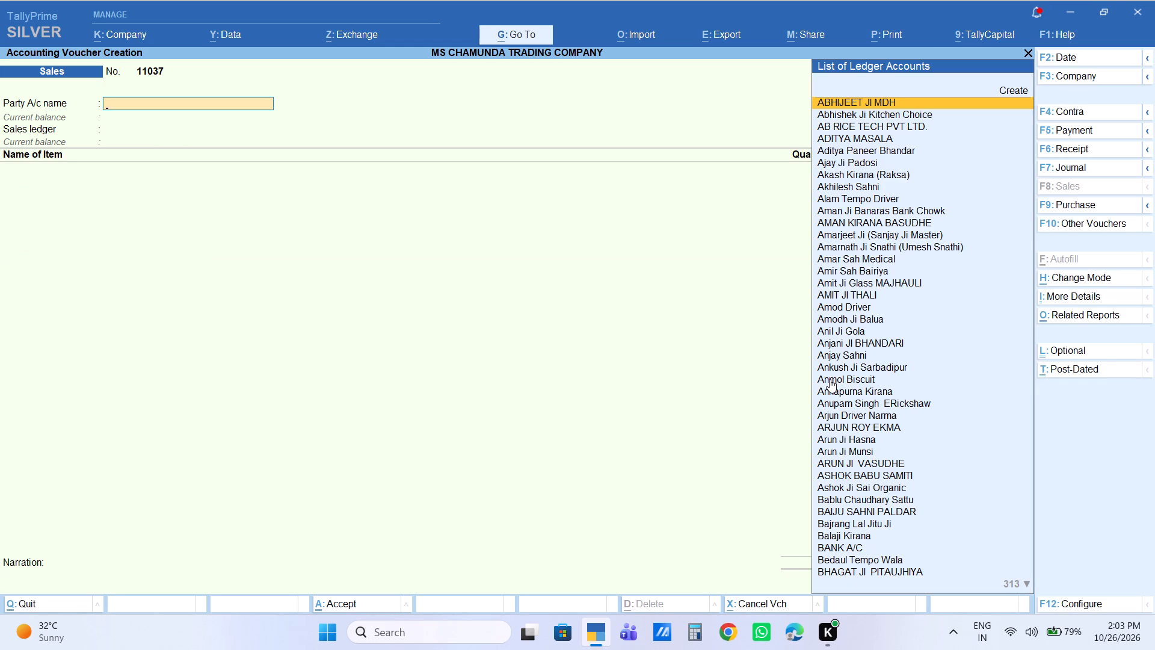
# Start sales voucher 11037 with Cash as the party and SALES as the sales ledger, keeping the default party details.
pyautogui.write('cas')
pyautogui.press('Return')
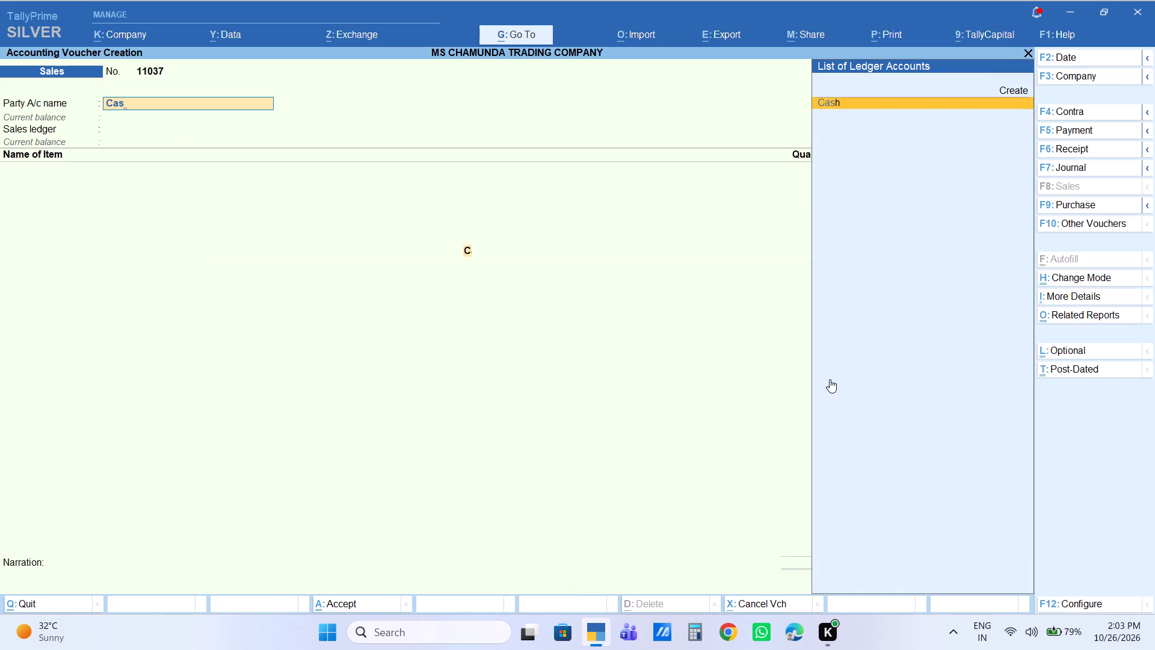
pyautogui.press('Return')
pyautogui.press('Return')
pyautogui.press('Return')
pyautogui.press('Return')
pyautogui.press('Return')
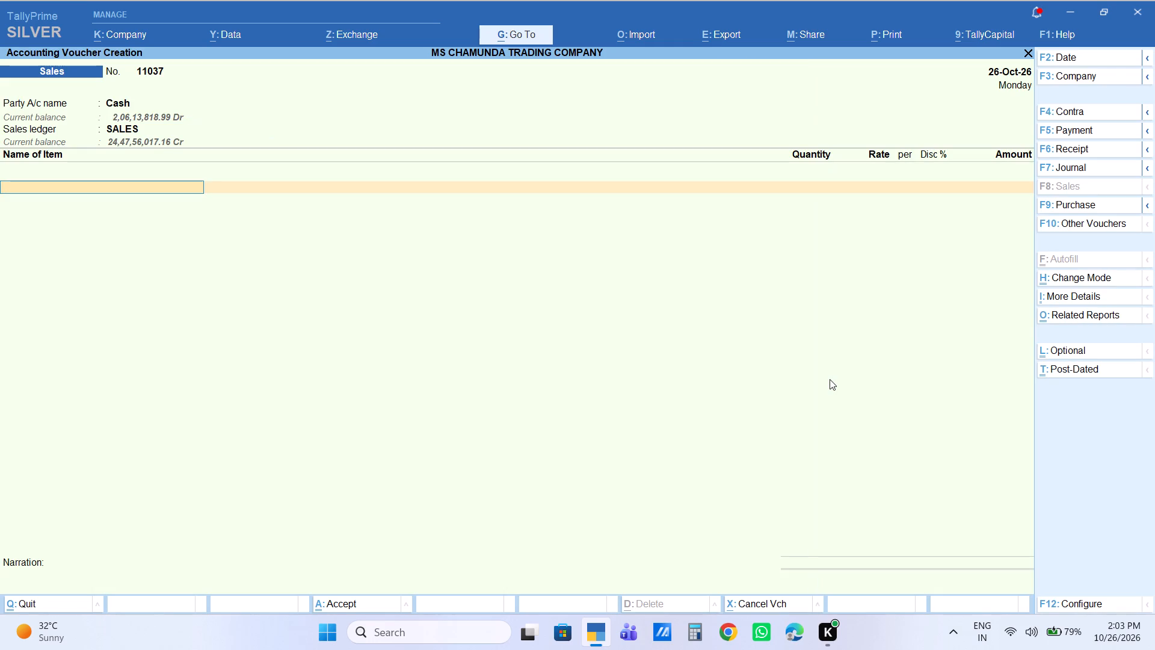
# Add the item B Good Day Rs5 with a quantity of 1 and an amount of 780, without a discount.
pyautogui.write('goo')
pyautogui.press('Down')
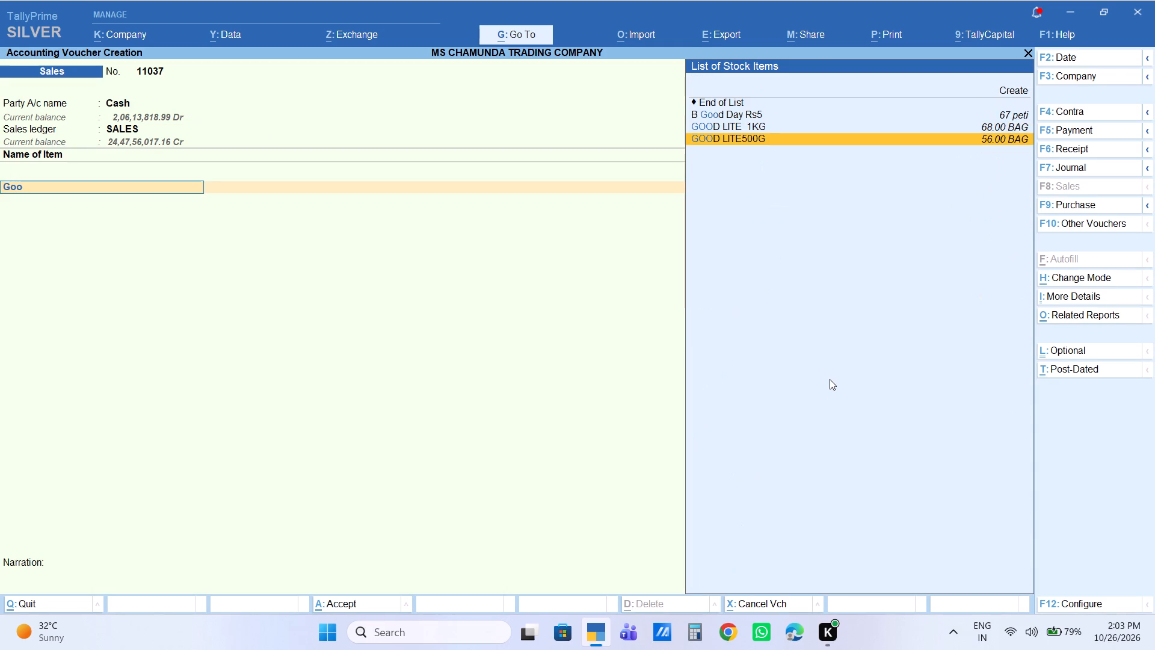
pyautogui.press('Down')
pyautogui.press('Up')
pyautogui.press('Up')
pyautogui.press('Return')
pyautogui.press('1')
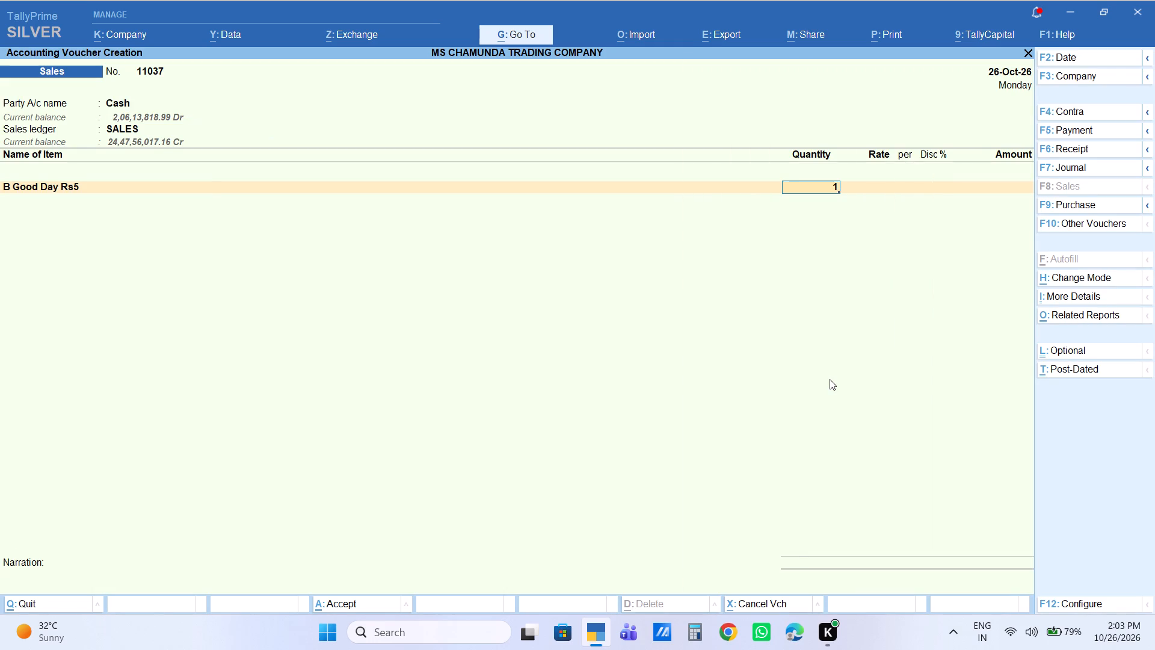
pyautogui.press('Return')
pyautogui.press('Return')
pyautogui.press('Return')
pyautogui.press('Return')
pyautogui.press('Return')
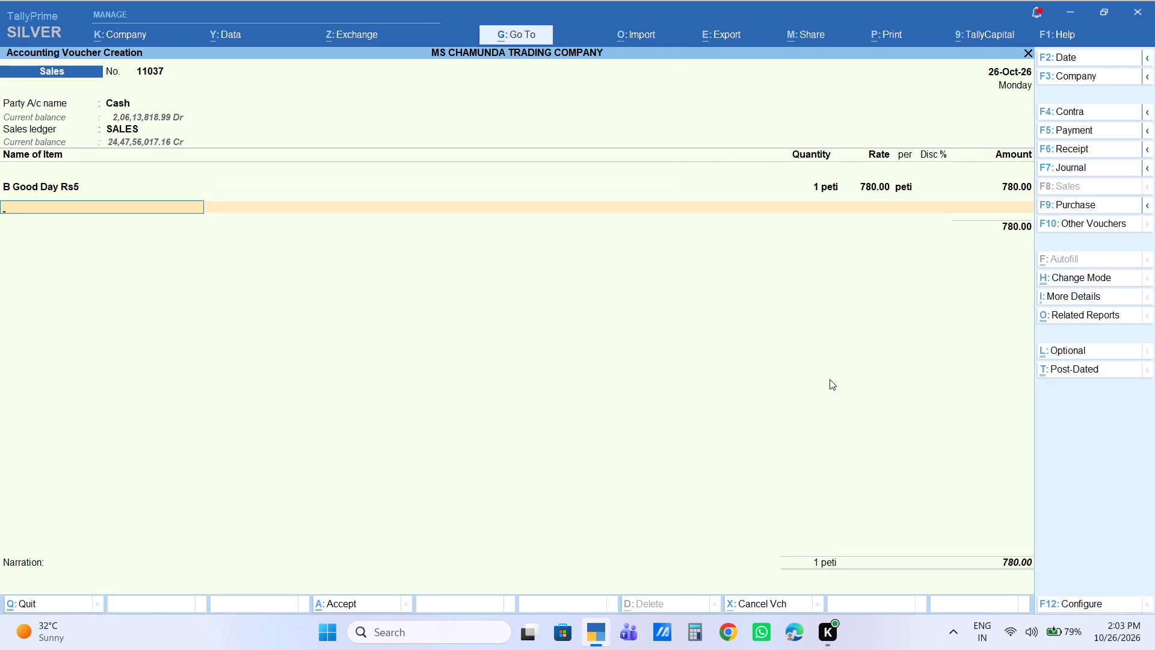
# Add the item P Dudh BiscuitRS5 with a quantity of 1 and an amount of 860, without a discount.
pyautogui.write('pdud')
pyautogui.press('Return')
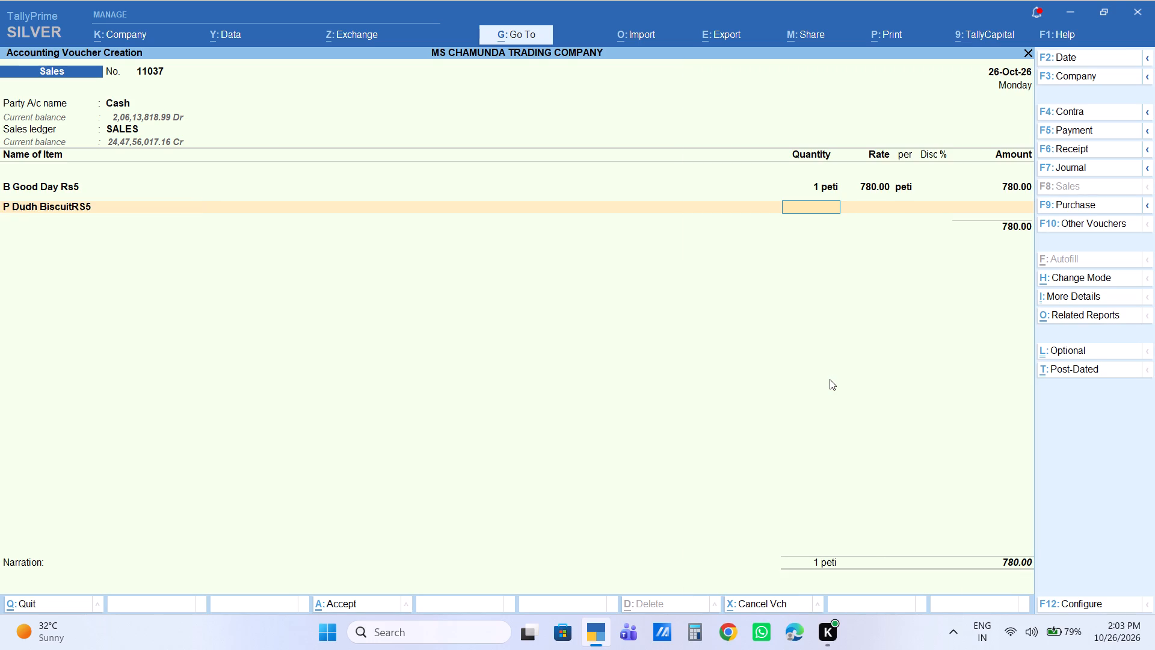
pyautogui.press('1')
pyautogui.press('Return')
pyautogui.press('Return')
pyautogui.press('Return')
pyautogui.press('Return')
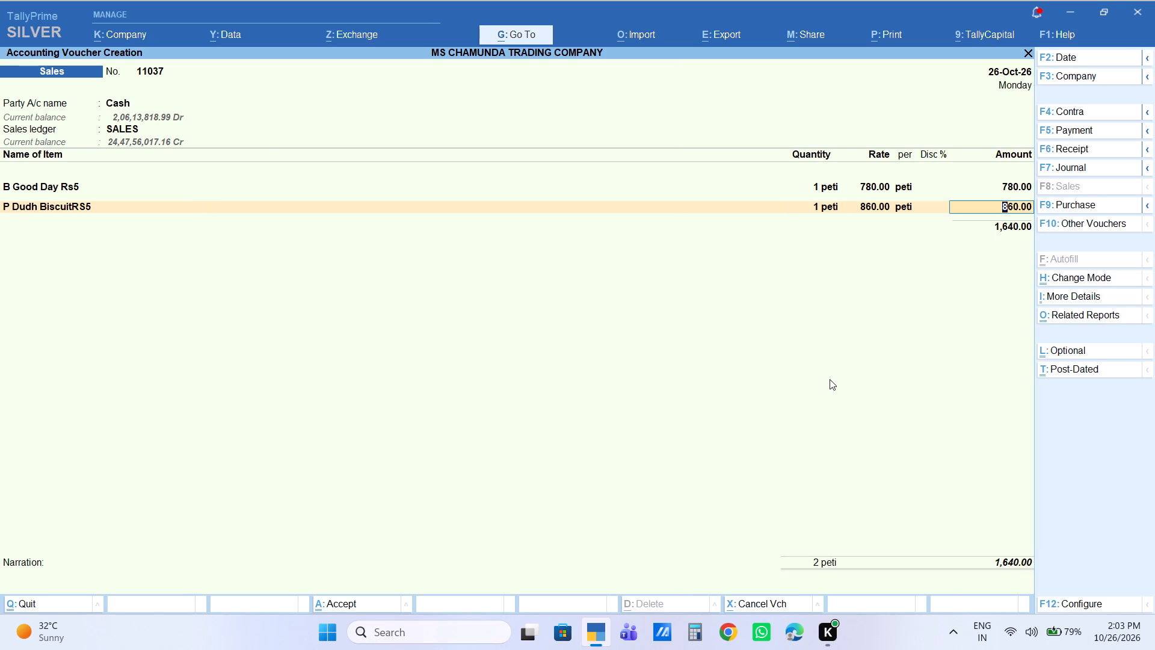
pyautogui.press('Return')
# Save sales voucher 11037 without a labour charge or narration.
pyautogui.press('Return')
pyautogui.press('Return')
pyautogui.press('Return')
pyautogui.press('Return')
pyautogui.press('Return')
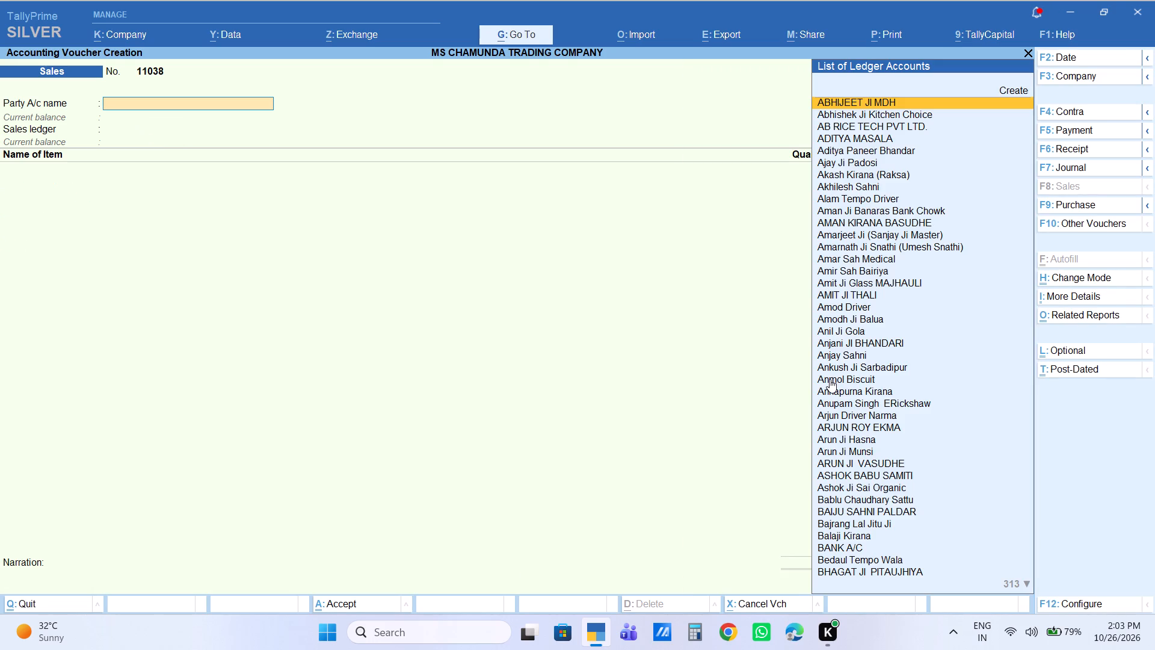
# Start sales voucher 11038 with Cash as the party and SALES as the sales ledger, keeping the default party details.
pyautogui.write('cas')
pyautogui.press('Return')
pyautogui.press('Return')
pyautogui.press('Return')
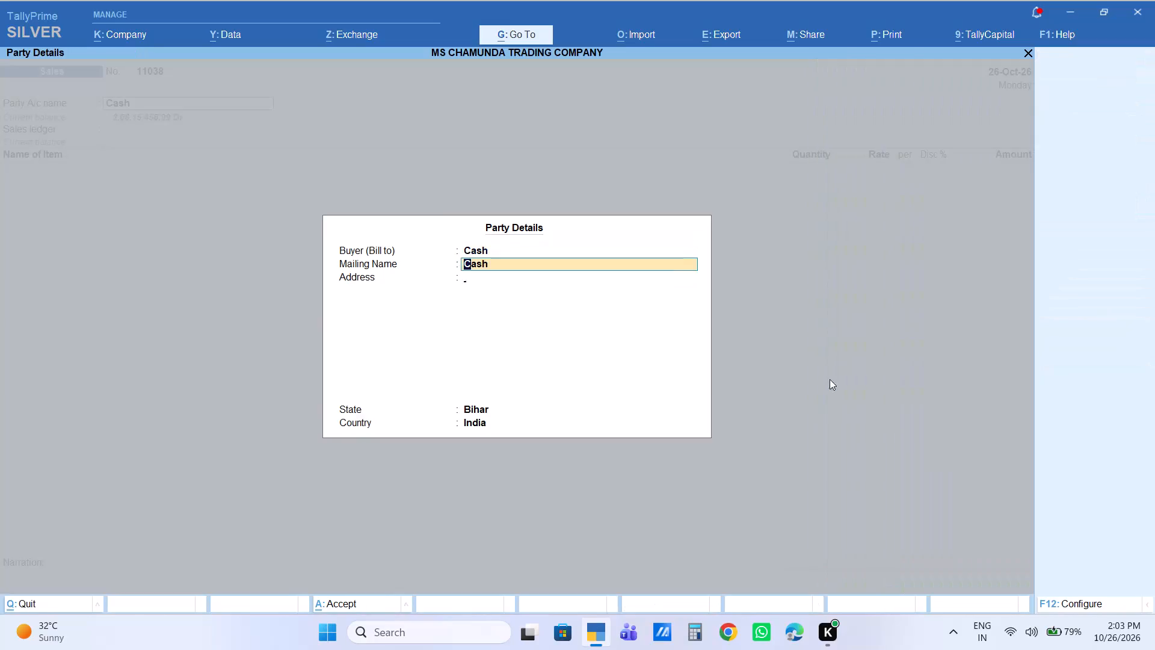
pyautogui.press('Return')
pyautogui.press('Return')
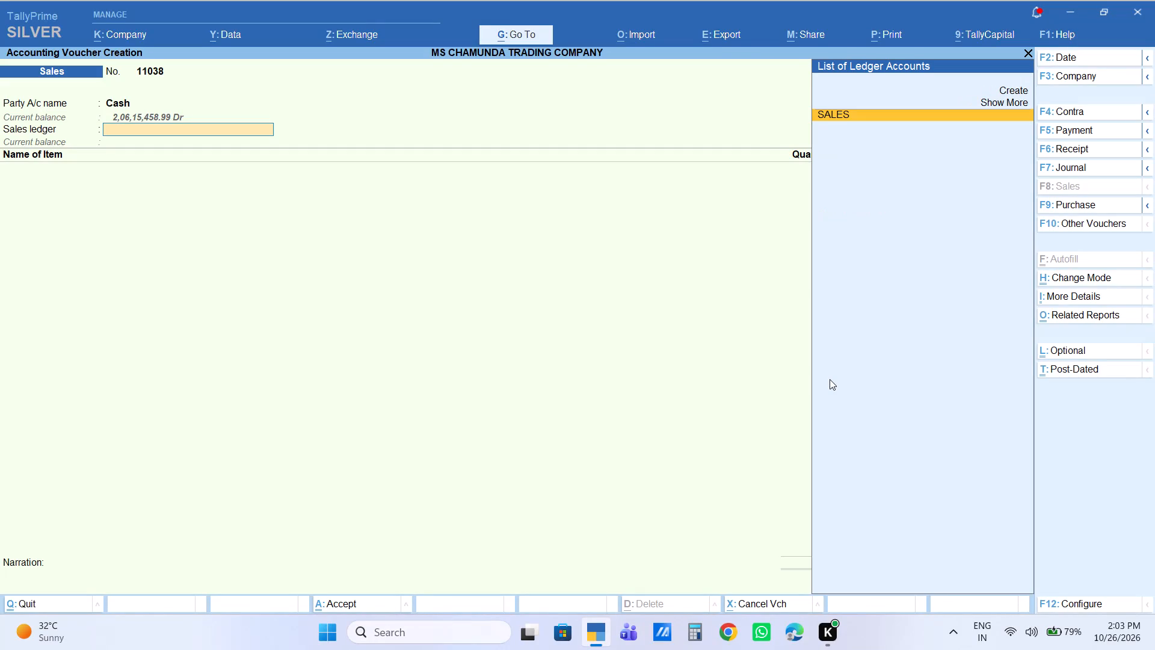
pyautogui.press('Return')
# Add the item SALONI 1L PETI with a quantity of 1 and an amount of 3,040, without a discount.
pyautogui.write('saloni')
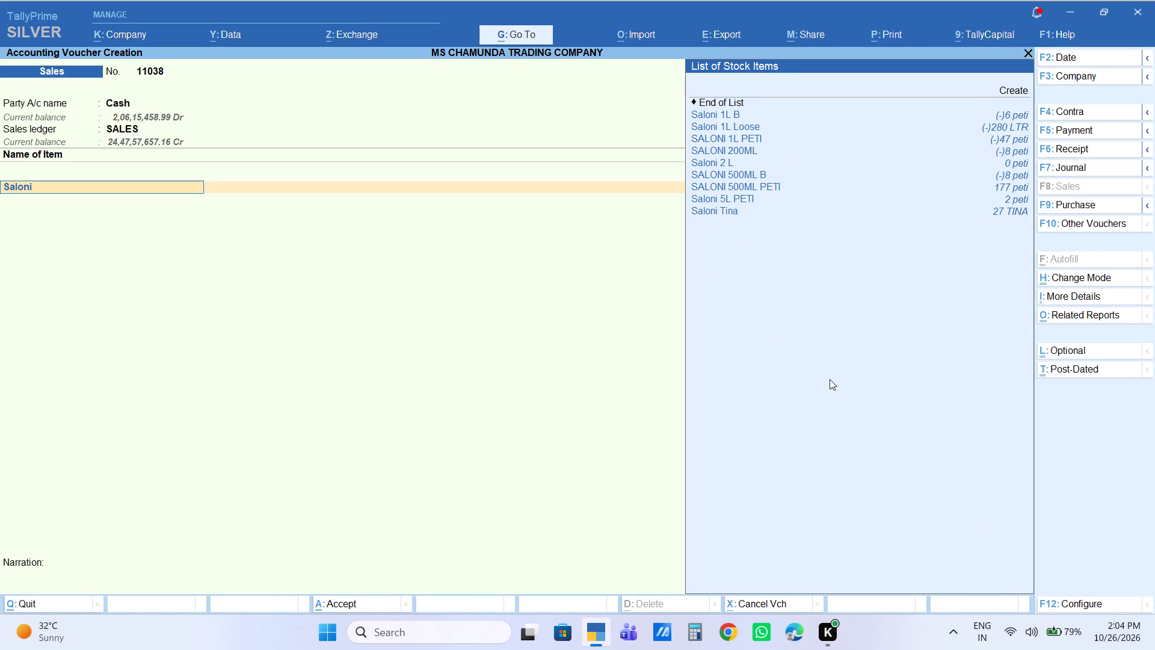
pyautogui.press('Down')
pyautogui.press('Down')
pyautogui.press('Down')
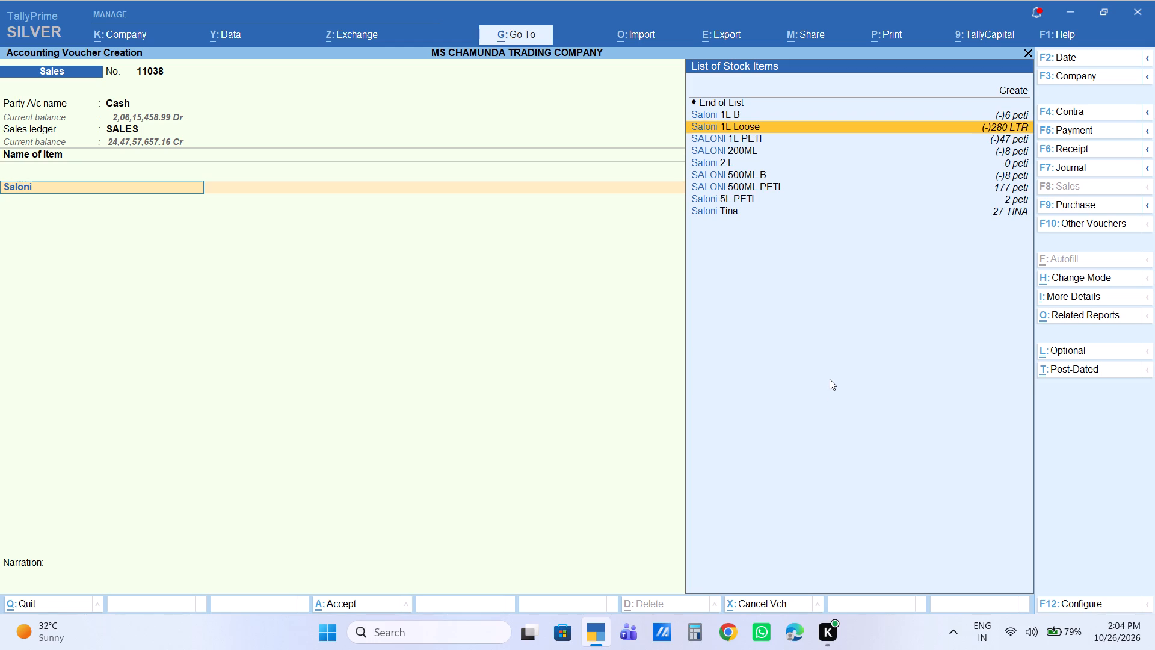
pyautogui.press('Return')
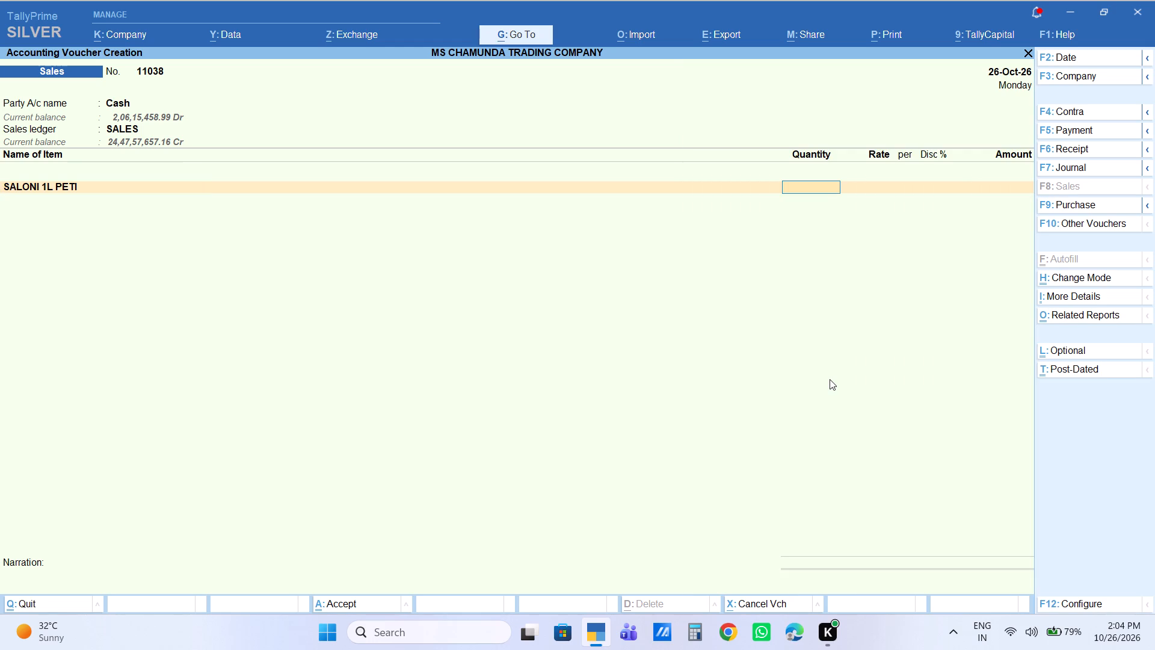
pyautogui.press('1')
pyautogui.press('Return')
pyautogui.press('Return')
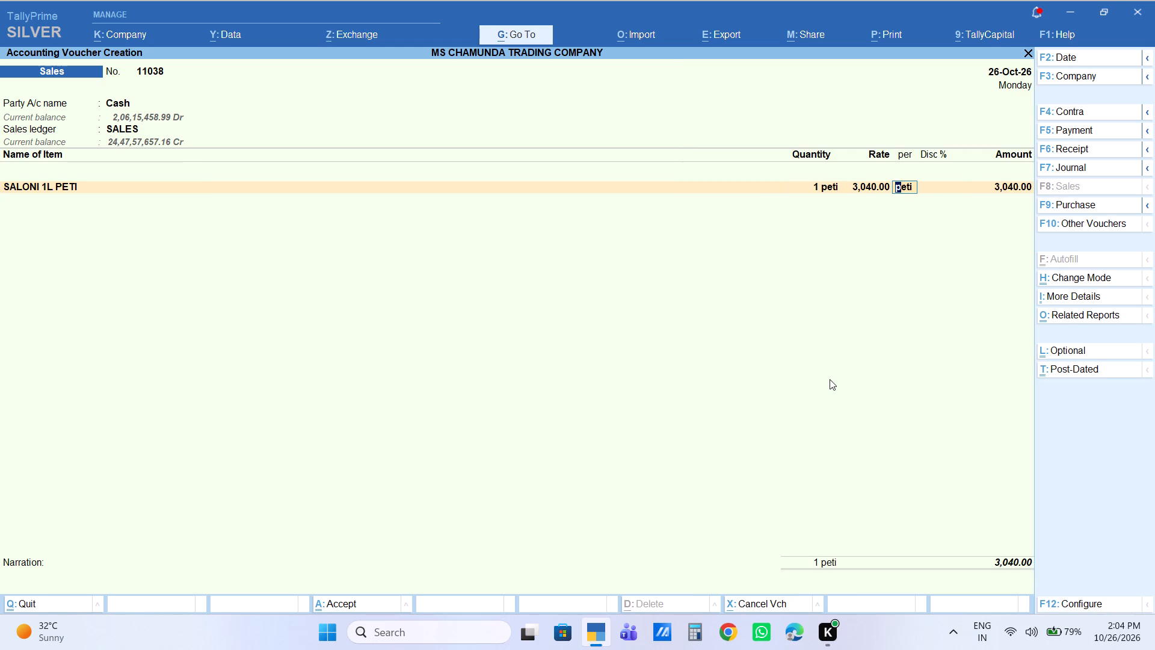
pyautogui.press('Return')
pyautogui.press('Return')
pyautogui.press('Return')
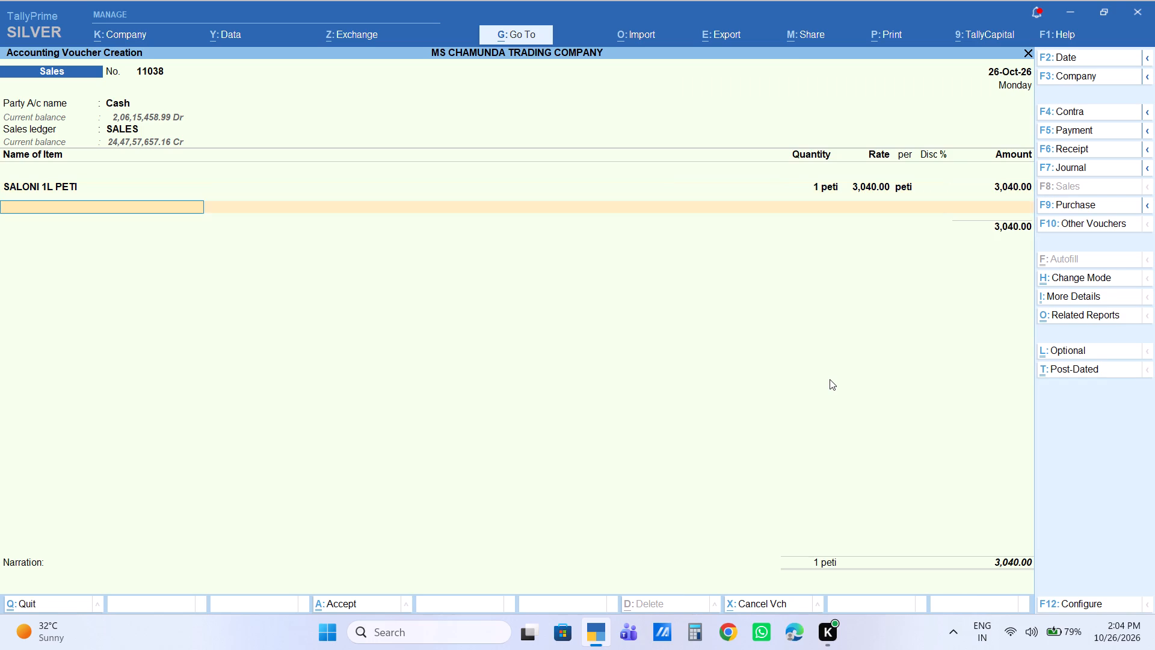
# Save sales voucher 11038 without a labour charge or narration.
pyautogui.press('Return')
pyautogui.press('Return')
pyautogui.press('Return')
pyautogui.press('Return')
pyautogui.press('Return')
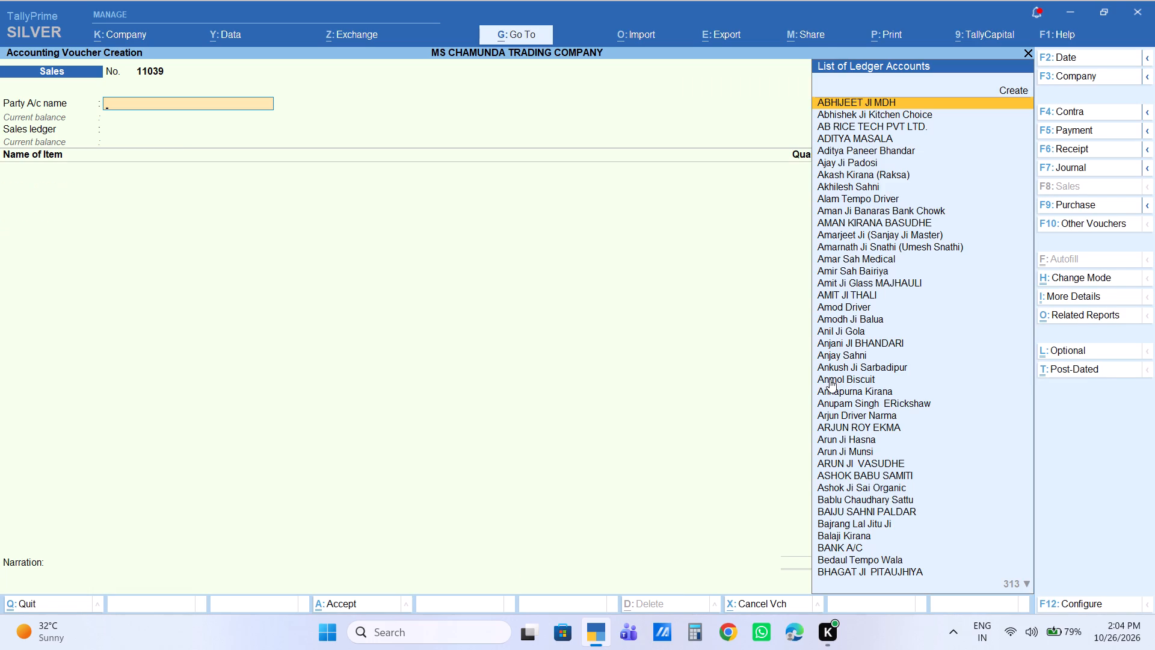
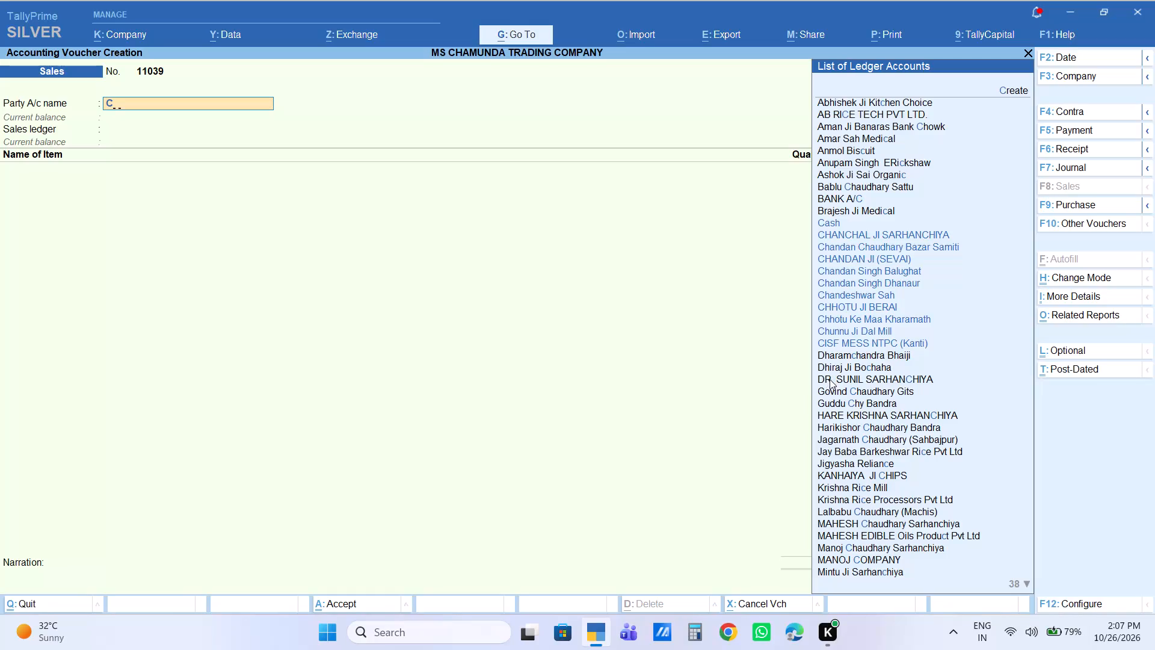
# Start sales voucher 11039 with Cash as the party and SALES as the sales ledger, keeping the default party details.
pyautogui.press('Return')
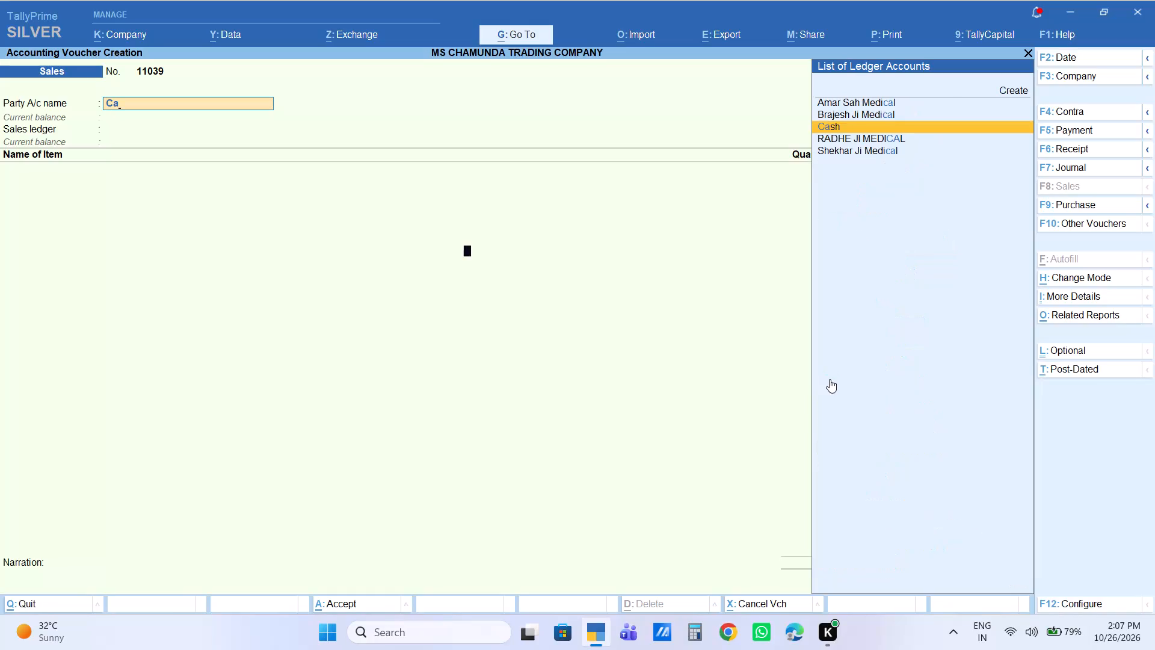
pyautogui.press('Return')
pyautogui.press('Return')
pyautogui.press(']')
pyautogui.press('Return')
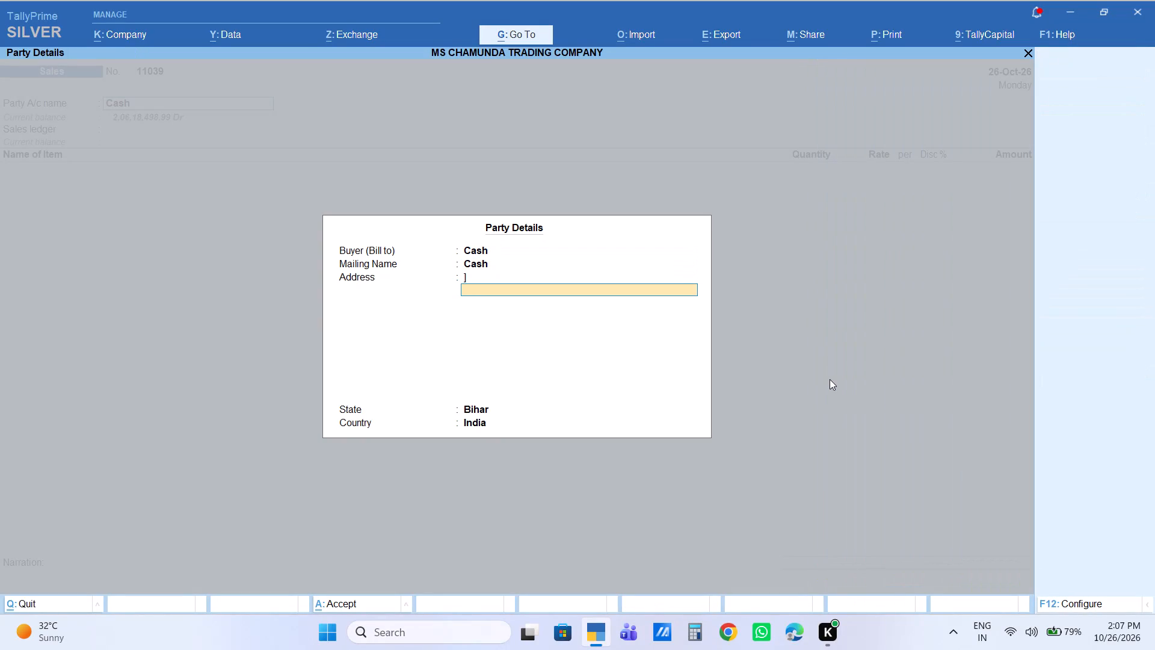
pyautogui.press('BackSpace')
pyautogui.press('BackSpace')
pyautogui.press('BackSpace')
pyautogui.press('BackSpace')
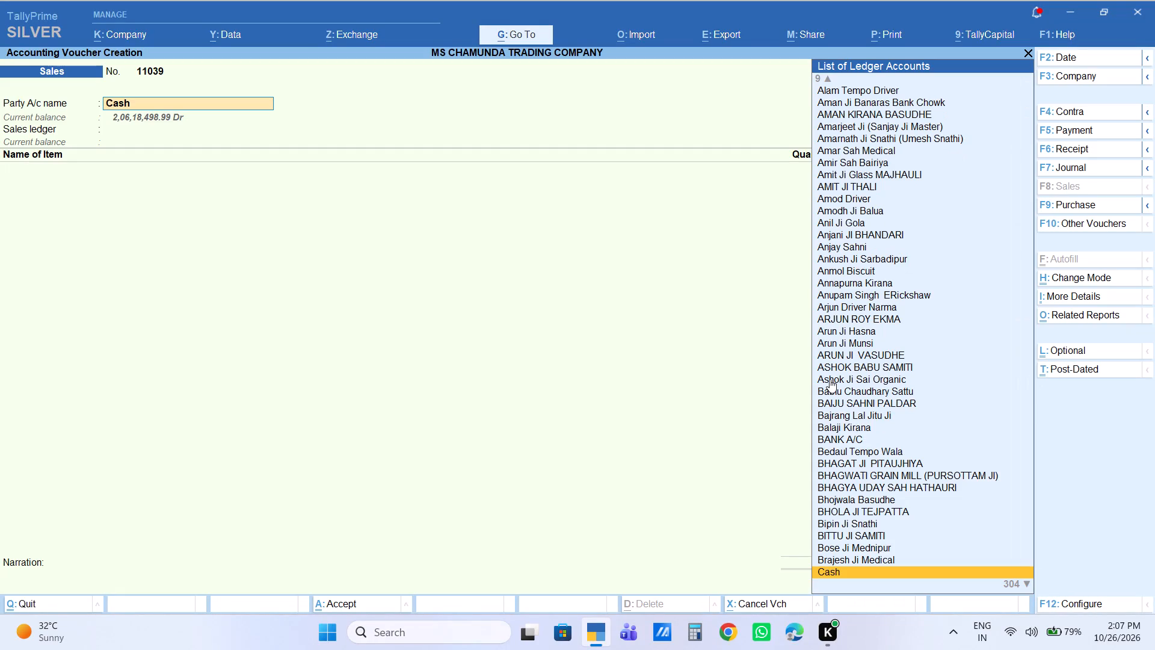
pyautogui.press('Return')
pyautogui.press('Return')
pyautogui.press('Return')
pyautogui.press('Return')
pyautogui.press('Return')
pyautogui.press('Return')
pyautogui.press('Return')
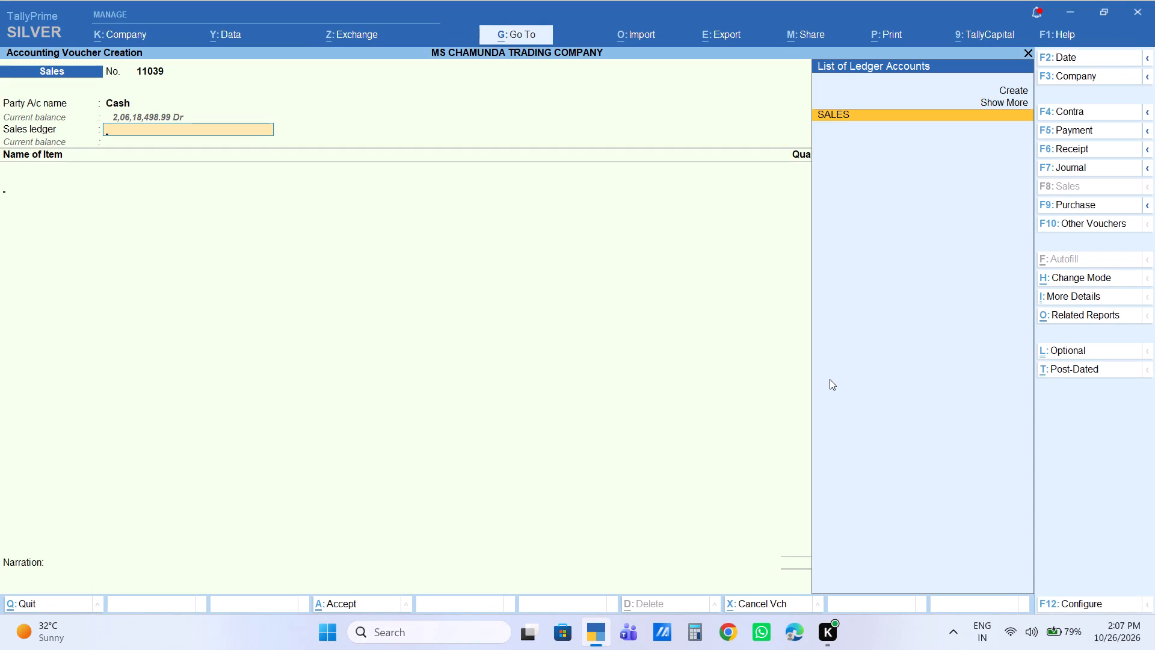
# Add the item BUDHA BHOG 25KG with a quantity of 1 and an amount of 850, without a discount.
pyautogui.write('budha')
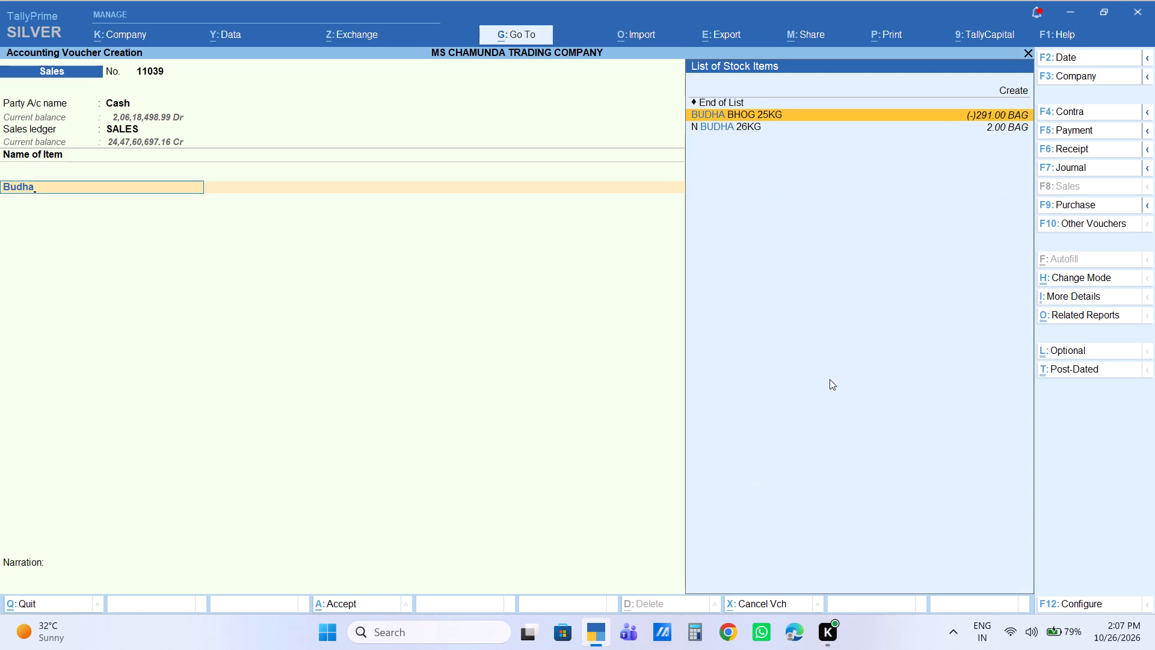
pyautogui.press('Return')
pyautogui.press('1')
pyautogui.press('Return')
pyautogui.press('Return')
pyautogui.press('Return')
pyautogui.press('Return')
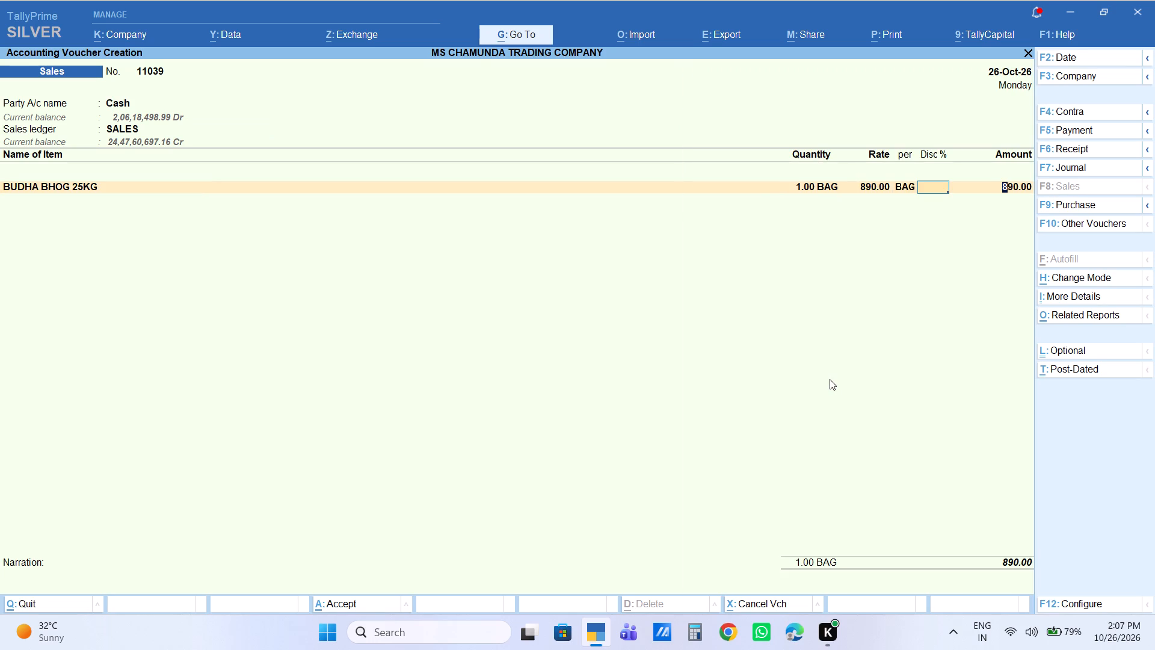
pyautogui.write('850')
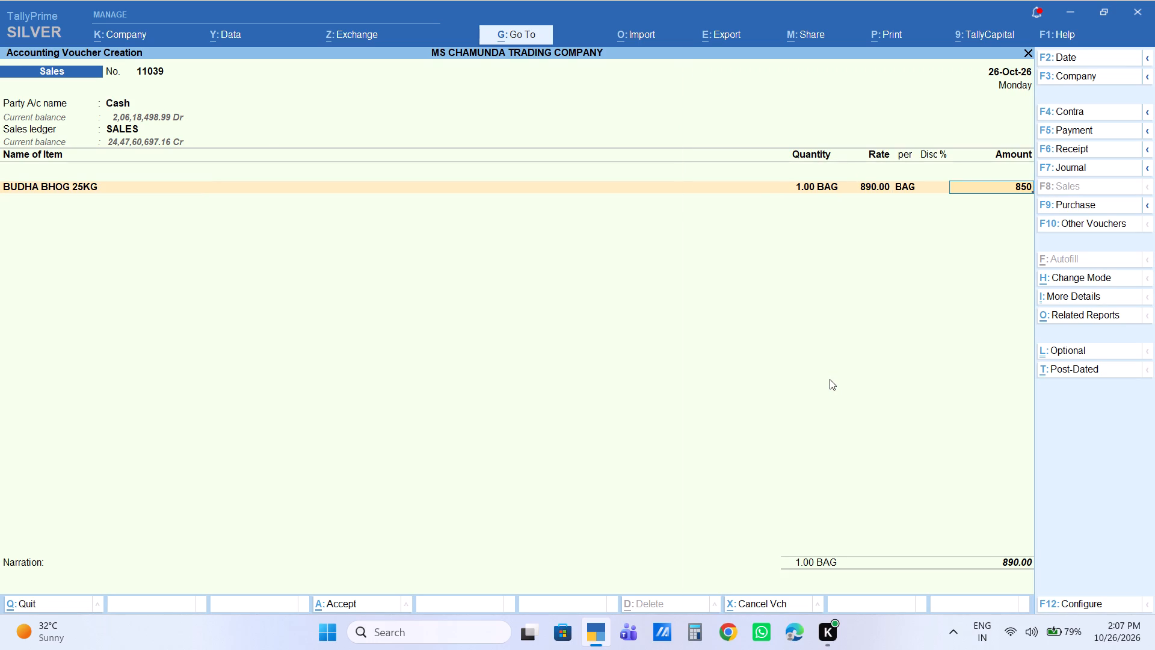
pyautogui.press('Return')
# Save sales voucher 11039 without a labour charge or narration.
pyautogui.press('Return')
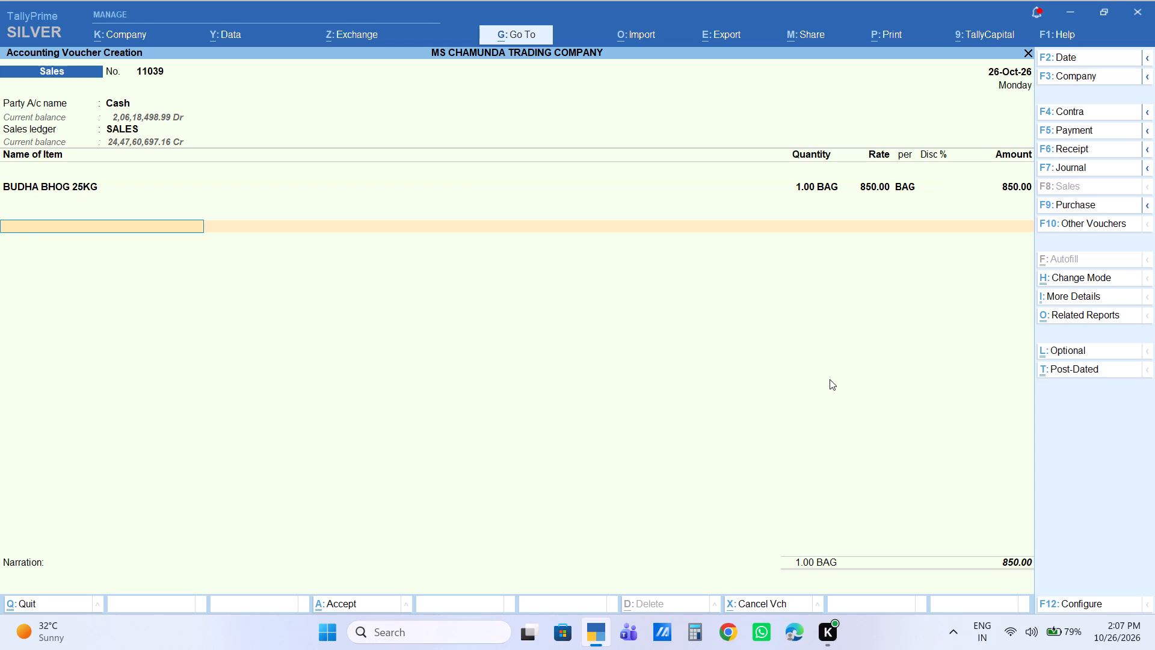
pyautogui.press('Return')
pyautogui.press('Return')
pyautogui.press('Return')
pyautogui.press('Return')
pyautogui.press('Return')
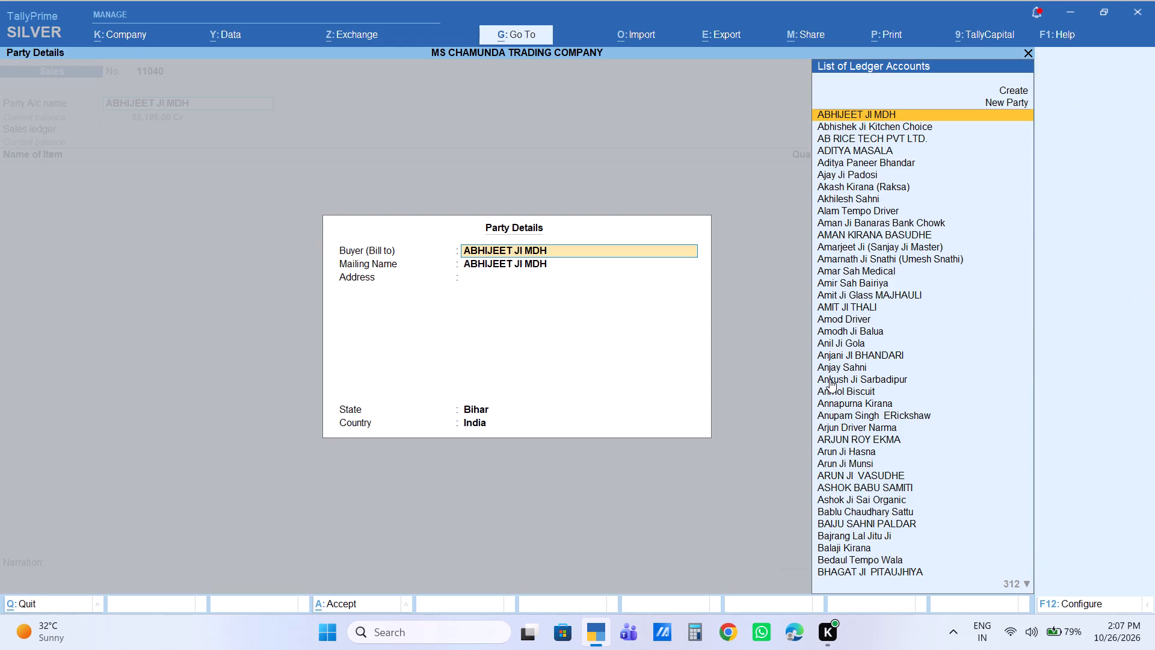
pyautogui.press('BackSpace')
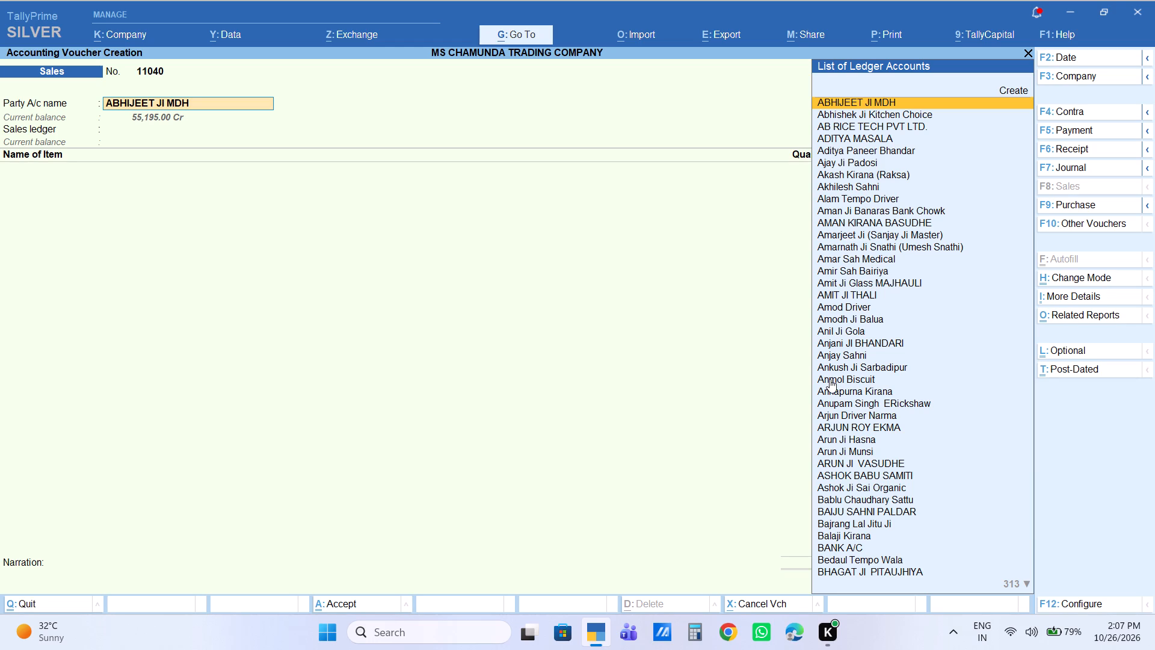
# Start sales voucher 11040 with Cash as the party and SALES as the sales ledger, keeping the default party details.
pyautogui.write('ca')
pyautogui.press('Return')
pyautogui.press('Return')
pyautogui.press('Return')
pyautogui.press('Return')
pyautogui.press('Return')
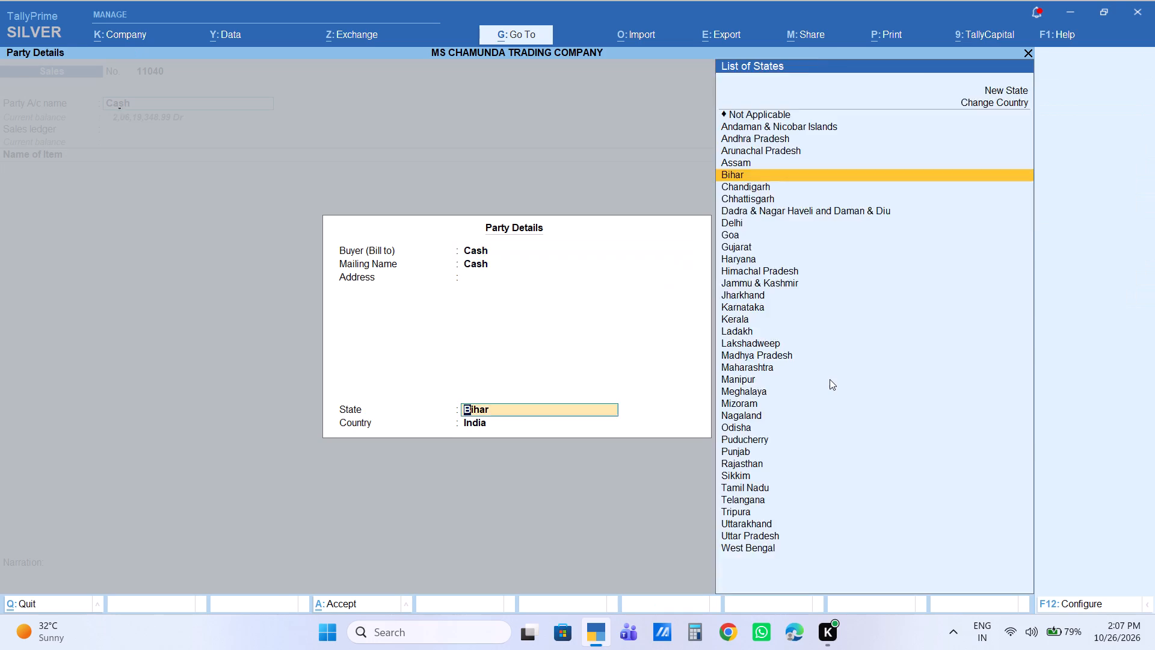
pyautogui.press('Return')
# Add the item Wheel 500Gm with a quantity of 1, keeping the default amount of 1,620 and no discount.
pyautogui.write('whee')
pyautogui.press('Down')
pyautogui.press('Down')
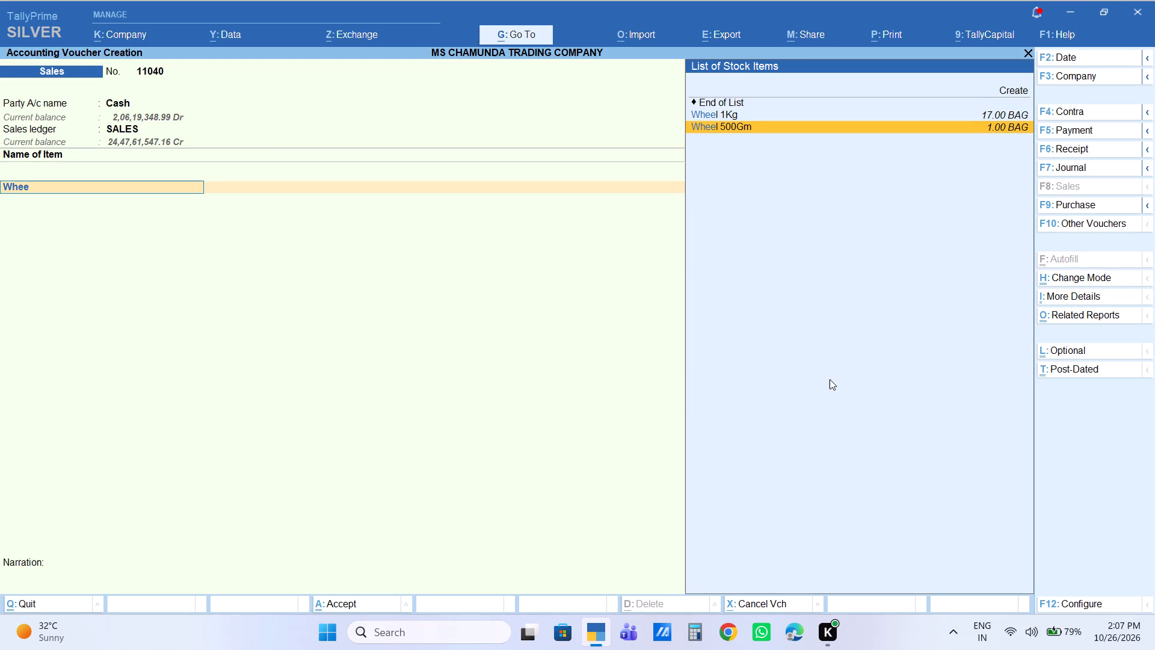
pyautogui.press('Return')
pyautogui.press('1')
pyautogui.press('Return')
pyautogui.press('Return')
pyautogui.press('Return')
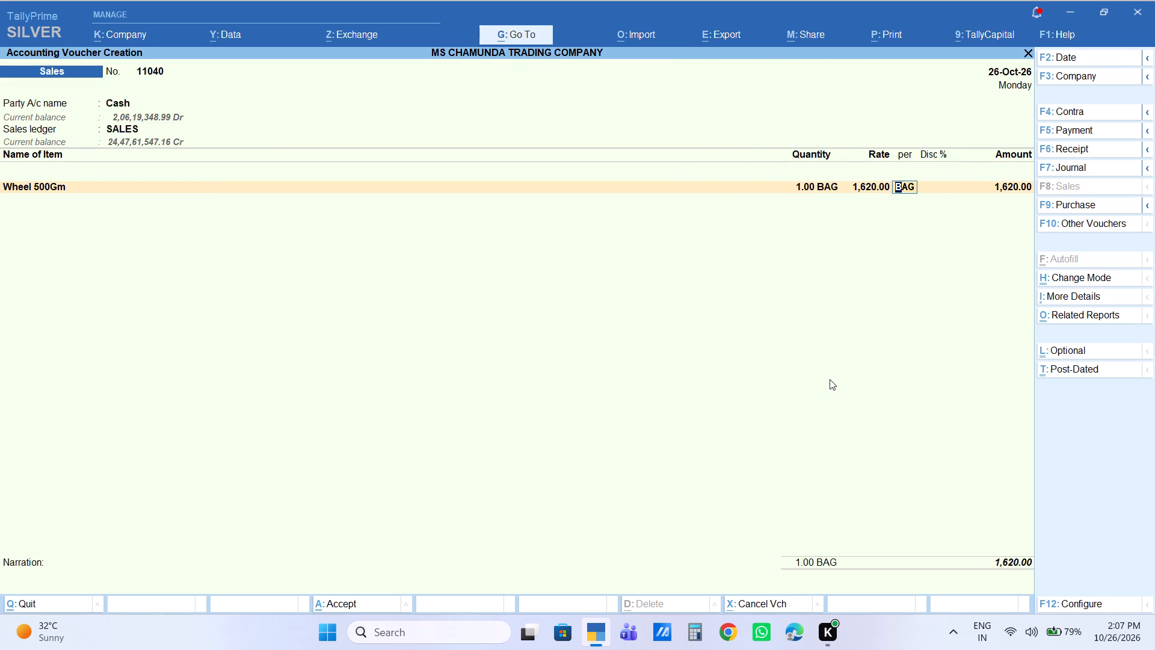
pyautogui.press('Return')
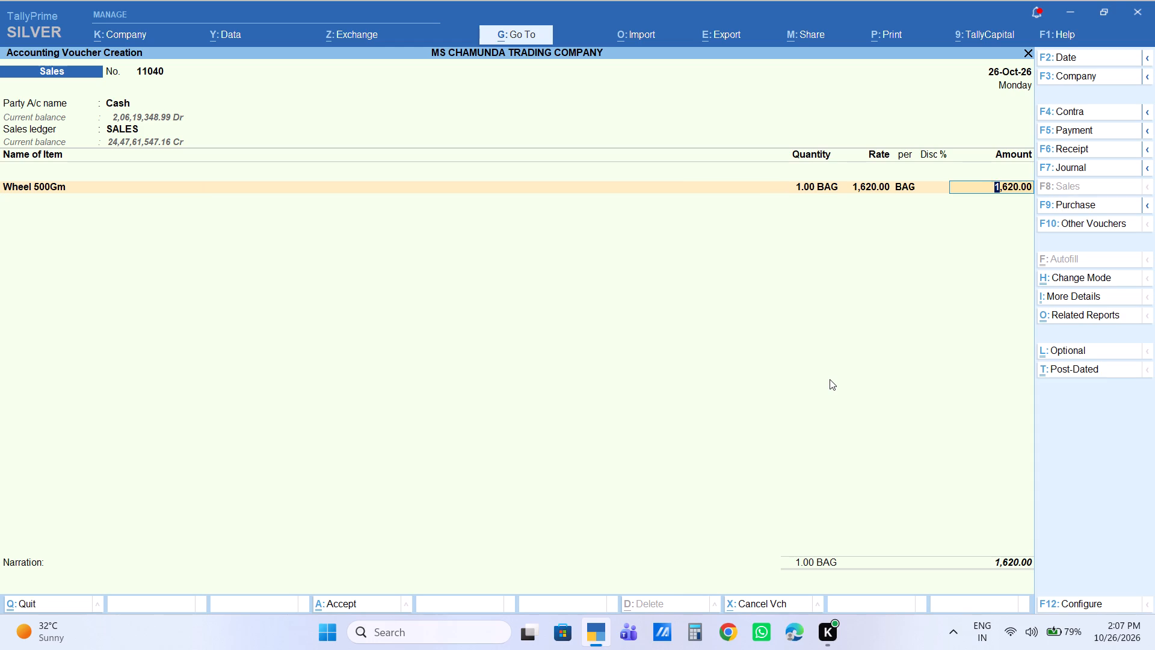
pyautogui.press('Return')
# Save sales voucher 11040 without a labour charge or narration.
pyautogui.press('Return')
pyautogui.press('Return')
pyautogui.press('Return')
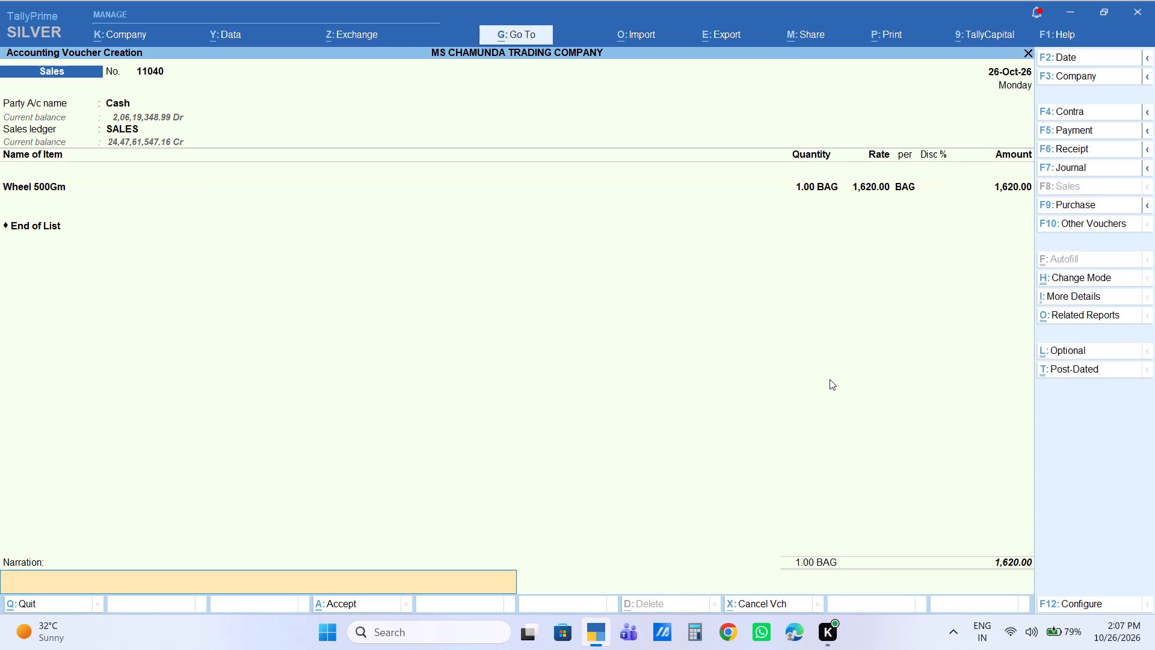
pyautogui.press('Return')
pyautogui.press('Return')
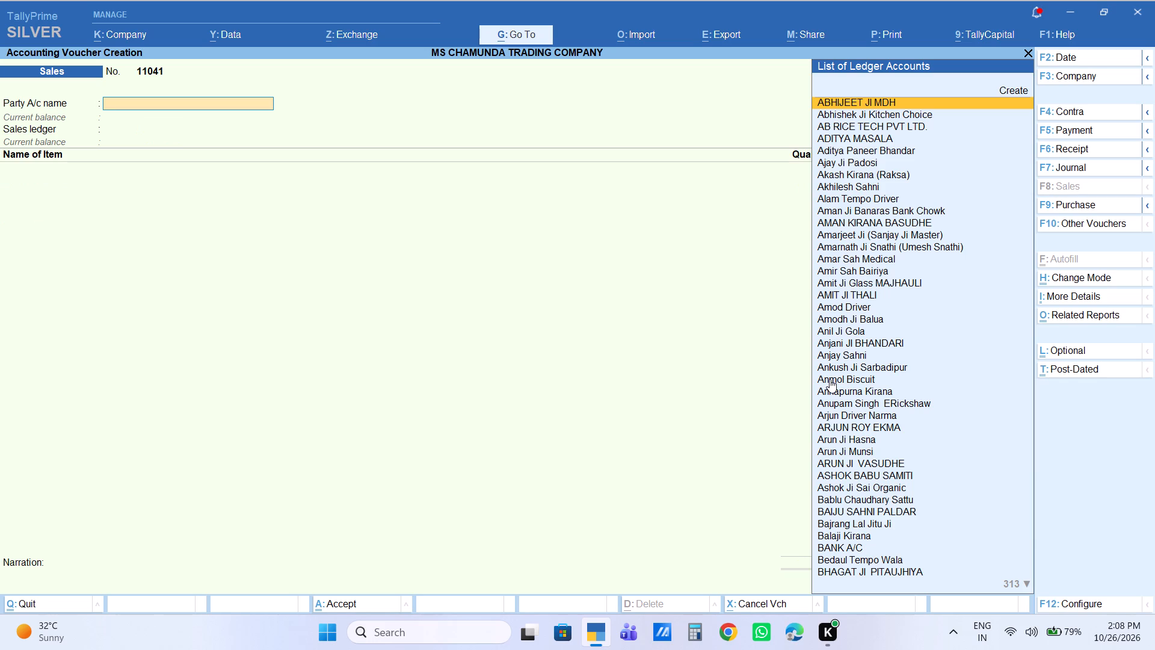
# Start sales voucher 11041 with Cash as the party and SALES as the sales ledger, keeping the default party details.
pyautogui.write('ca')
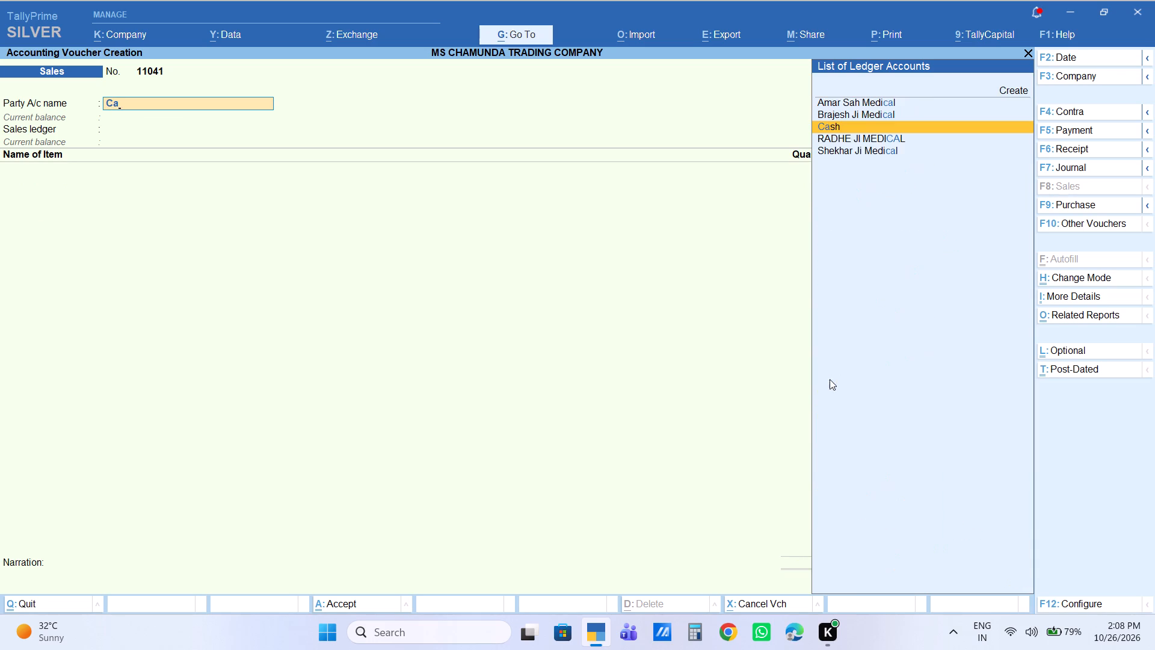
pyautogui.press('Return')
pyautogui.press('Return')
pyautogui.press('Return')
pyautogui.press('Return')
pyautogui.press('Return')
pyautogui.press('Return')
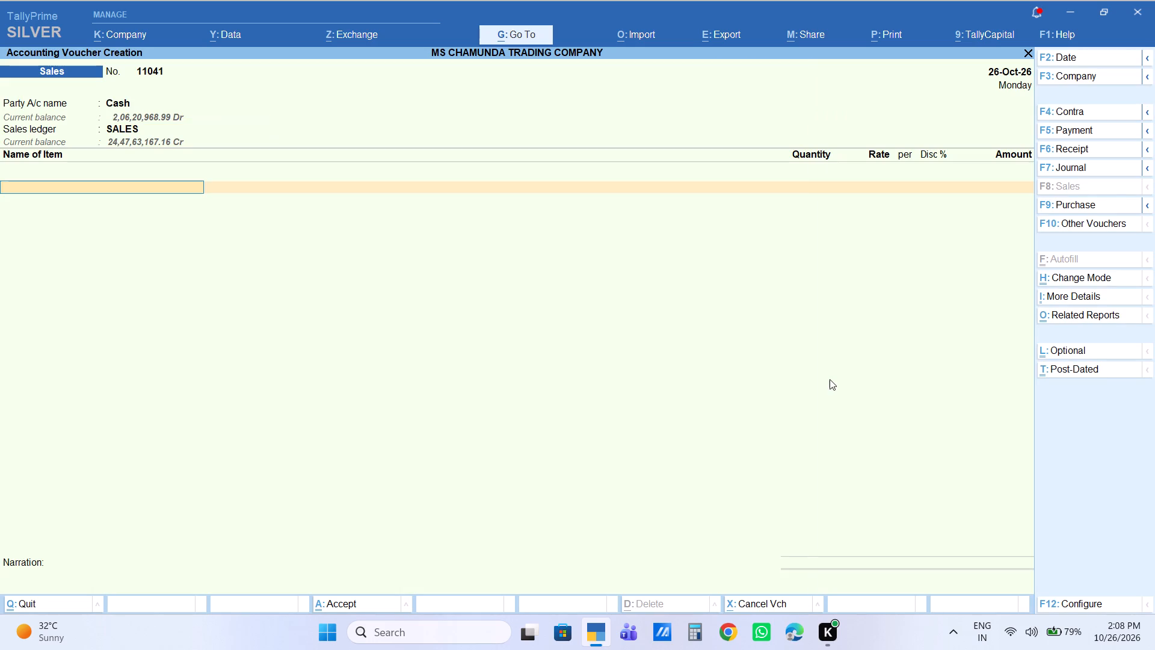
# Add the item GOOD LITE 1KG with a quantity of 1 and an amount of 190, without a discount.
pyautogui.write('goo')
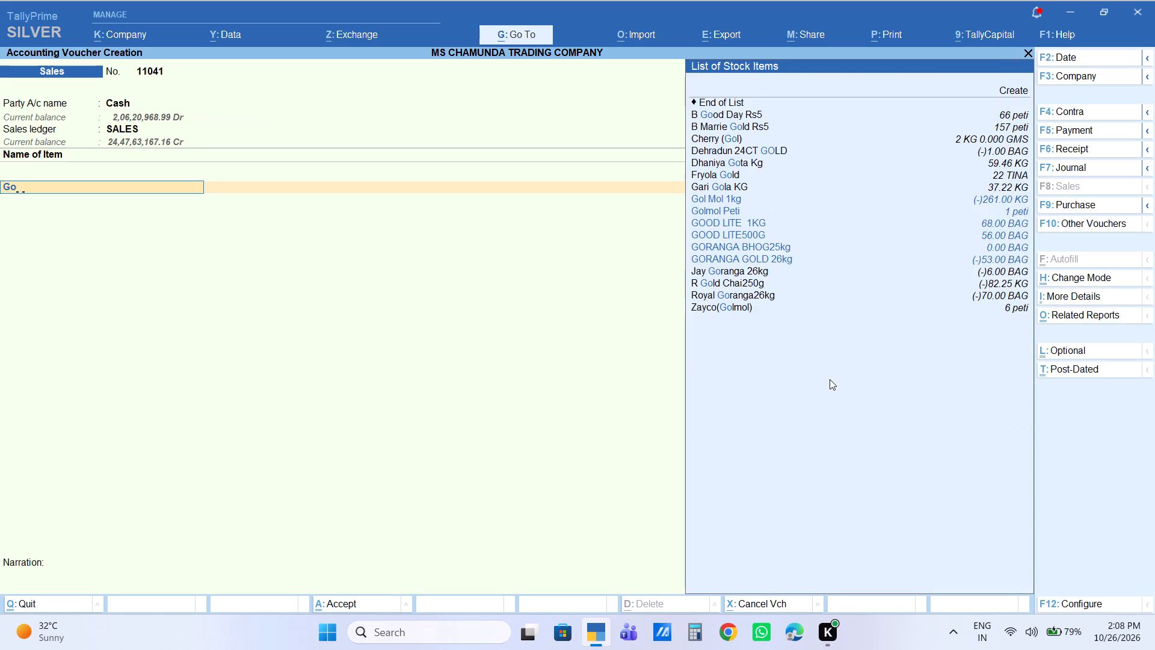
pyautogui.press('Down')
pyautogui.press('Down')
pyautogui.press('Up')
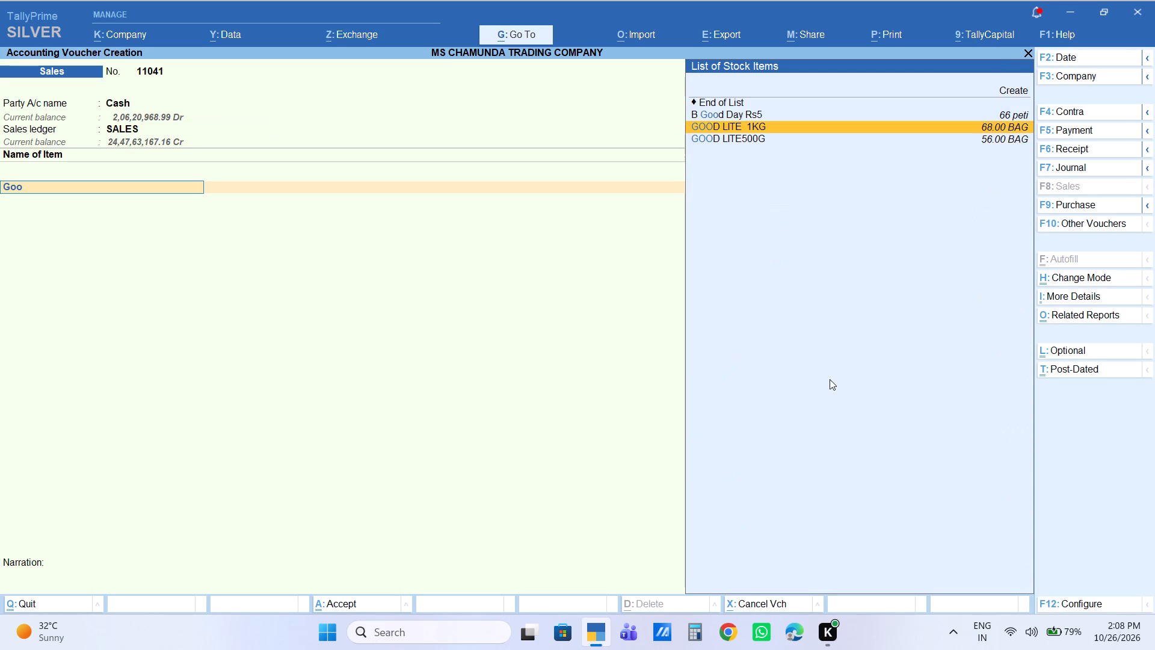
pyautogui.press('Return')
pyautogui.press('1')
pyautogui.press('Return')
pyautogui.press('Return')
pyautogui.press('Return')
pyautogui.press('Return')
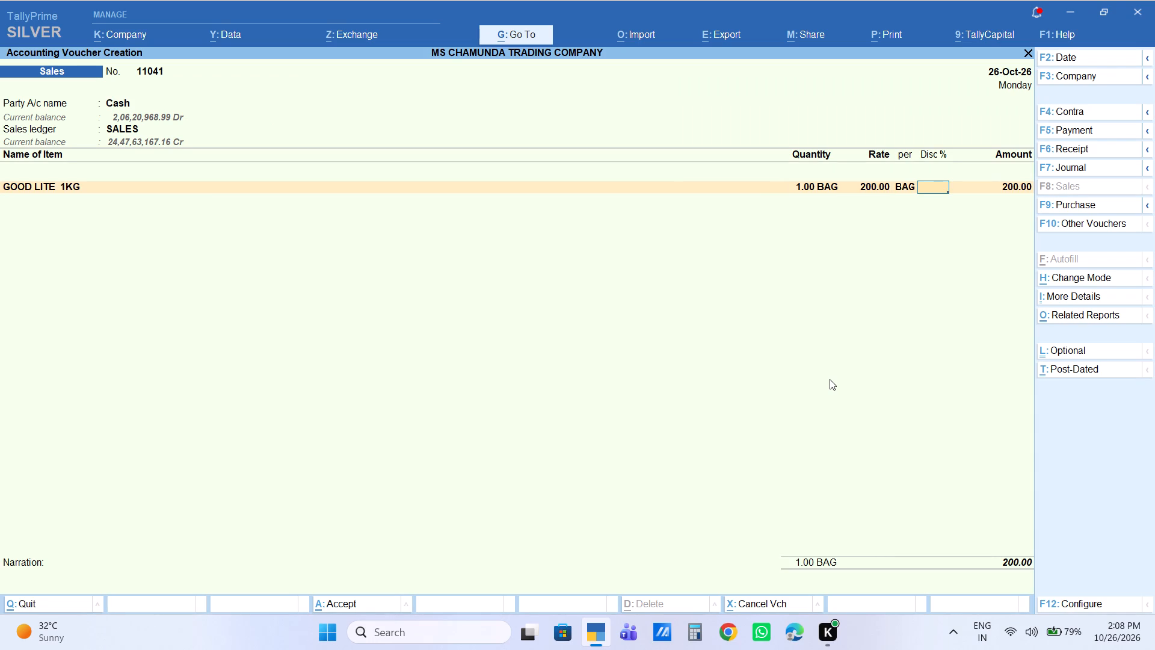
pyautogui.write('190')
pyautogui.press('Return')
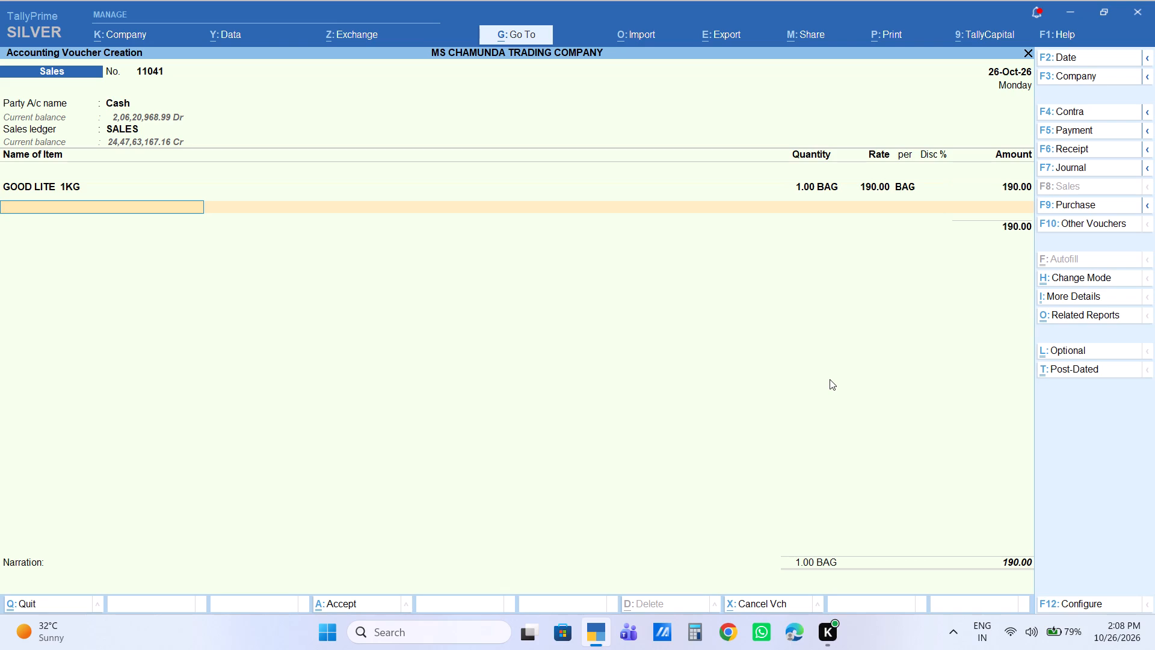
# Add the item FORTUNE 1L PETI with a quantity of 1 and an amount of 2,620, without a discount.
pyautogui.write('fort')
pyautogui.press('Down')
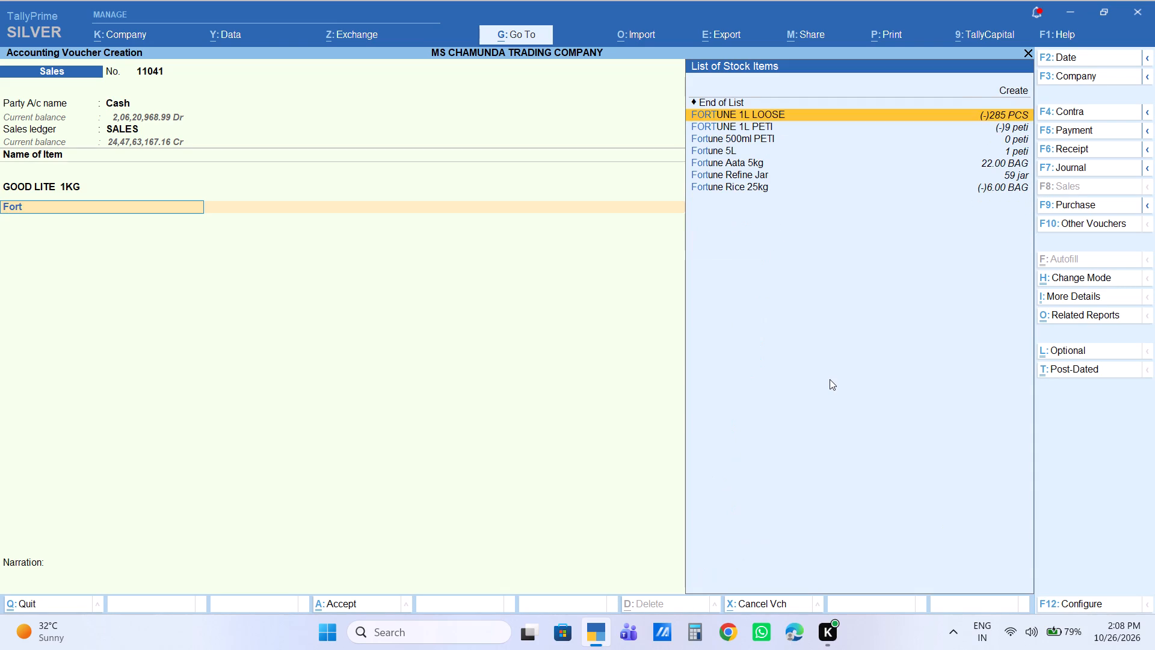
pyautogui.press('Down')
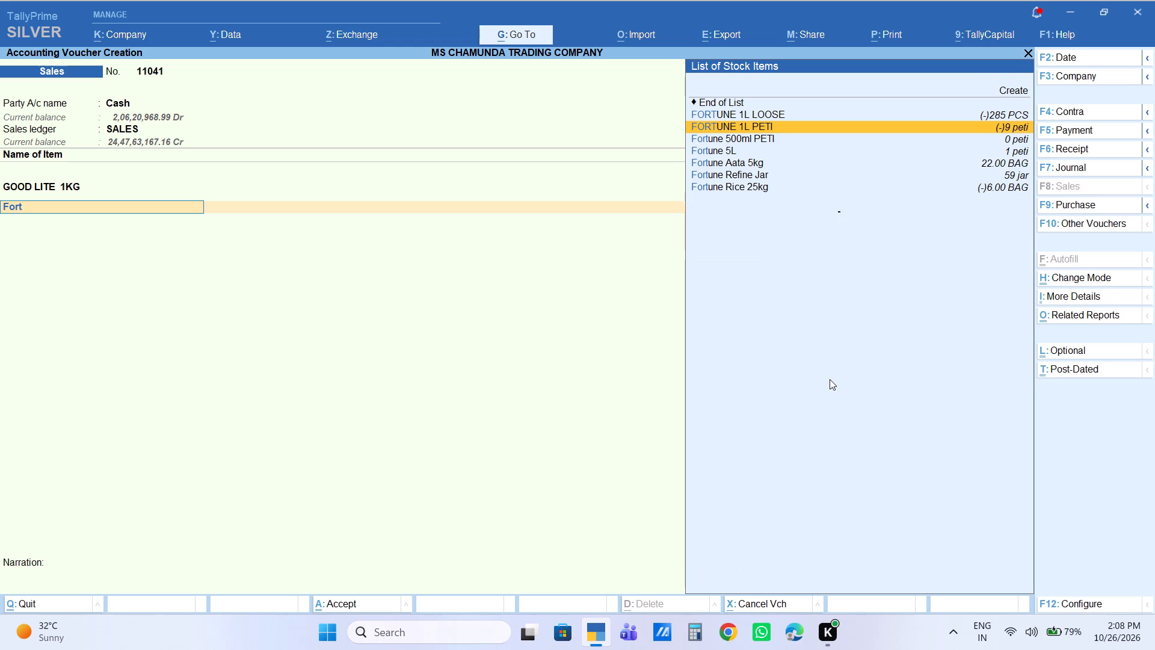
pyautogui.press('Return')
pyautogui.press('1')
pyautogui.press('Return')
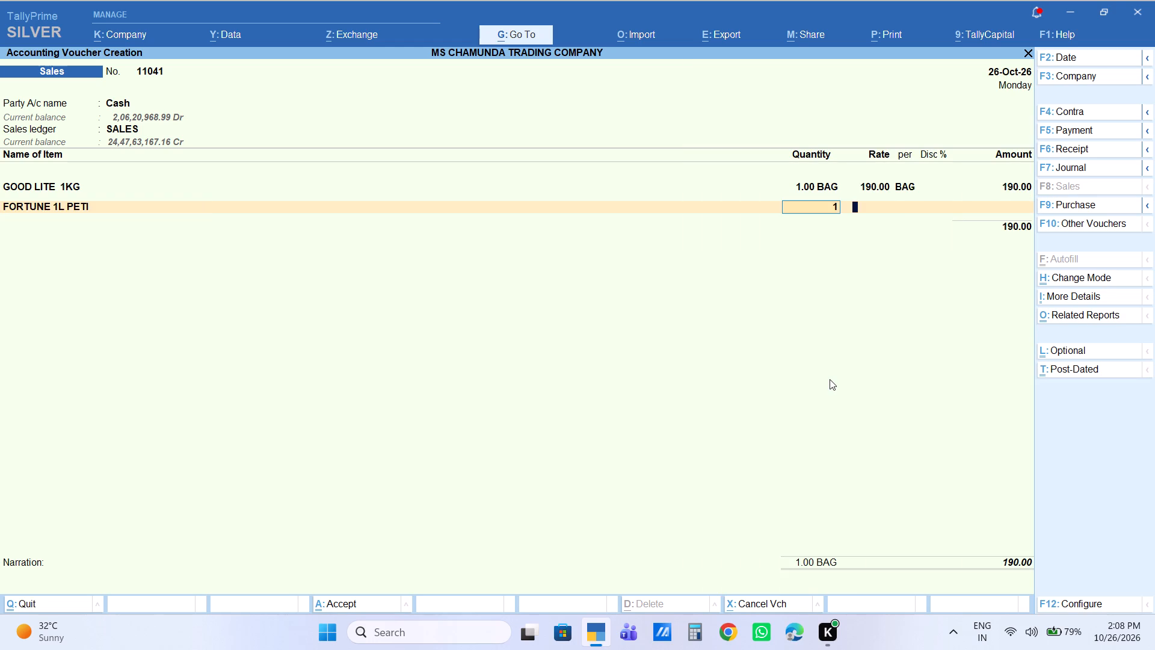
pyautogui.press('Return')
pyautogui.press('Return')
pyautogui.press('Return')
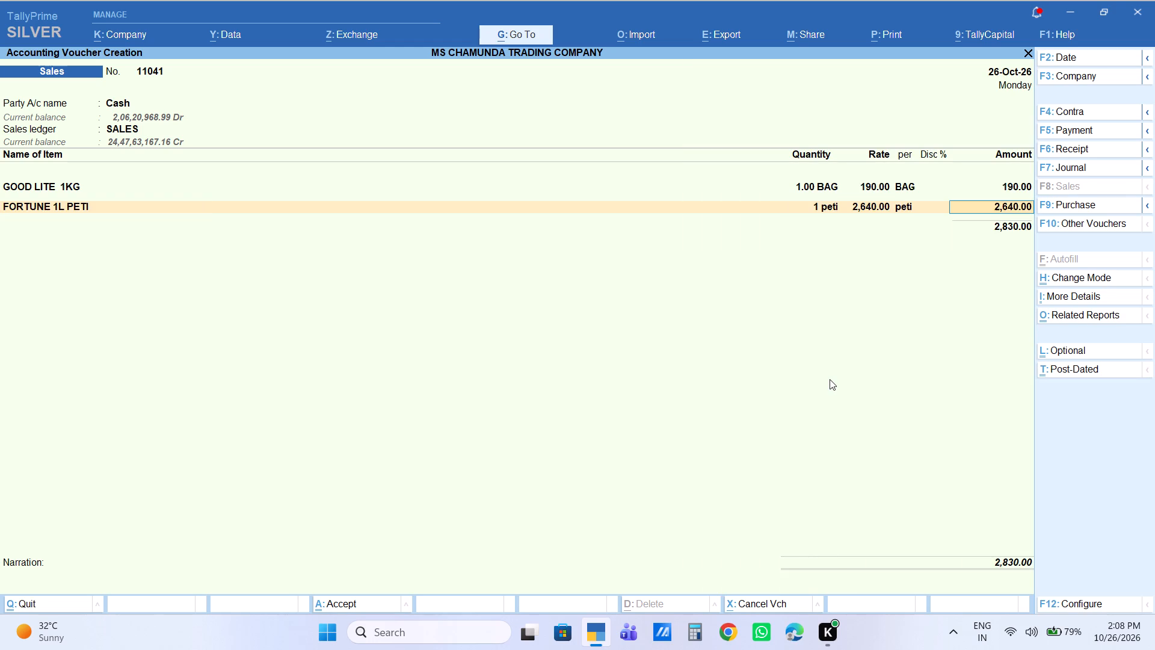
pyautogui.write('2620')
pyautogui.press('Return')
# Add the item Fortune 500ml PETI with a quantity of 1, keeping the default amount of 2,020 and no discount.
pyautogui.write('fort')
pyautogui.press('Down')
pyautogui.press('Down')
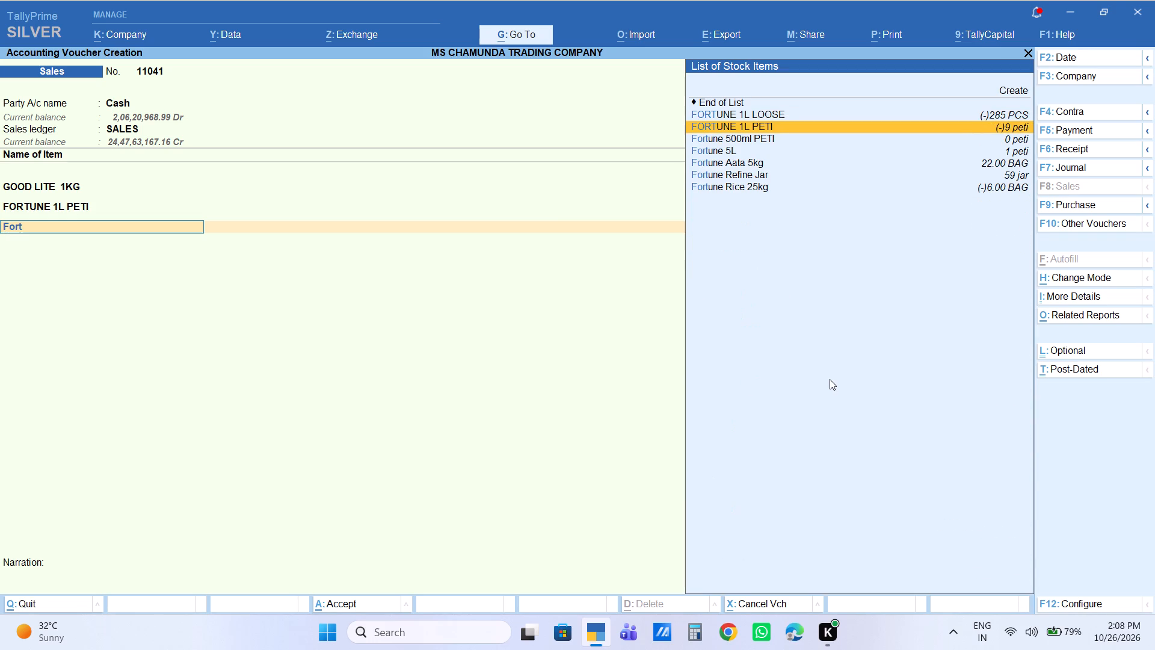
pyautogui.press('Down')
pyautogui.press('Return')
pyautogui.press('1')
pyautogui.press('Return')
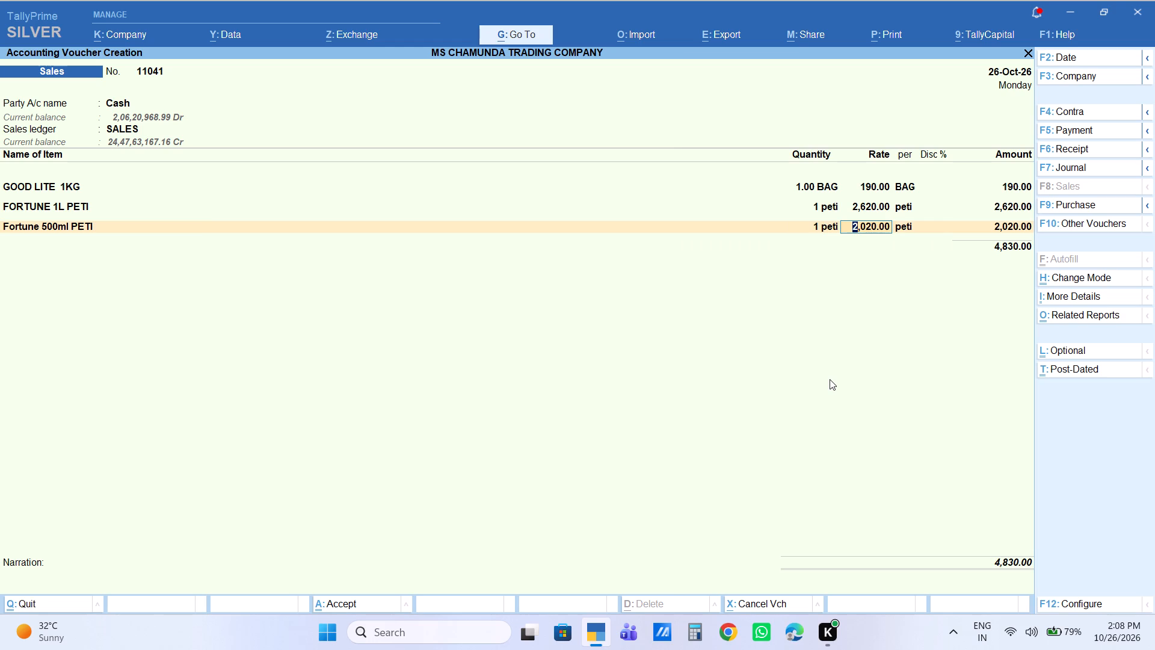
pyautogui.press('Return')
pyautogui.press('Return')
pyautogui.press('Return')
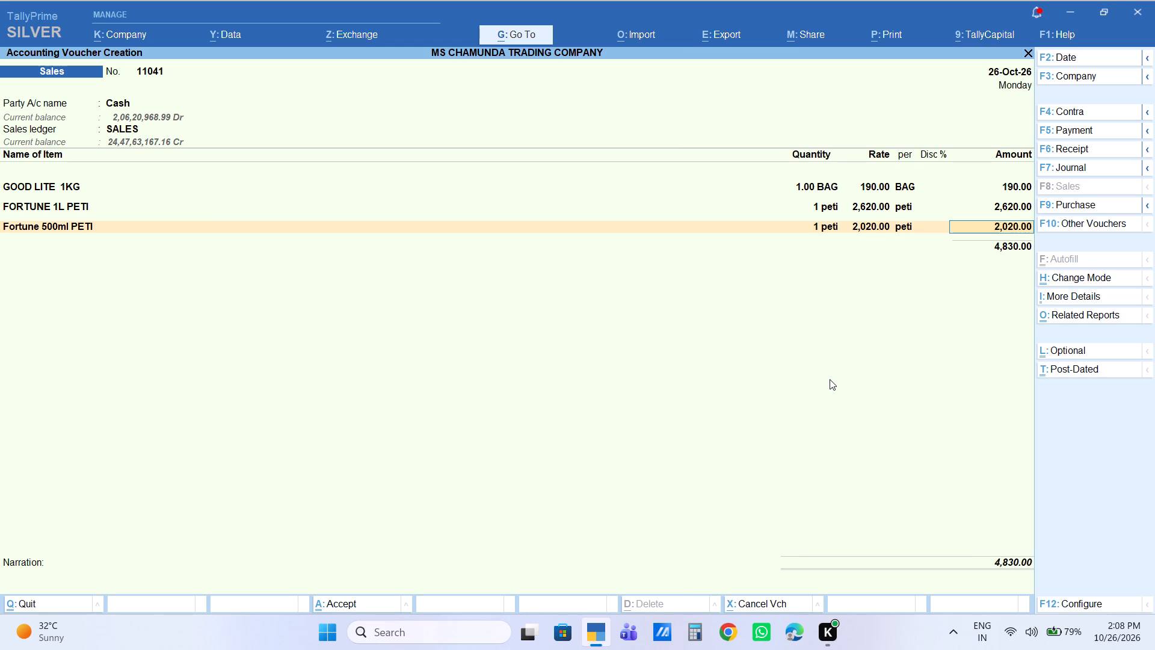
pyautogui.press('Return')
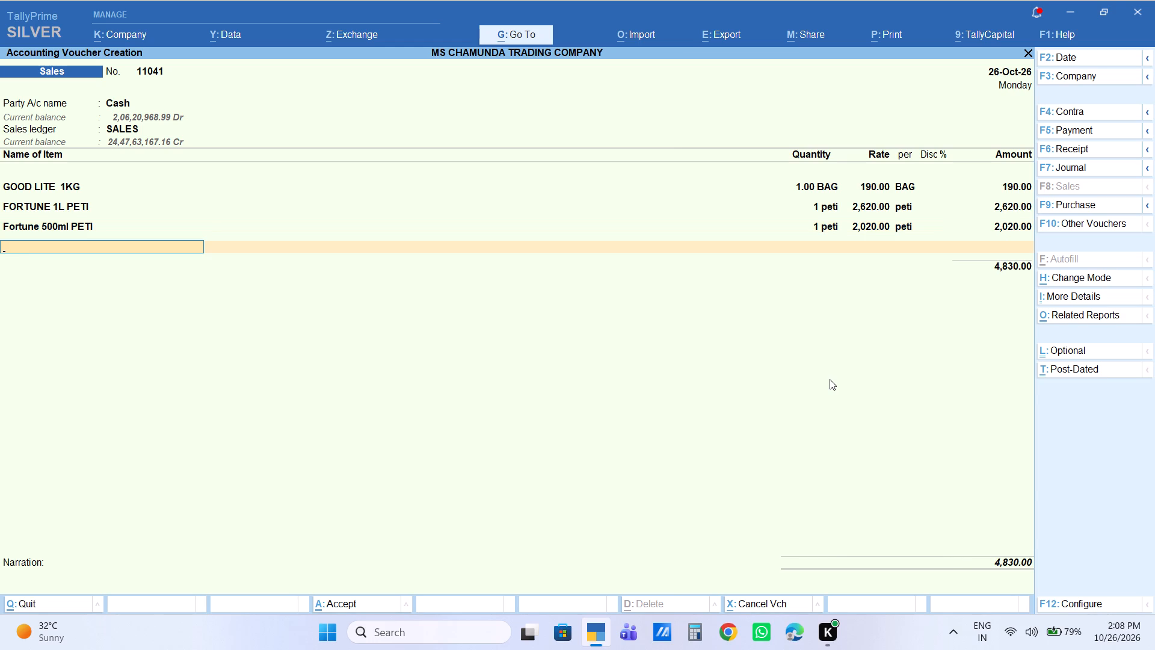
# Add the item Chura Indrason 26kg with a quantity of 1 and an amount of 1,090, without a discount.
pyautogui.write('chura')
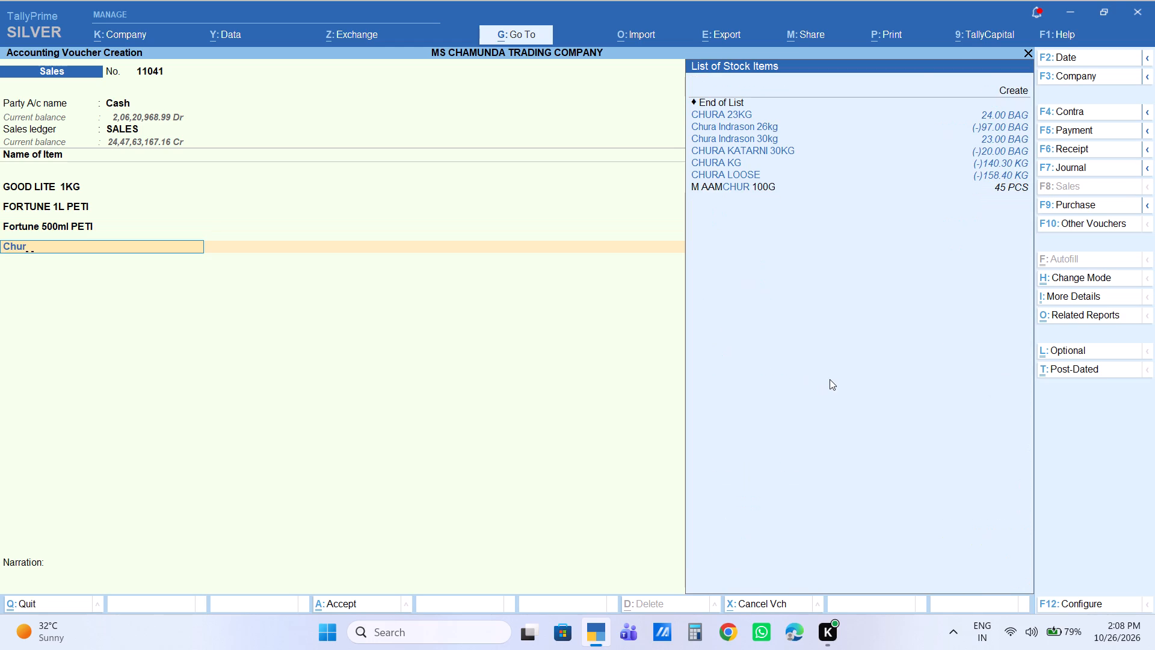
pyautogui.press('Down')
pyautogui.press('Down')
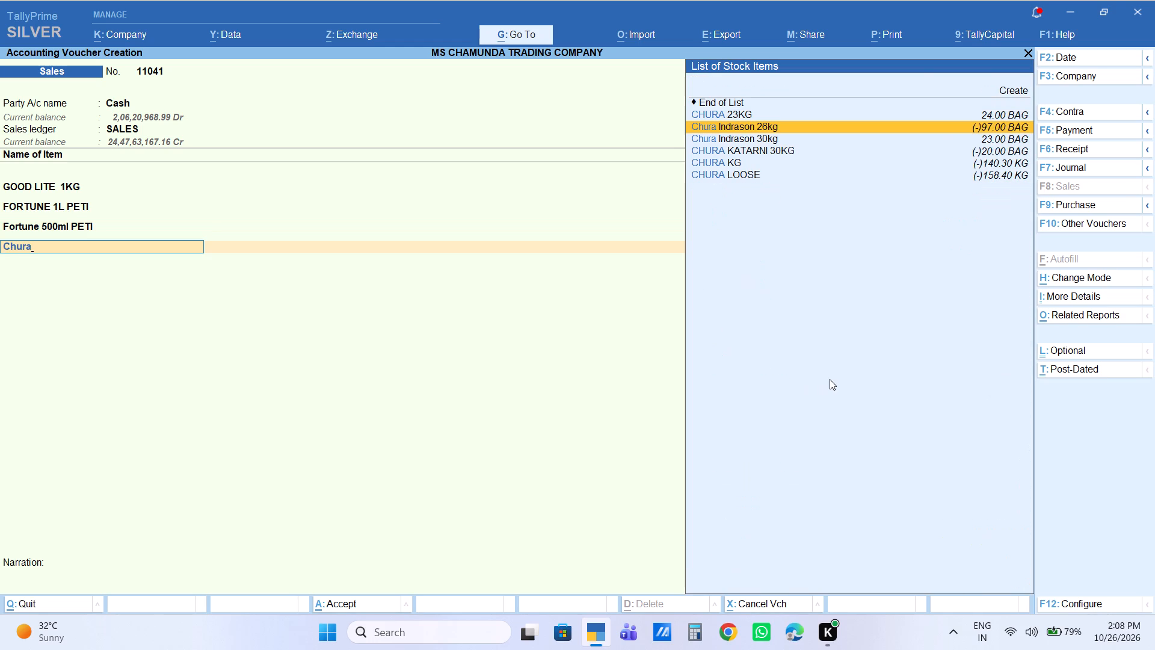
pyautogui.press('Return')
pyautogui.press('1')
pyautogui.press('Return')
pyautogui.press('Return')
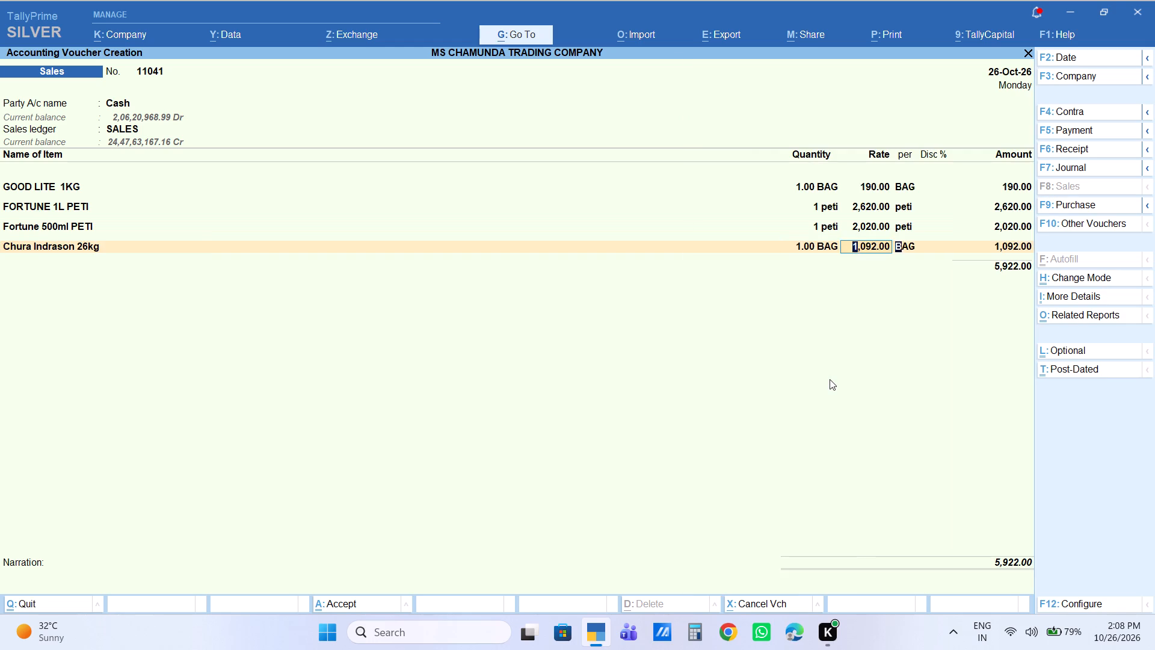
pyautogui.press('Return')
pyautogui.press('Return')
pyautogui.write('1*9')
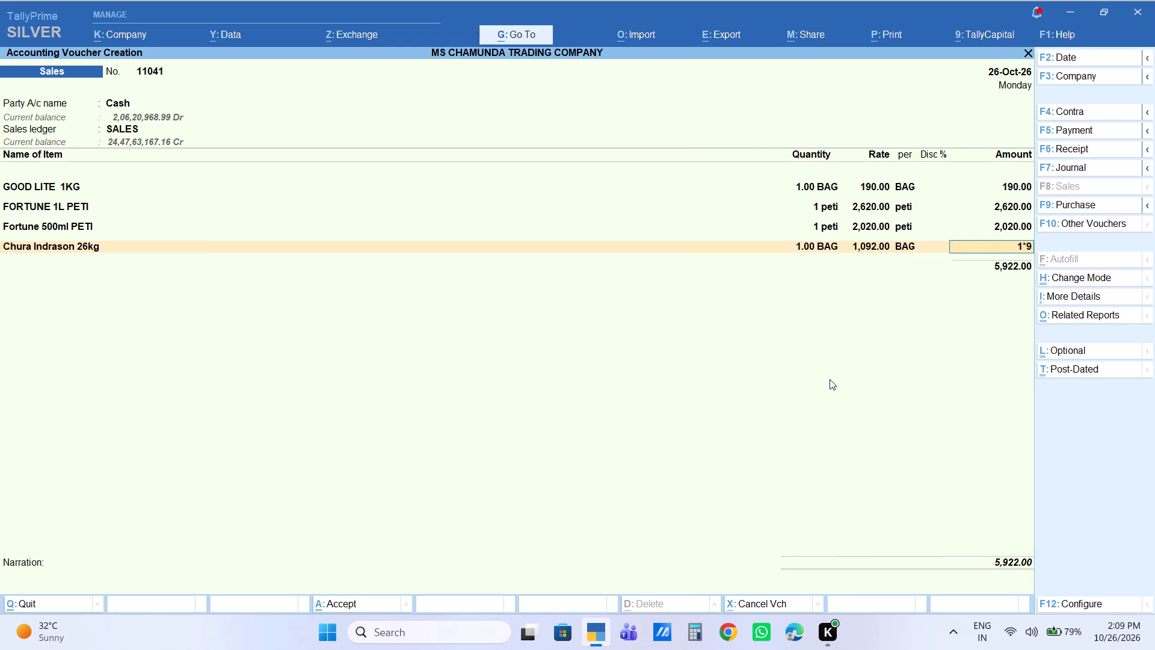
pyautogui.press('BackSpace')
pyautogui.press('BackSpace')
pyautogui.write('090')
pyautogui.press('Return')
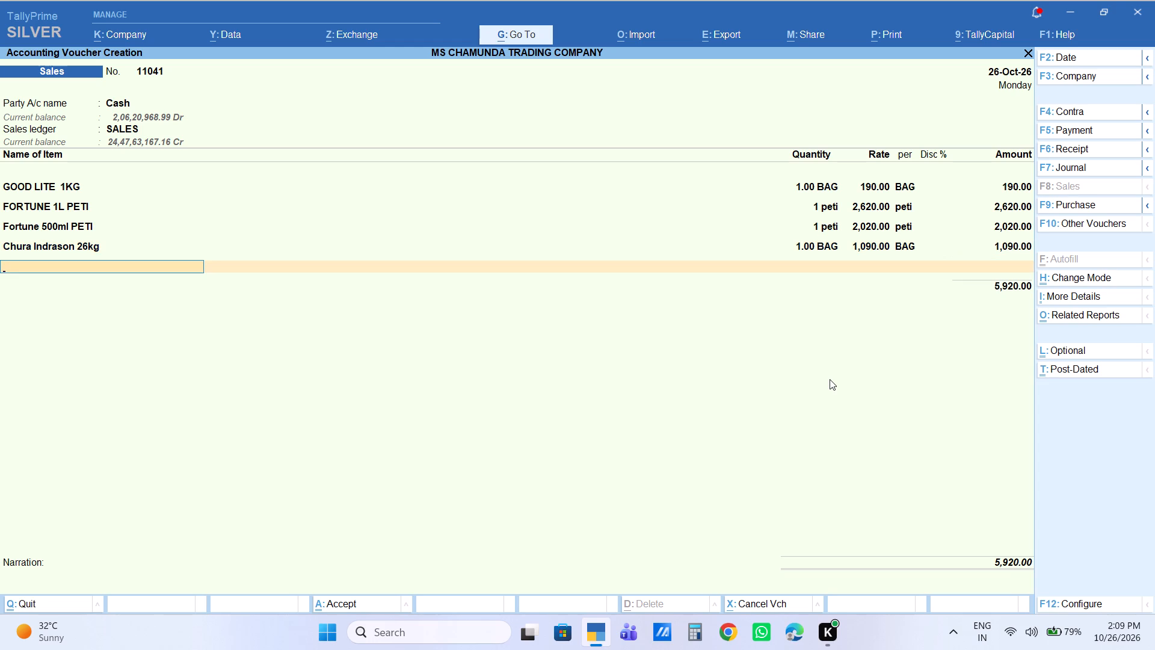
# Add the item BARI KG with a quantity of 1 and an amount of 125, without a discount.
pyautogui.press('b')
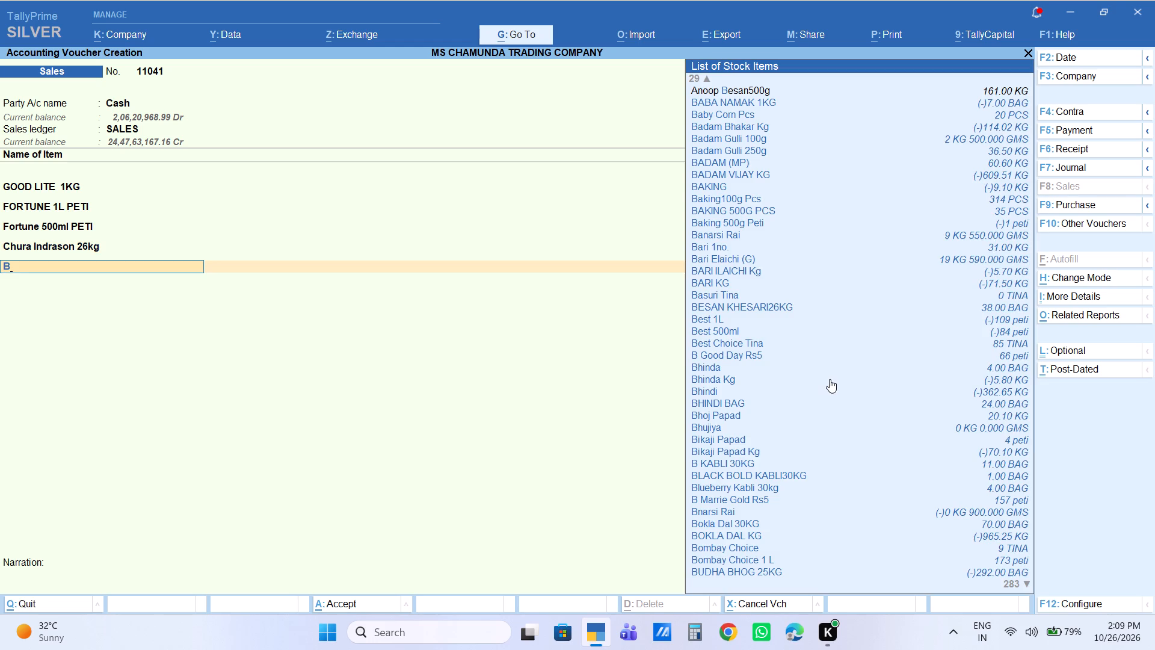
pyautogui.write('ari')
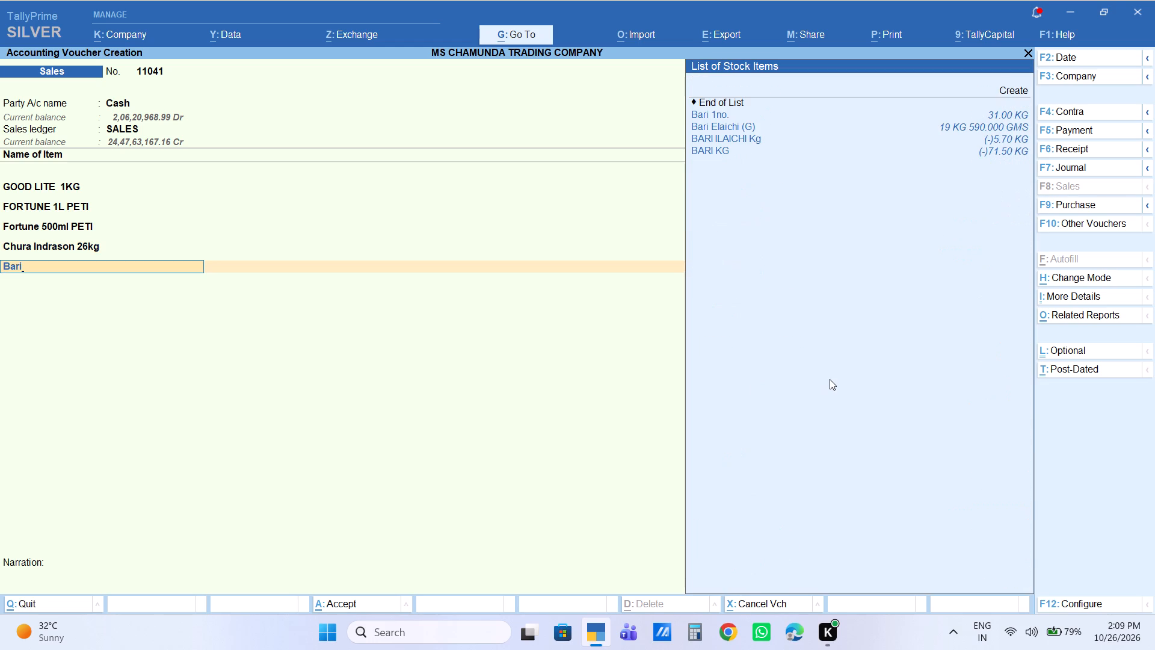
pyautogui.press('Down')
pyautogui.press('Down')
pyautogui.press('Down')
pyautogui.press('Down')
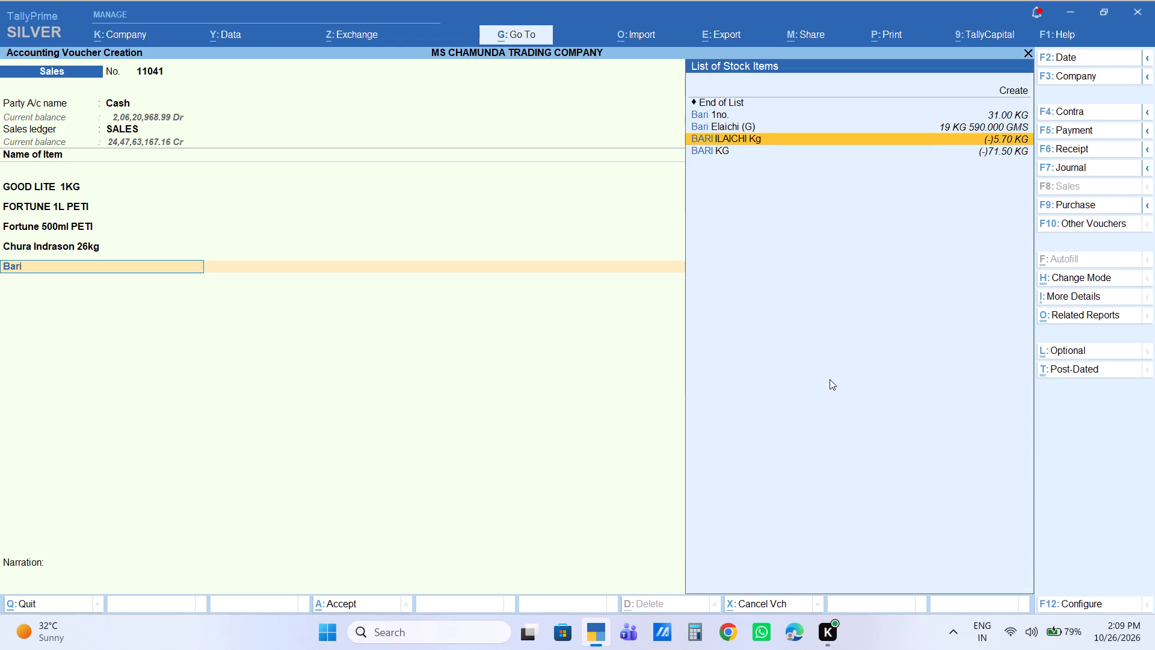
pyautogui.press('Return')
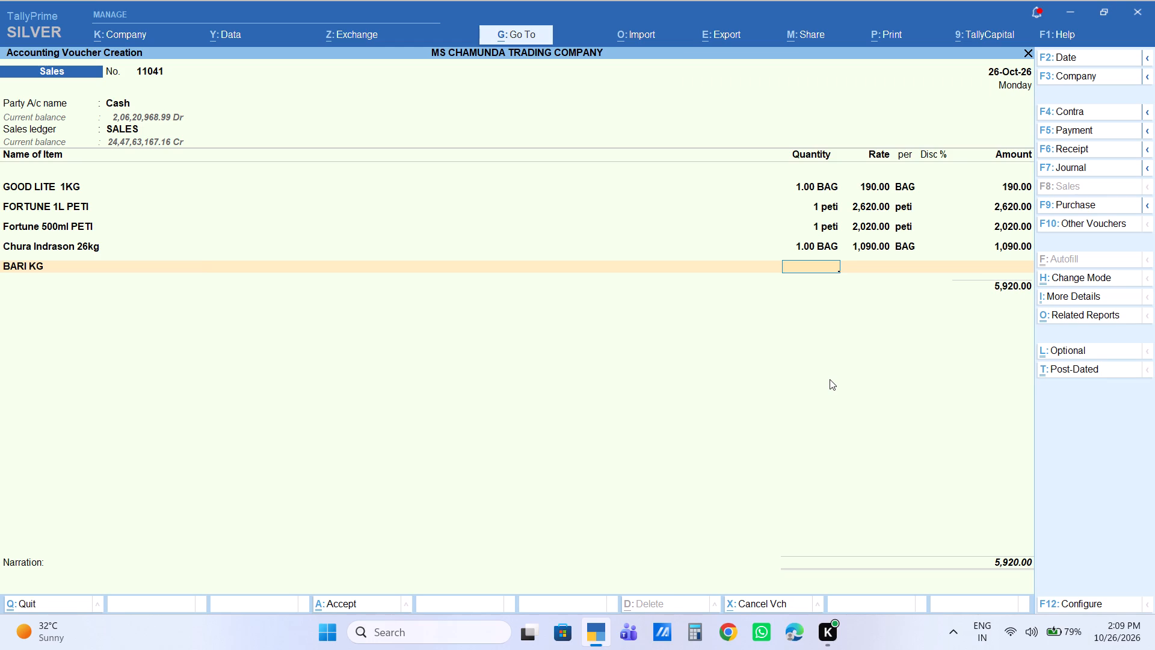
pyautogui.press('1')
pyautogui.press('Return')
pyautogui.press('Return')
pyautogui.press('Return')
pyautogui.press('Return')
pyautogui.write('125')
pyautogui.press('Return')
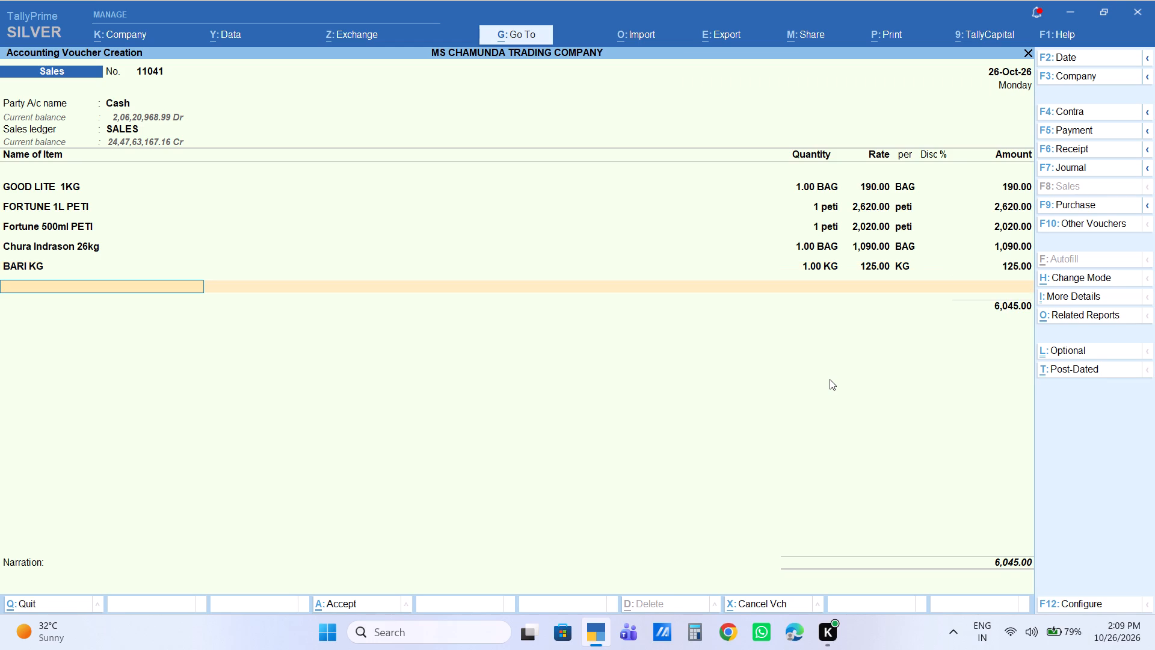
# End the item list, add a Labour Charge of 10, and save the voucher without a narration.
pyautogui.press('Return')
pyautogui.press('l')
pyautogui.press('Right')
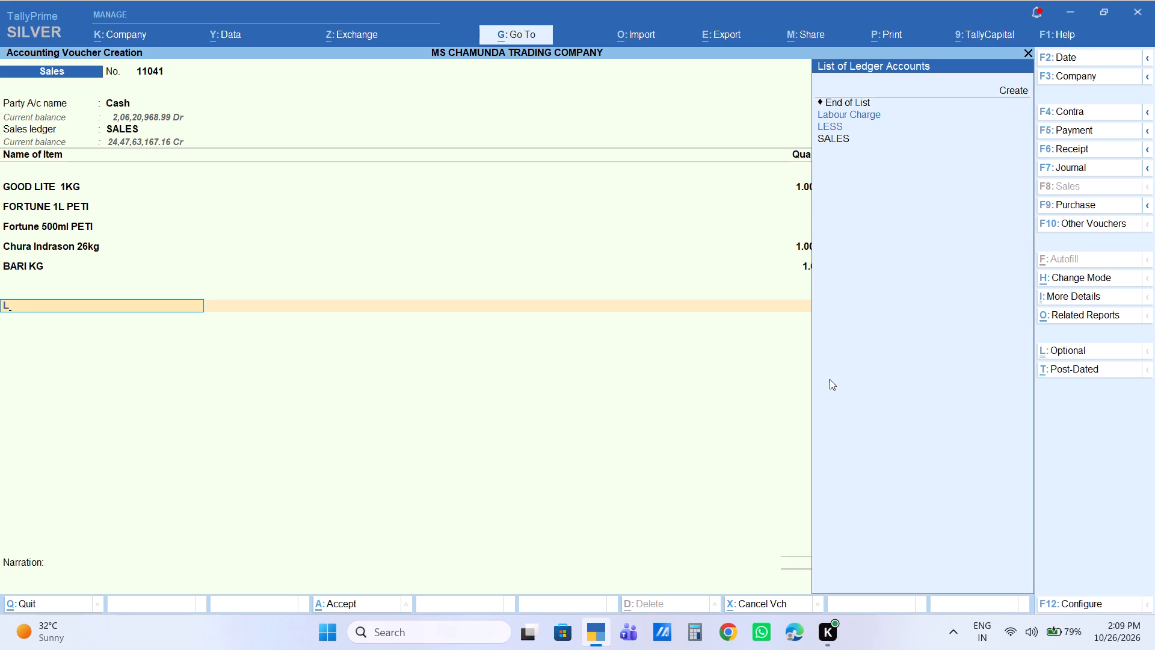
pyautogui.press('Down')
pyautogui.press('Return')
pyautogui.press('Return')
pyautogui.write('10')
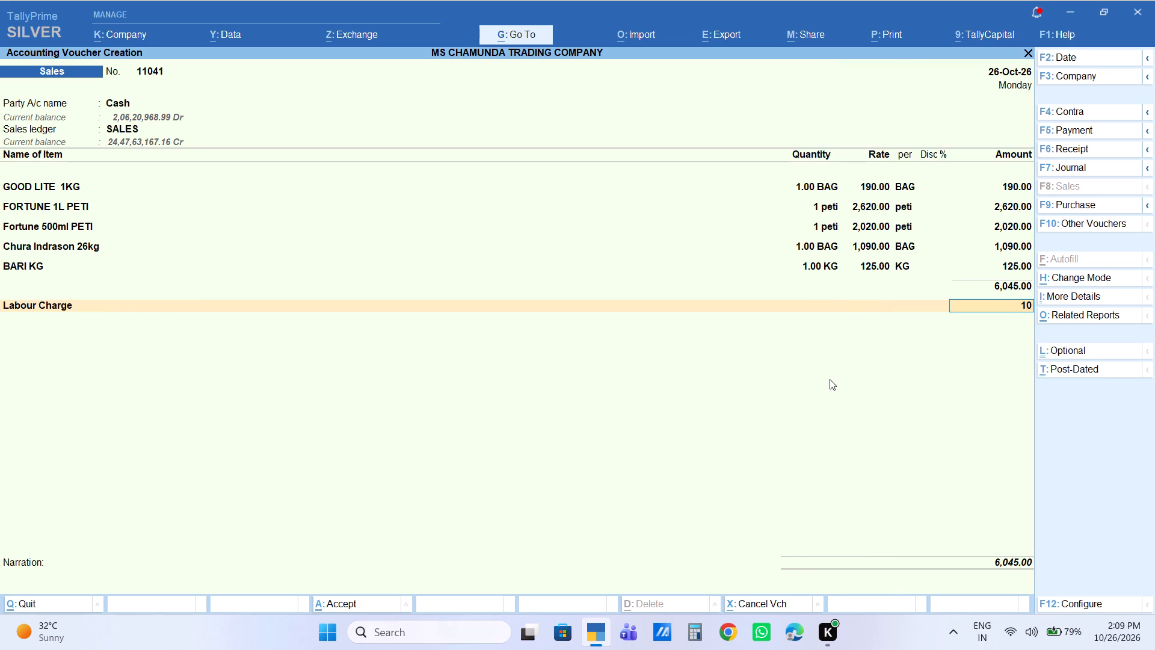
pyautogui.press('Return')
pyautogui.press('Return')
pyautogui.press('Return')
pyautogui.press('Return')
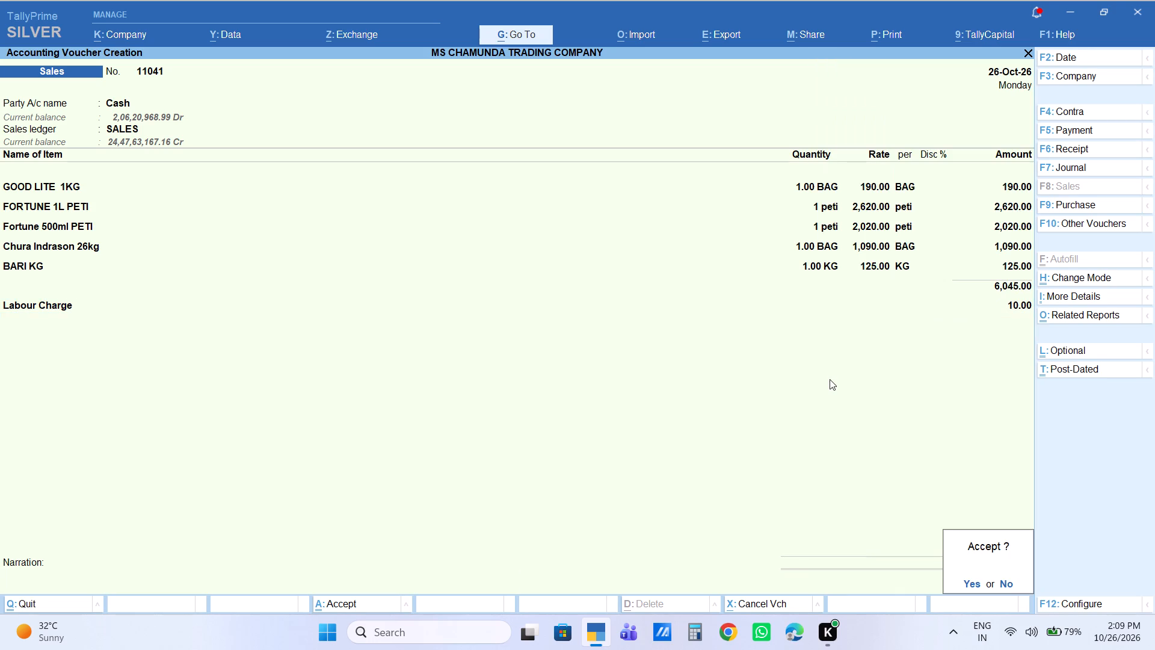
pyautogui.press('Return')
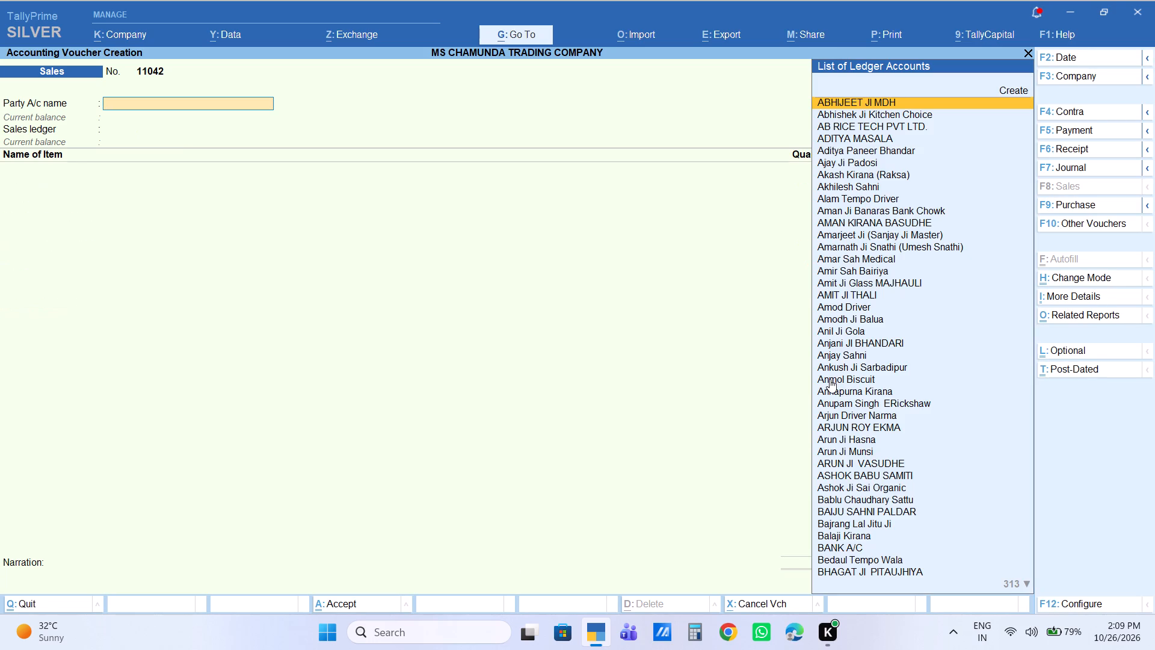
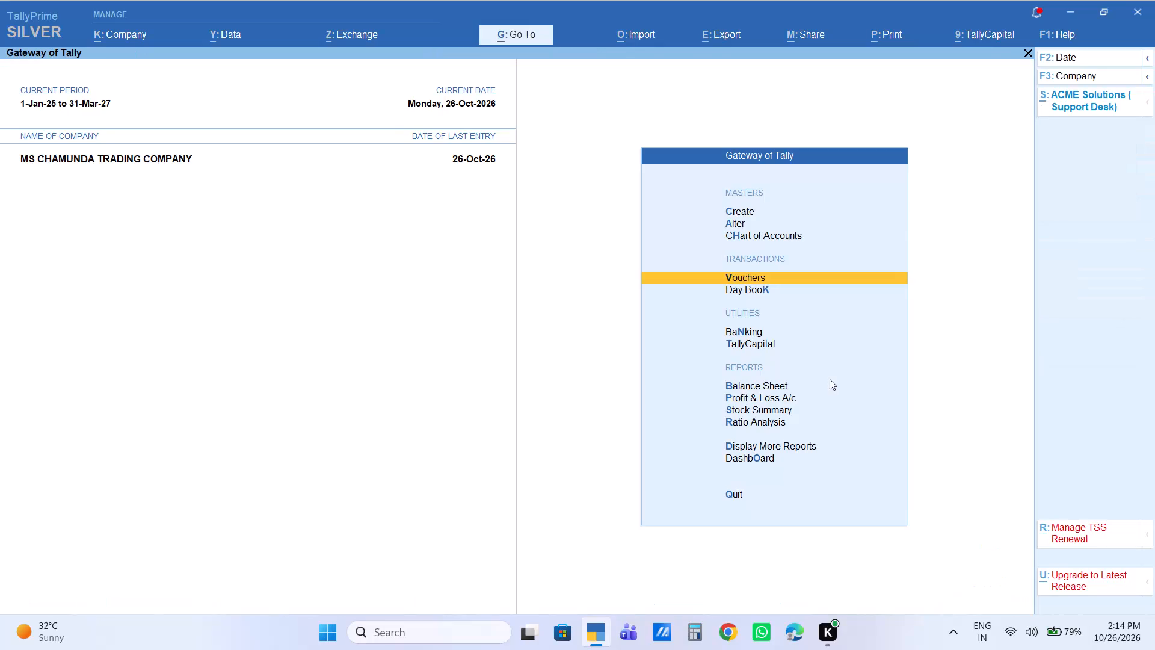
# Review the ledger vouchers of the first account whose name begins with Rajesh, down to the latest entry.
pyautogui.write('da')
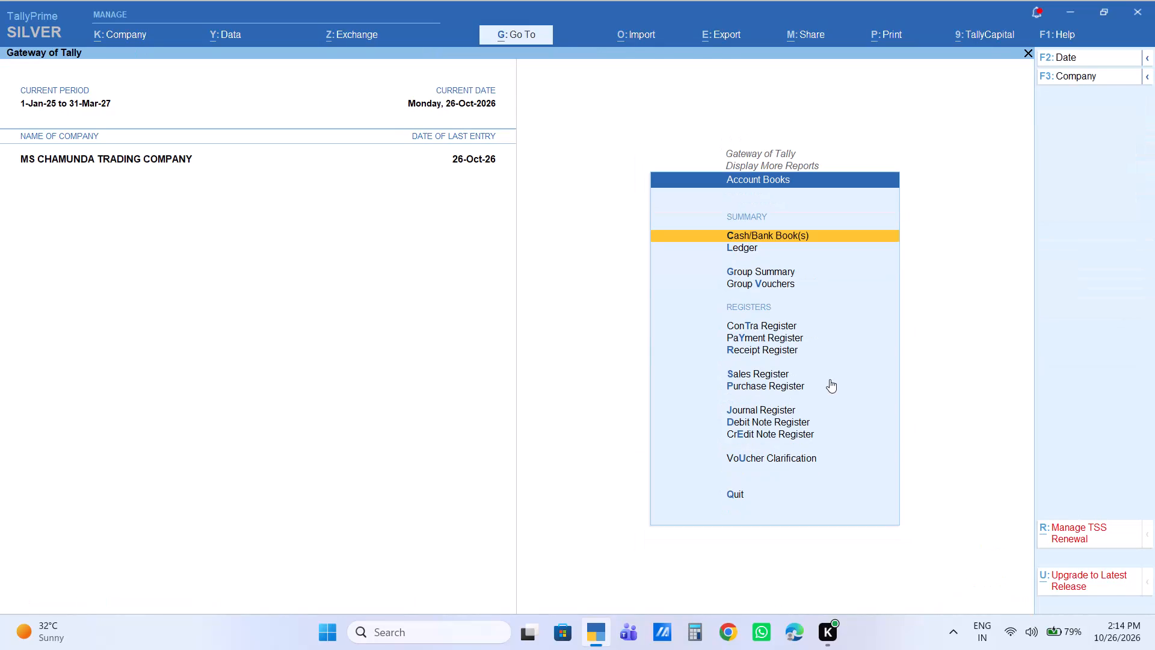
pyautogui.write('lrajes')
pyautogui.press('Down')
pyautogui.press('Down')
pyautogui.press('Up')
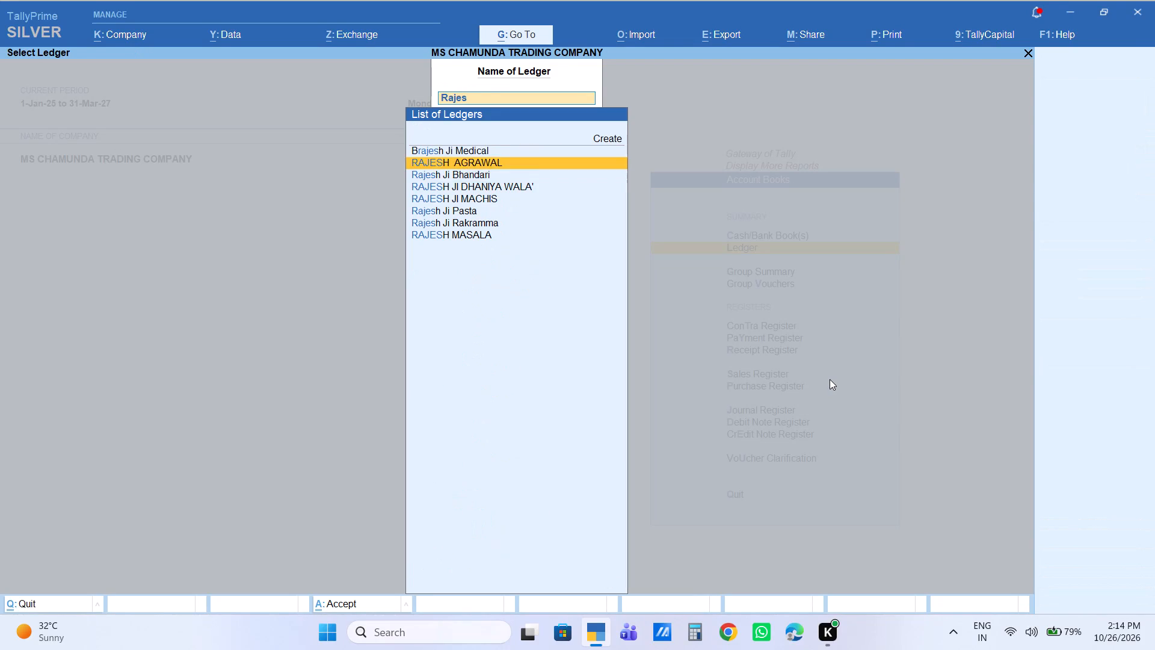
pyautogui.press('Return')
pyautogui.press('Down')
pyautogui.press('Down')
pyautogui.press('Down')
pyautogui.press('Down')
pyautogui.press('Down')
pyautogui.press('Down')
pyautogui.press('Down')
pyautogui.press('Down')
pyautogui.press('Down')
pyautogui.press('Down')
pyautogui.press('Down')
pyautogui.press('Down')
pyautogui.press('Down')
pyautogui.press('Down')
pyautogui.press('Down')
pyautogui.press('Down')
pyautogui.press('Down')
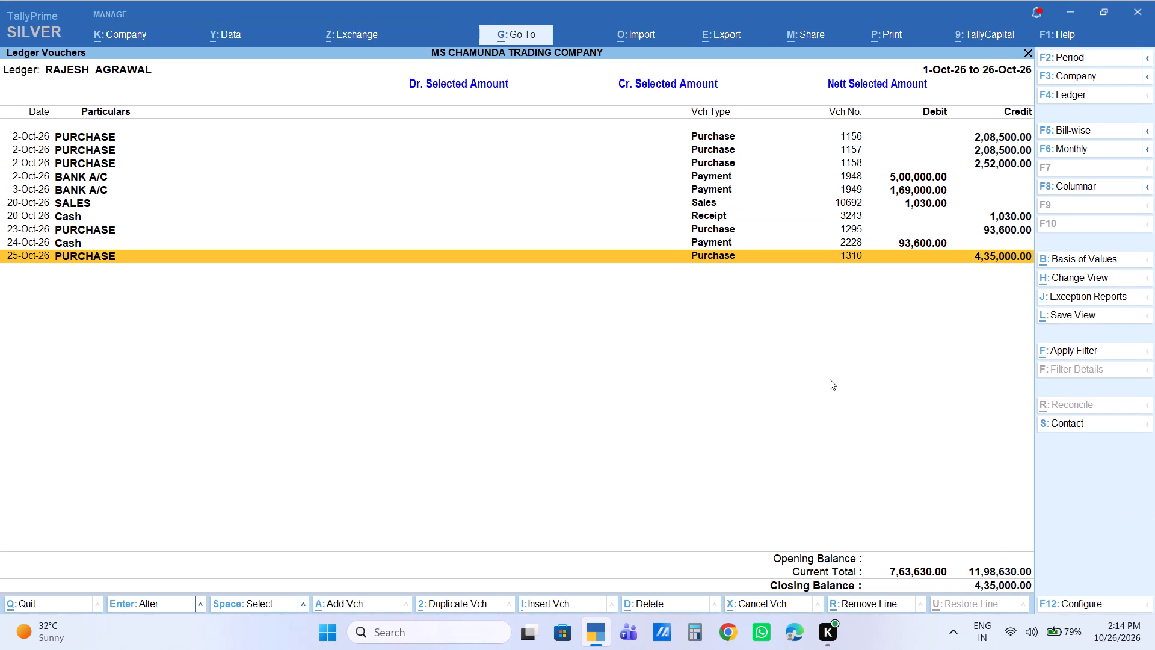
pyautogui.press('Escape')
pyautogui.press('Escape')
pyautogui.press('Escape')
pyautogui.press('Escape')
pyautogui.press('Escape')
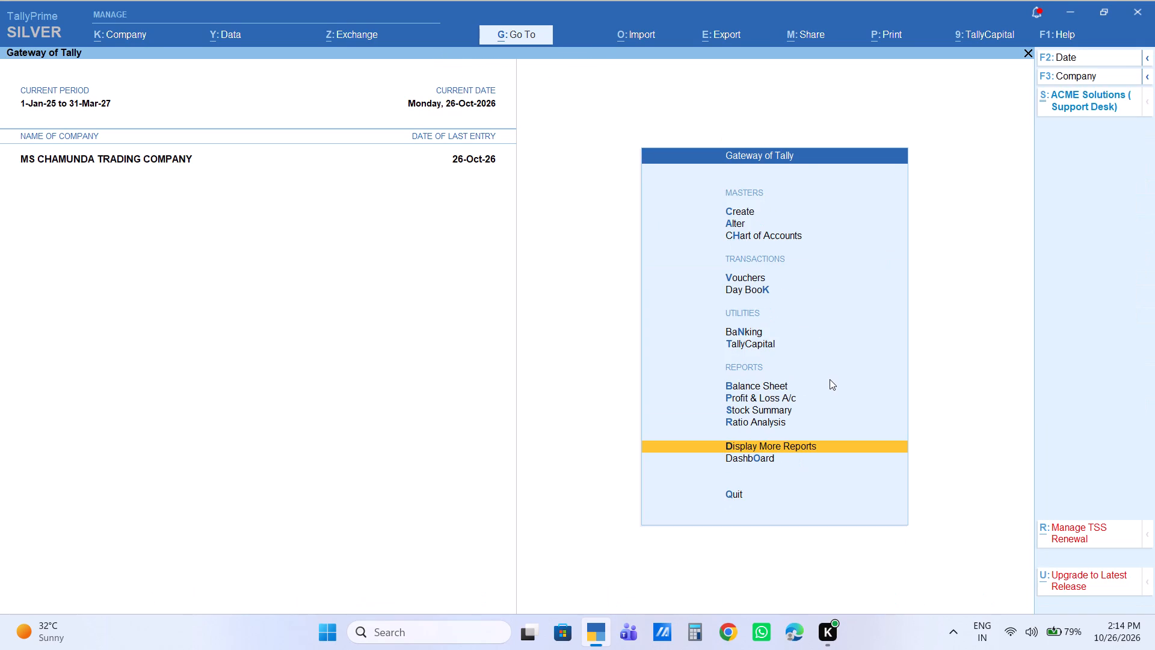
# Start a sales voucher for the same Rajesh party, keeping the default party details and the SALES ledger.
pyautogui.press('Up')
pyautogui.press('Up')
pyautogui.press('Up')
pyautogui.press('Up')
pyautogui.press('Up')
pyautogui.press('Up')
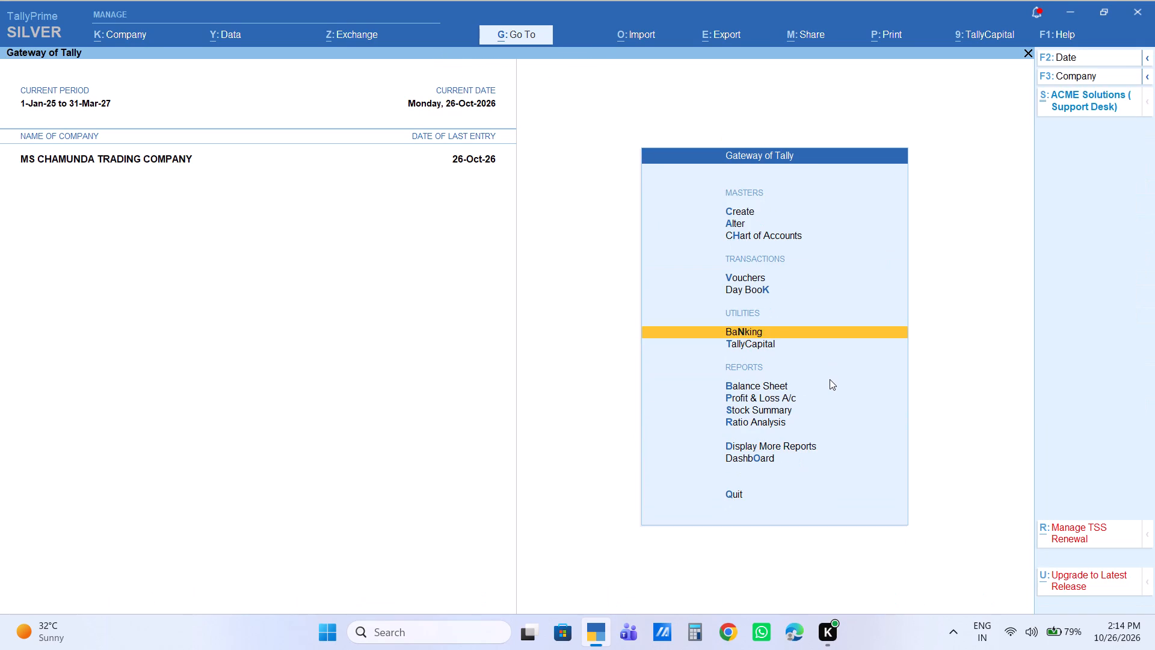
pyautogui.press('Up')
pyautogui.press('Up')
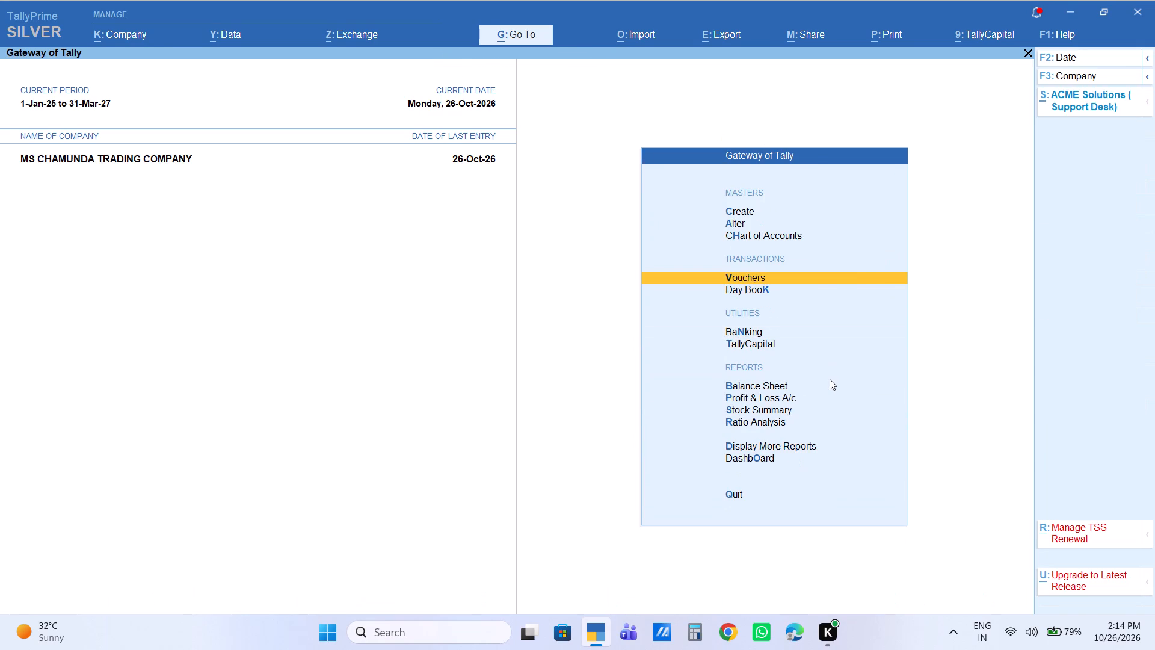
pyautogui.press('Return')
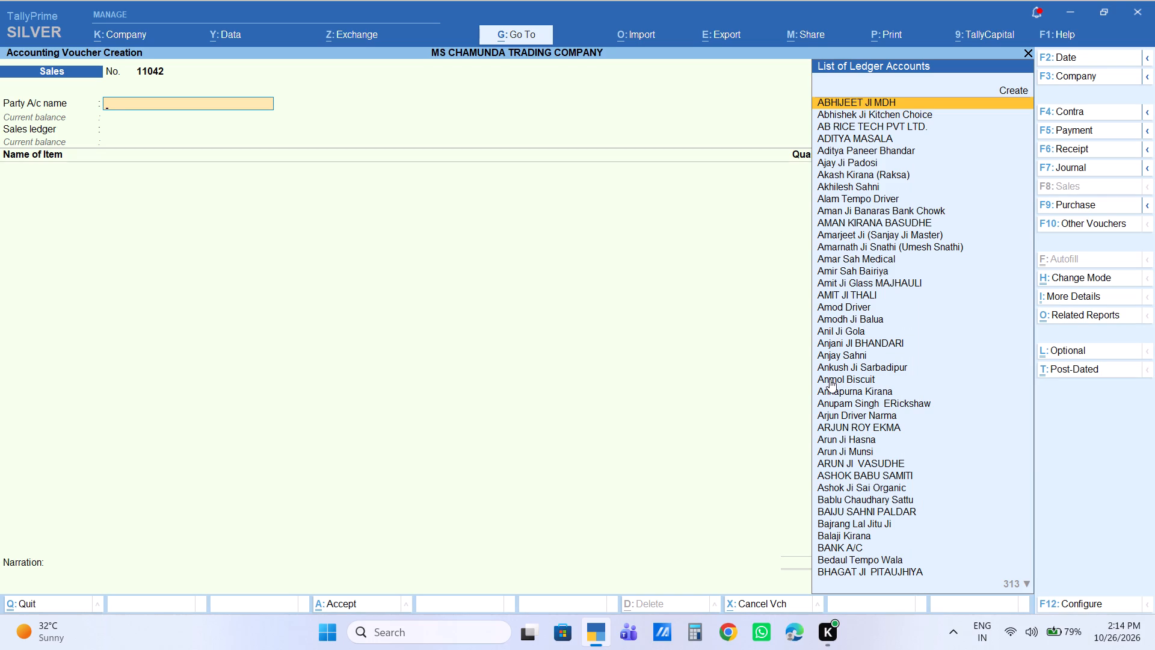
pyautogui.write('ra')
pyautogui.write('jes')
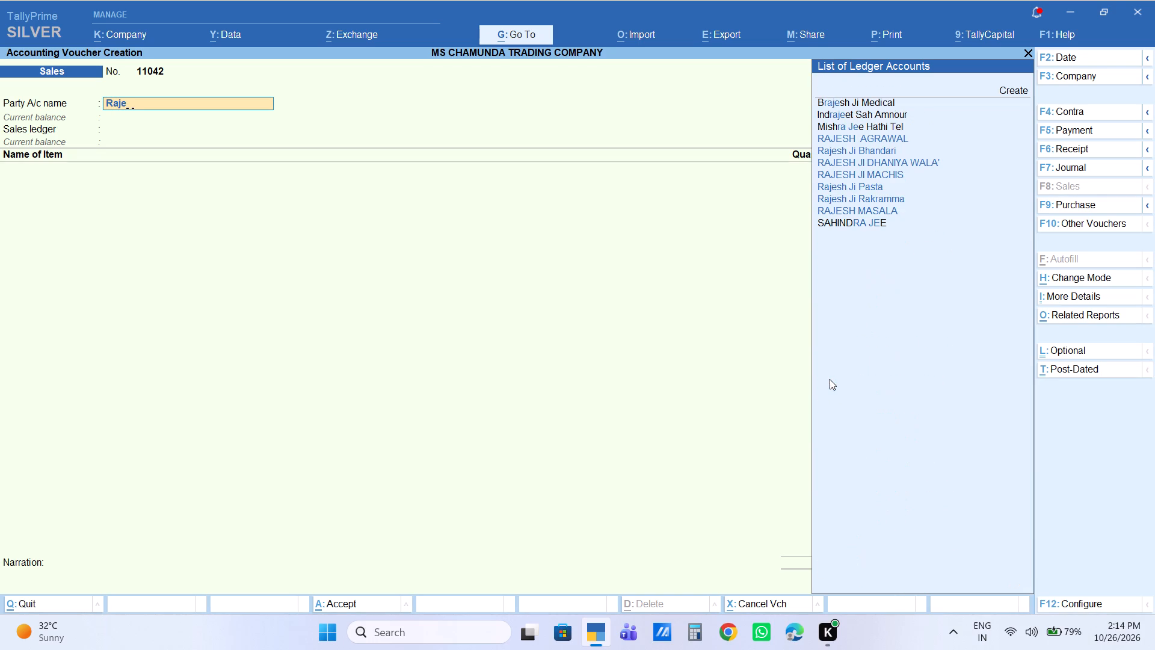
pyautogui.press('Down')
pyautogui.press('Return')
pyautogui.press('Return')
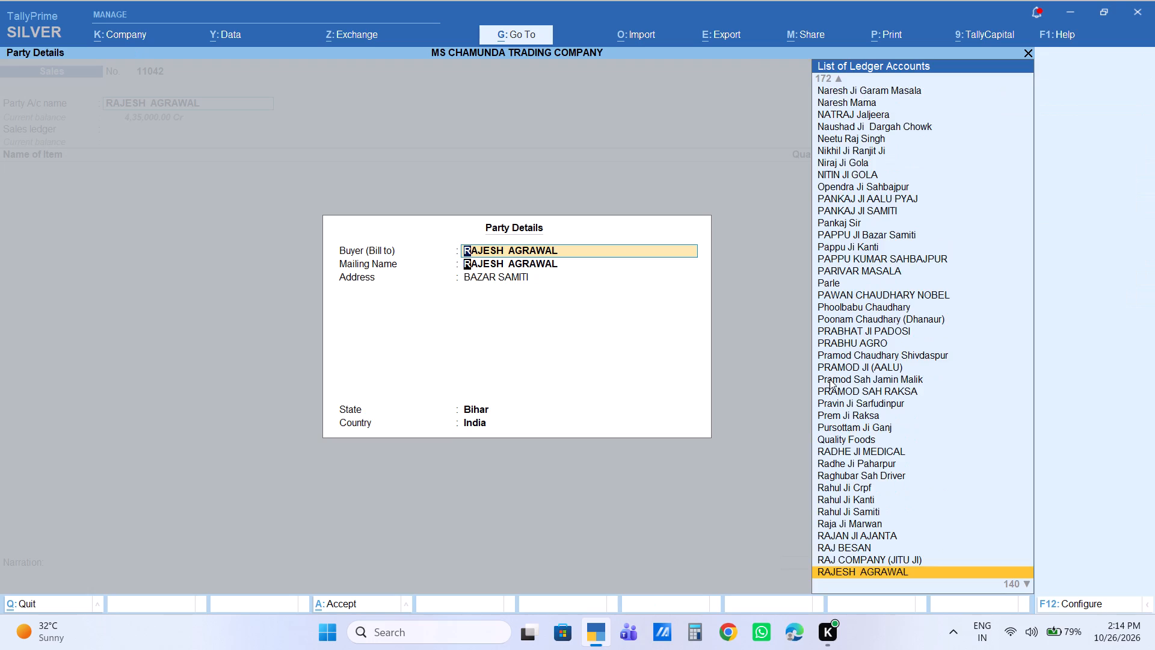
pyautogui.press('Return')
pyautogui.press('Return')
pyautogui.press('Return')
pyautogui.press('Return')
pyautogui.press('Return')
# Set the voucher date to 25-Oct-26.
pyautogui.press('F2')
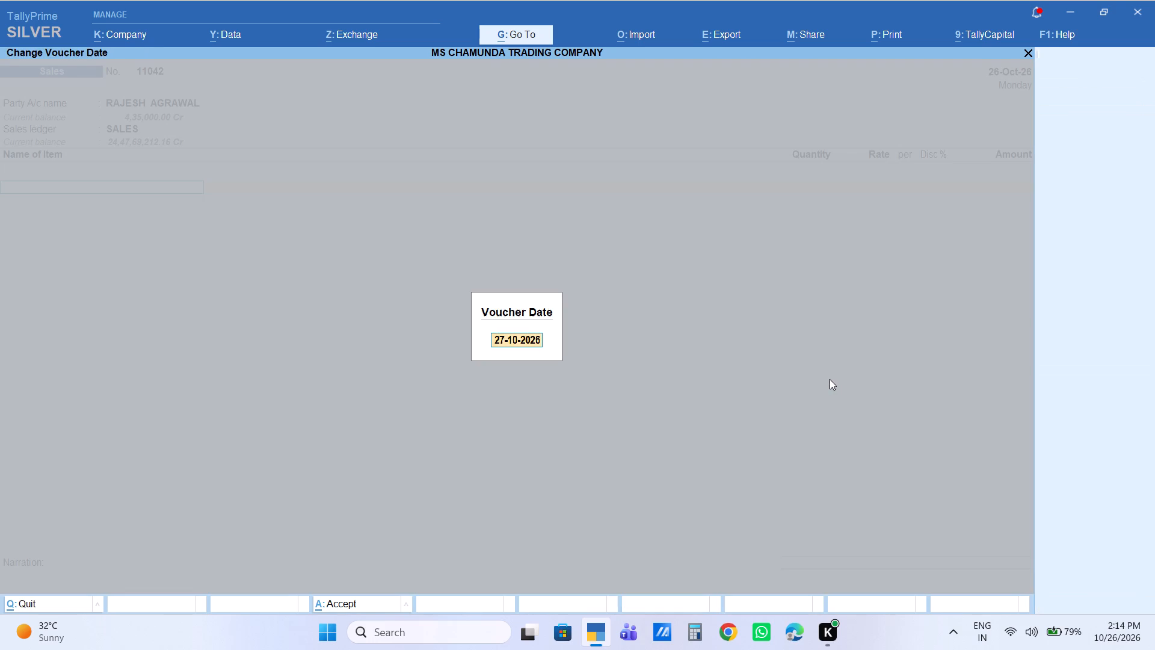
pyautogui.write('25')
pyautogui.press('Return')
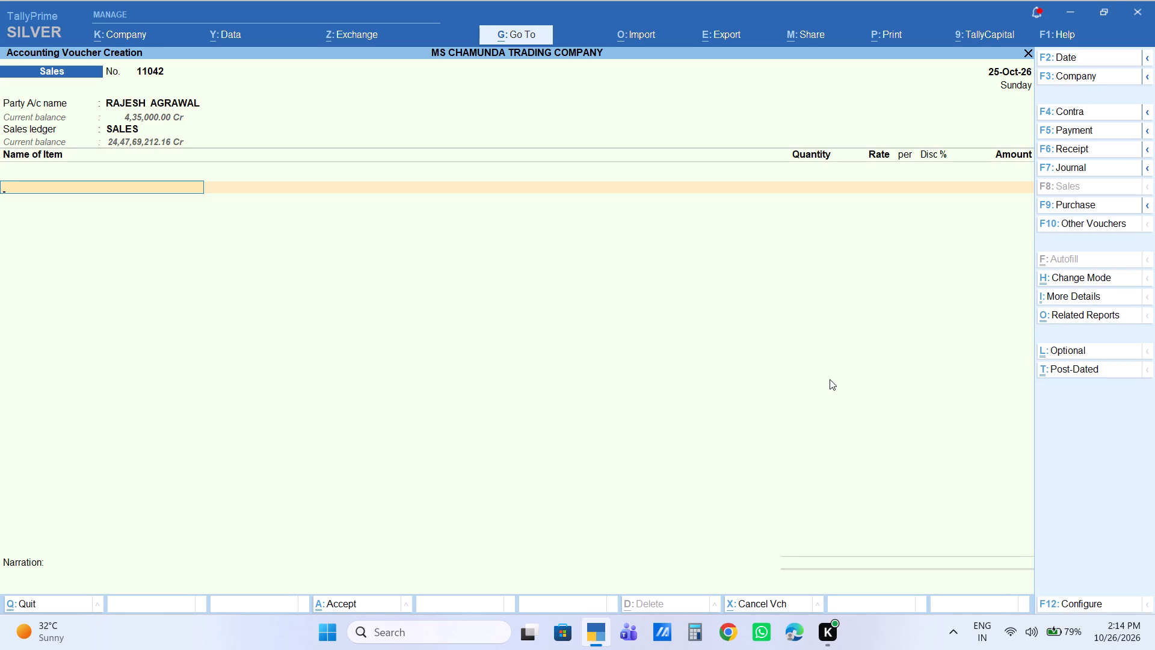
# Add the item R HALDI 100G with quantity 1 PCS and an amount of 34.
pyautogui.write('r')
pyautogui.press('space')
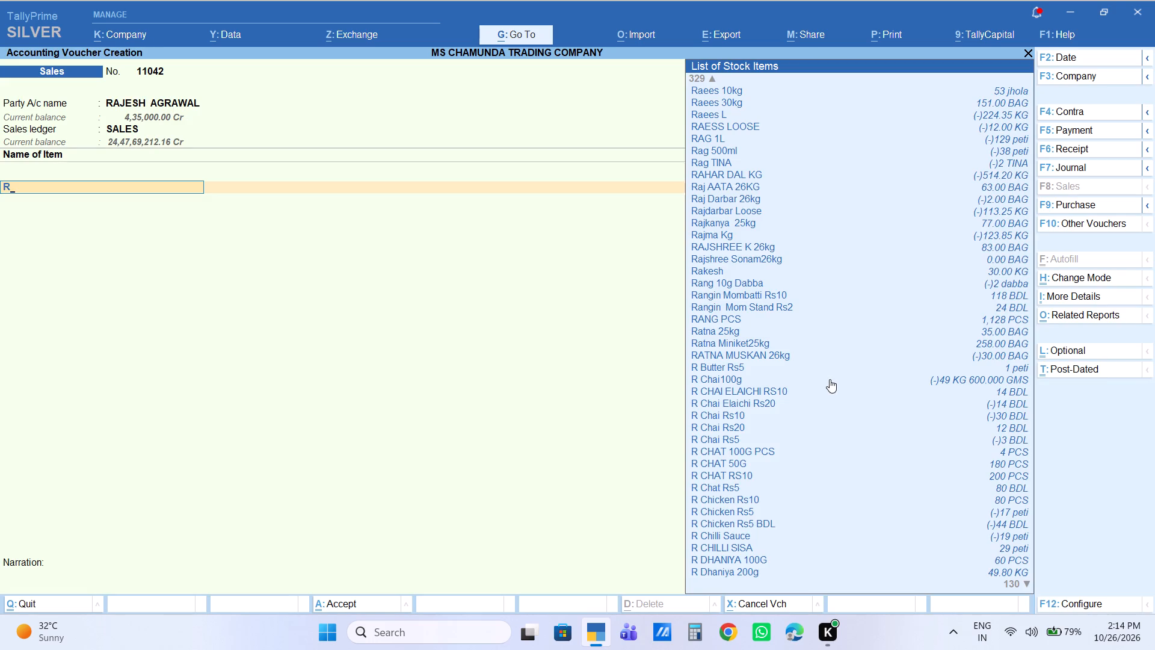
pyautogui.write('haldi')
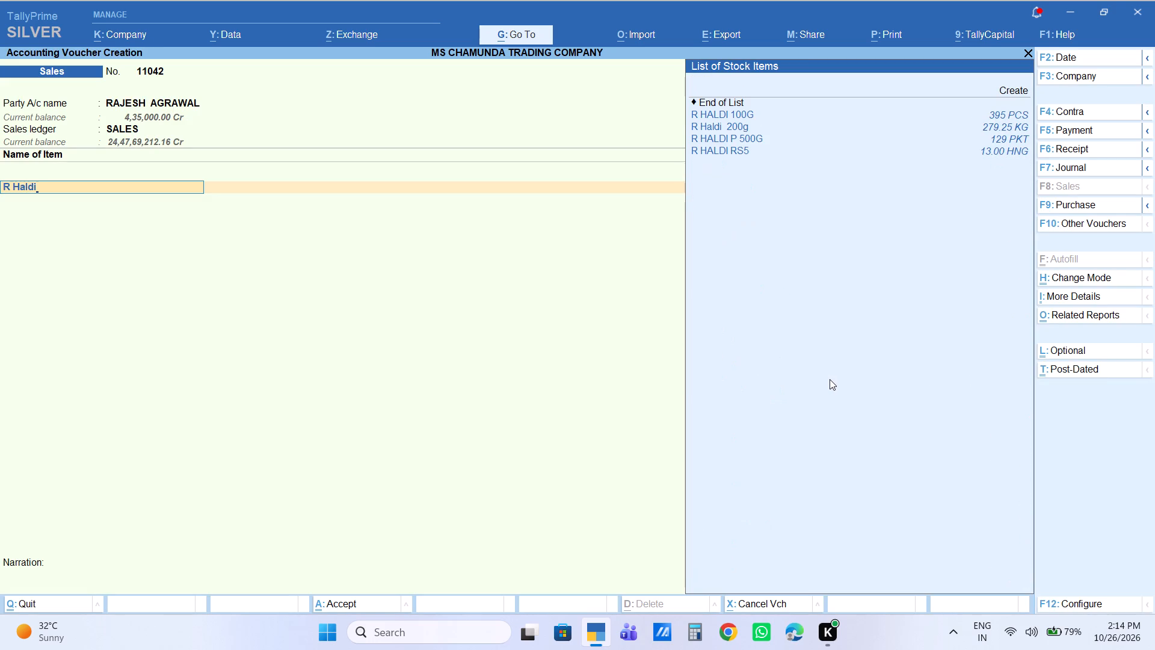
pyautogui.press('Down')
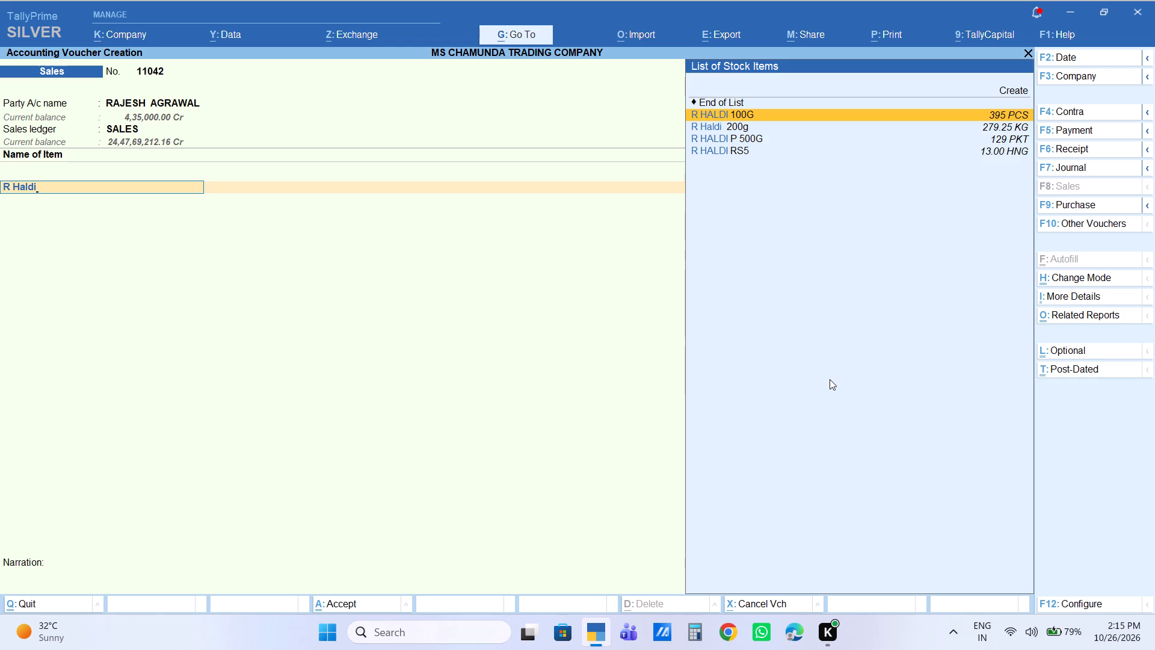
pyautogui.press('Return')
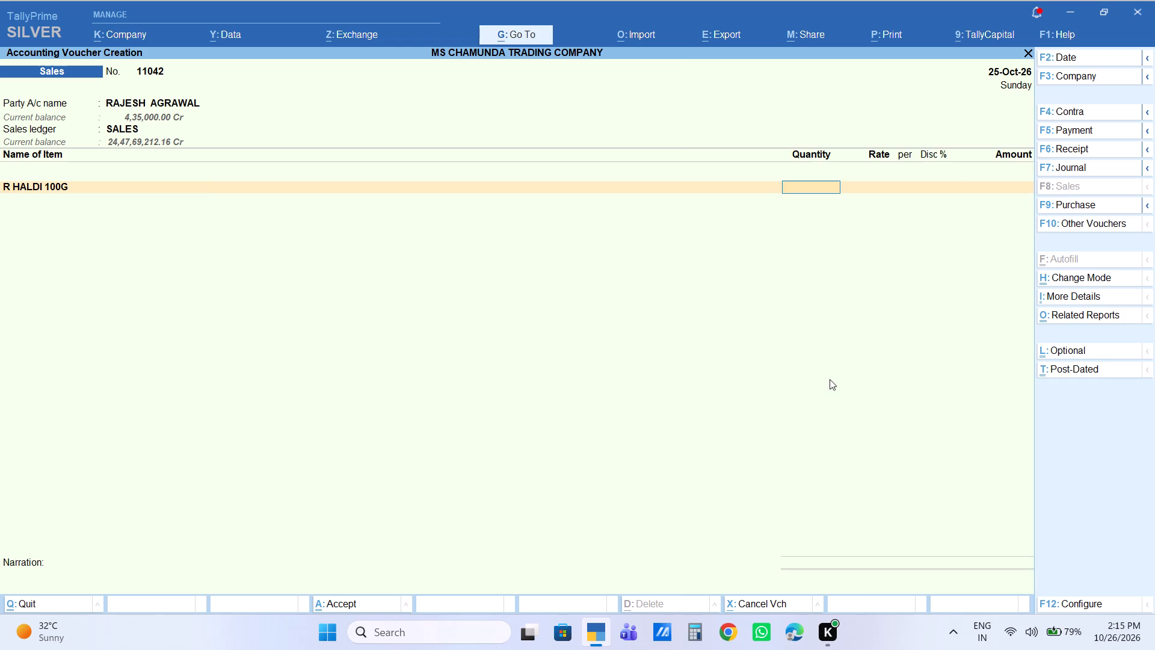
pyautogui.press('1')
pyautogui.press('Return')
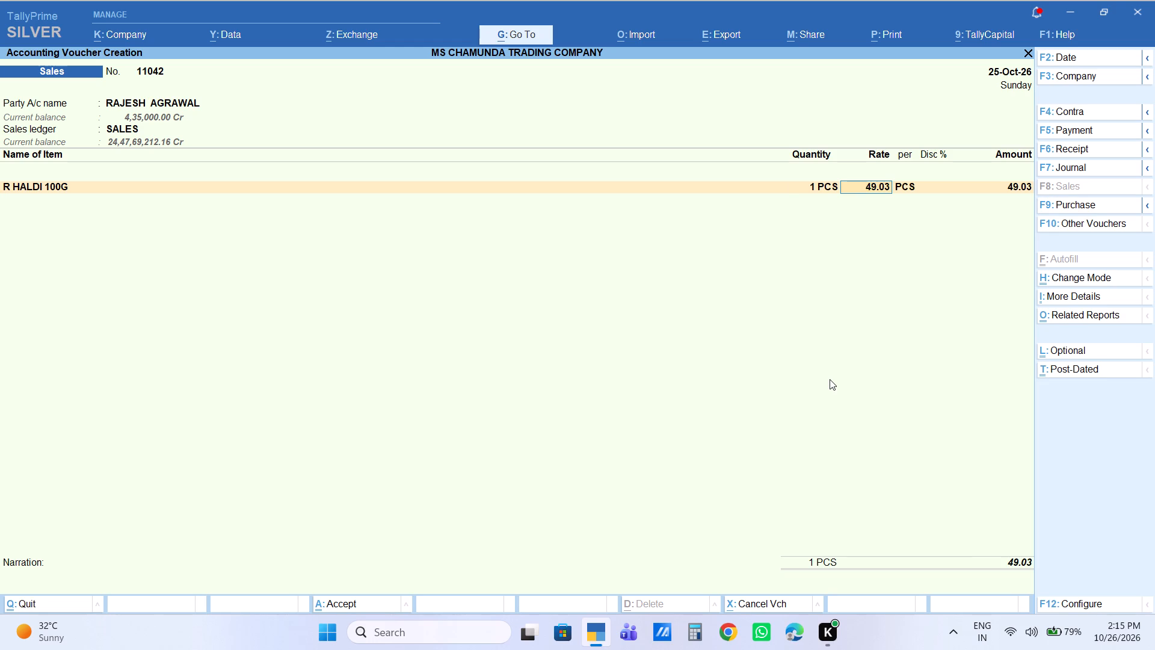
pyautogui.press('Return')
pyautogui.press('Return')
pyautogui.press('Return')
pyautogui.write('34')
pyautogui.press('Return')
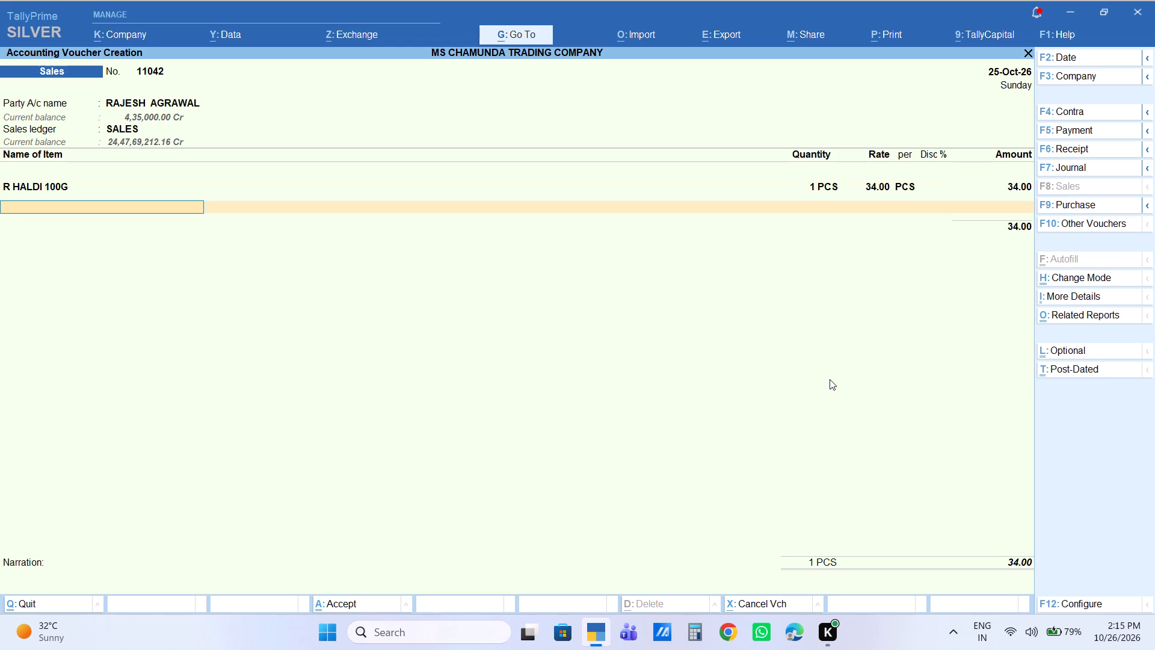
# Add the item M GARAM 50G with quantity 1 PCS and an amount of 48.
pyautogui.write('m gara')
pyautogui.press('Down')
pyautogui.press('Return')
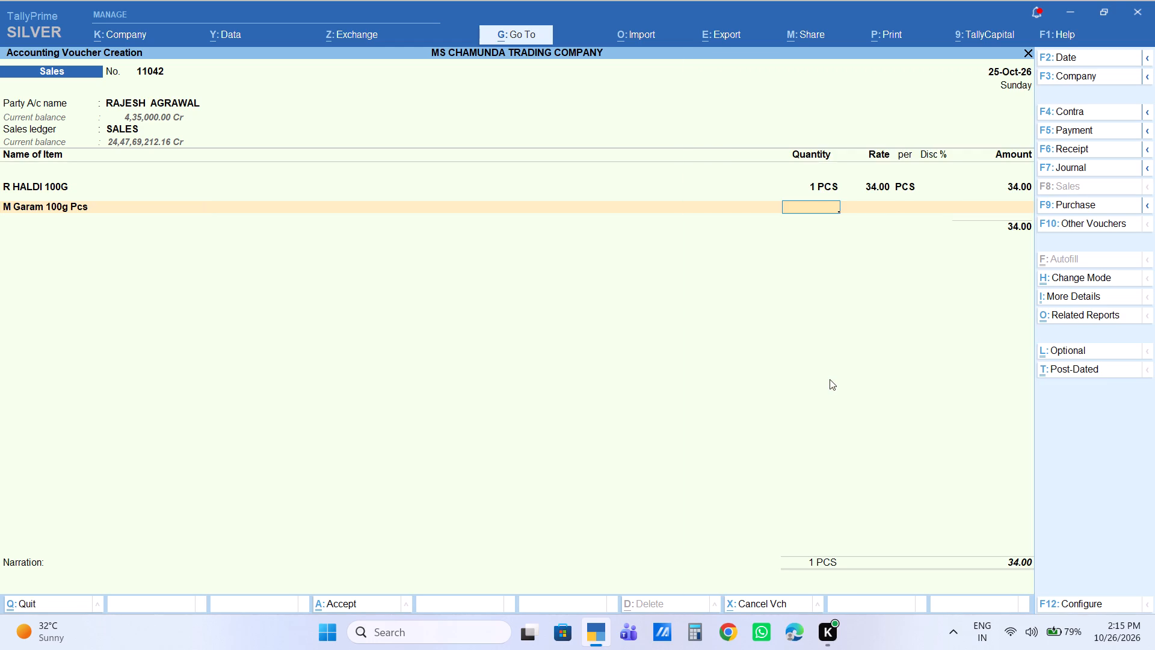
pyautogui.press('BackSpace')
pyautogui.press('Down')
pyautogui.press('Return')
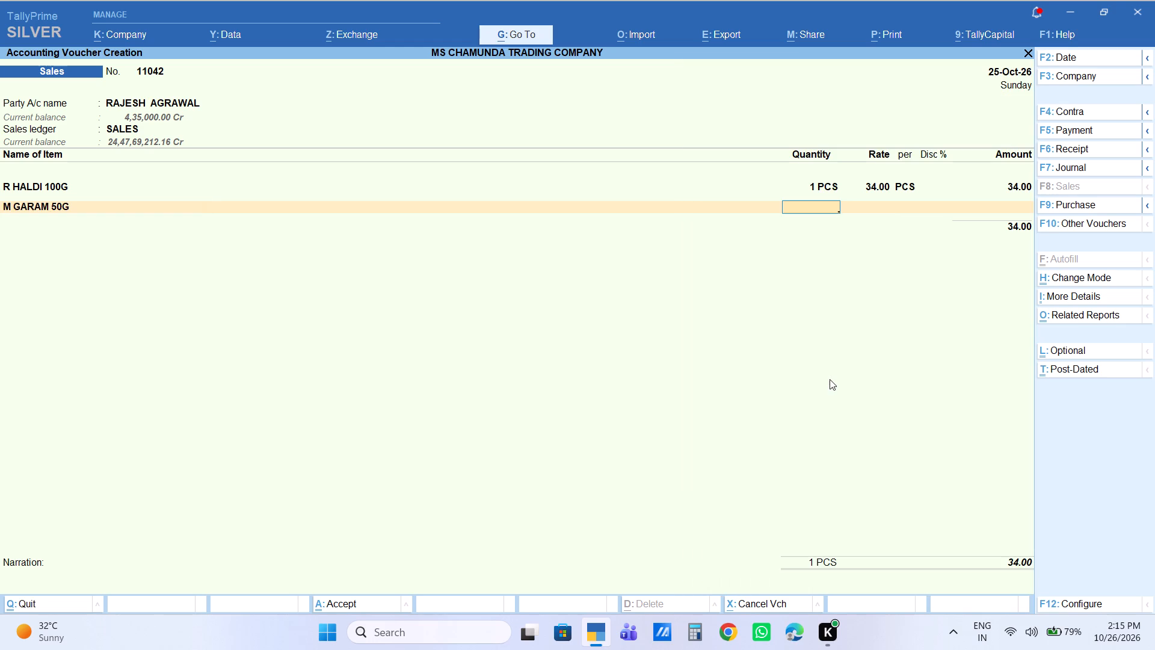
pyautogui.press('1')
pyautogui.press('Return')
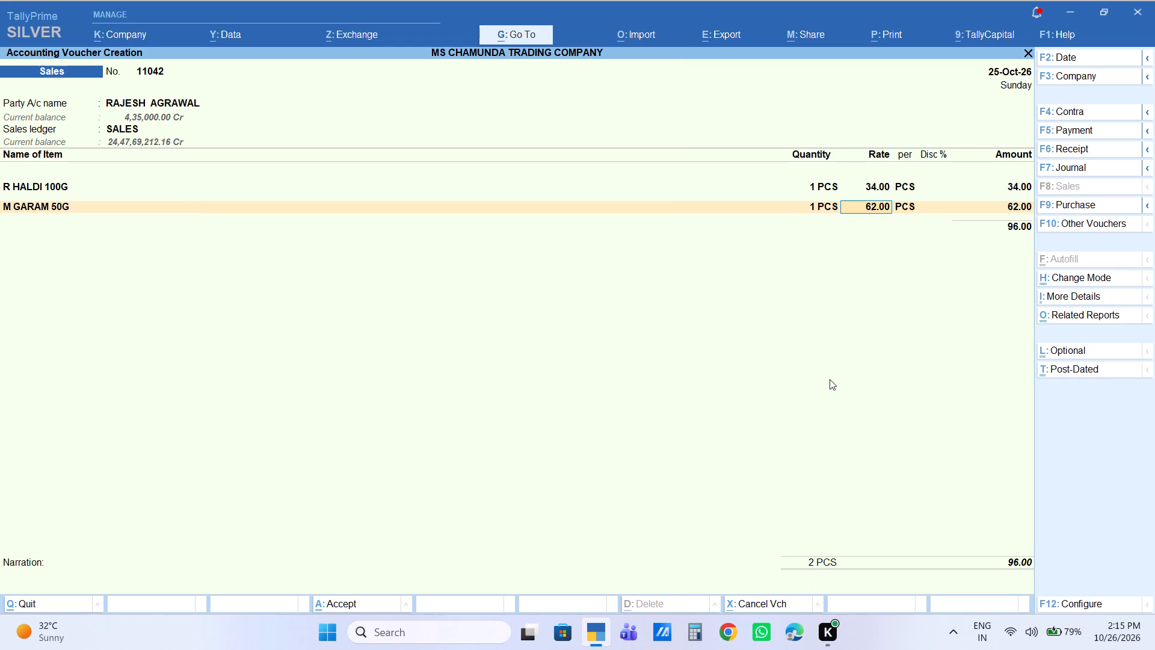
pyautogui.press('Return')
pyautogui.press('Return')
pyautogui.press('Return')
pyautogui.write('48')
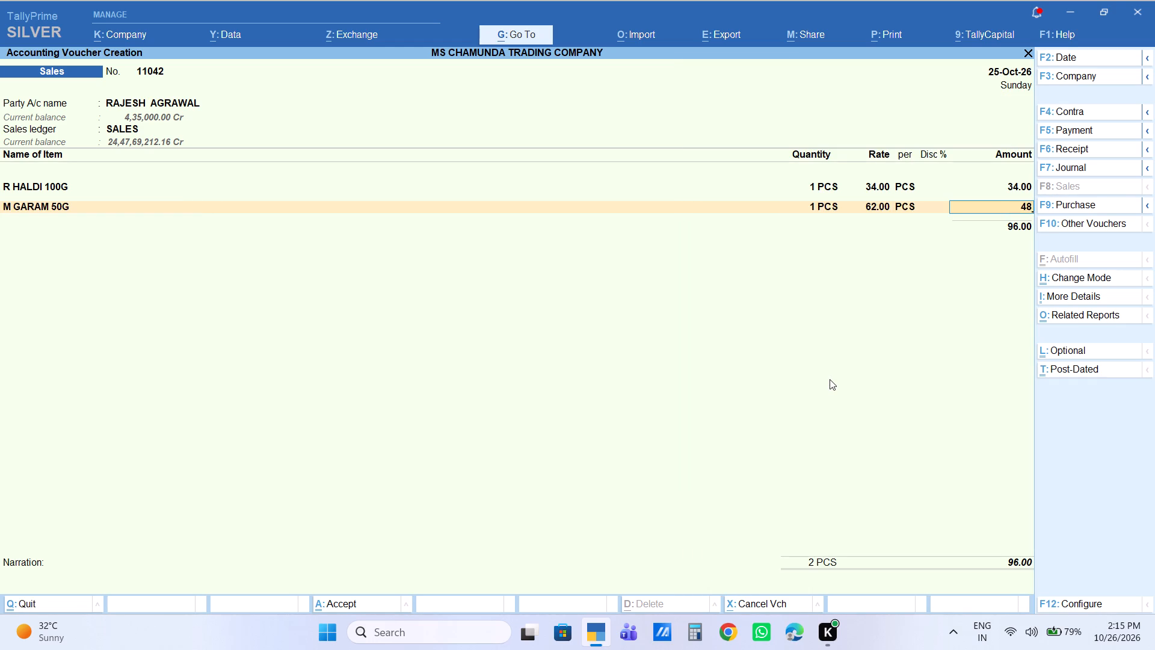
pyautogui.press('Return')
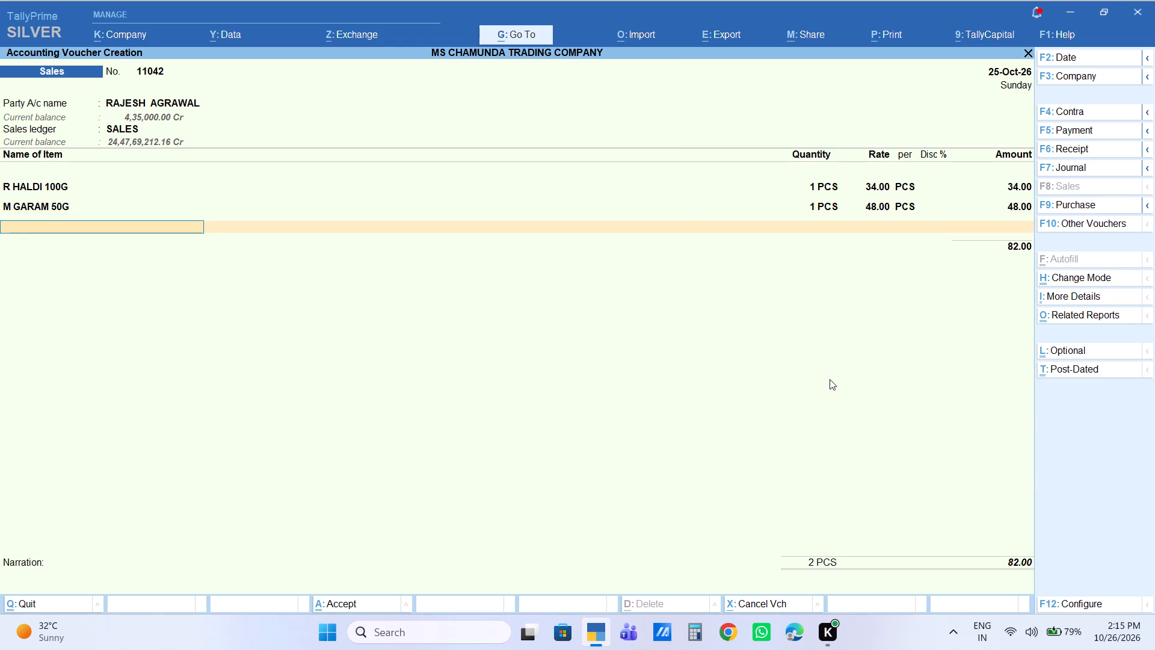
# Add the item R SABJI 100G PCS as the third line of the voucher.
pyautogui.write('r sa')
pyautogui.write('nj')
pyautogui.press('BackSpace')
pyautogui.press('BackSpace')
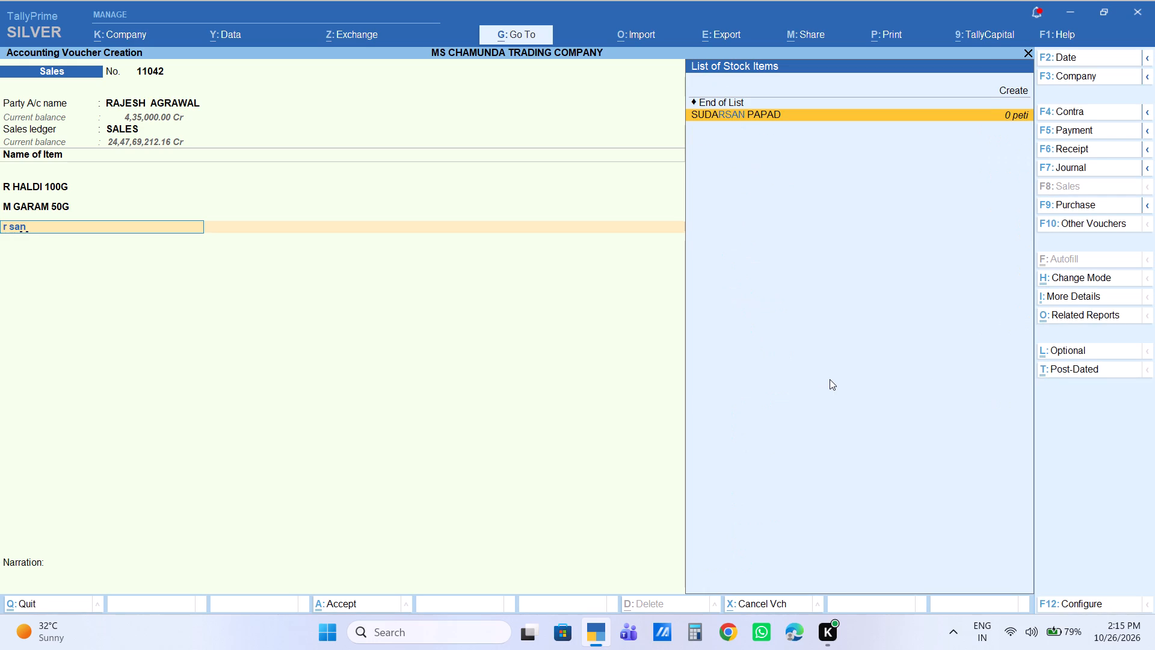
pyautogui.write('bg')
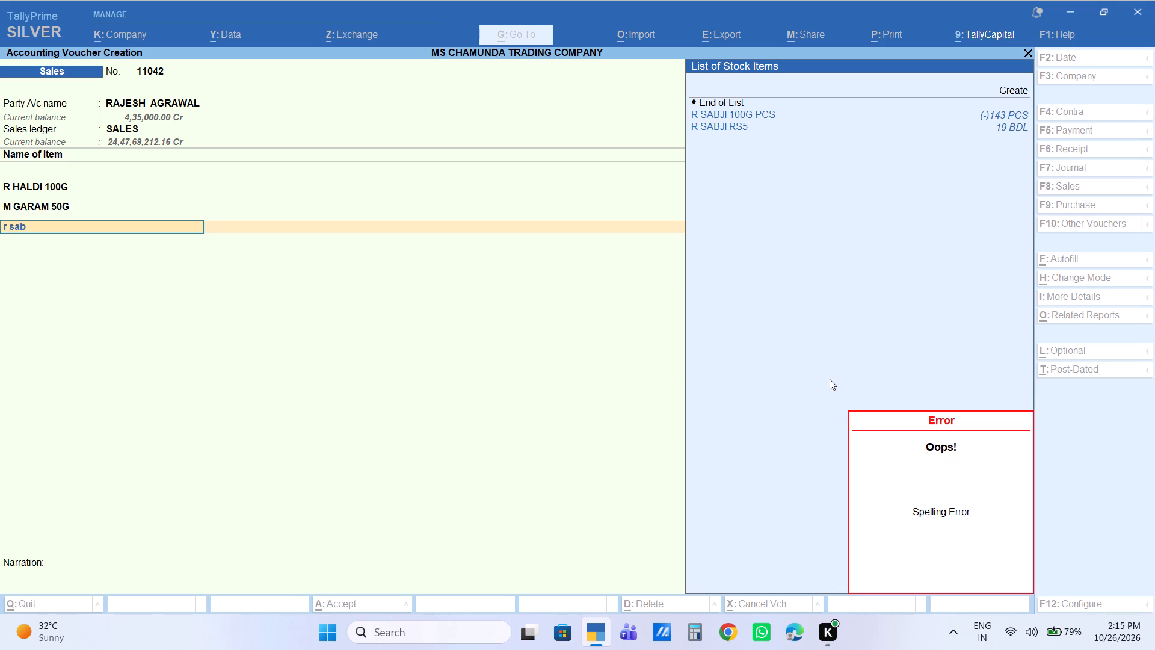
pyautogui.press('Down')
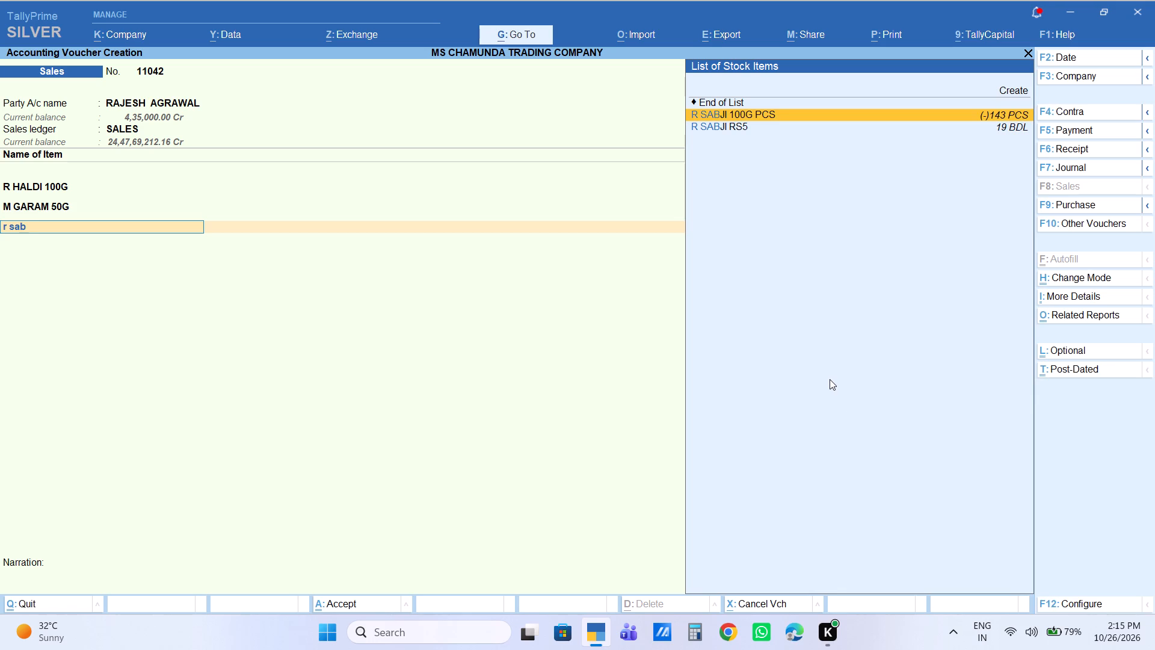
pyautogui.press('Return')
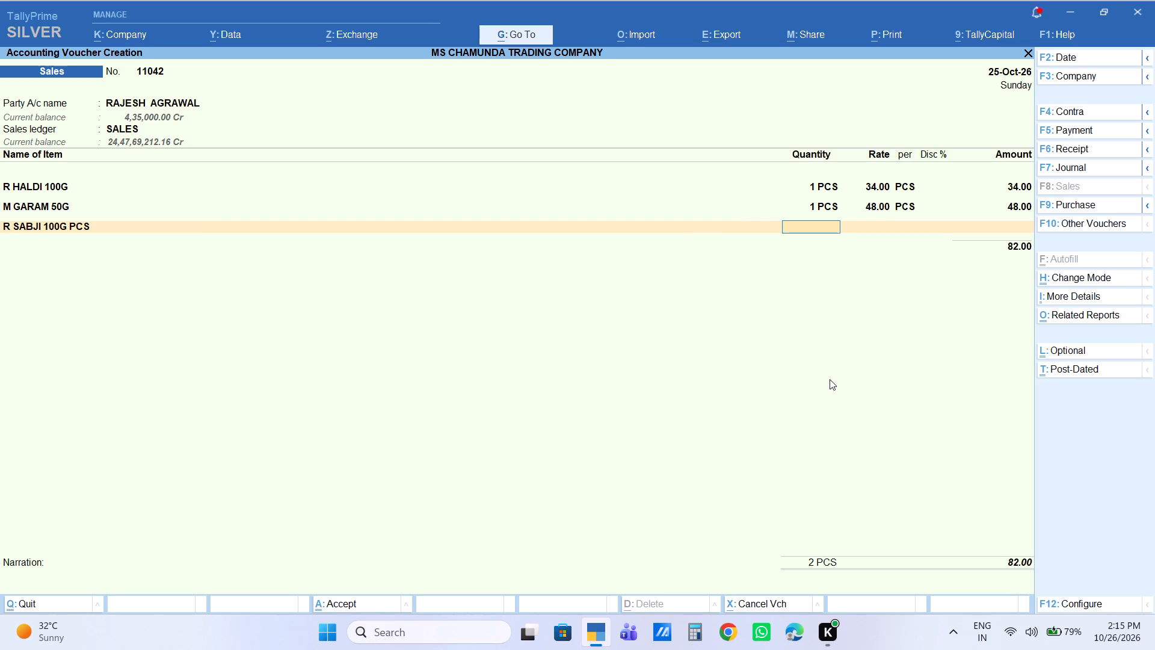
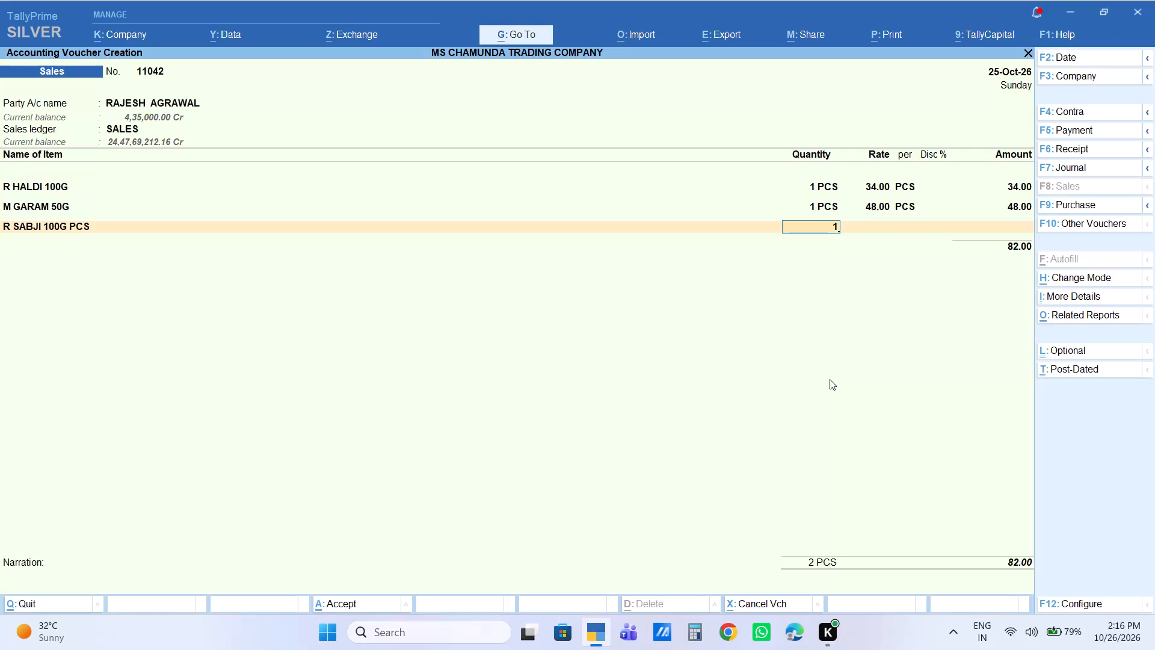
# Complete the R SABJI 100G PCS line with quantity 1 PCS and an amount of 45.
pyautogui.press('Return')
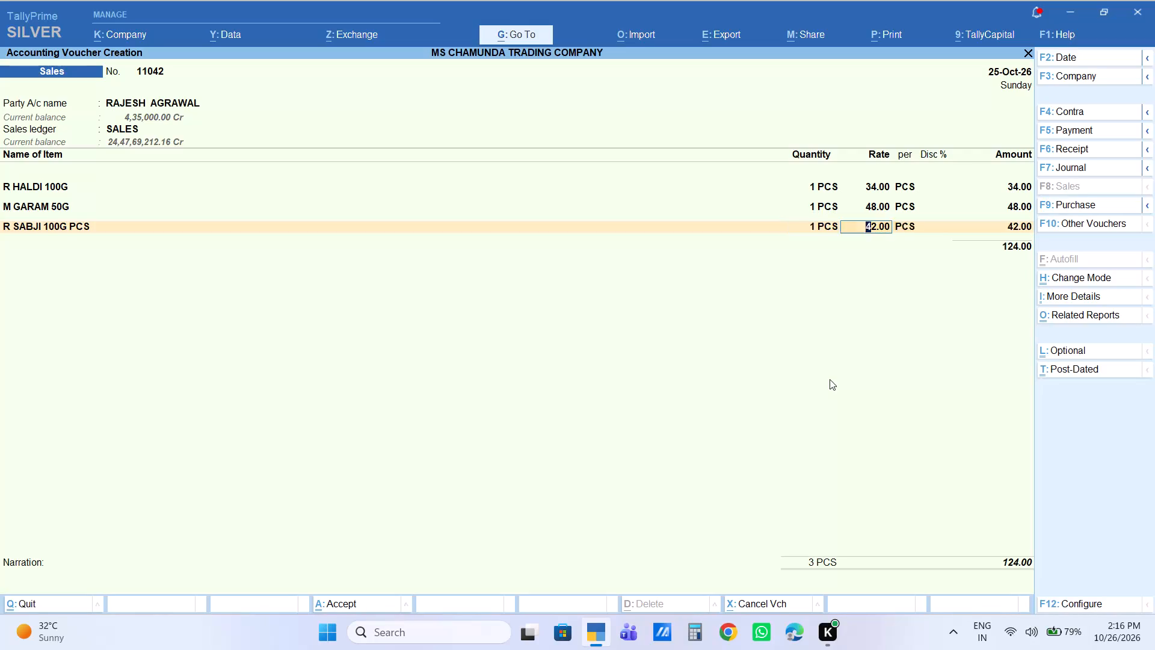
pyautogui.press('Return')
pyautogui.press('Return')
pyautogui.press('Return')
pyautogui.write('45')
pyautogui.press('Return')
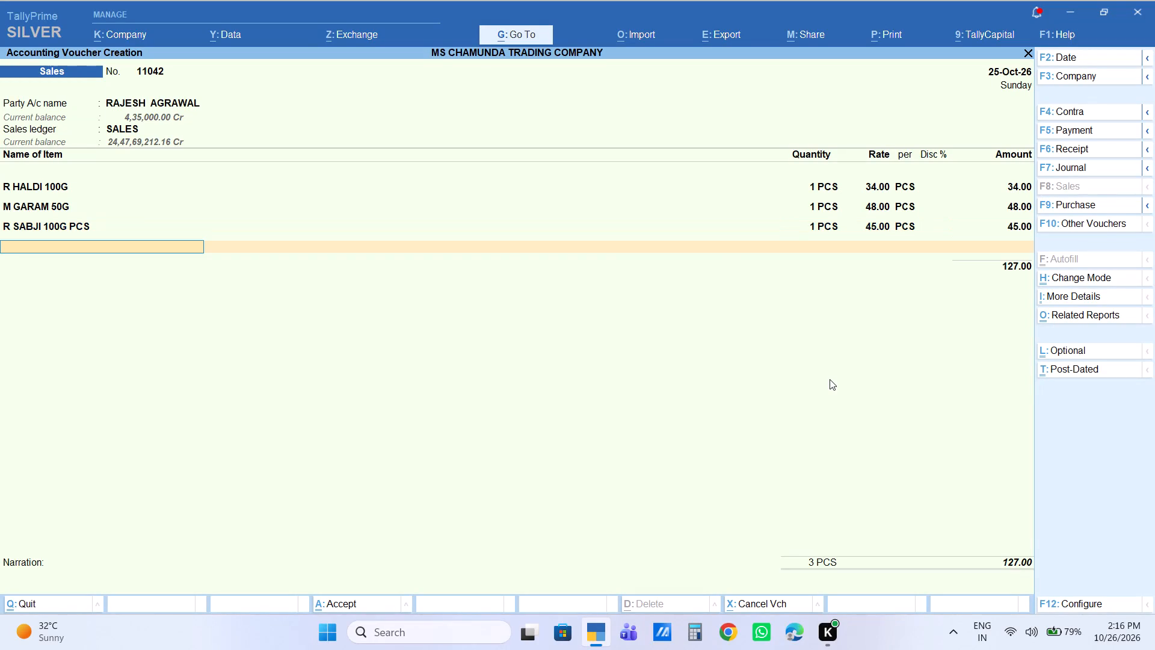
# Add the item LAHSUN B as the fourth line of the voucher.
pyautogui.write('lahs')
pyautogui.press('Left')
pyautogui.press('Down')
pyautogui.press('Down')
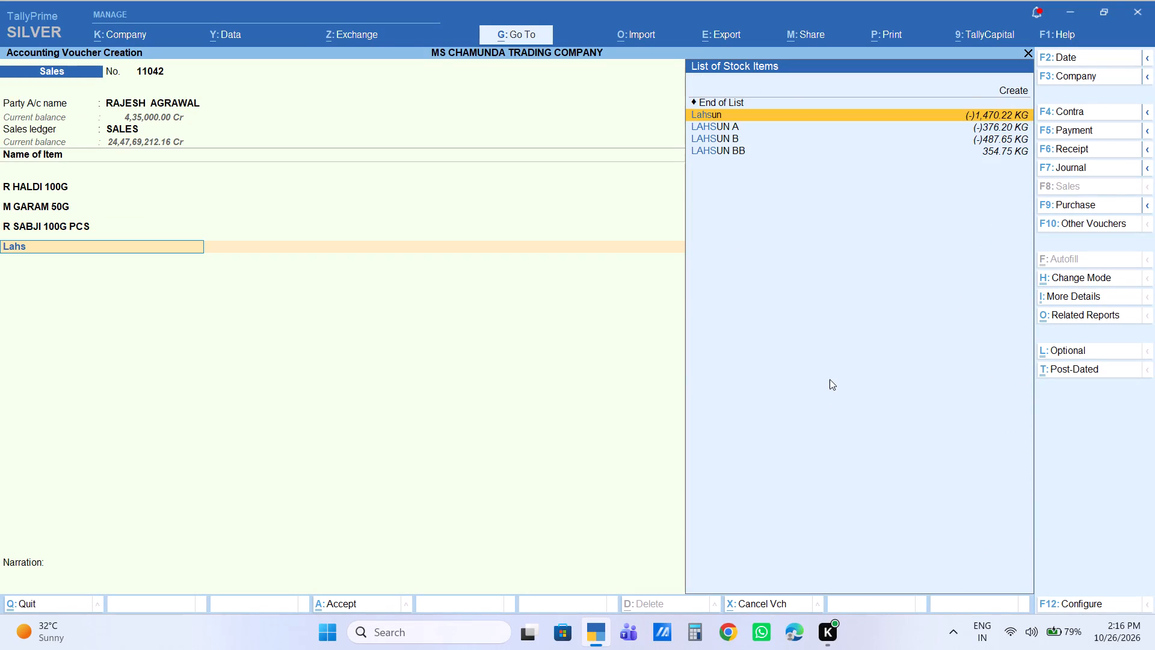
pyautogui.press('Down')
pyautogui.press('Down')
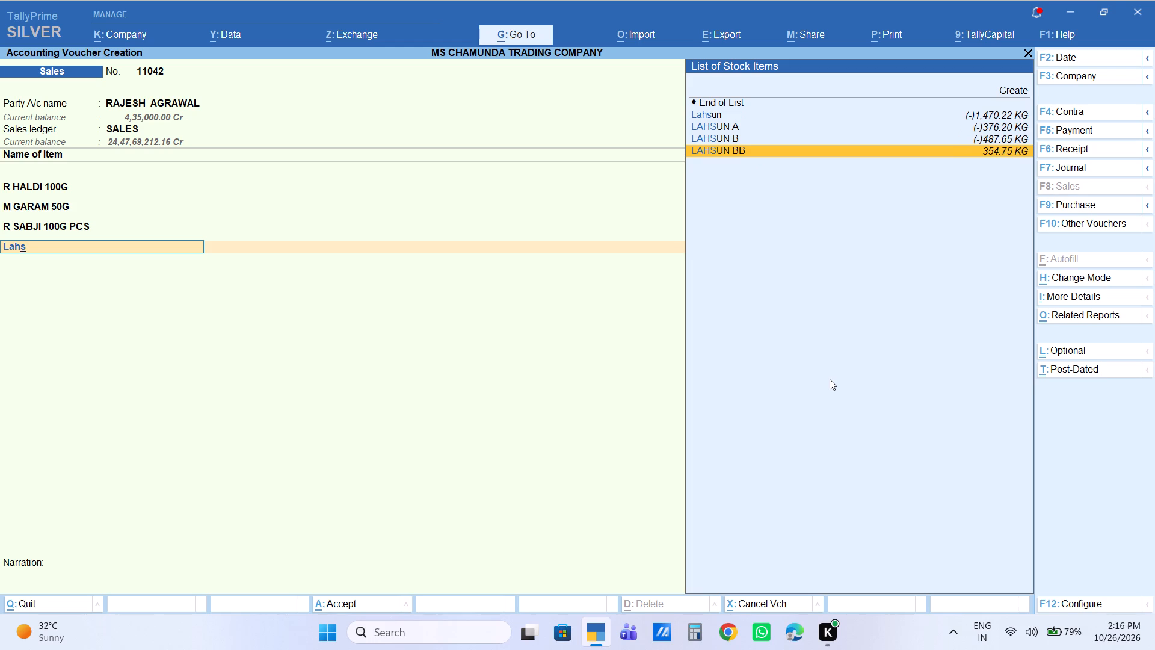
pyautogui.press('Up')
pyautogui.press('Return')
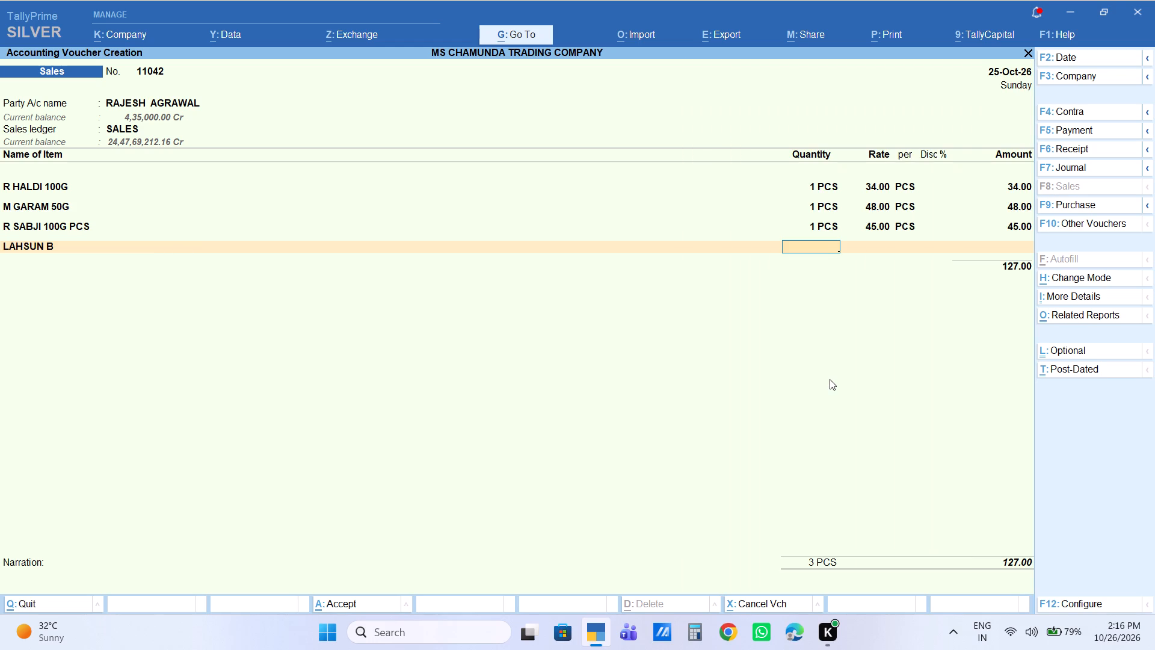
# Set the LAHSUN B line to a quantity of 0.25 KG and an amount of 30.
pyautogui.press('.')
pyautogui.press('Return')
pyautogui.press('Insert')
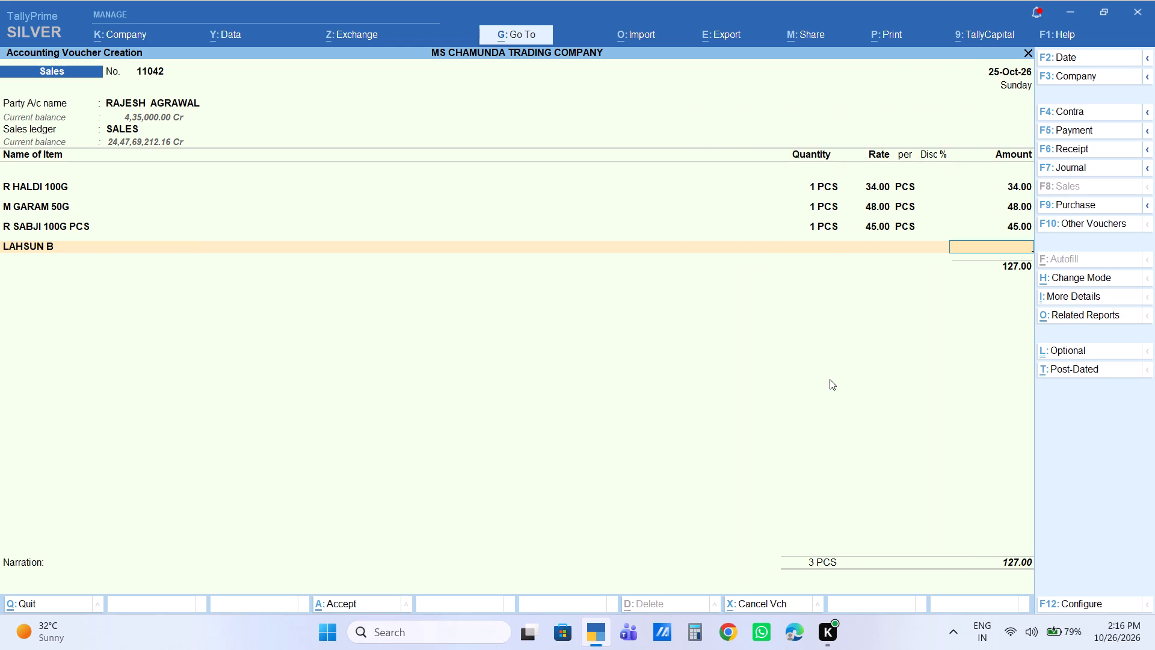
pyautogui.press('BackSpace')
pyautogui.write('.25')
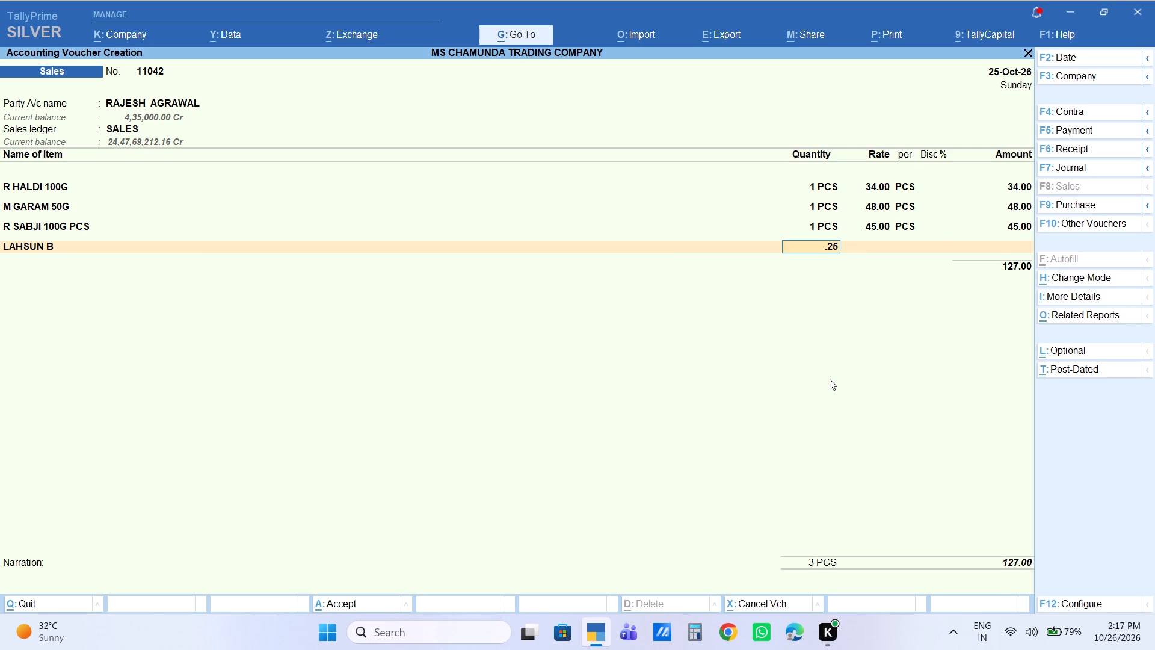
pyautogui.press('Return')
pyautogui.press('Return')
pyautogui.press('Return')
pyautogui.press('Return')
pyautogui.write('30')
pyautogui.press('Return')
pyautogui.press('BackSpace')
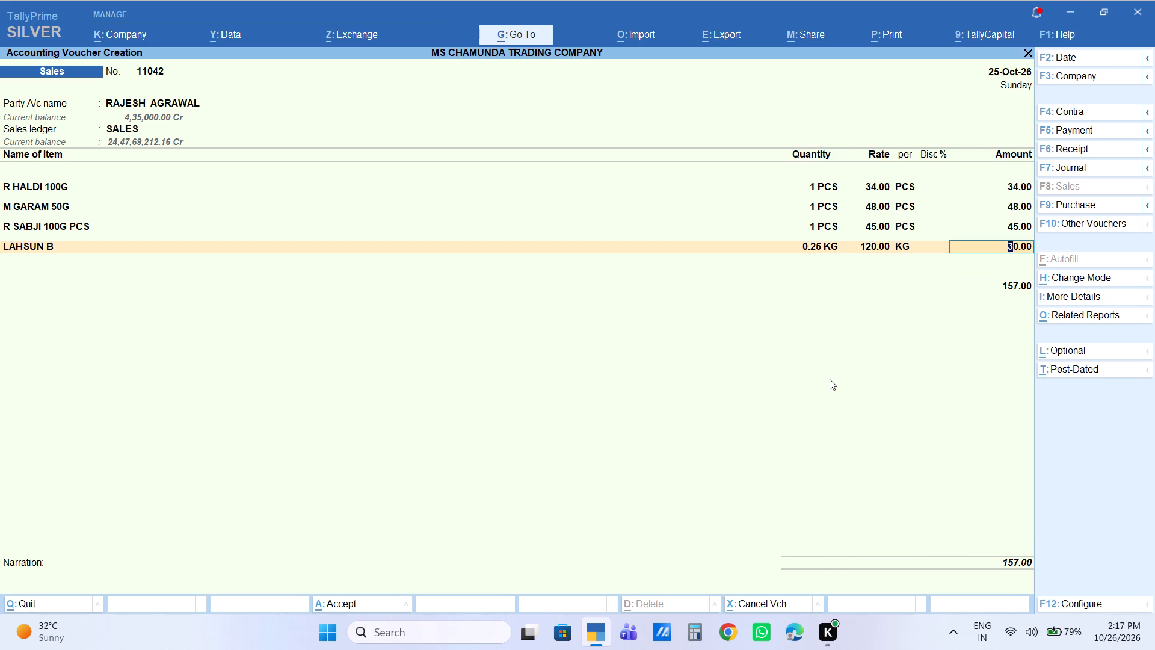
pyautogui.press('Return')
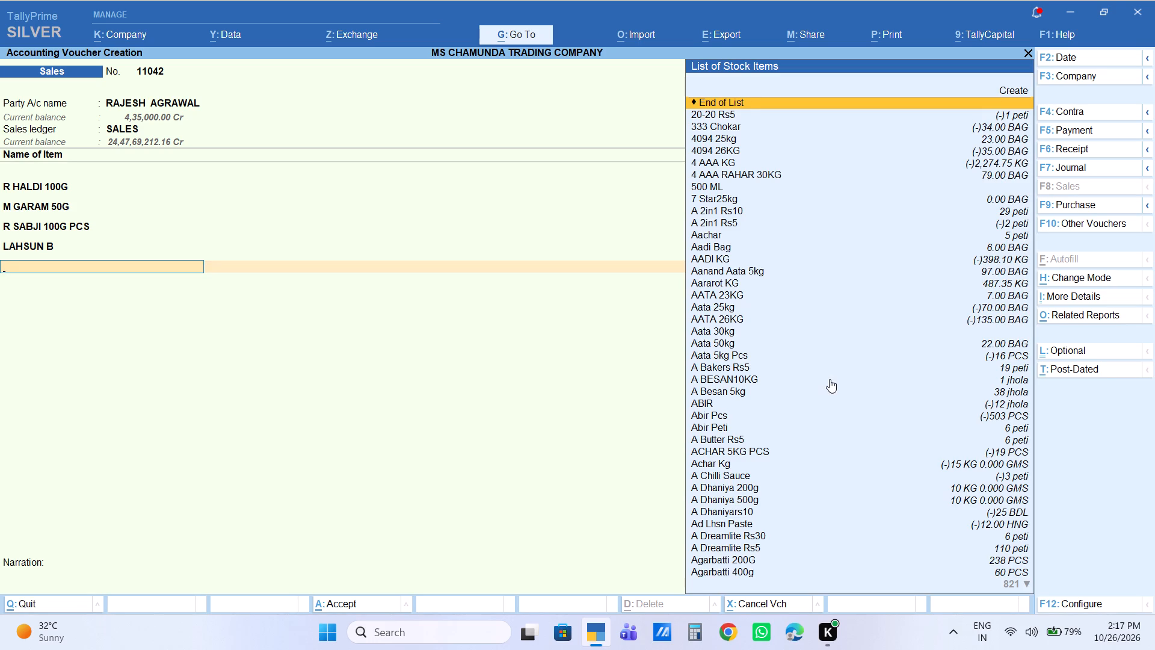
# Add the item R MIRCH 100G with quantity 1 PCS and an amount of 46.
pyautogui.write('r')
pyautogui.press('space')
pyautogui.write('mircha')
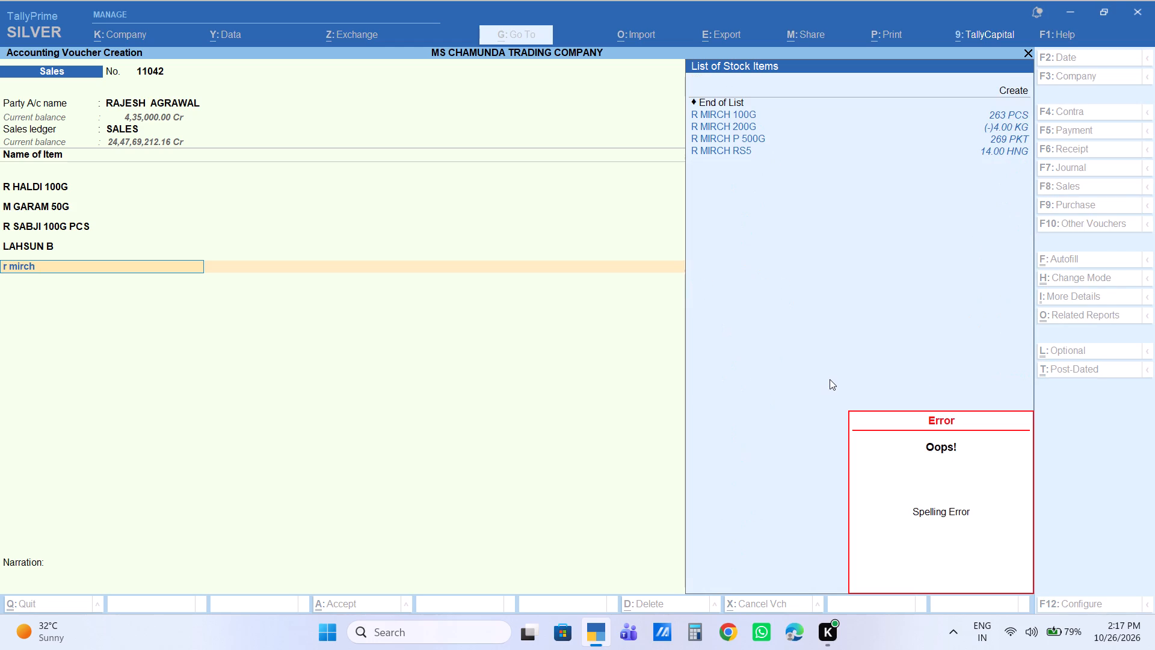
pyautogui.press('Down')
pyautogui.press('Return')
pyautogui.press('1')
pyautogui.press('Return')
pyautogui.press('Return')
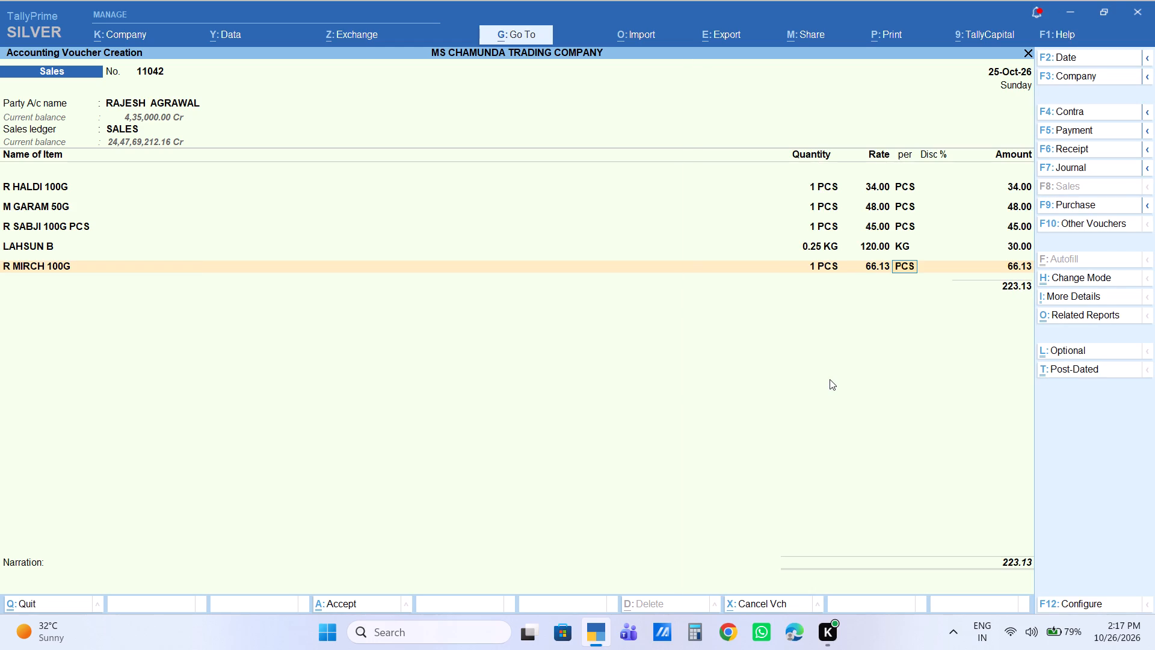
pyautogui.press('Return')
pyautogui.press('Return')
pyautogui.write('46')
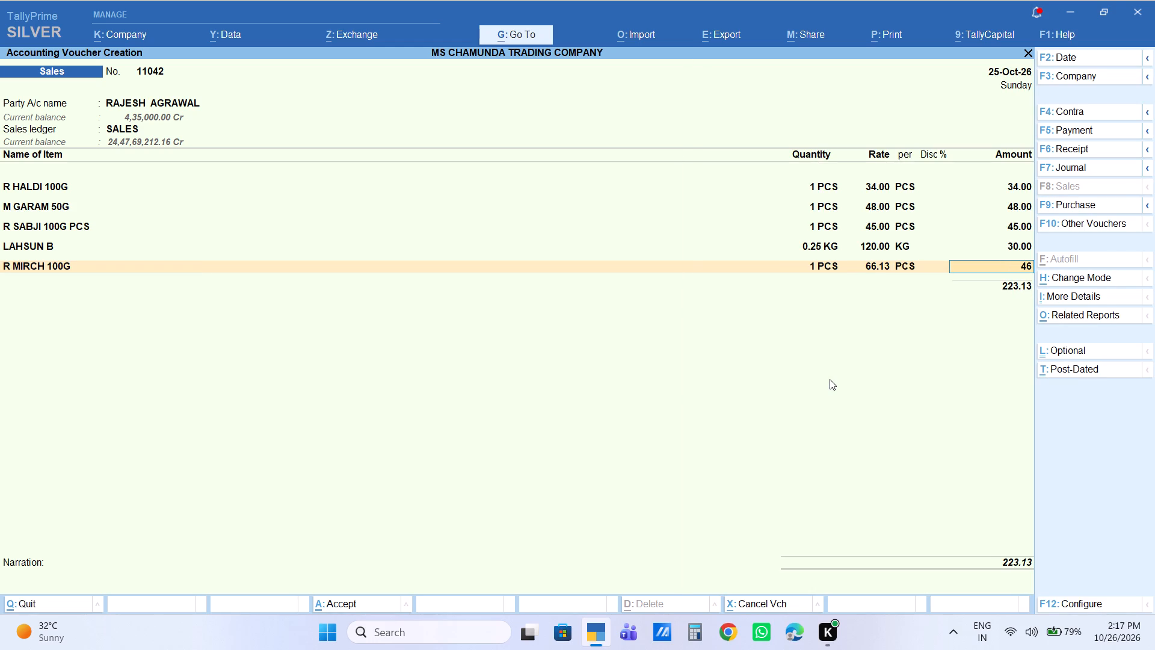
pyautogui.press('Return')
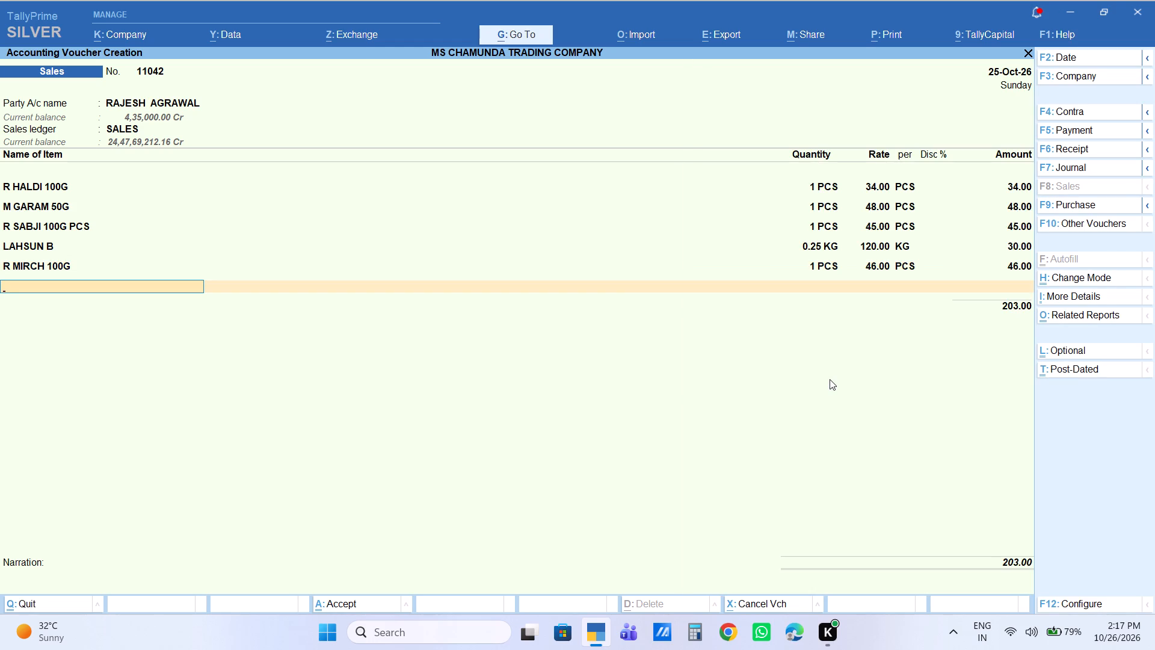
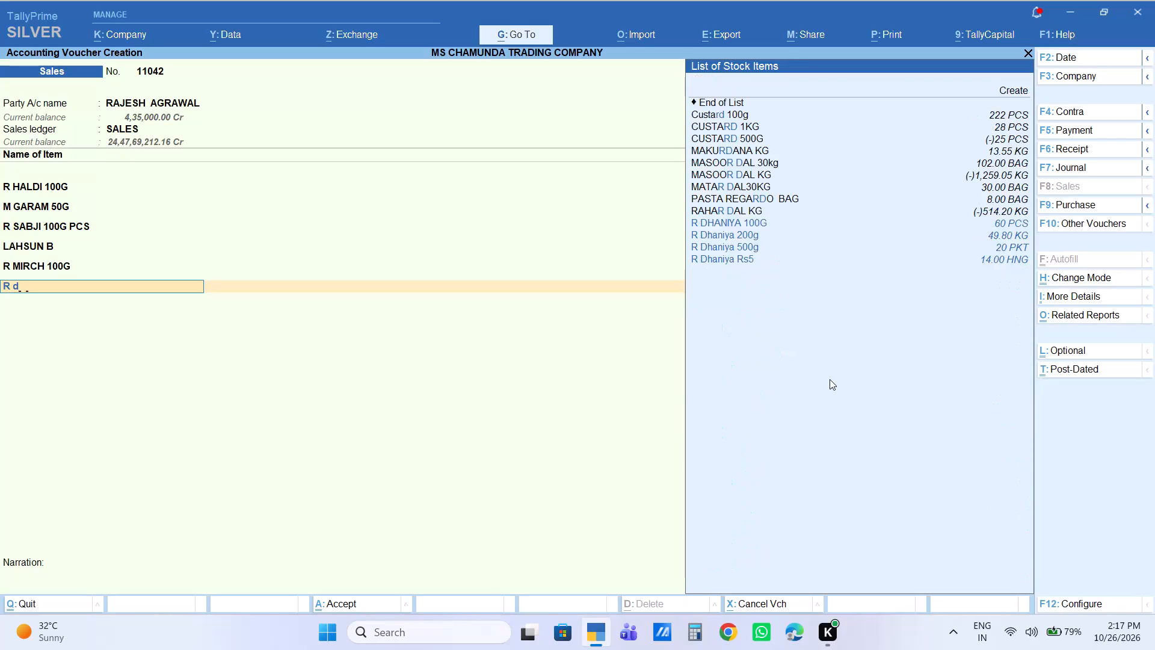
# Add the item R Dhaniya 200g as the sixth line with quantity 0.20 KG and an amount of 90.
pyautogui.press('Down')
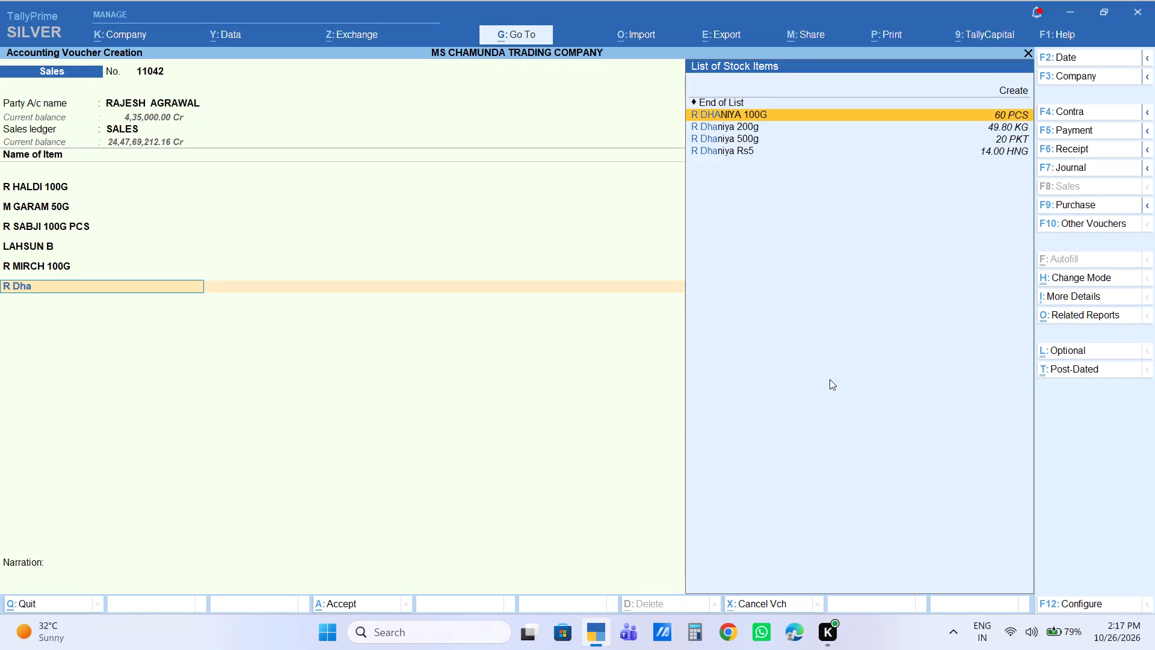
pyautogui.press('Down')
pyautogui.press('Down')
pyautogui.press('Up')
pyautogui.press('Return')
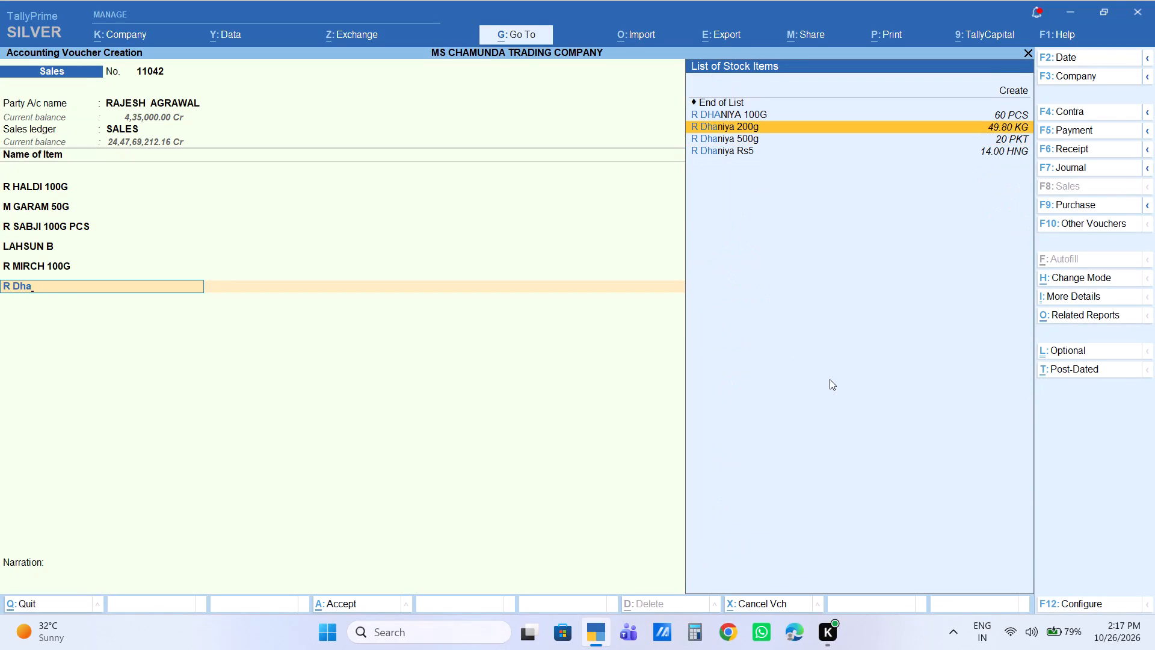
pyautogui.write('.2')
pyautogui.press('Return')
pyautogui.press('Return')
pyautogui.press('Return')
pyautogui.press('Return')
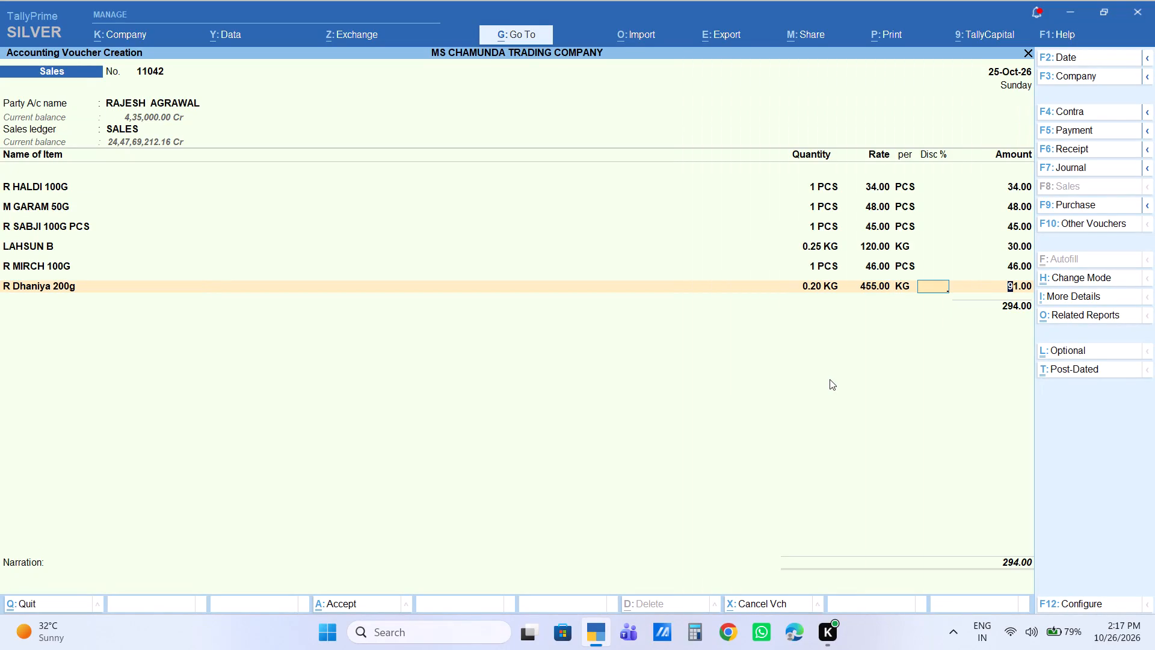
pyautogui.write('90')
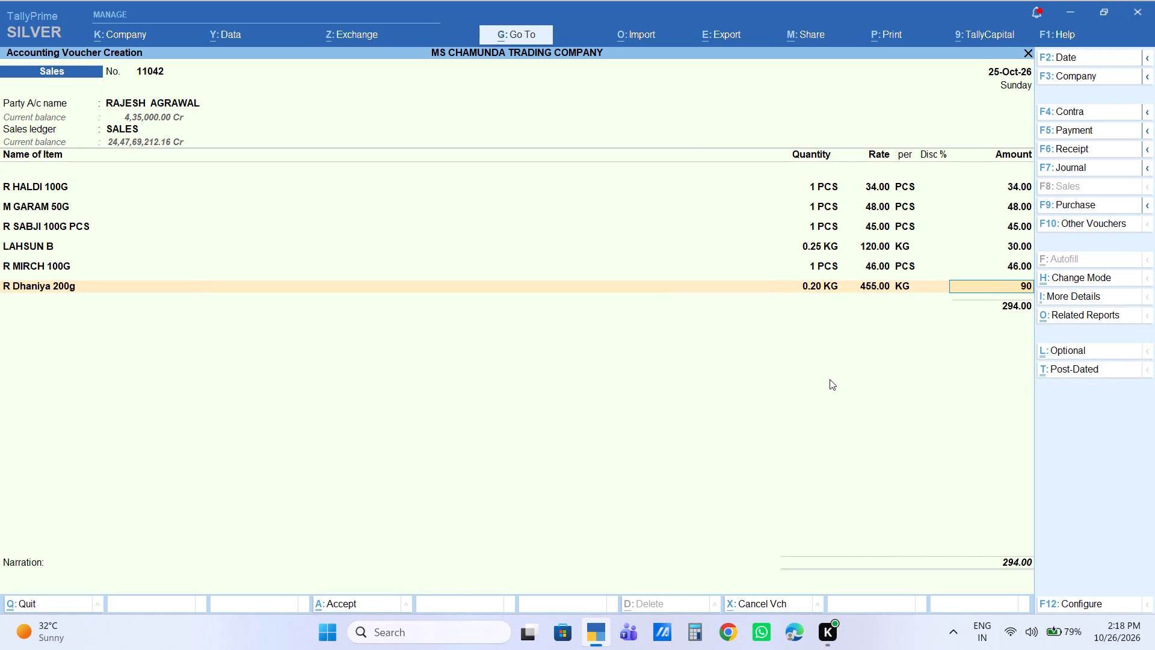
pyautogui.press('Return')
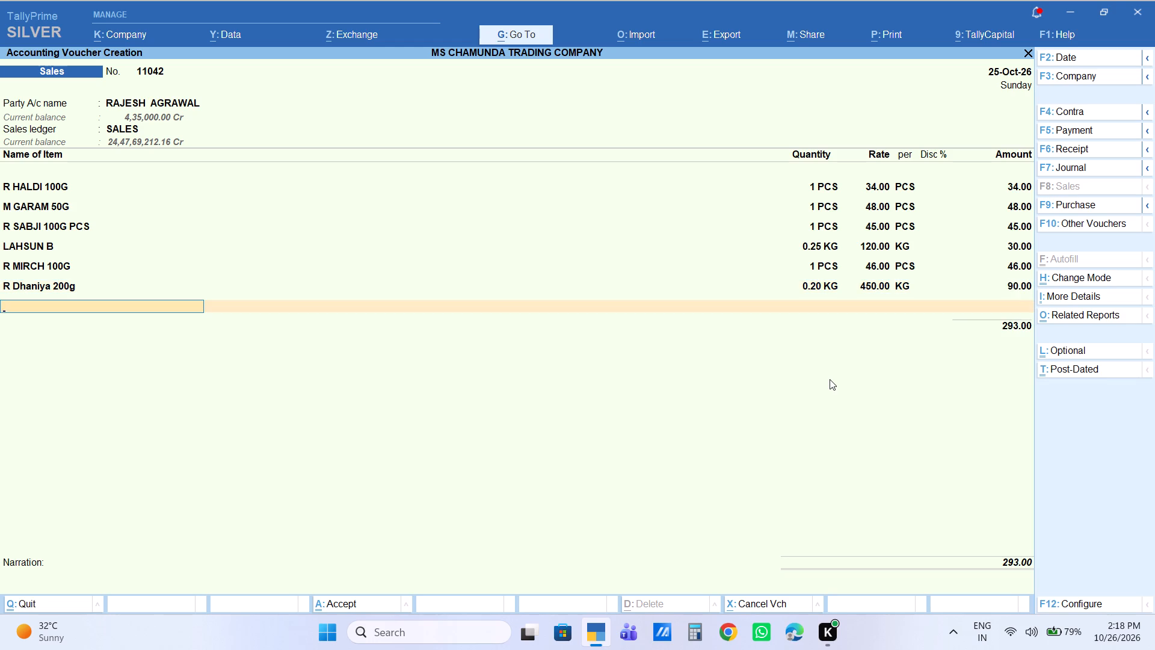
# Correct the amount of the R Dhaniya 200g line to 54.
pyautogui.press('BackSpace')
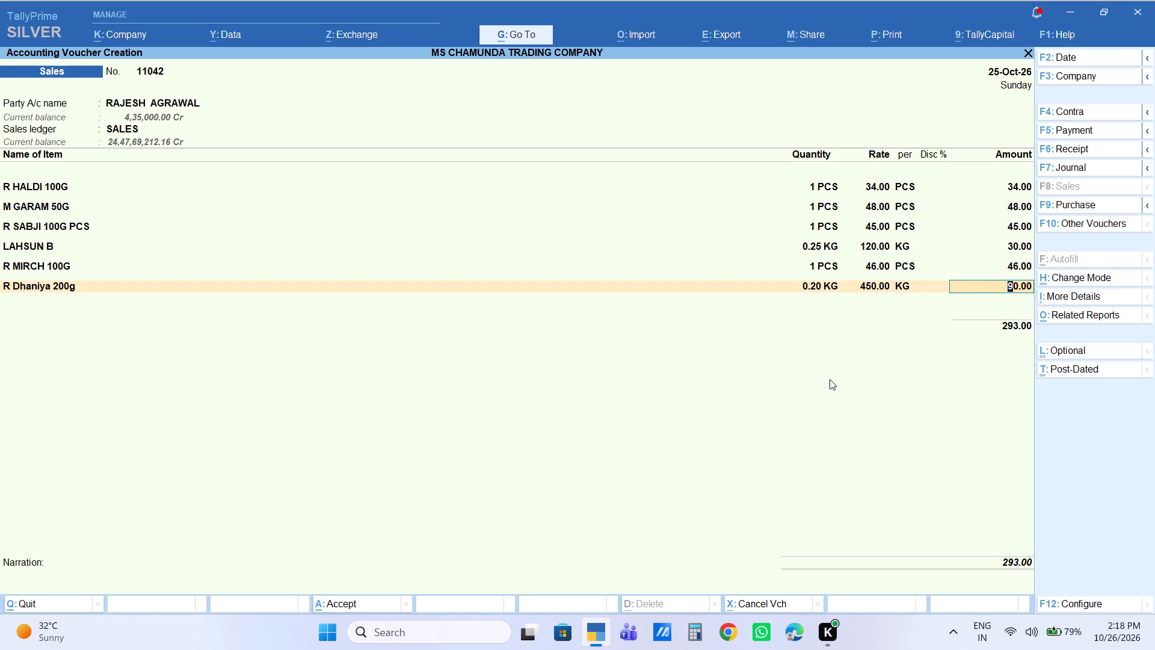
pyautogui.write('54')
pyautogui.press('Return')
pyautogui.press('Return')
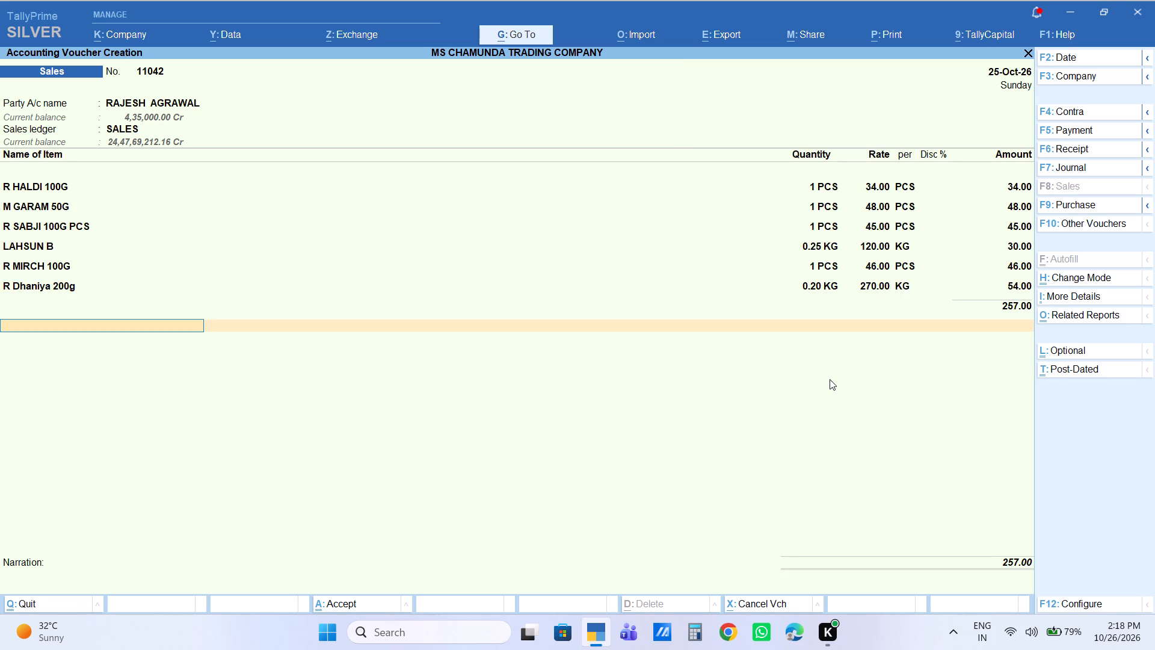
pyautogui.press('BackSpace')
pyautogui.press('Return')
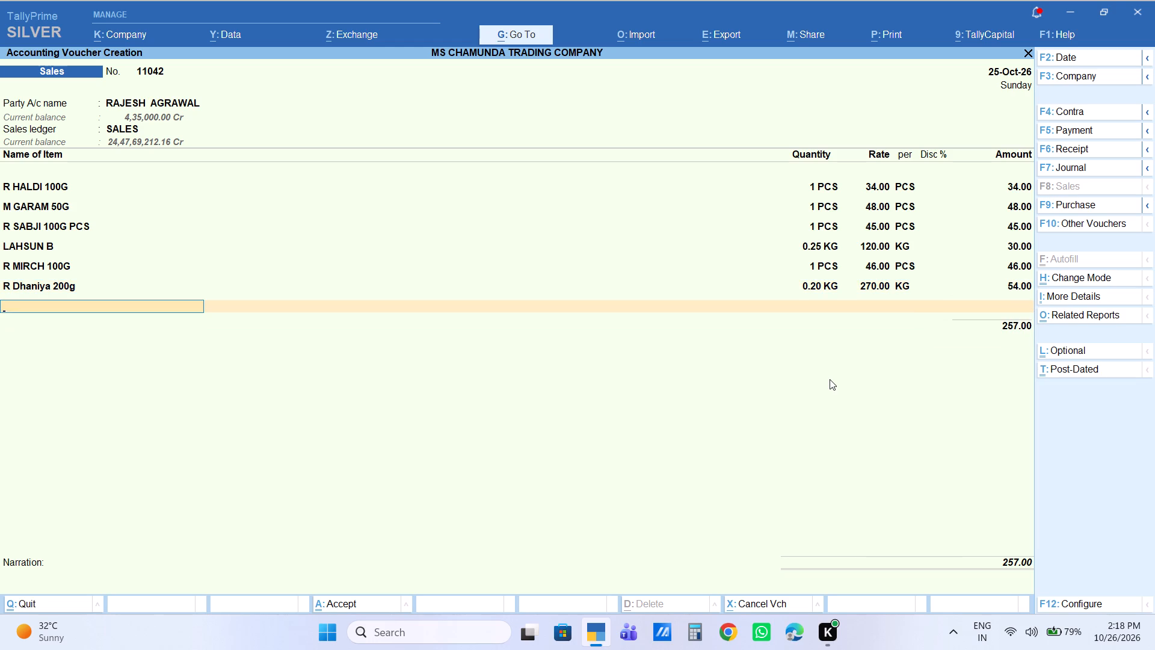
# Add the item TEJPATTA PKT with quantity 1 PCS and an amount of 10.
pyautogui.write('tejp')
pyautogui.press('Down')
pyautogui.press('Down')
pyautogui.press('Down')
pyautogui.press('Return')
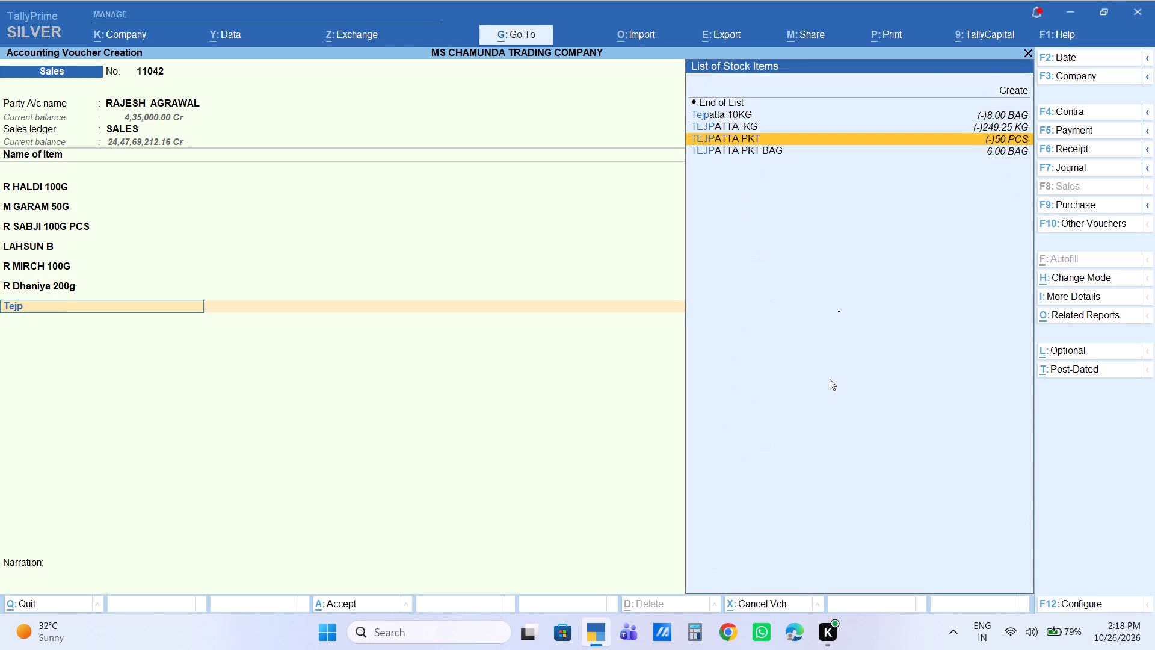
pyautogui.press('1')
pyautogui.press('Return')
pyautogui.press('Return')
pyautogui.press('Return')
pyautogui.press('Return')
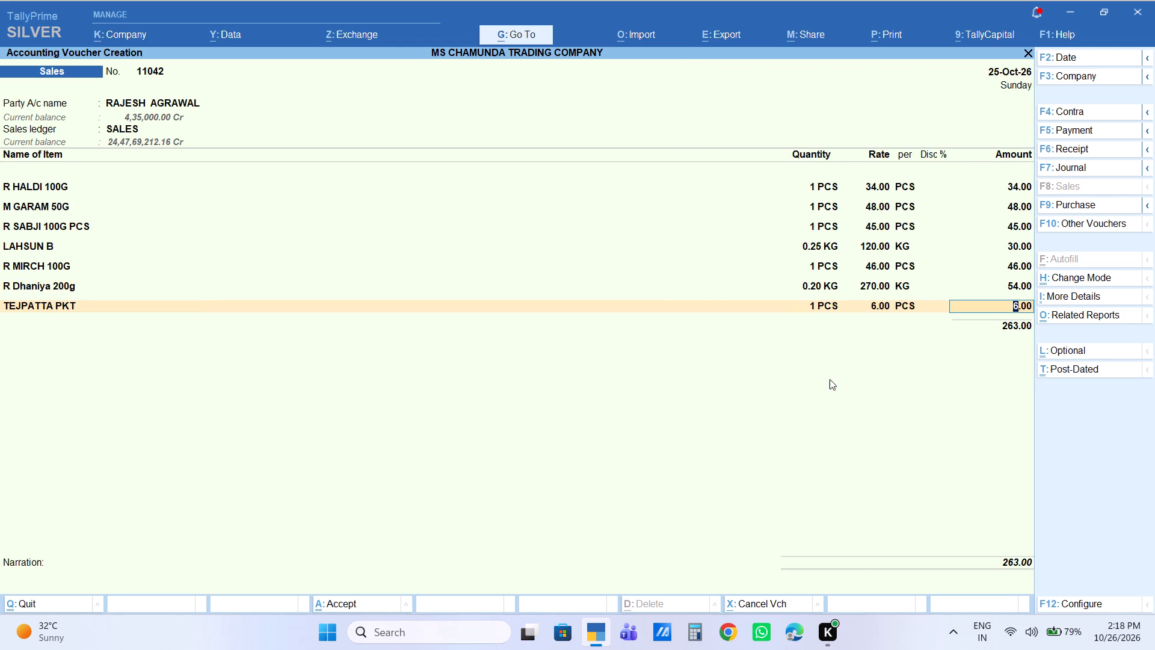
pyautogui.write('10')
pyautogui.press('Return')
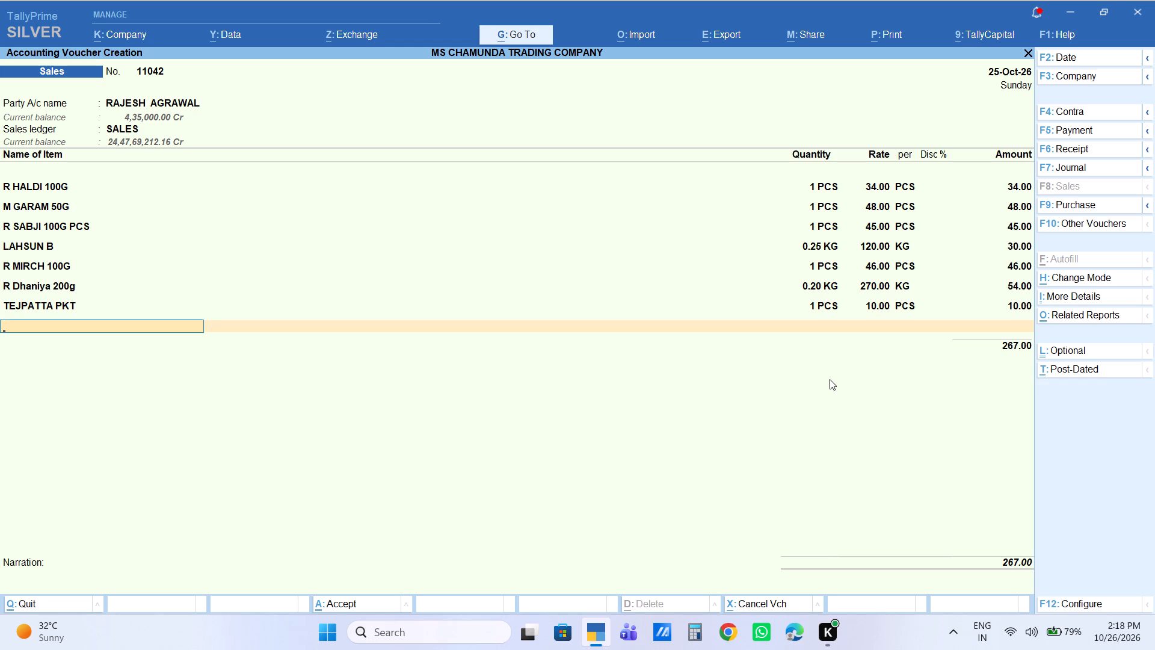
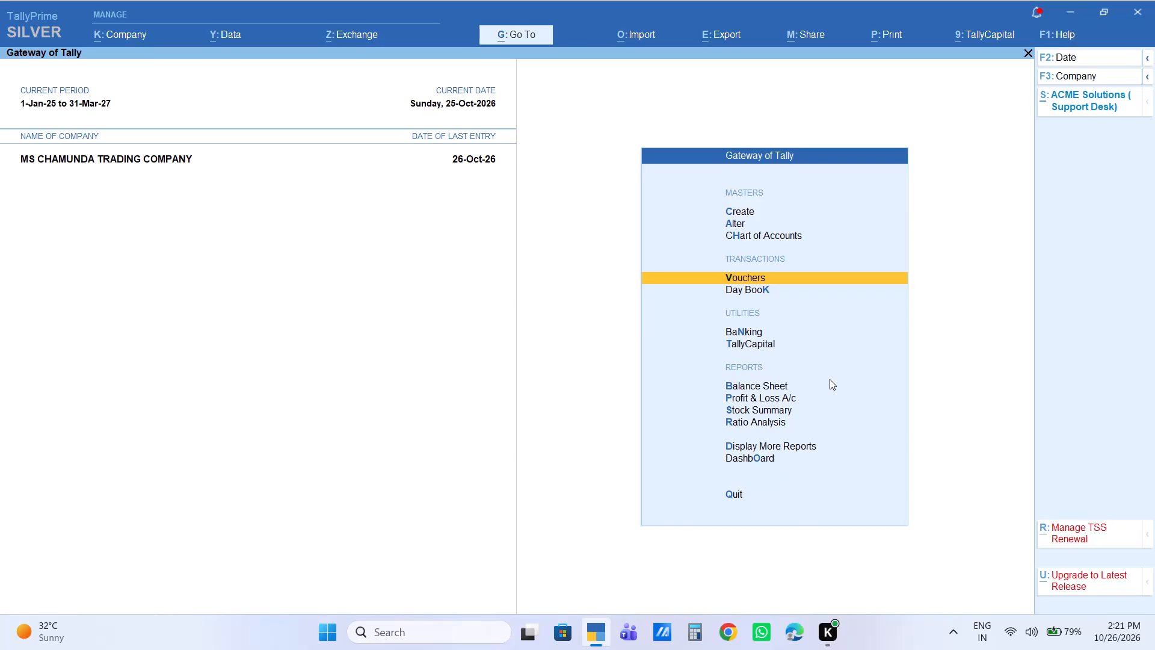
# Open the Cash sales voucher No. 11013 dated 25-Oct-26 from the Day Book for alteration.
pyautogui.press('Down')
pyautogui.press('Return')
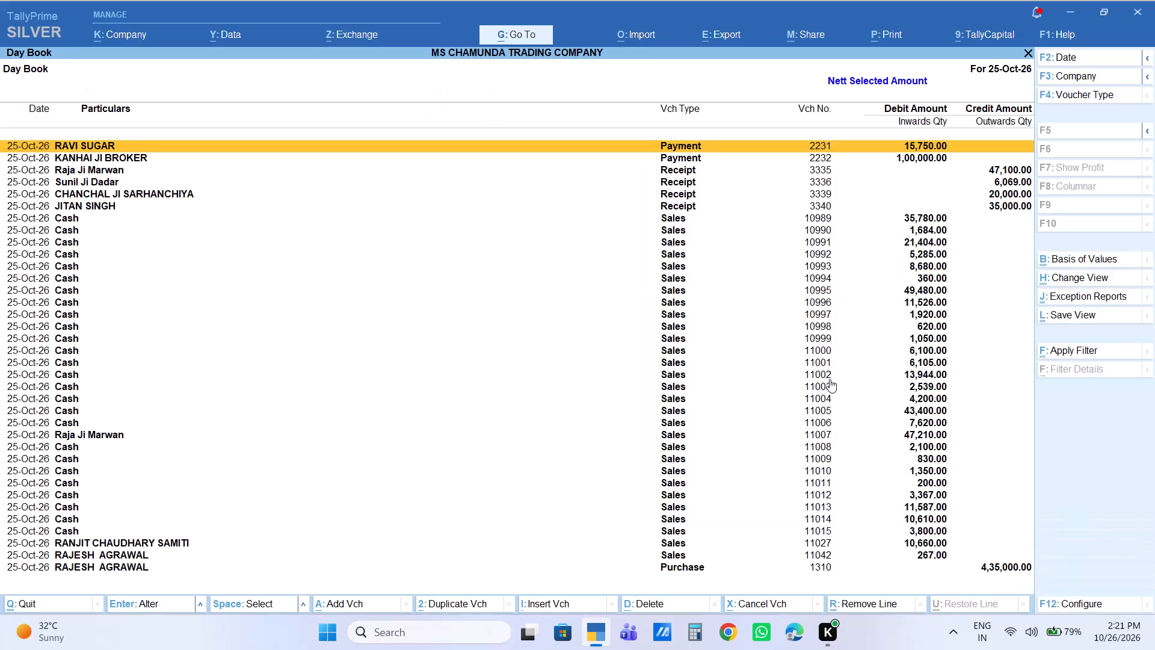
pyautogui.press('Down')
pyautogui.press('Down')
pyautogui.press('Down')
pyautogui.press('Down')
pyautogui.press('Down')
pyautogui.press('Down')
pyautogui.press('Down')
pyautogui.press('Down')
pyautogui.press('Down')
pyautogui.press('Down')
pyautogui.press('Down')
pyautogui.press('Down')
pyautogui.press('Down')
pyautogui.press('Down')
pyautogui.press('Down')
pyautogui.press('Down')
pyautogui.press('Down')
pyautogui.press('Down')
pyautogui.press('Down')
pyautogui.press('Down')
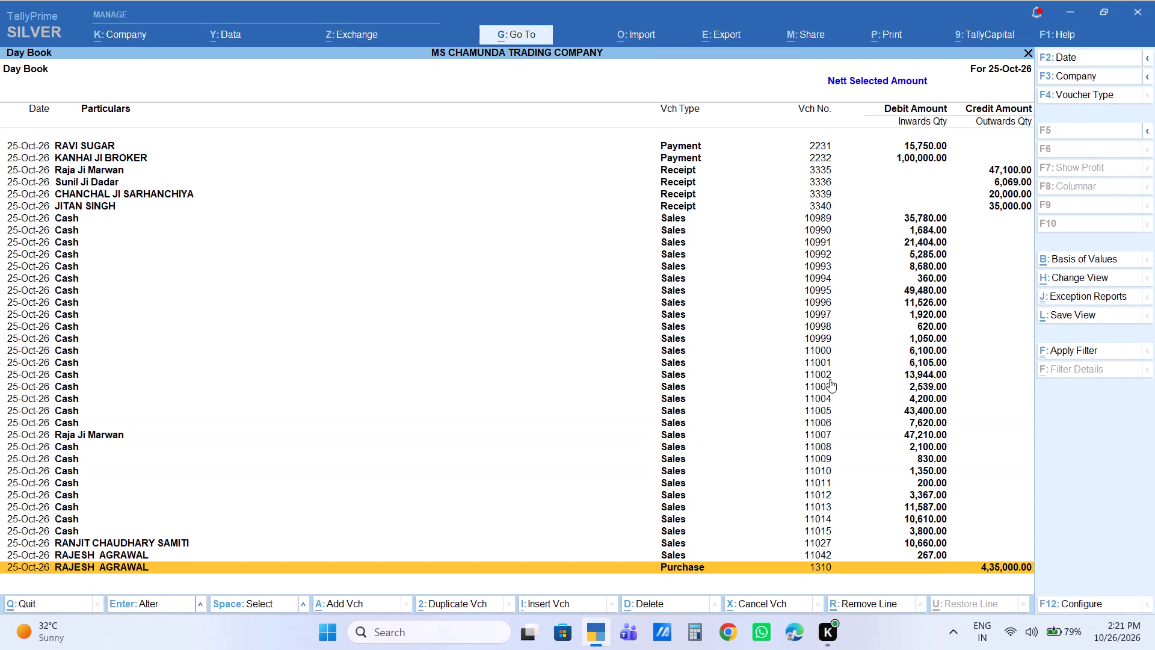
pyautogui.press('Up')
pyautogui.press('Up')
pyautogui.press('Up')
pyautogui.press('Up')
pyautogui.press('Up')
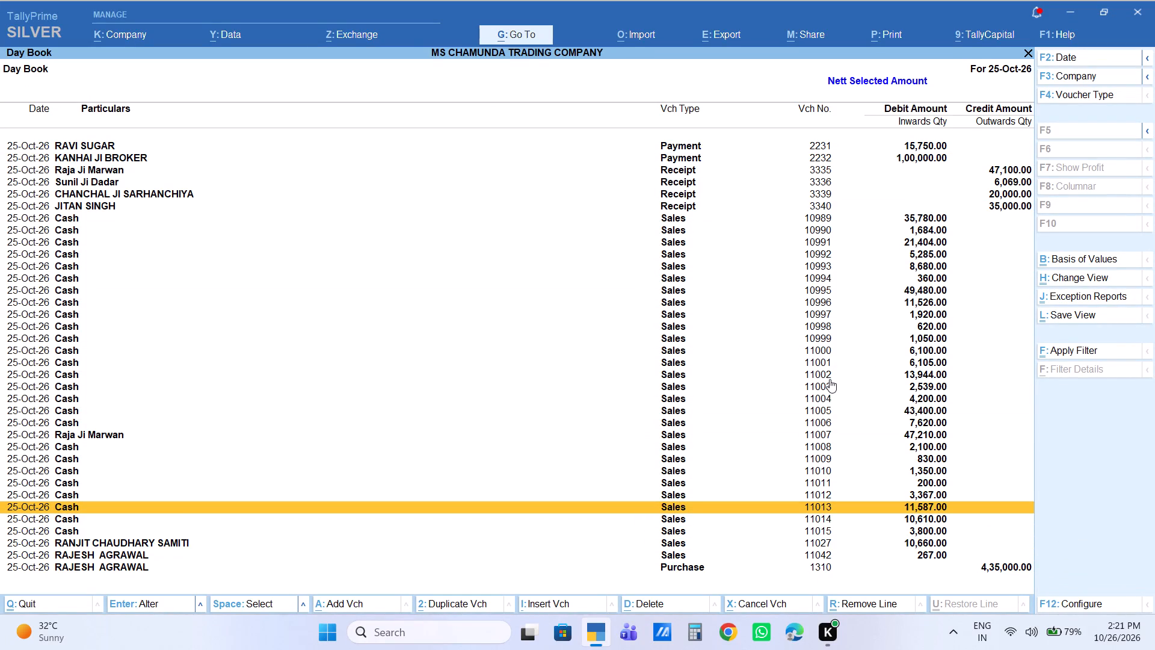
pyautogui.press('Return')
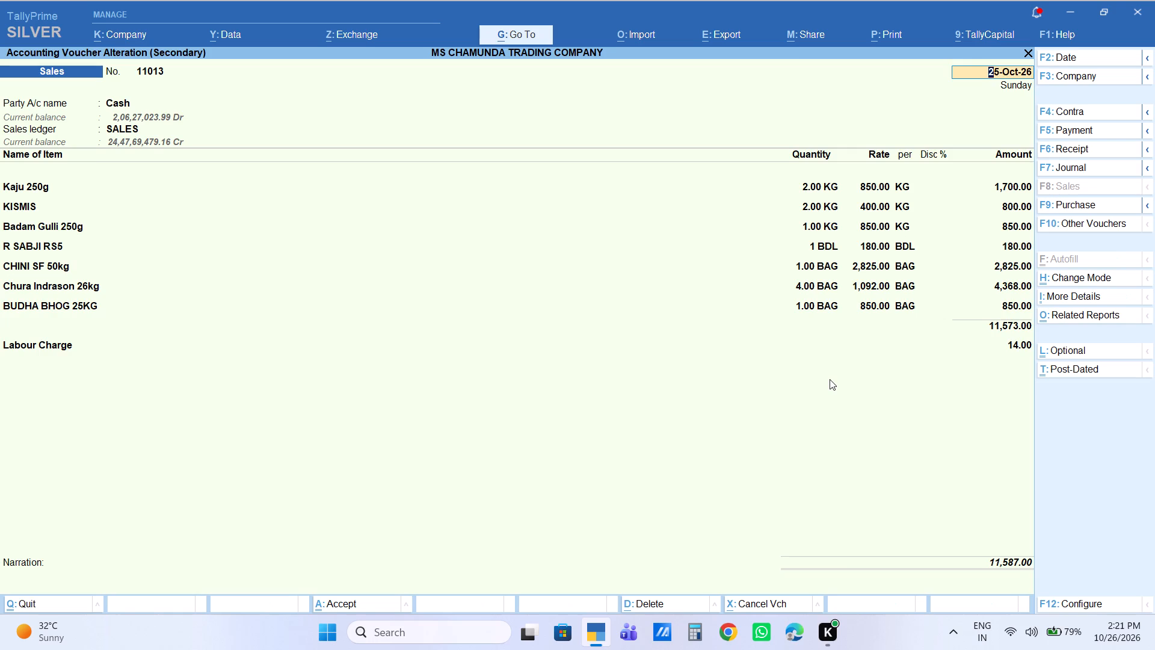
# Review the quantities, rates and amounts of the voucher's item lines from Kaju 250g through R SABJI RS5.
pyautogui.press('Return')
pyautogui.press('Return')
pyautogui.press('Return')
pyautogui.press('Return')
pyautogui.press('Return')
pyautogui.press('Return')
pyautogui.press('Return')
pyautogui.press('Return')
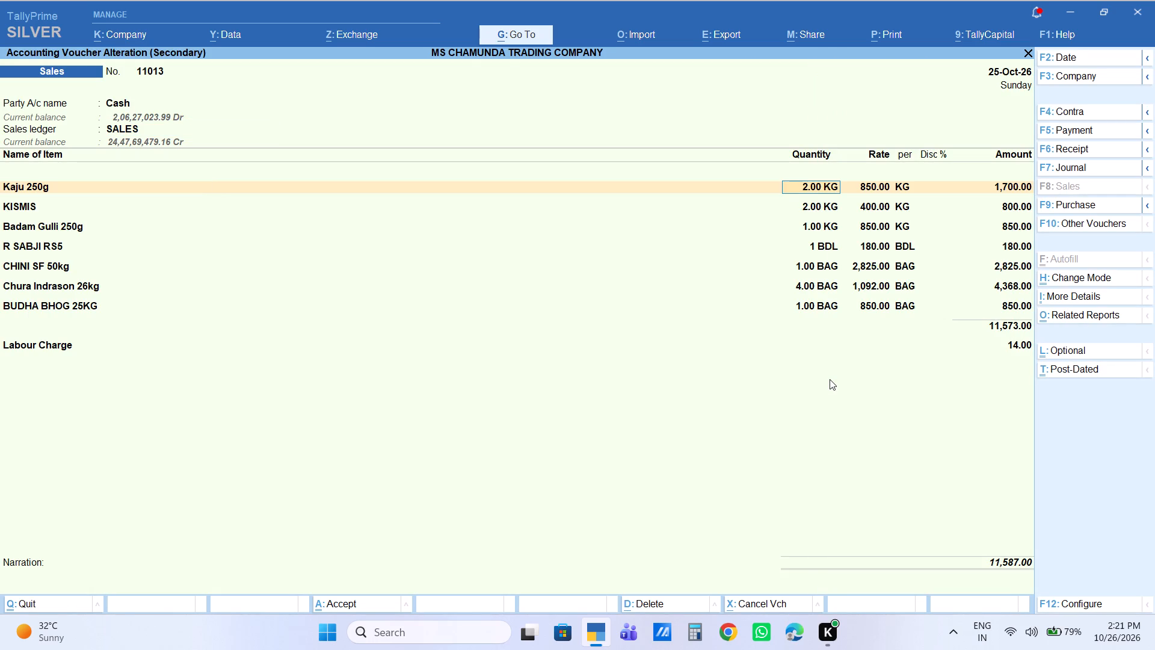
pyautogui.press('Down')
pyautogui.press('Down')
pyautogui.press('Down')
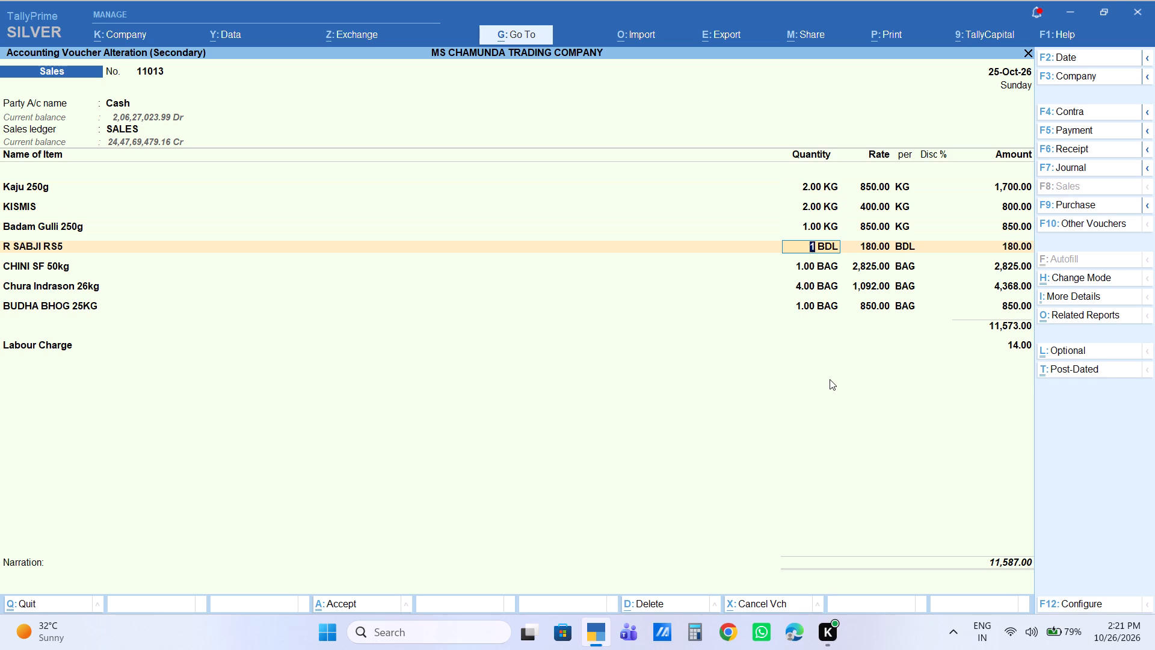
pyautogui.press('Return')
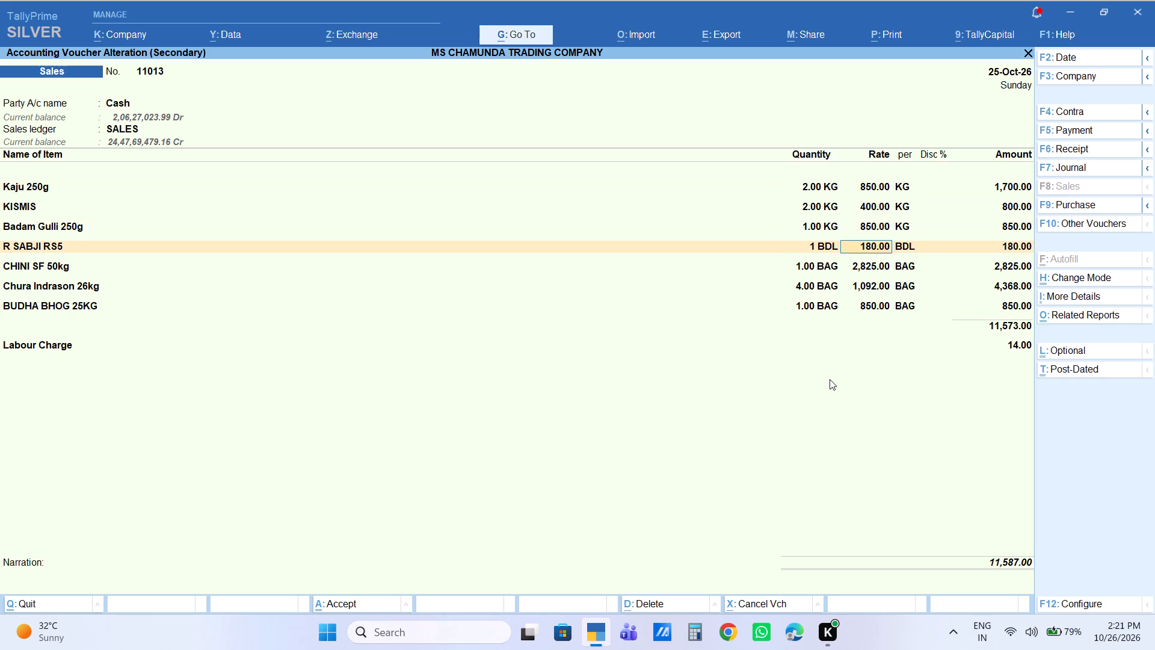
pyautogui.press('Return')
pyautogui.press('Return')
pyautogui.press('Return')
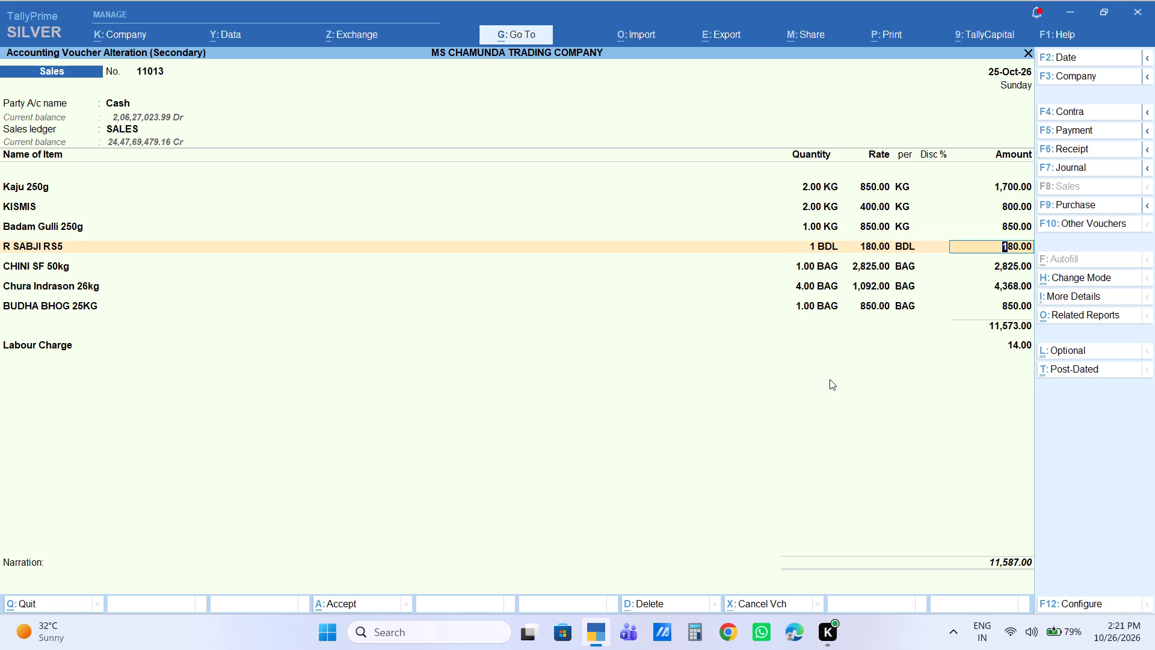
pyautogui.press('Up')
pyautogui.press('Up')
pyautogui.press('Up')
pyautogui.press('Down')
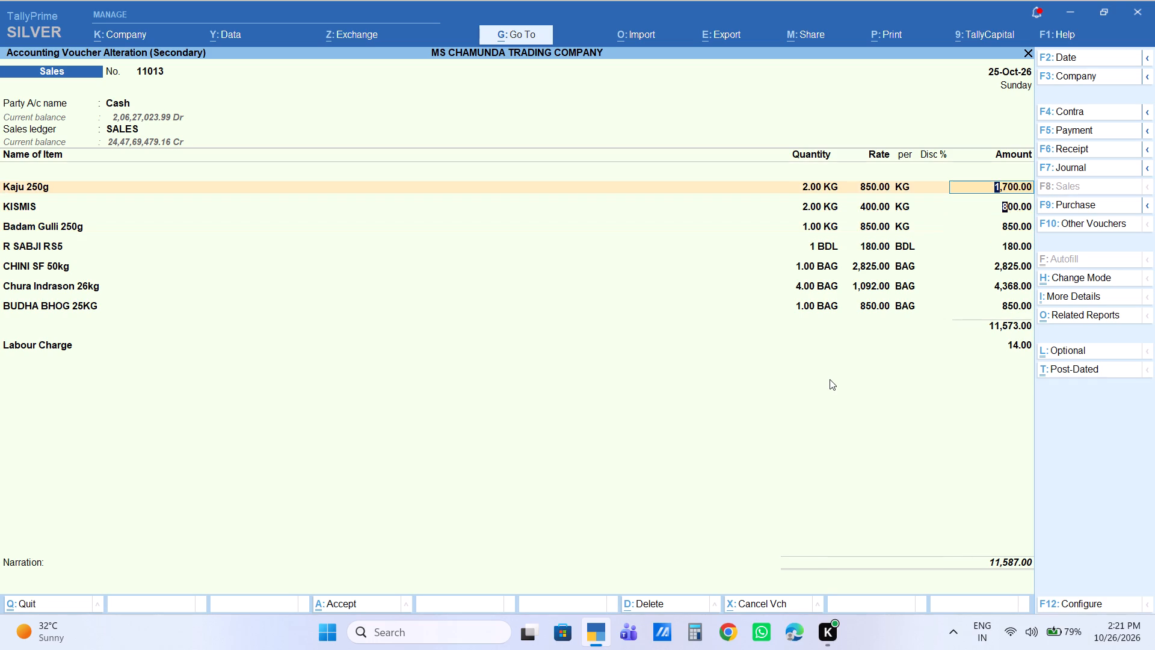
pyautogui.press('Down')
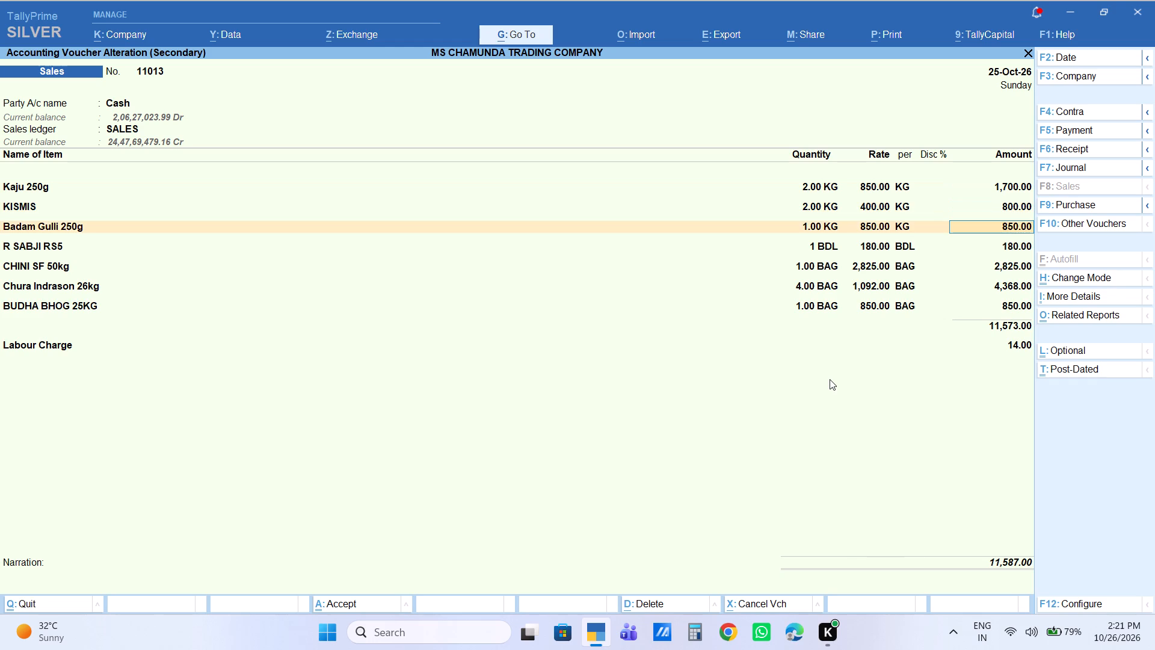
pyautogui.press('Down')
pyautogui.press('Down')
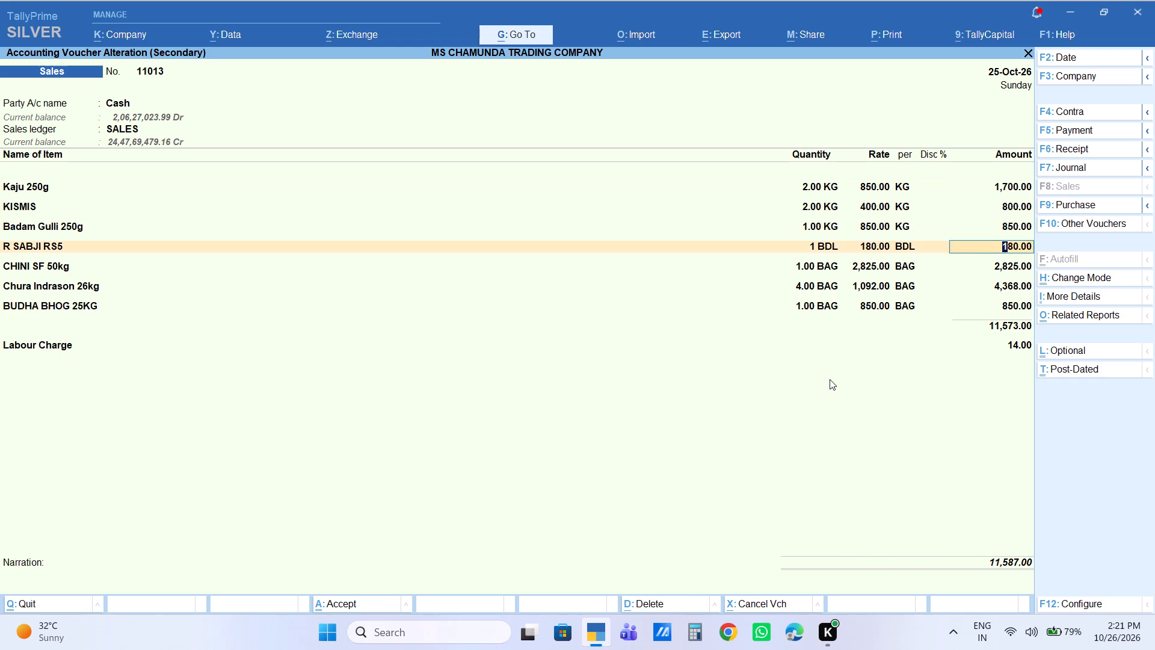
# Add the item Makhana 250g as the eighth line with quantity 1 KG and an amount of 700.
pyautogui.press('Down')
pyautogui.press('Down')
pyautogui.press('Return')
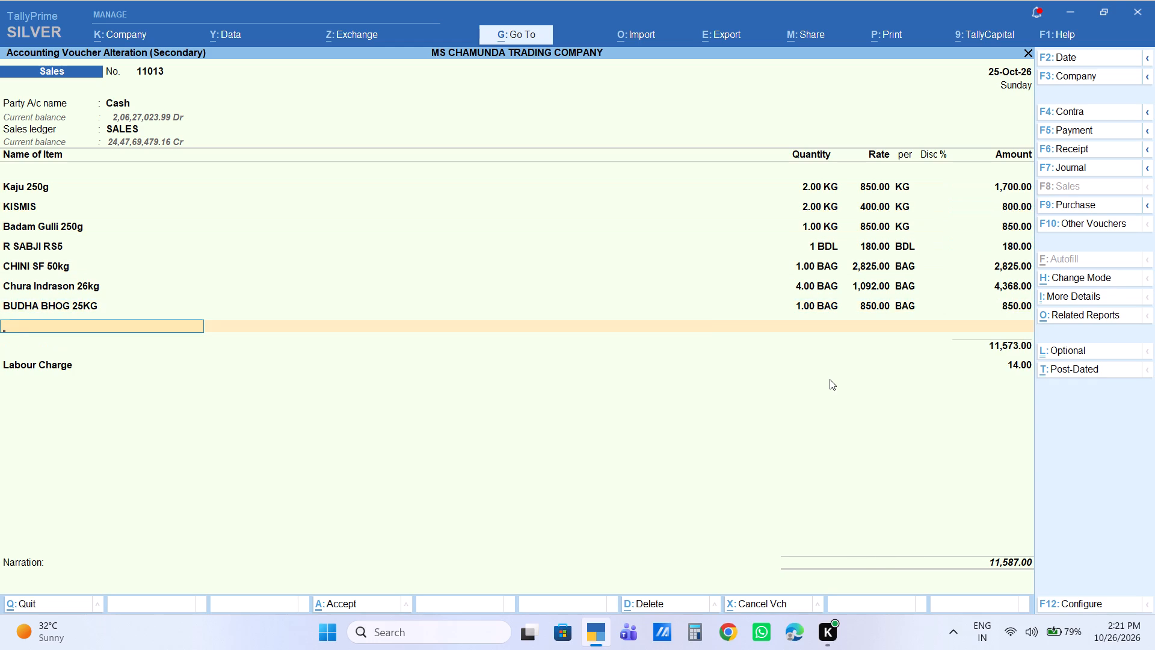
pyautogui.write('makhan')
pyautogui.press('Down')
pyautogui.press('Down')
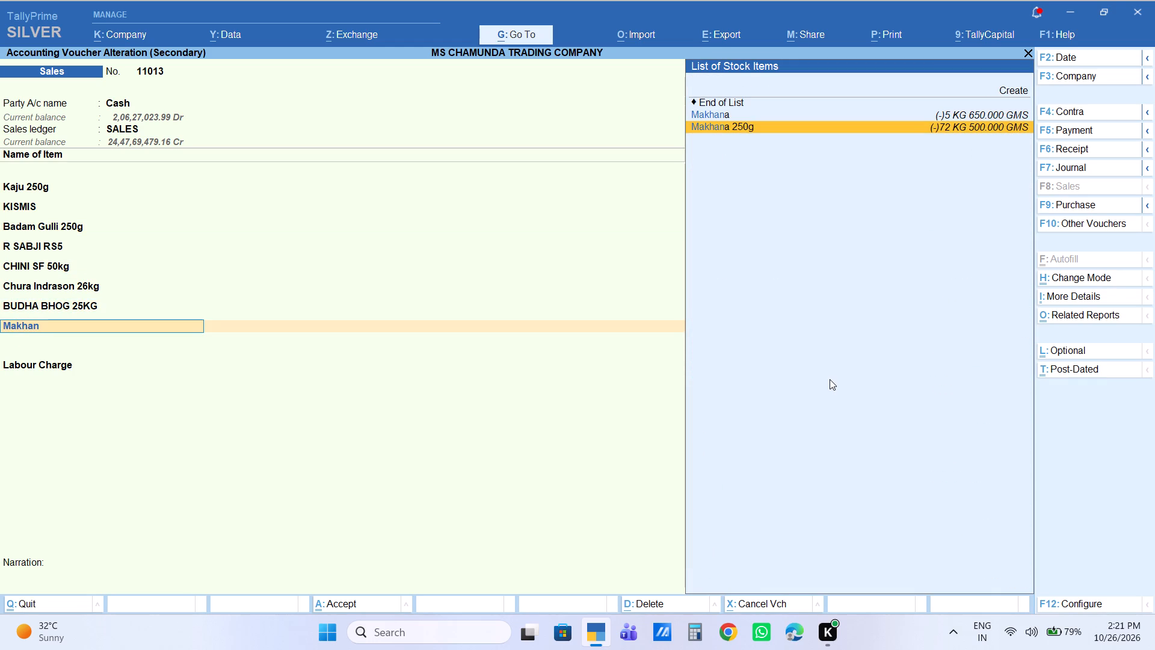
pyautogui.press('Return')
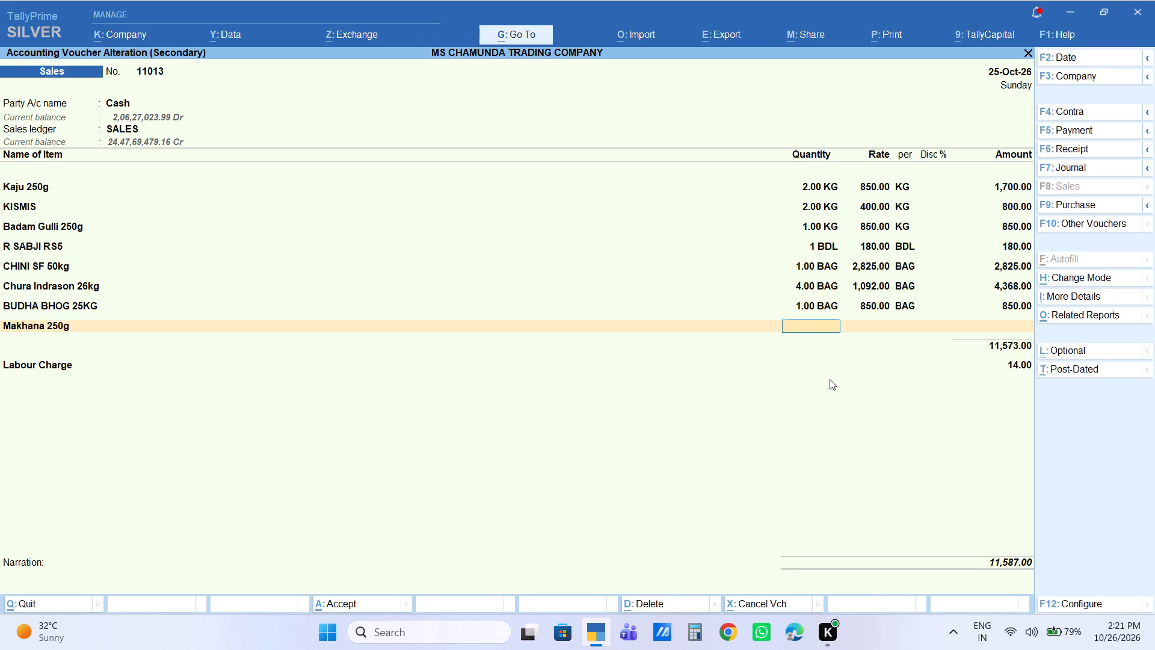
pyautogui.press('1')
pyautogui.press('Return')
pyautogui.press('Return')
pyautogui.press('Return')
pyautogui.press('Return')
pyautogui.write('700')
pyautogui.press('Return')
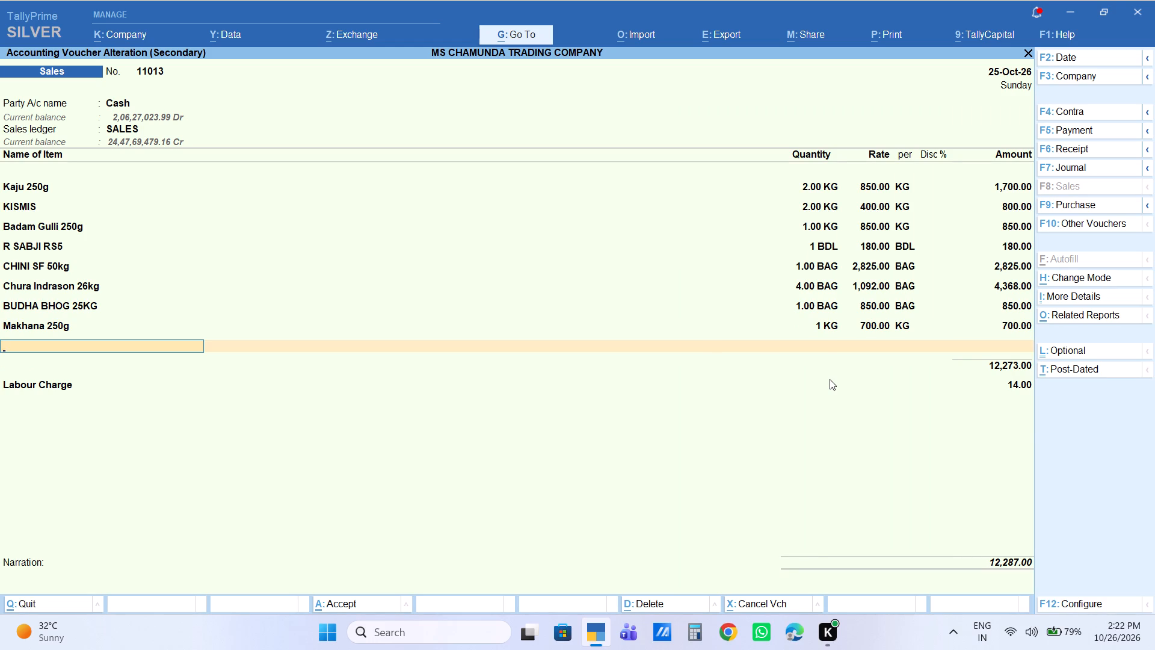
# Check the amounts of the voucher's item lines one by one, from Kaju 250g through BUDHA BHOG 25KG.
pyautogui.press('Up')
pyautogui.press('BackSpace')
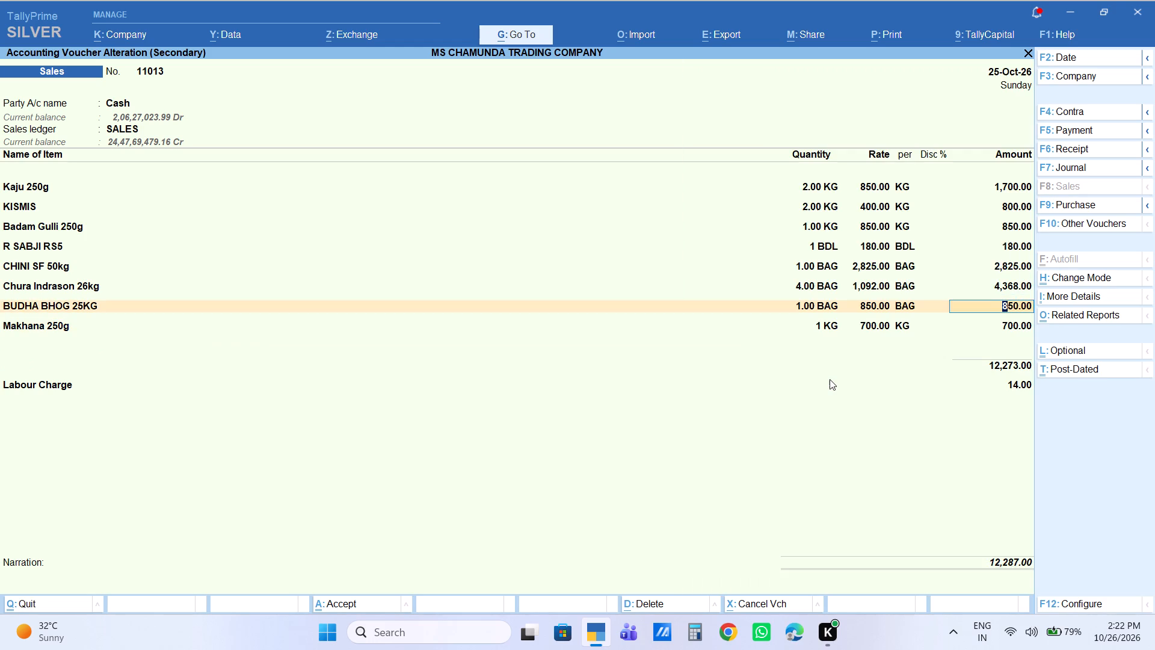
pyautogui.press('Up')
pyautogui.press('Up')
pyautogui.press('Up')
pyautogui.press('Up')
pyautogui.press('Up')
pyautogui.press('Up')
pyautogui.press('Up')
pyautogui.press('Down')
pyautogui.press('Return')
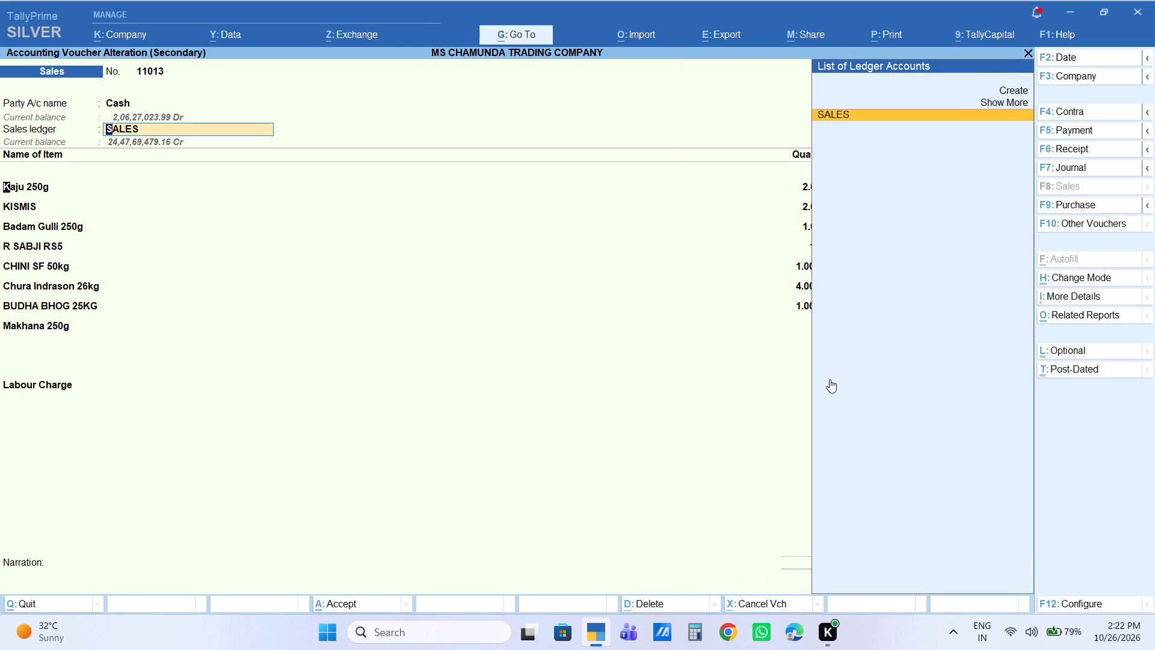
pyautogui.press('Return')
pyautogui.press('Return')
pyautogui.press('Return')
pyautogui.press('Return')
pyautogui.press('Return')
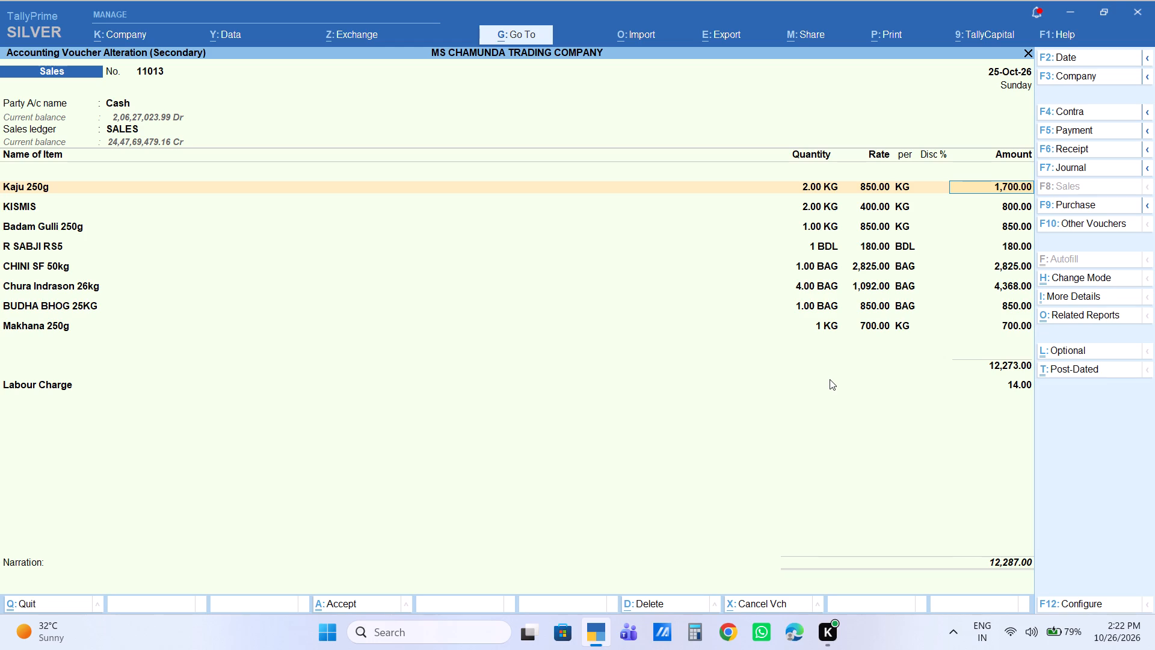
pyautogui.press('Down')
pyautogui.press('Down')
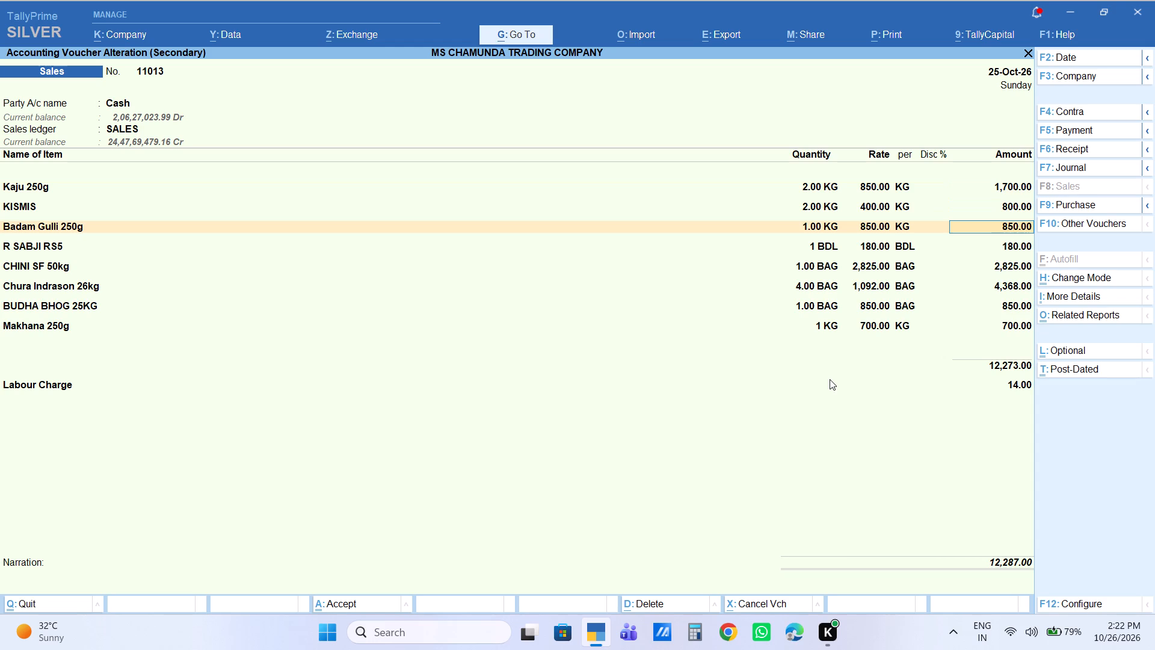
pyautogui.press('Down')
pyautogui.press('Down')
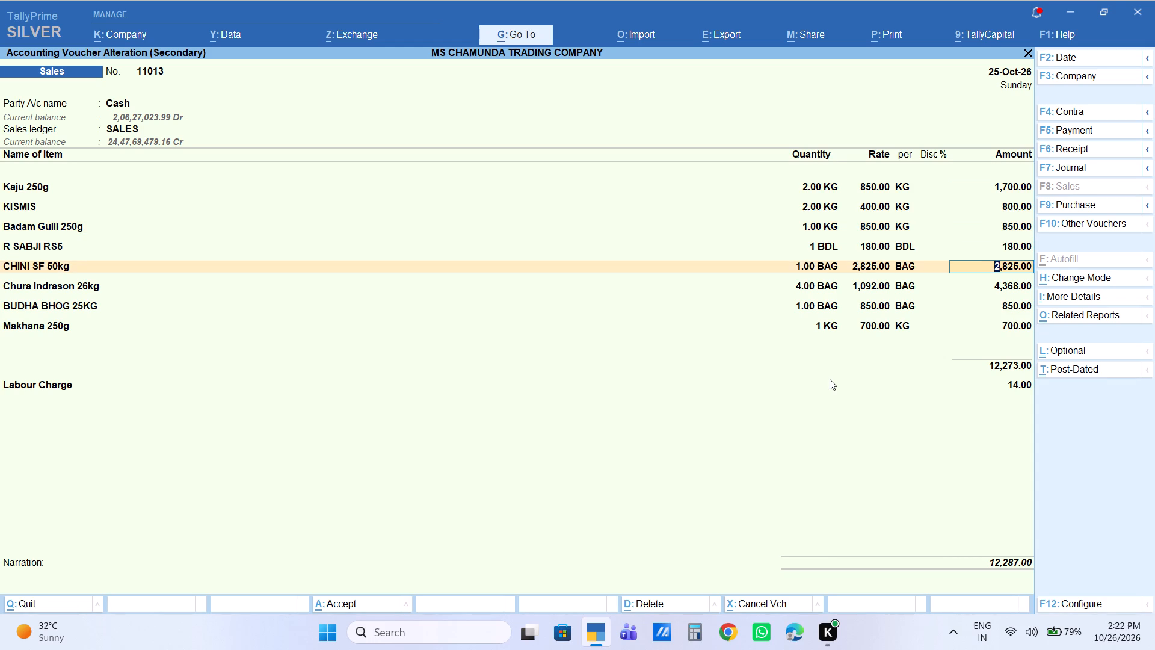
pyautogui.press('Down')
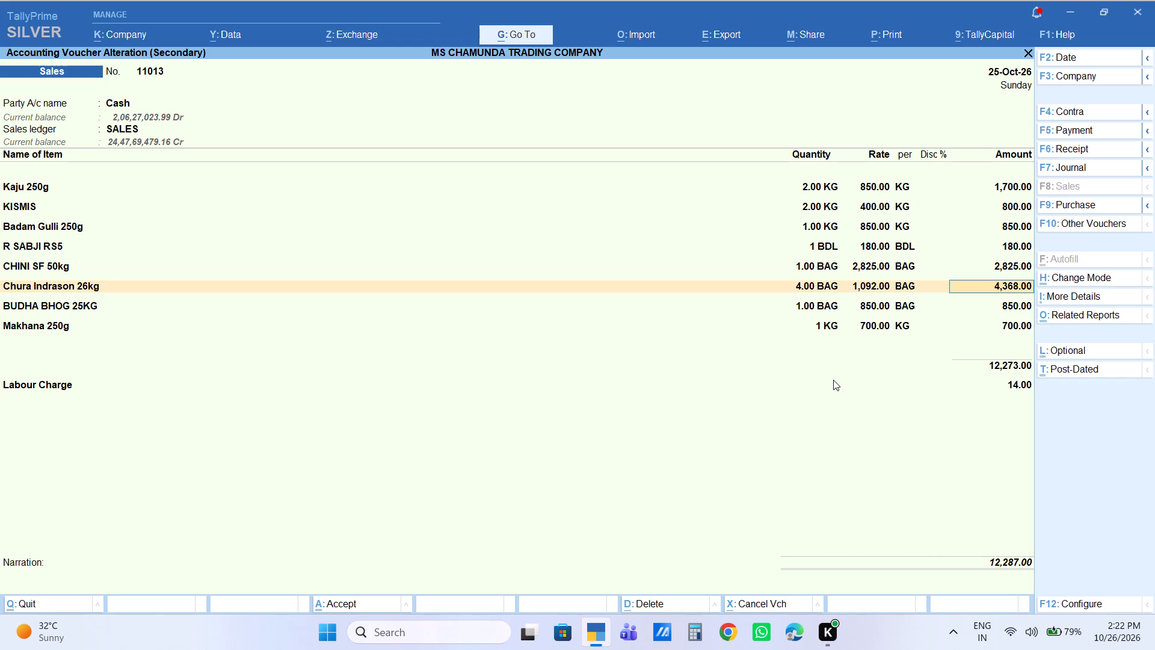
pyautogui.press('Down')
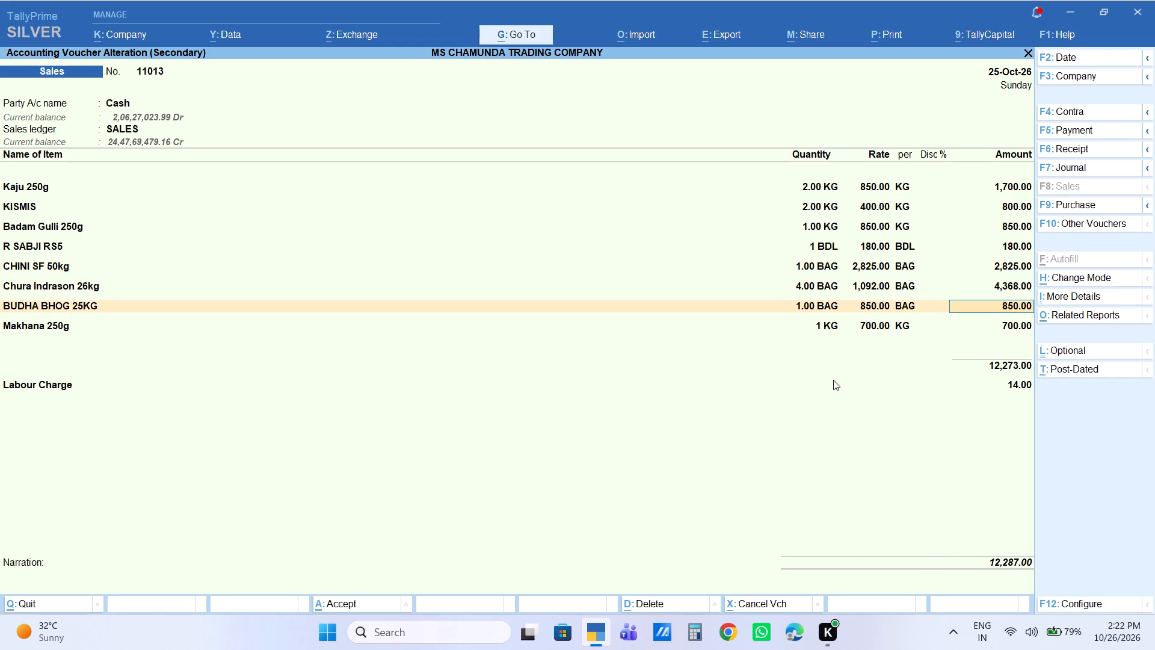
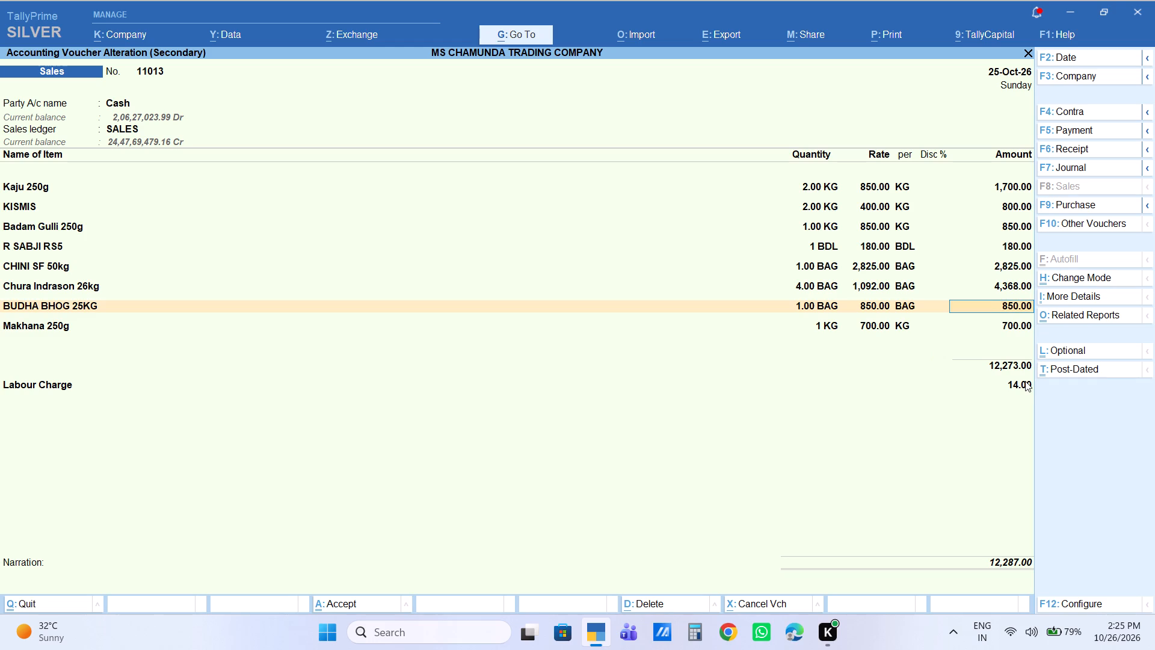
# Accept the remaining item and Labour Charge entries and save the altered Cash sales voucher No. 11013.
pyautogui.press('Return')
pyautogui.press('Return')
pyautogui.press('Return')
pyautogui.press('Return')
pyautogui.press('Return')
pyautogui.press('Return')
pyautogui.press('Return')
pyautogui.press('Return')
pyautogui.press('Return')
pyautogui.press('Return')
pyautogui.press('Return')
pyautogui.press('Return')
pyautogui.press('Return')
pyautogui.press('Return')
pyautogui.press('Return')
pyautogui.press('Return')
pyautogui.press('Return')
pyautogui.press('Return')
pyautogui.press('Return')
pyautogui.press('Return')
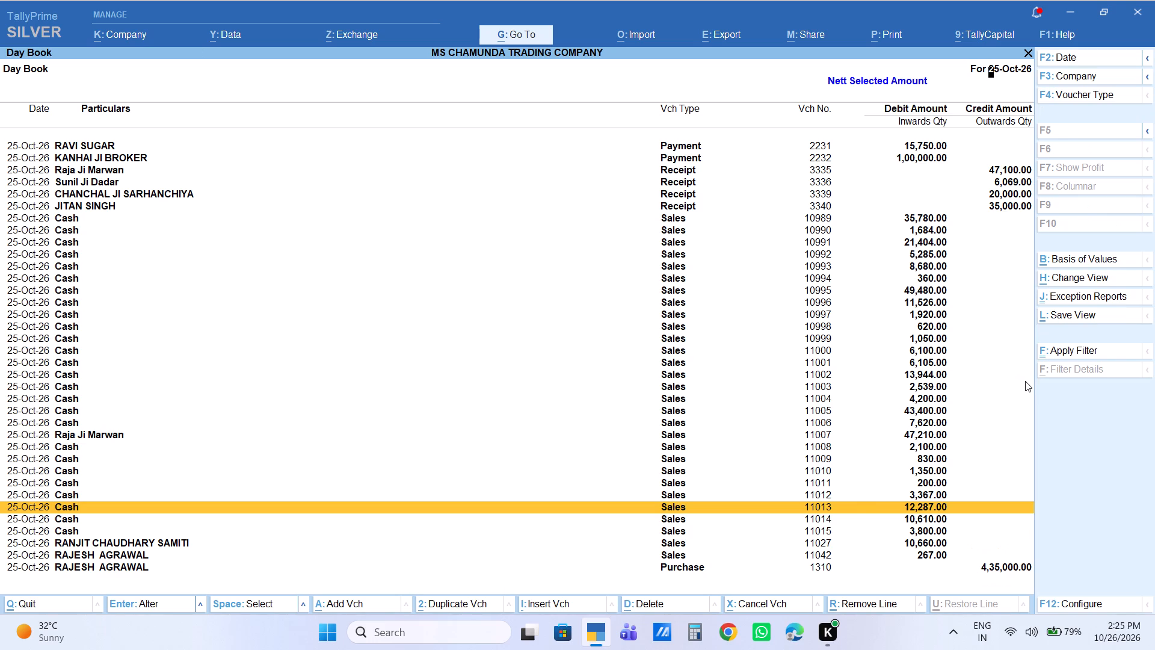
# Leave the Day Book and open a new Sales voucher for entry, starting at the party account name.
pyautogui.press('Escape')
pyautogui.press('Escape')
pyautogui.press('Escape')
pyautogui.press('Escape')
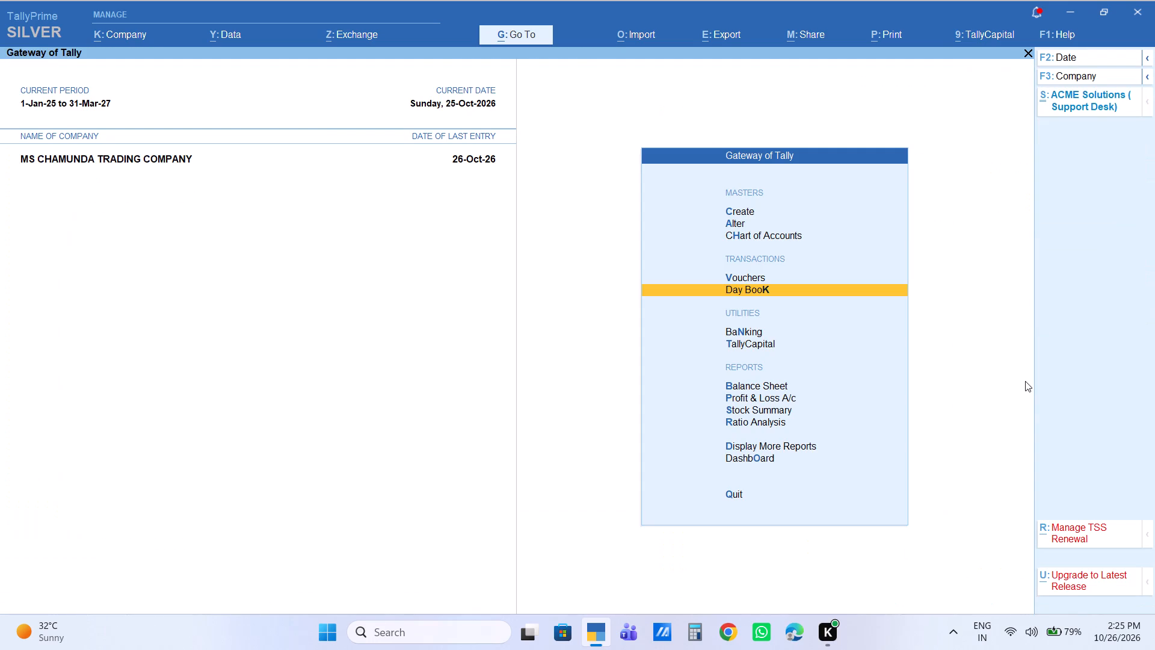
pyautogui.press('Up')
pyautogui.press('Return')
pyautogui.press('\\')
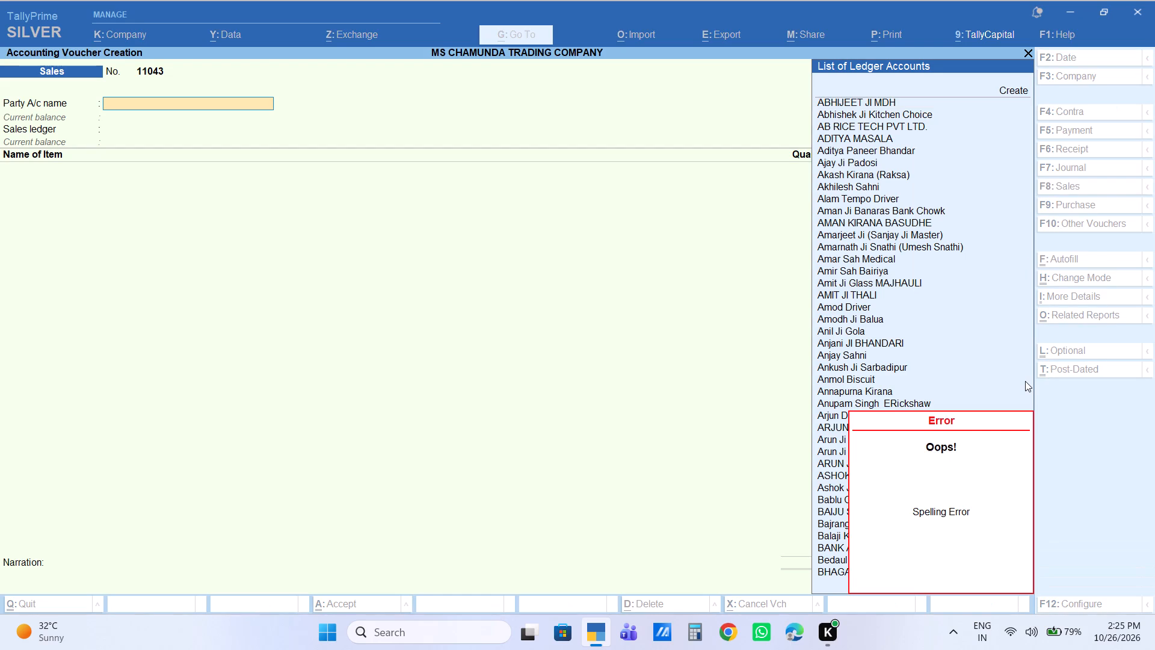
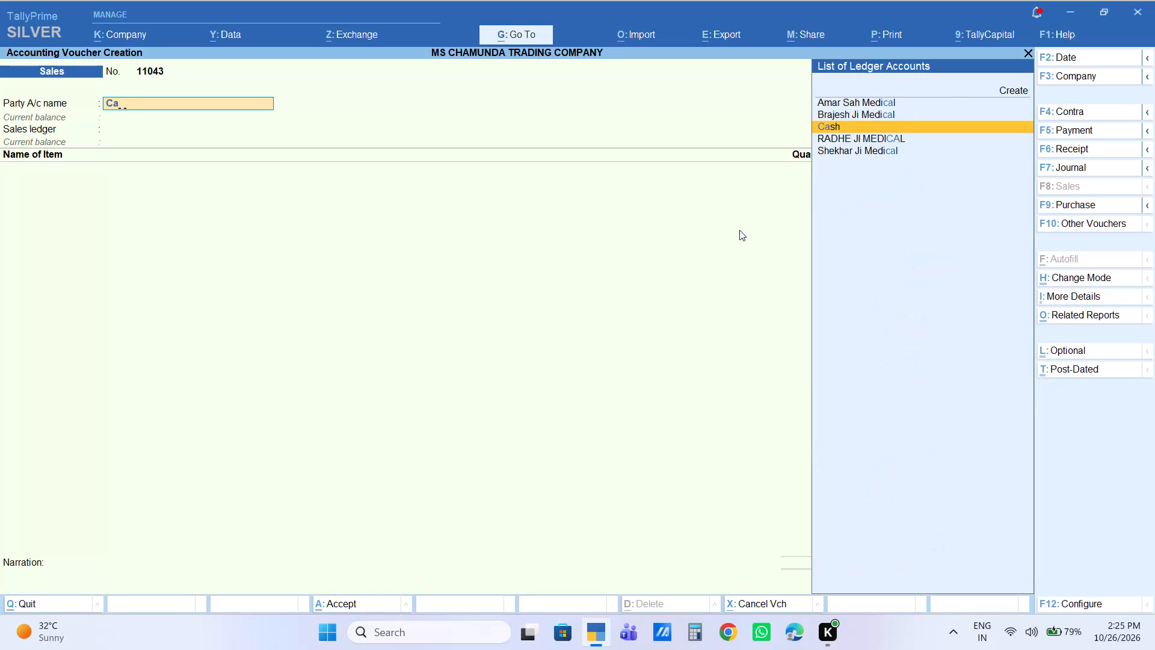
# Set up sales voucher 11043 dated 26-Oct-26 with Cash as party, the listed buyer starting with "Rajni", and the SALES ledger.
pyautogui.press('F2')
pyautogui.press('Return')
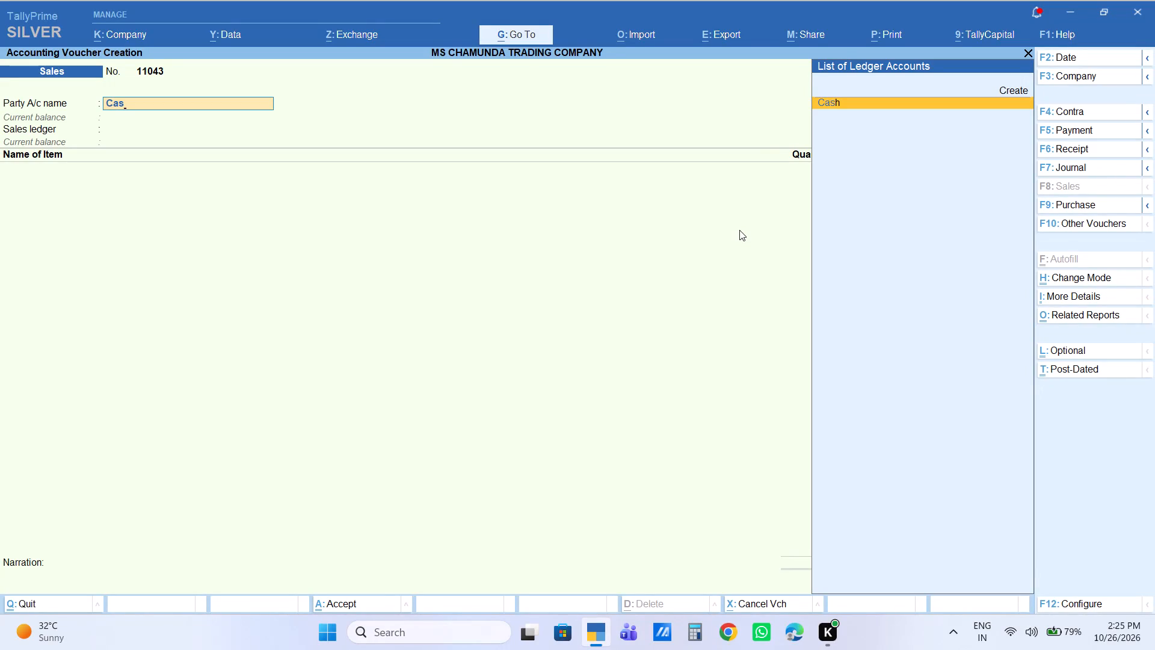
pyautogui.press('Return')
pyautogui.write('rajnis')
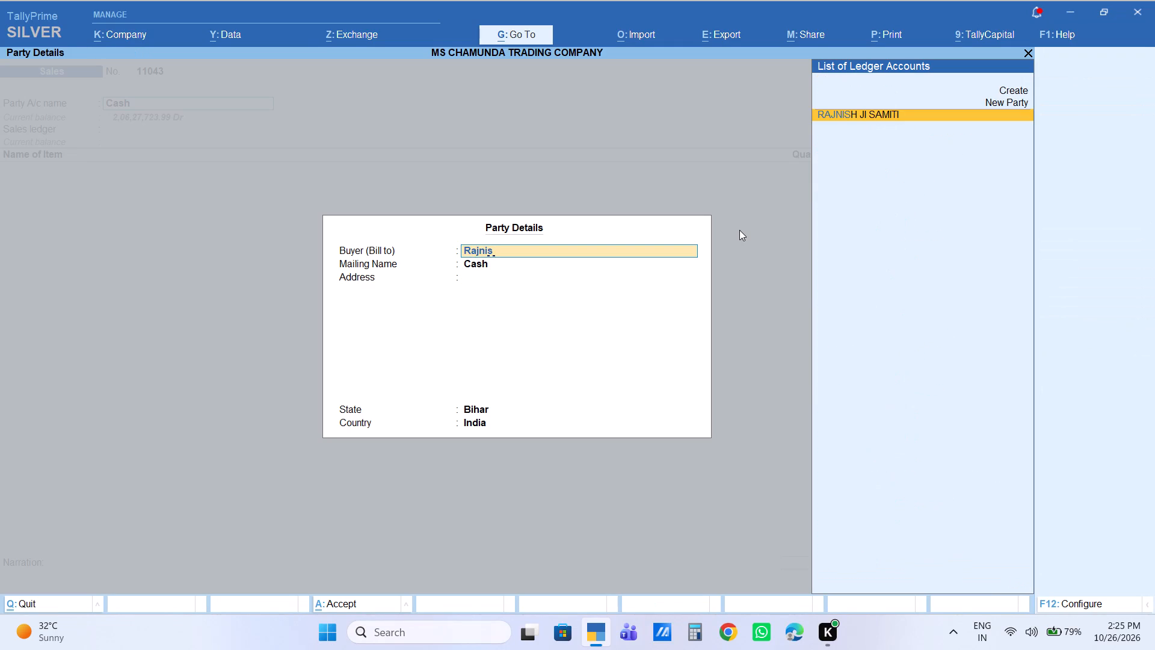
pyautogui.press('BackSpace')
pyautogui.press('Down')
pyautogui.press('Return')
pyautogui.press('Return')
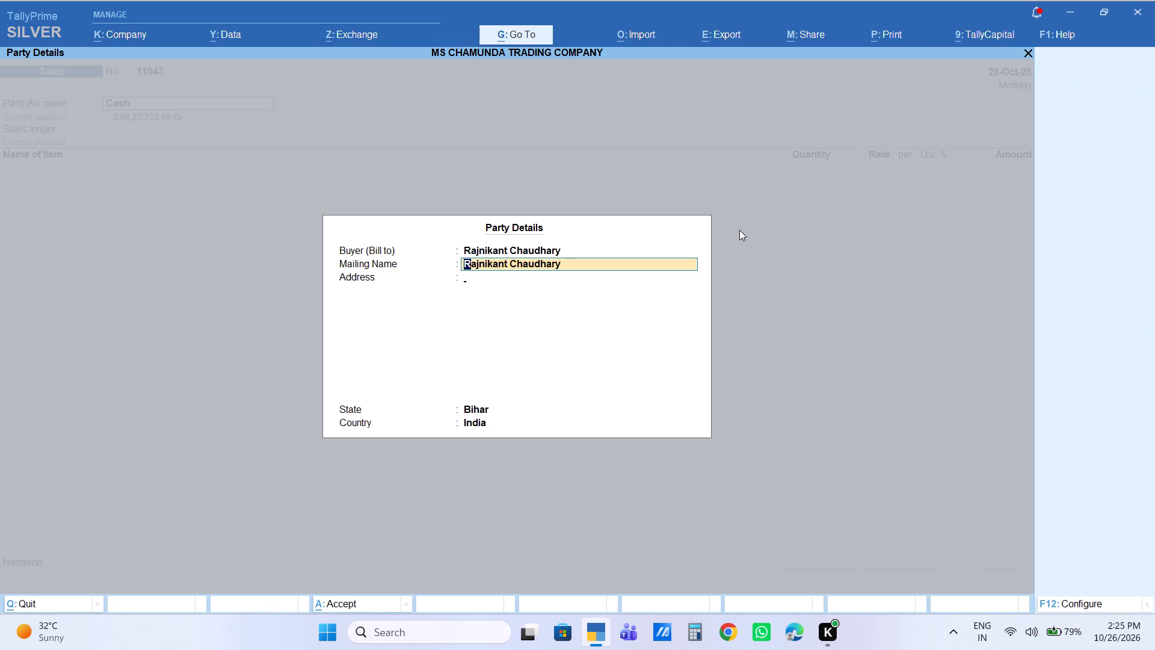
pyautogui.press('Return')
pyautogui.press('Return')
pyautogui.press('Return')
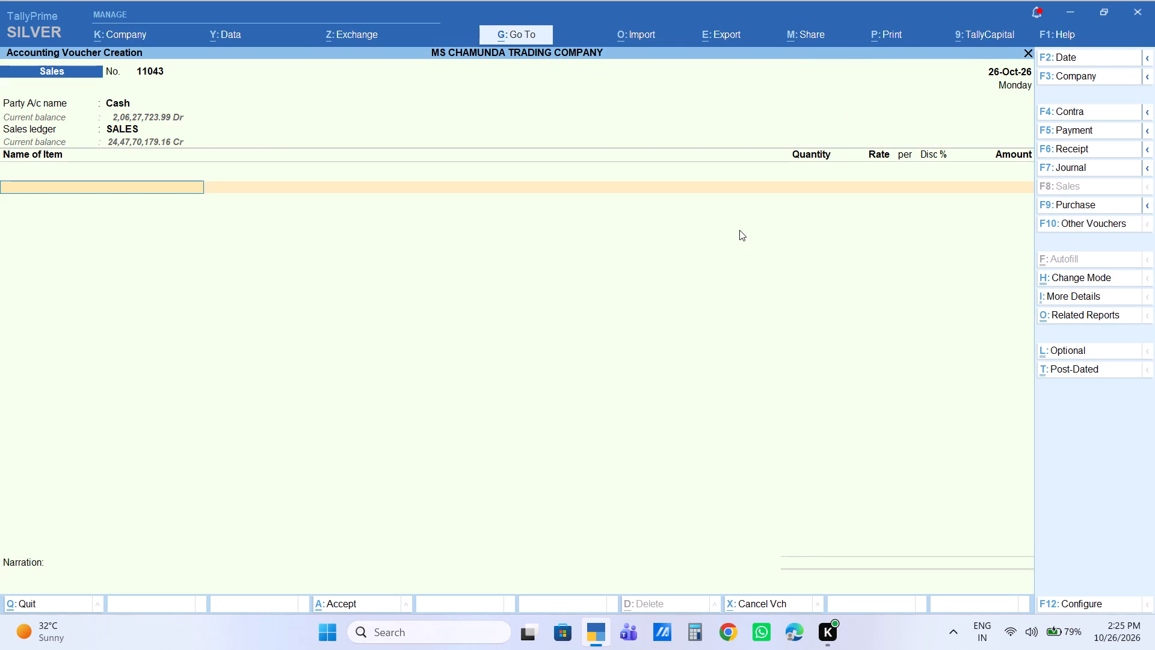
# Add the item Aata 50kg with a quantity of 4 bags at the rate of 1,560 per bag.
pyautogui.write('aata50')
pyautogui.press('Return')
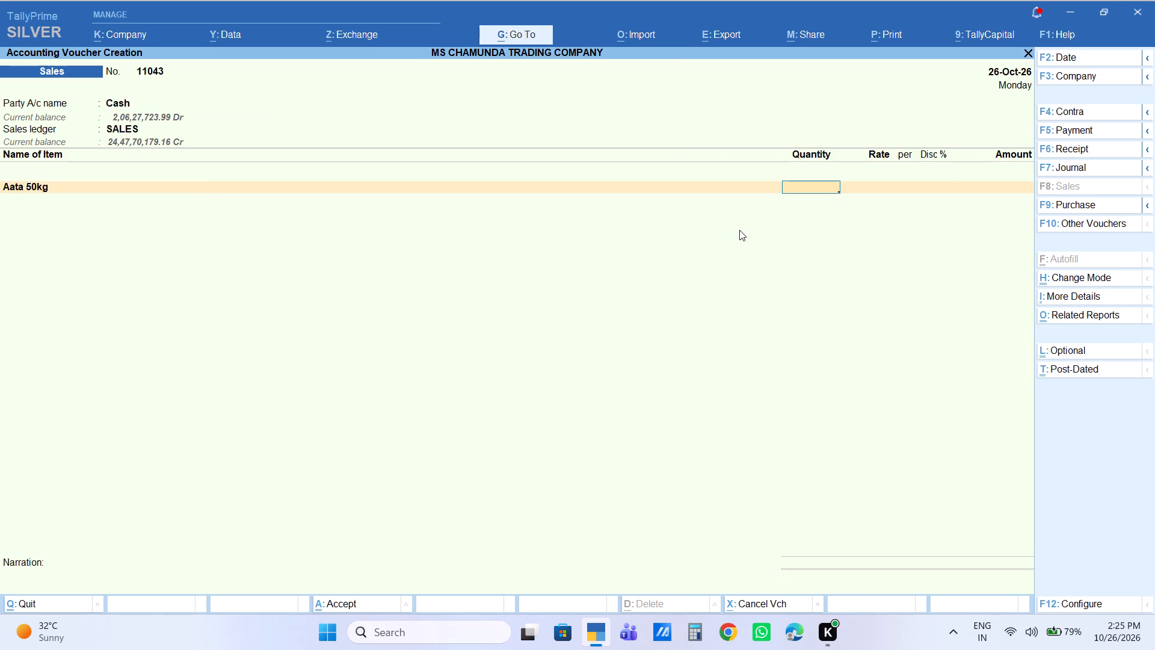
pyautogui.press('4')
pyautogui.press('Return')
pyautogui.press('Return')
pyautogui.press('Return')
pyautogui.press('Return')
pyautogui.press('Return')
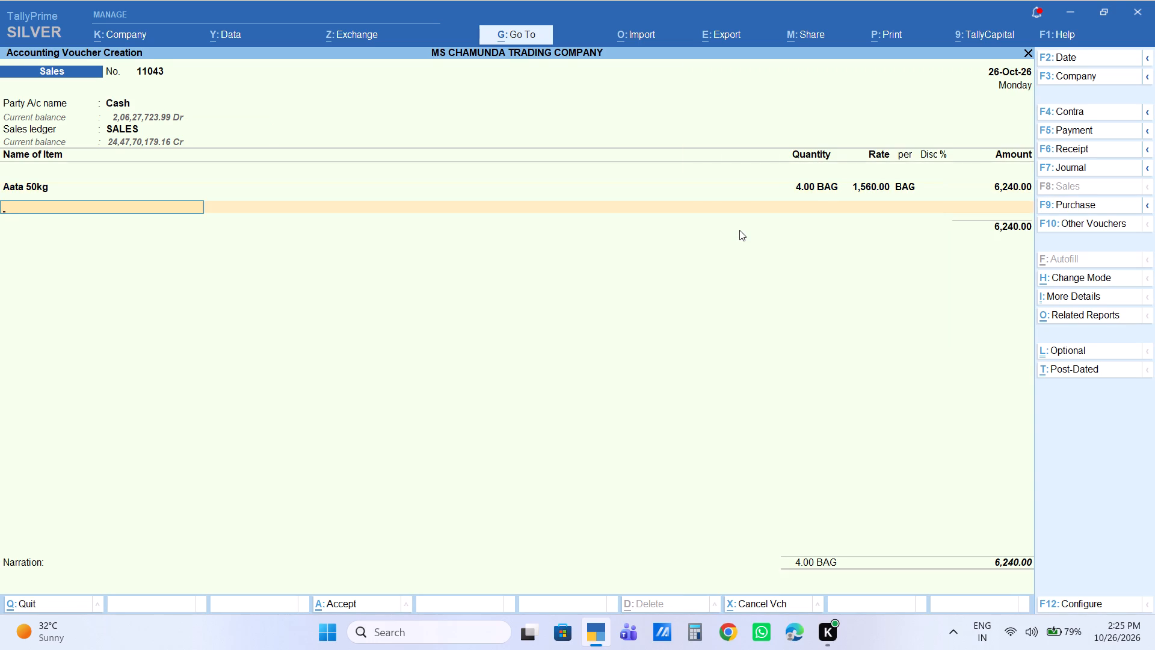
# Add the item MAIDA Bag with a quantity of 1 bag and an amount of 1,550.
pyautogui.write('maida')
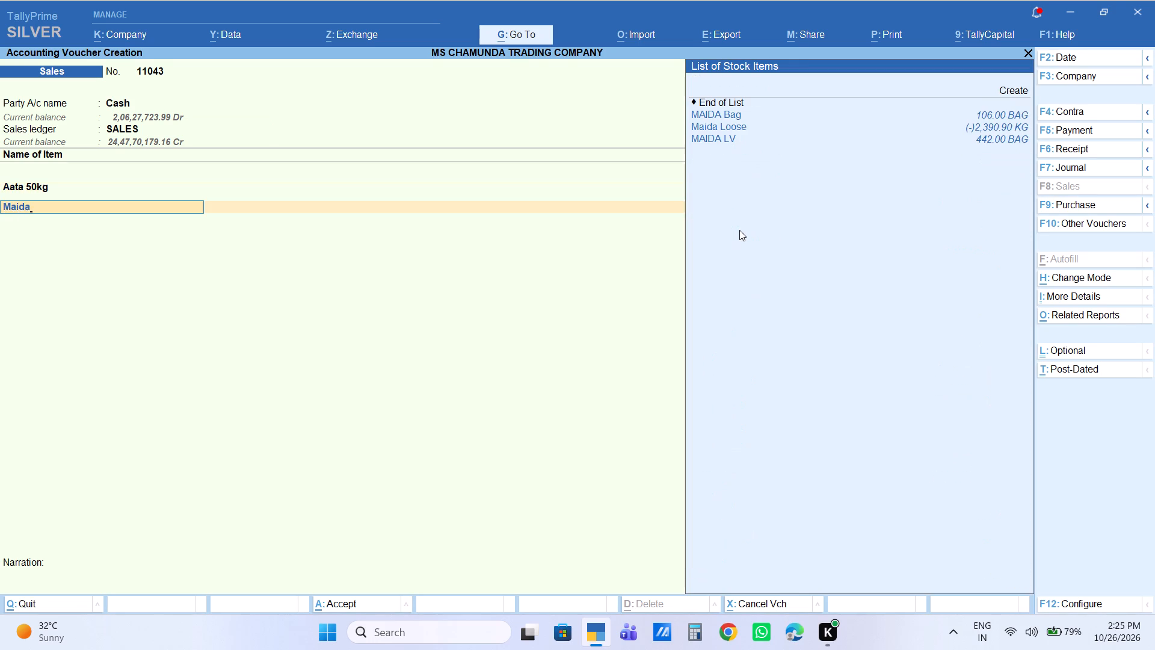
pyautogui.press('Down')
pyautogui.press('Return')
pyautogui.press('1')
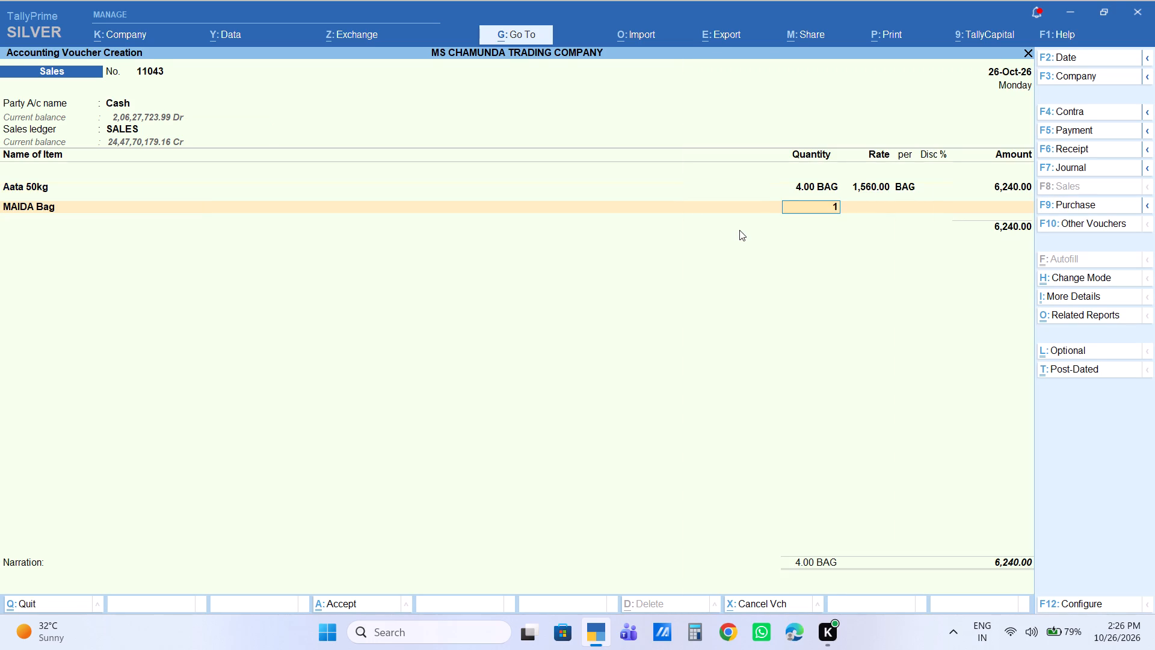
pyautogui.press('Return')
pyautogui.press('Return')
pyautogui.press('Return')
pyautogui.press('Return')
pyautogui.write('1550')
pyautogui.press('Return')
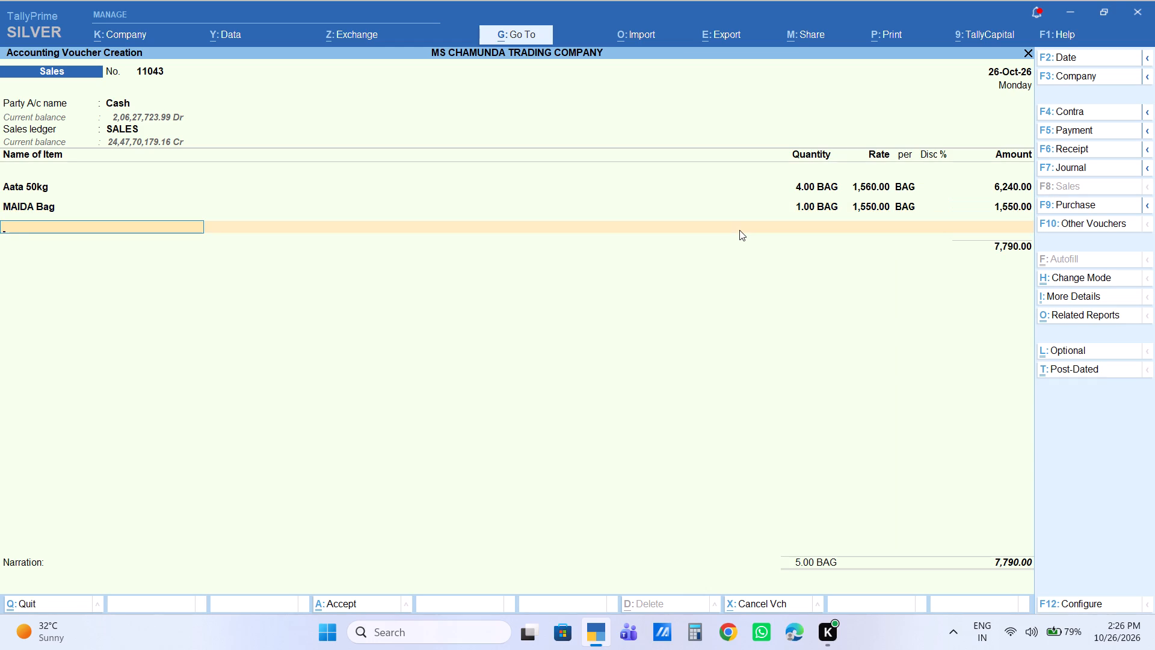
# Add the item CHINI SF 50kg with a quantity of 1 bag and an amount of 2,900.
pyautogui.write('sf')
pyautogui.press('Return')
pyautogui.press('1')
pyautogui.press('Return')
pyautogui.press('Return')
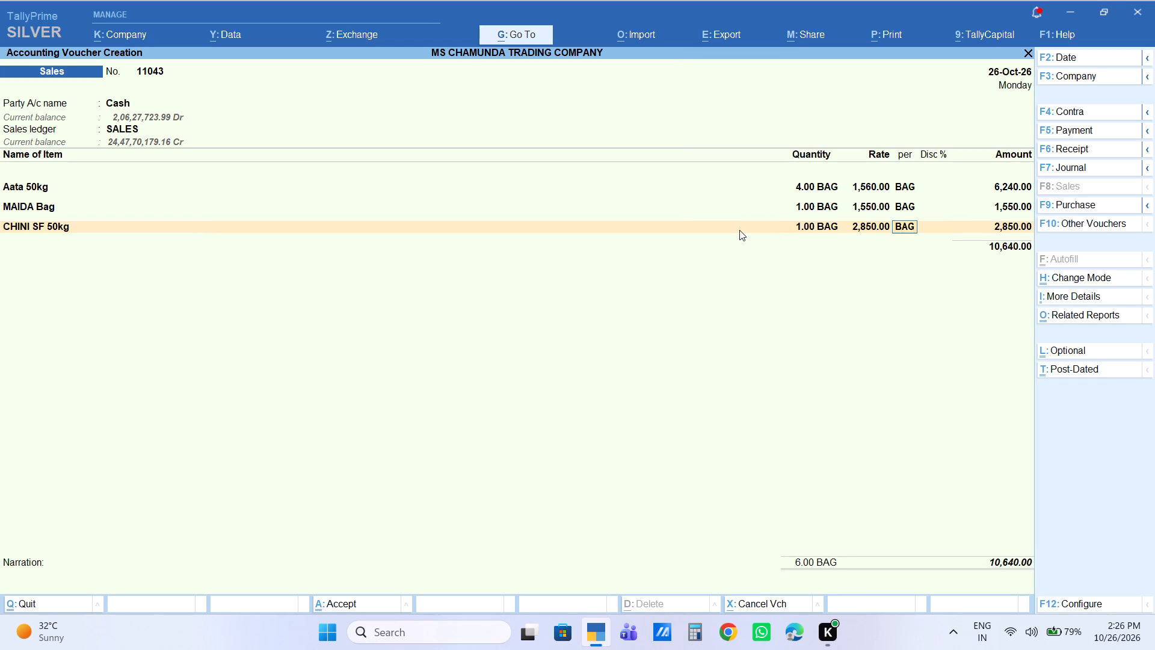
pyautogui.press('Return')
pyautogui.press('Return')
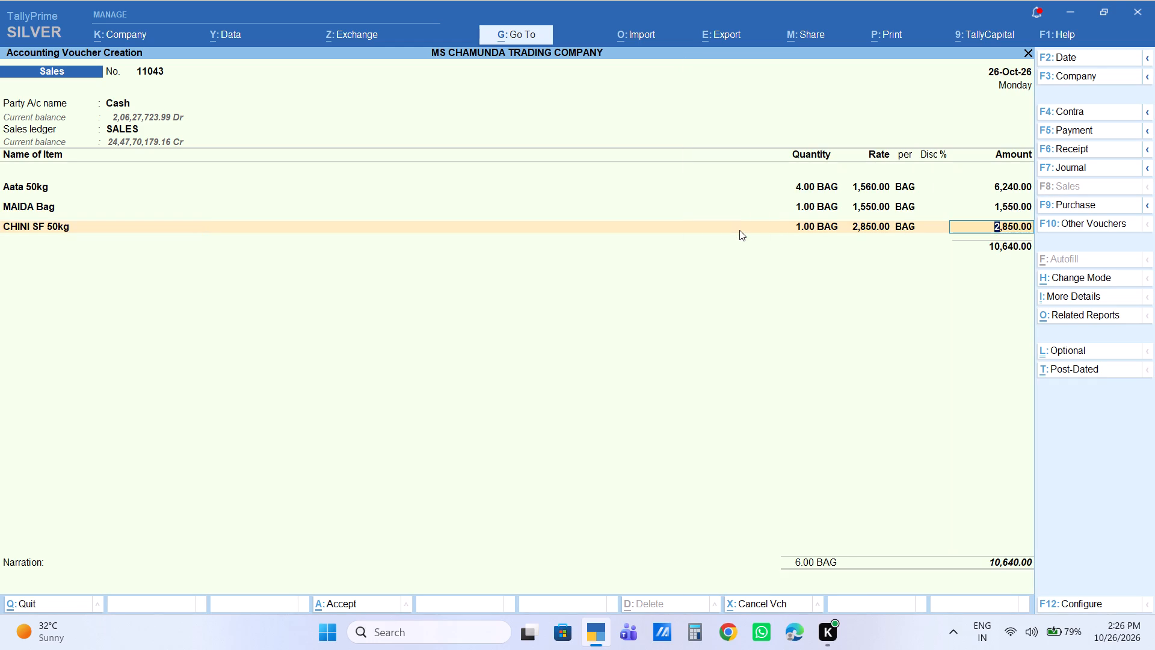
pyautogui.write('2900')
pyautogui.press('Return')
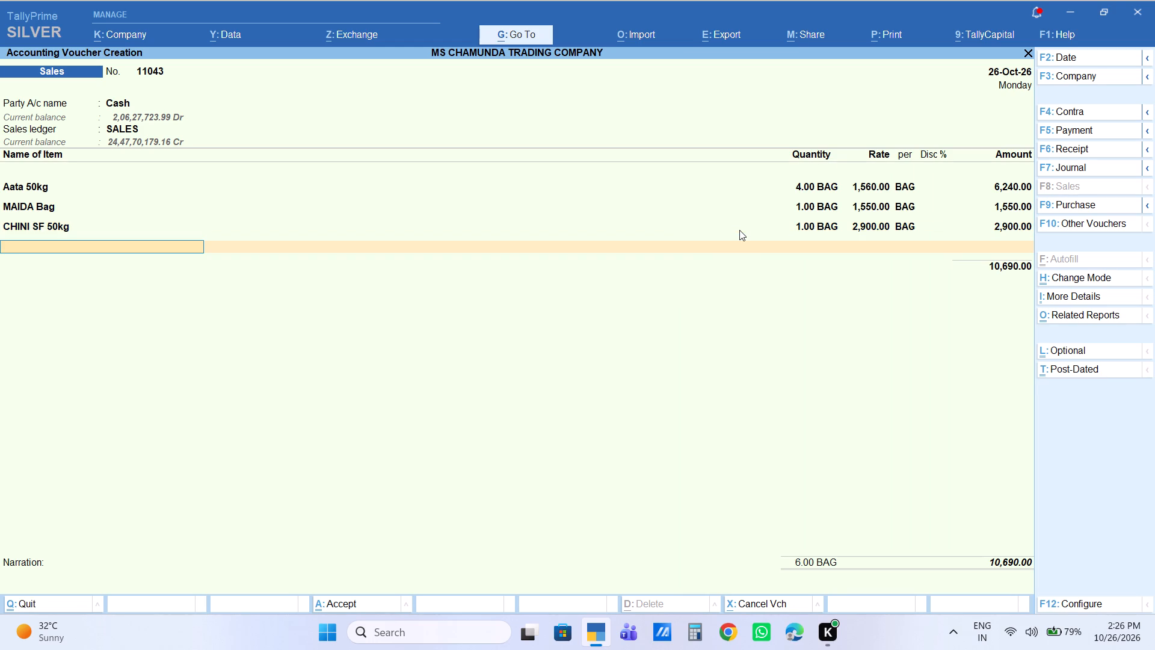
# Add the item F Besan500g with a quantity of 5 kg and an amount of 600.
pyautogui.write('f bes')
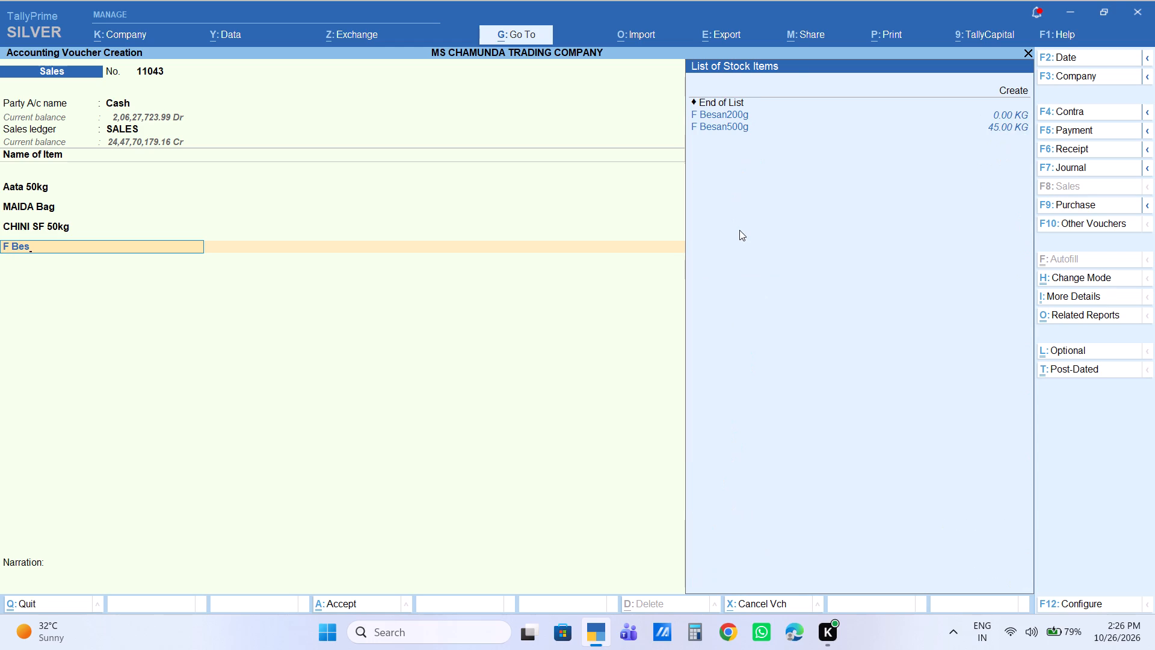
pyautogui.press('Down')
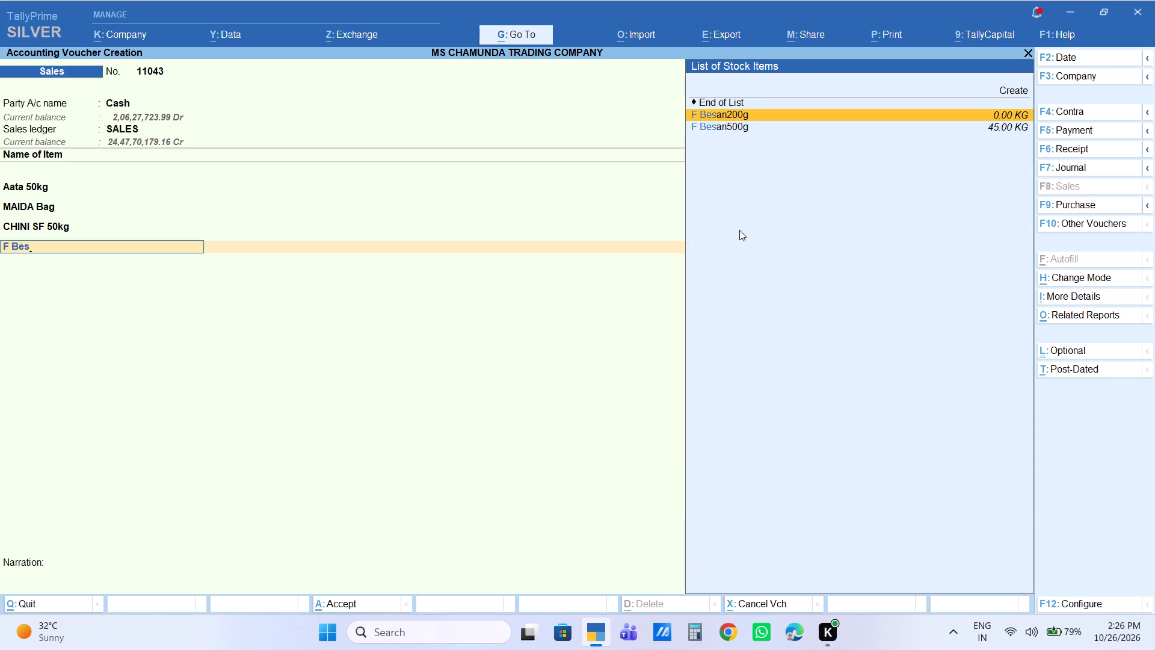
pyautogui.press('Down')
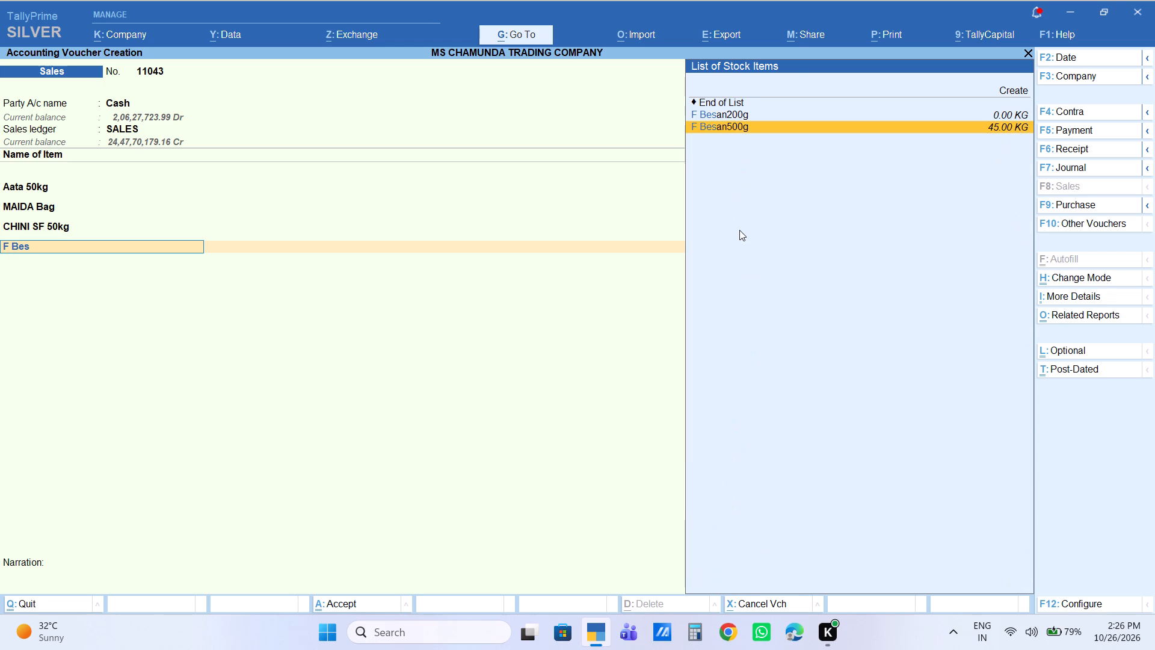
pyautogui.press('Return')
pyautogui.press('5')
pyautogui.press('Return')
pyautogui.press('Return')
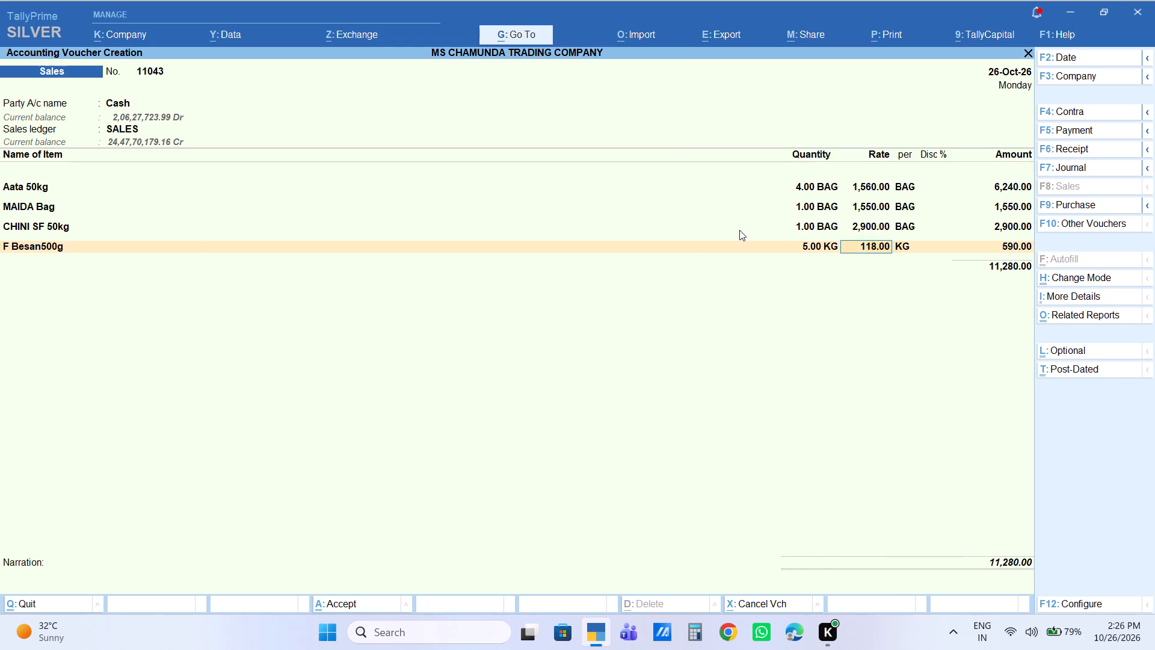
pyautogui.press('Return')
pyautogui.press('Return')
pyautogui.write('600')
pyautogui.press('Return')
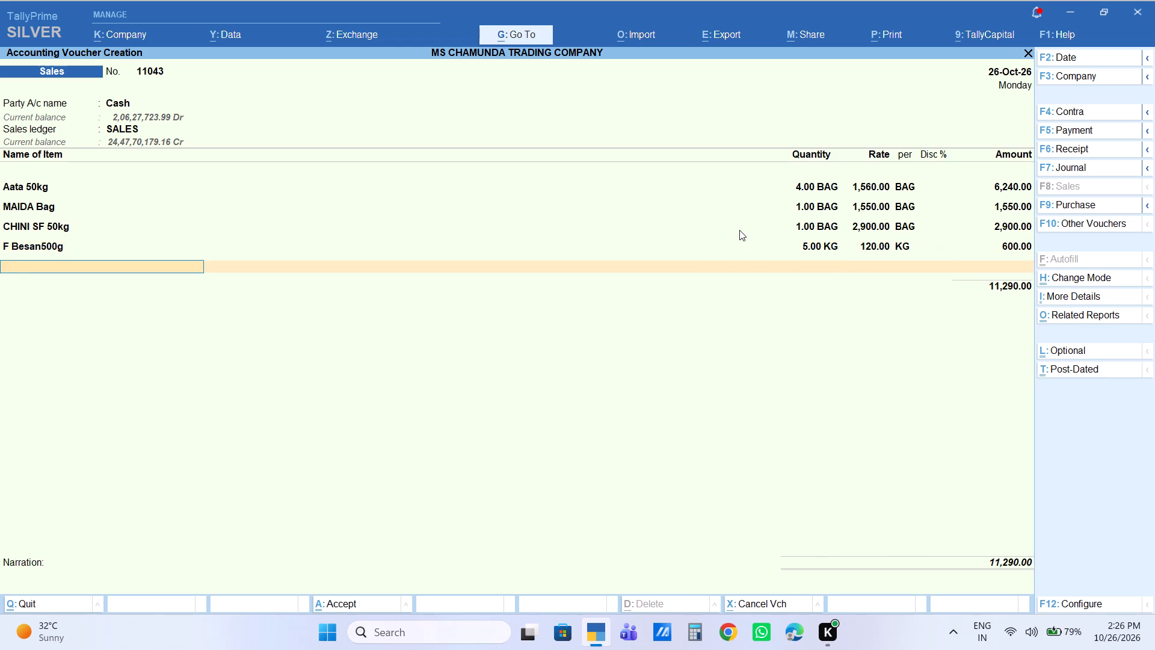
# Add the item ANOOP SATTU 500G with a quantity of 10 kg at the rate of 138 per kg.
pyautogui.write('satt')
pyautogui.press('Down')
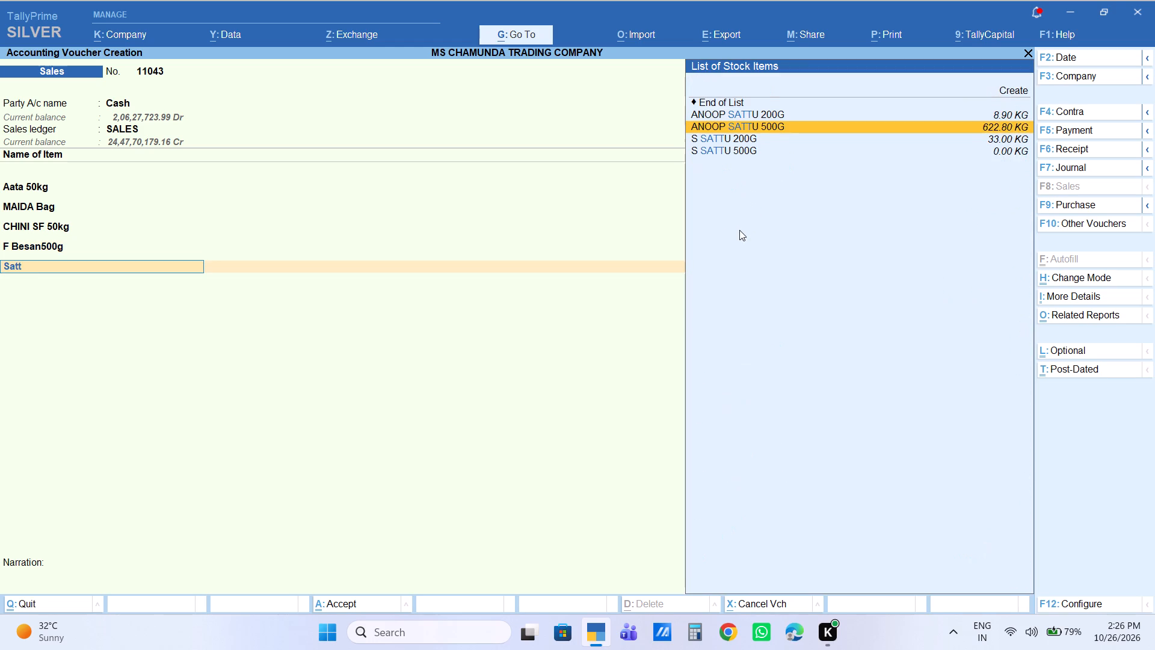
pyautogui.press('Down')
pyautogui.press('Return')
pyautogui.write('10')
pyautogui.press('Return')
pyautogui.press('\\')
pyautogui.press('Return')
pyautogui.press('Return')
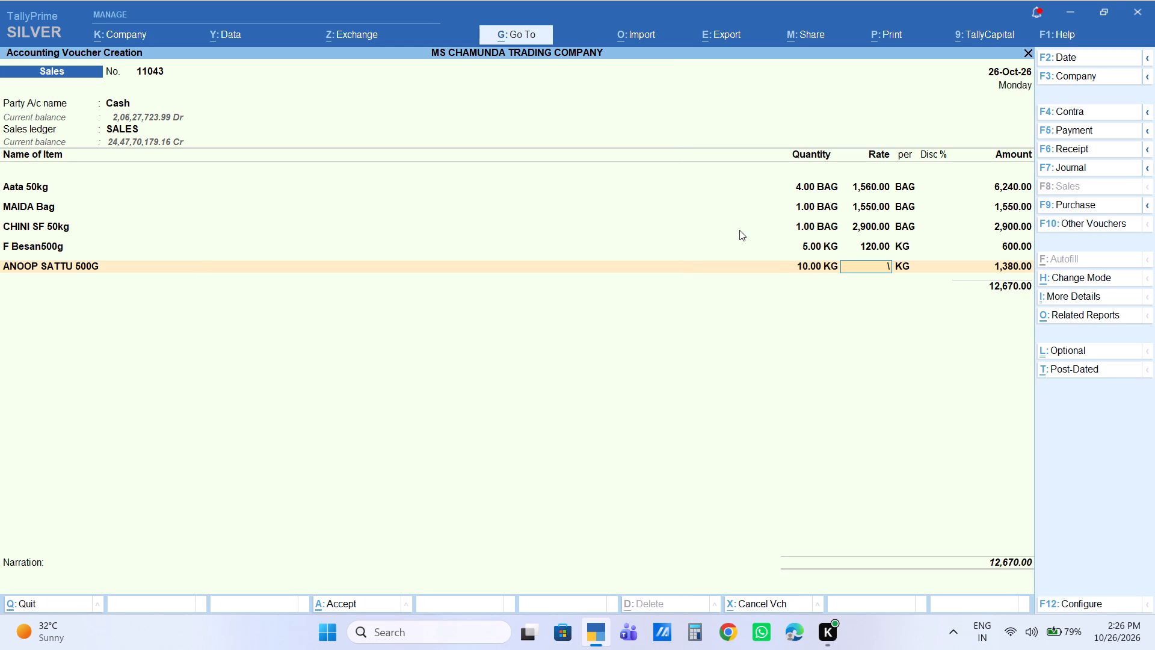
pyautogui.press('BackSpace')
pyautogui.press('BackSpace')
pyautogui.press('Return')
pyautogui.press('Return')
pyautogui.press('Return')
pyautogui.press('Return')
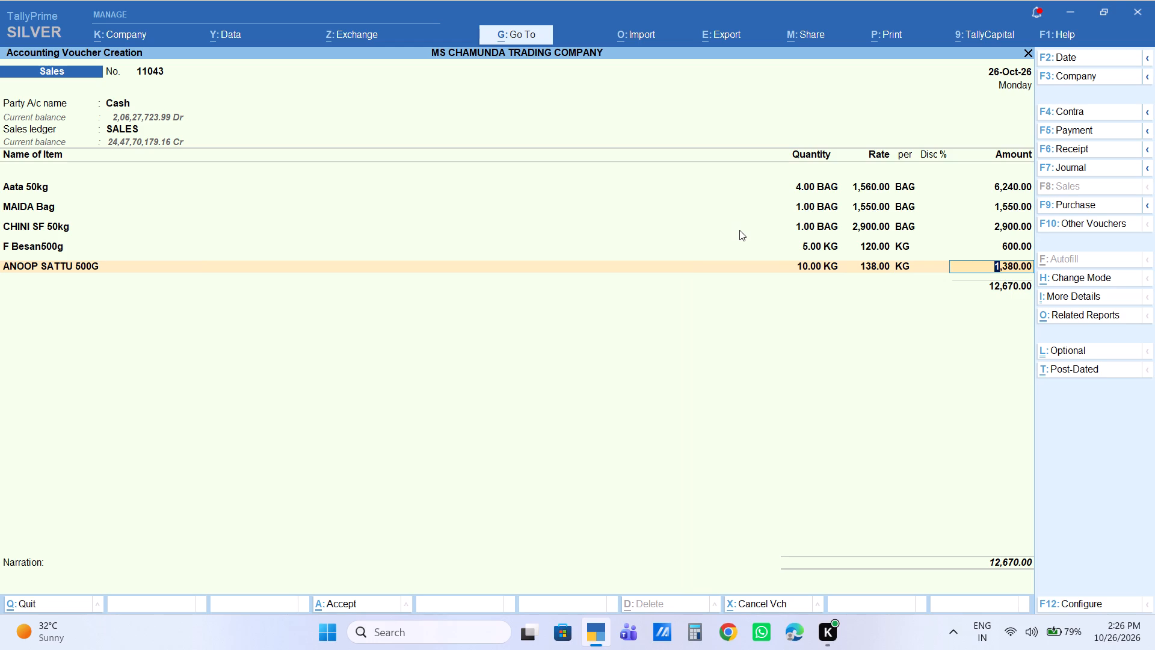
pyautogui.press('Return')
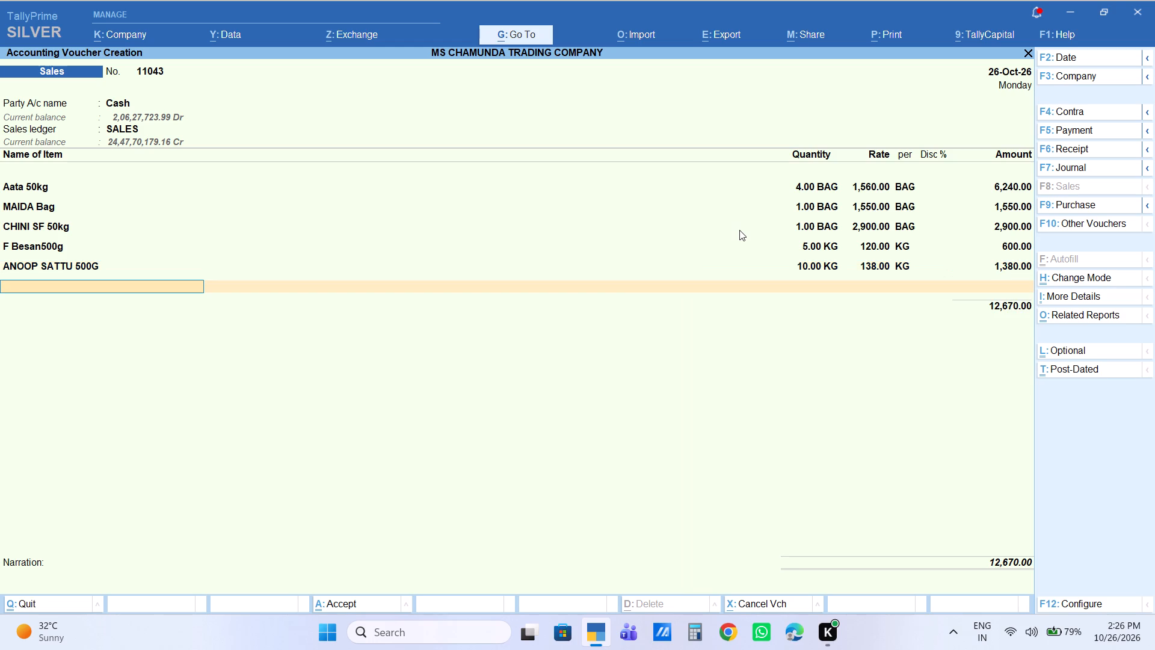
# Add the item BADAM (MP) with a quantity of 10 kg at the rate of 140 per kg.
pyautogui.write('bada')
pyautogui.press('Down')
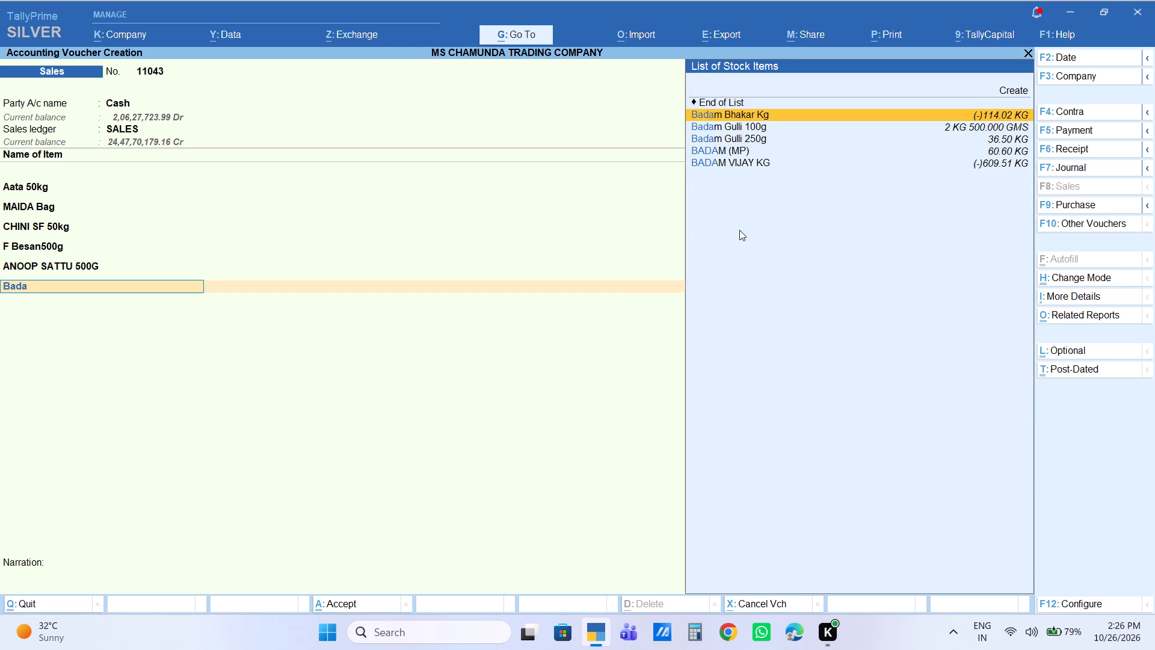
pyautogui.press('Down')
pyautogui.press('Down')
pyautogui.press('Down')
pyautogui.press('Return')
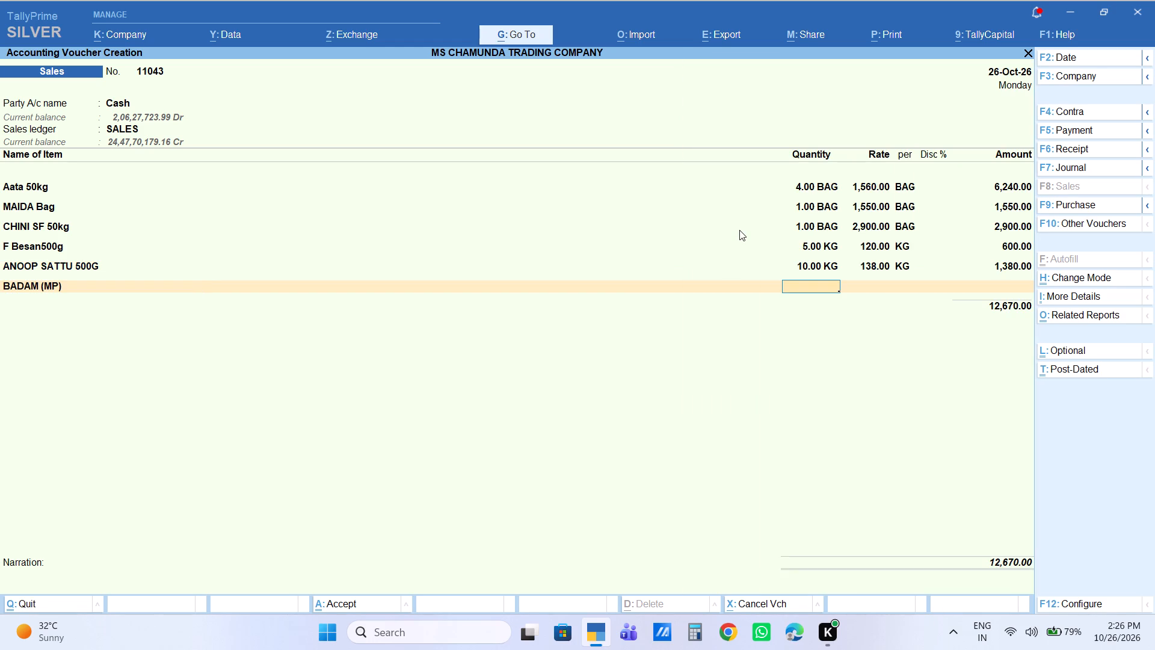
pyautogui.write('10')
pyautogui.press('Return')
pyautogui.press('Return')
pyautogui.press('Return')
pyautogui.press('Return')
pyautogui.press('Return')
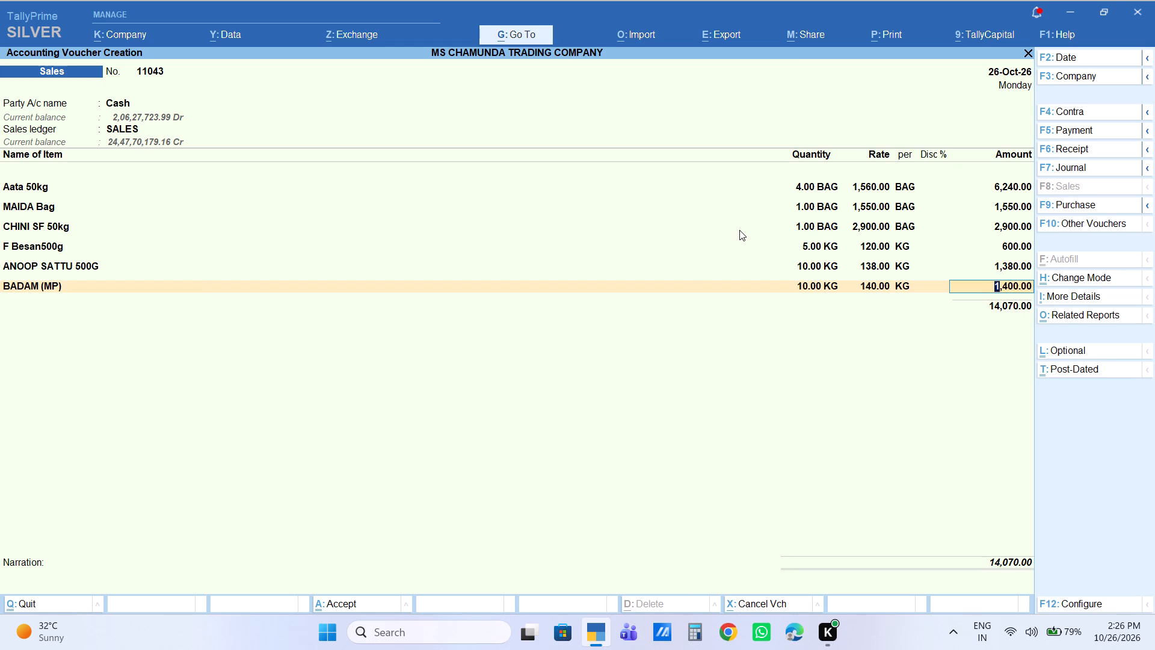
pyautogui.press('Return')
# Add a Labour Charge of 25 below the items and save sales voucher 11043.
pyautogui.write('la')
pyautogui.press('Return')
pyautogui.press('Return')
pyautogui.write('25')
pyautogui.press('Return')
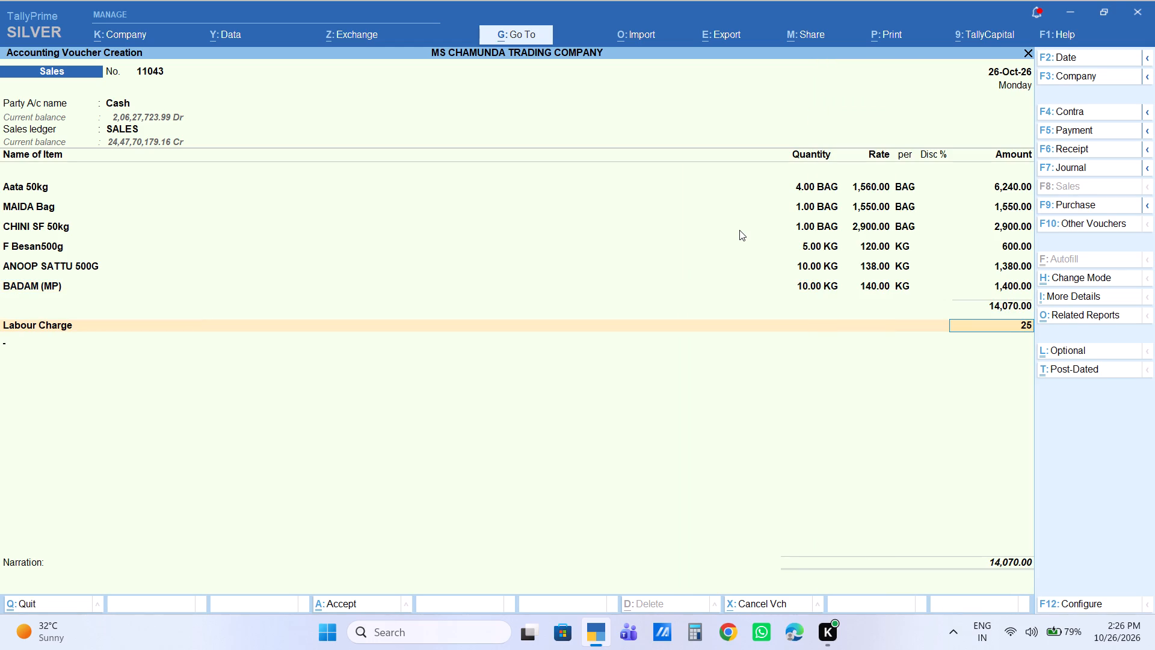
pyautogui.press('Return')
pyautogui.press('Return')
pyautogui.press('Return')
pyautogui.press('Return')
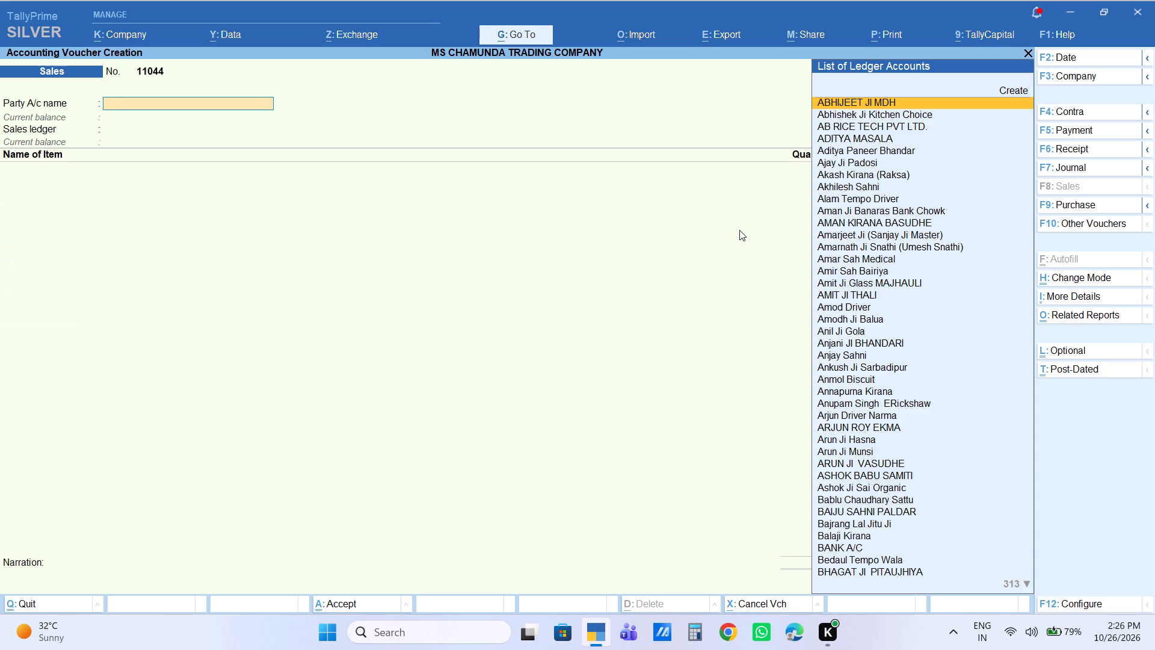
# Set up sales voucher 11044 with Cash as the party account, default party details and the SALES ledger.
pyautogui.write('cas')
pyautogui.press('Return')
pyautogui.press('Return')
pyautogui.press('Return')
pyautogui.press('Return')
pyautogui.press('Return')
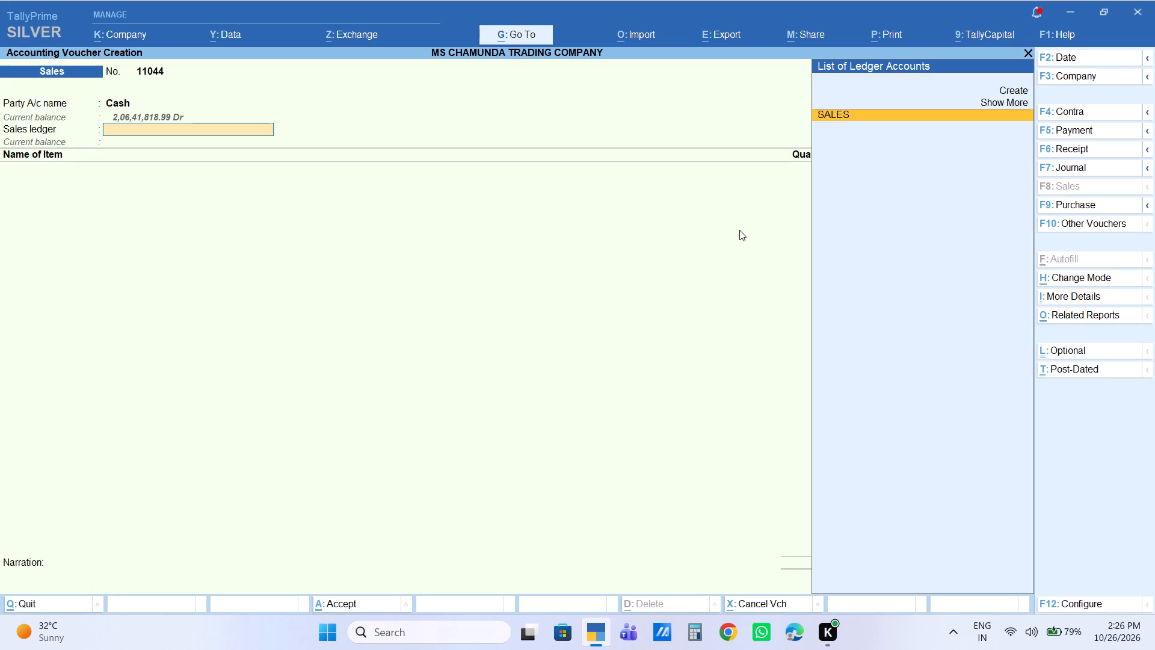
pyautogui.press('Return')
# Add the item Sahnai Tina with a quantity of 1 tina at the rate of 2,160.
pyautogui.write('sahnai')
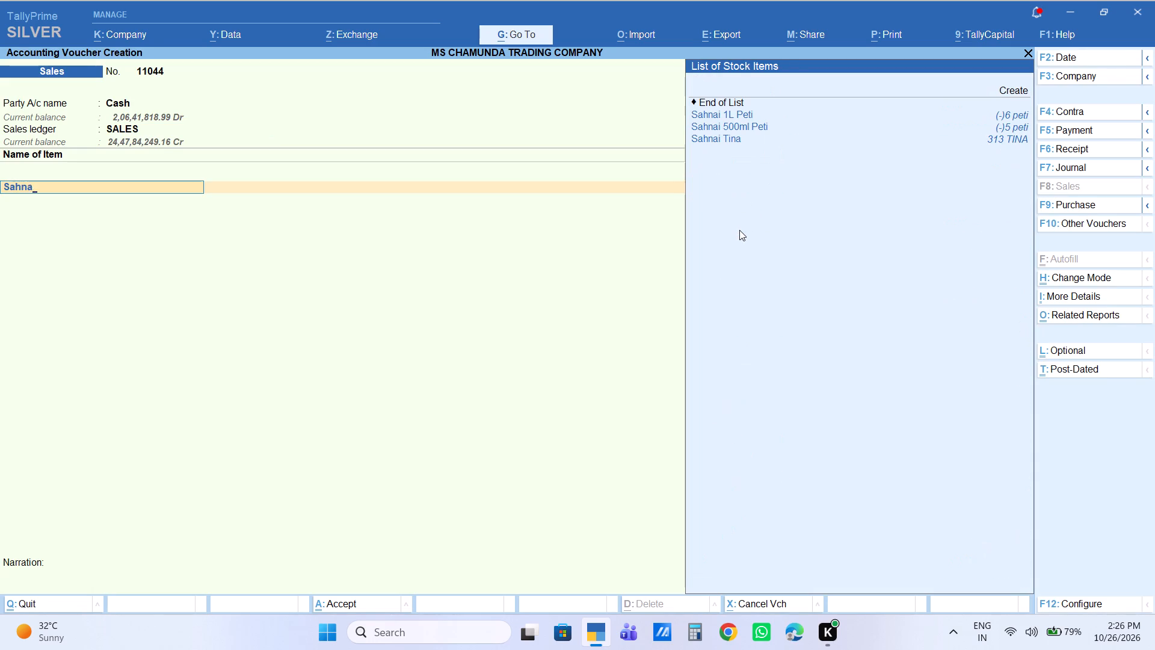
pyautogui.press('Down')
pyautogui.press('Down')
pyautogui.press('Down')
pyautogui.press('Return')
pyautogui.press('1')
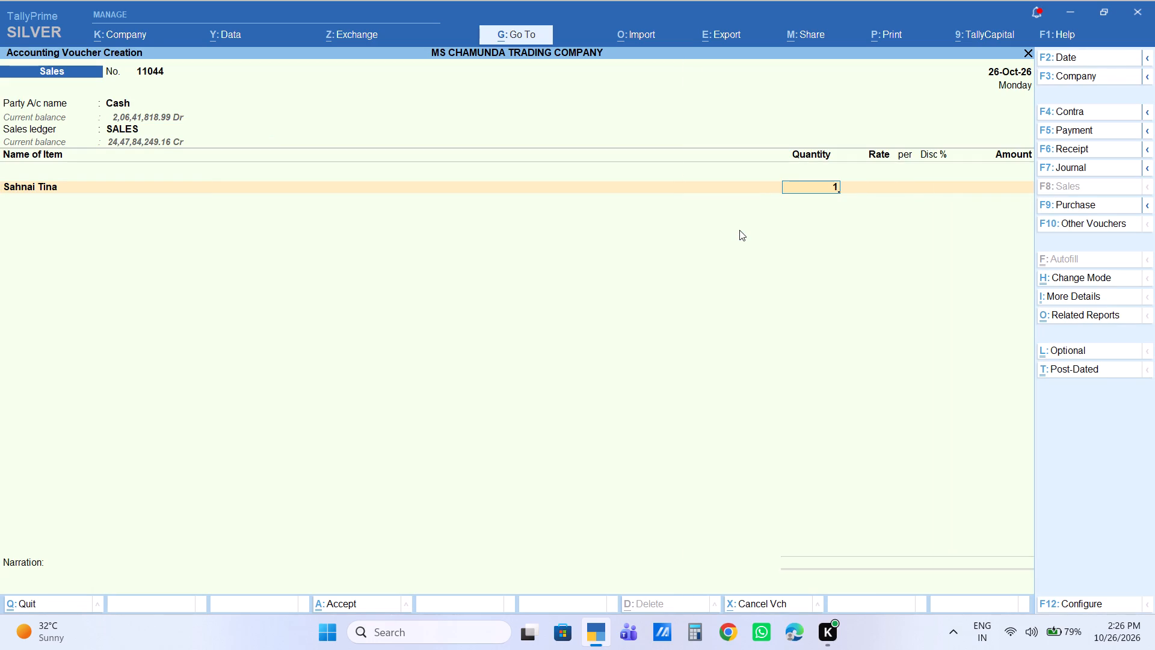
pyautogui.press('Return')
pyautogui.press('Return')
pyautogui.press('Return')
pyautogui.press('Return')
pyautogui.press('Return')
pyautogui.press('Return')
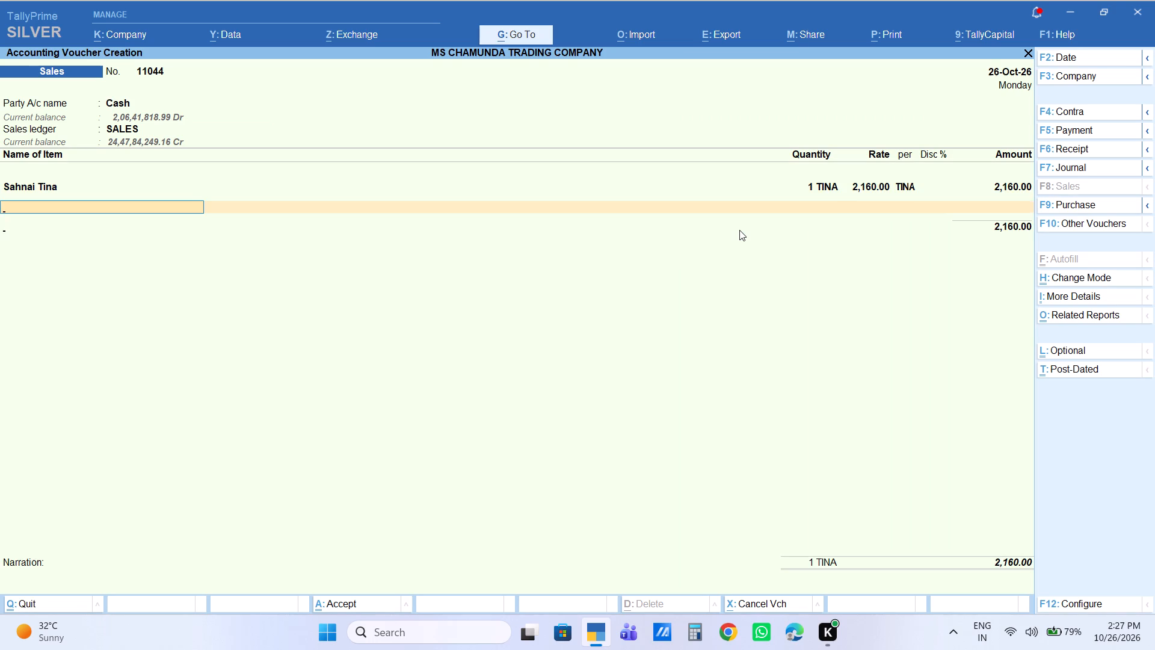
# Add a Labour Charge of 2 below the item and save sales voucher 11044.
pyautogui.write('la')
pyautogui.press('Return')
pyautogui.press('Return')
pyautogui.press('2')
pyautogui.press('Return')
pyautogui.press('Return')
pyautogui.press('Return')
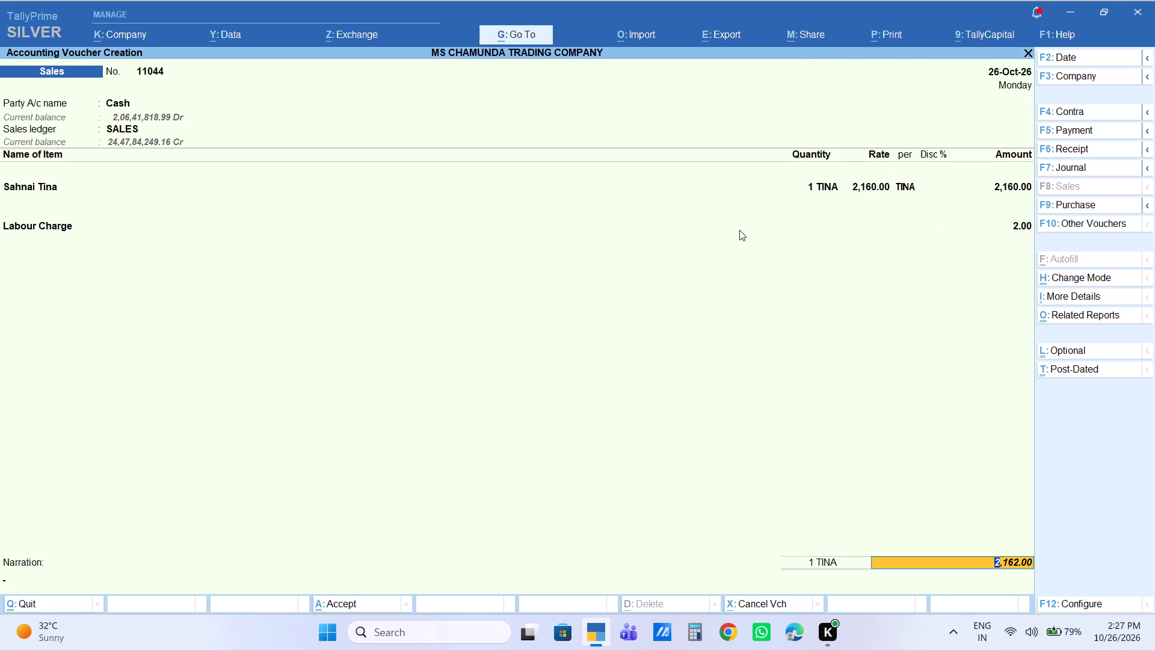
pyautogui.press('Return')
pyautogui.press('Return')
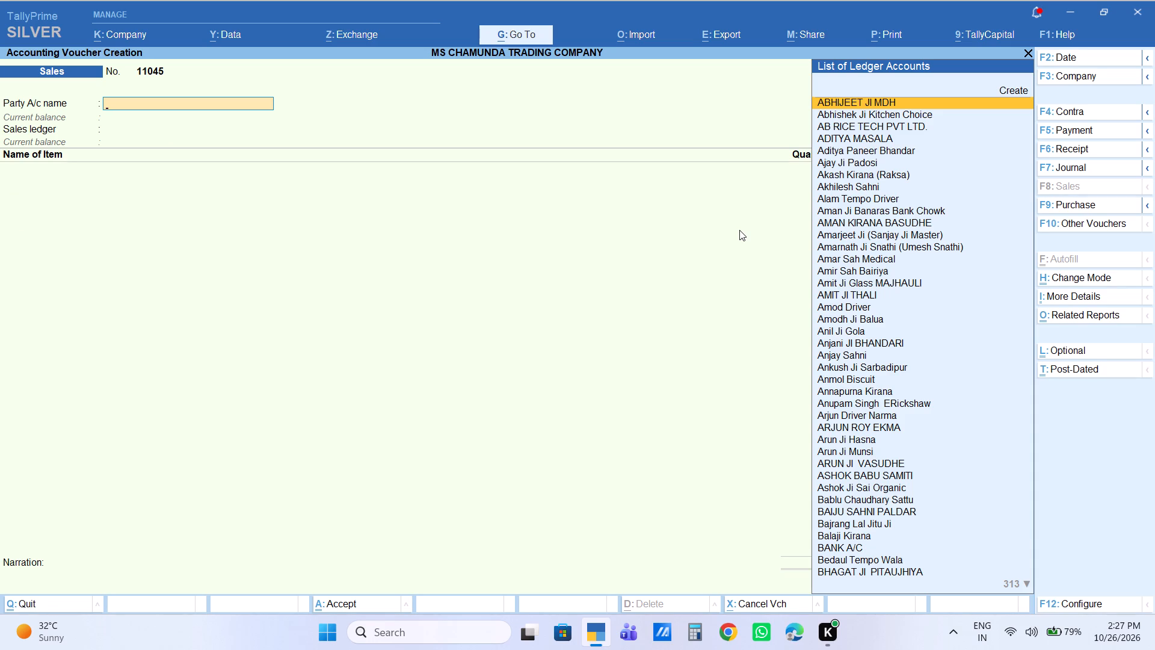
# Set up sales voucher 11045 with Cash as the party account, default party details and the SALES ledger.
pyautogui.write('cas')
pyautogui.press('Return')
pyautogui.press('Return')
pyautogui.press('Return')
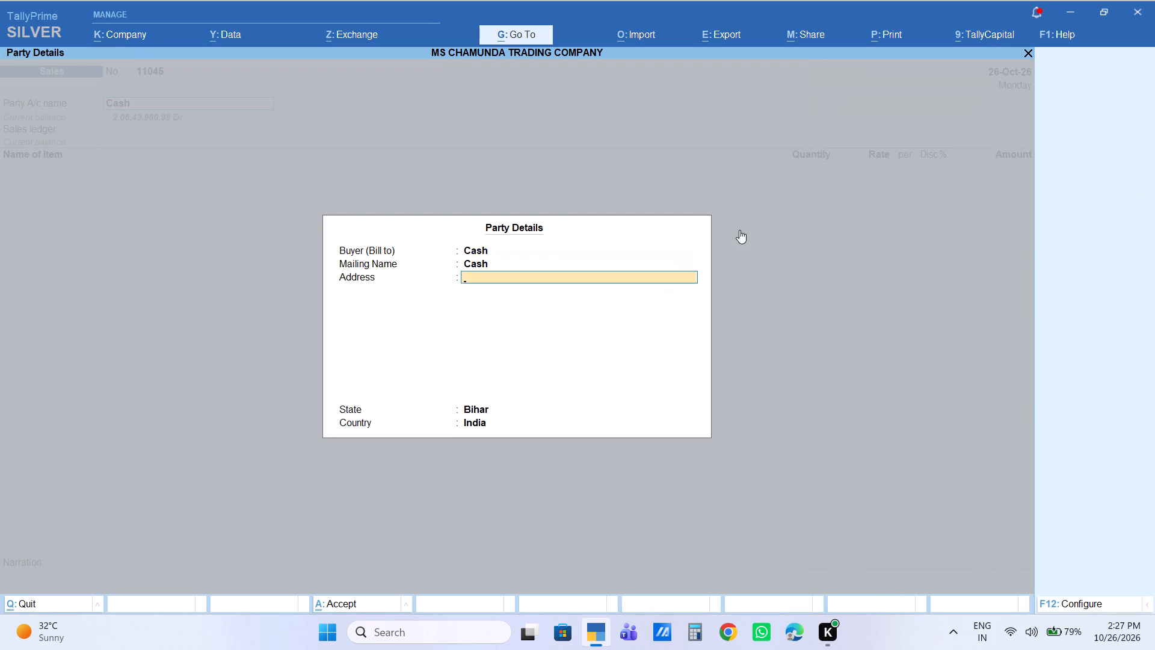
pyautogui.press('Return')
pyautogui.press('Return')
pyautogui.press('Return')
# Return to the party details of voucher 11045 and change the buyer to the existing Narma customer ledger, keeping its default address and state.
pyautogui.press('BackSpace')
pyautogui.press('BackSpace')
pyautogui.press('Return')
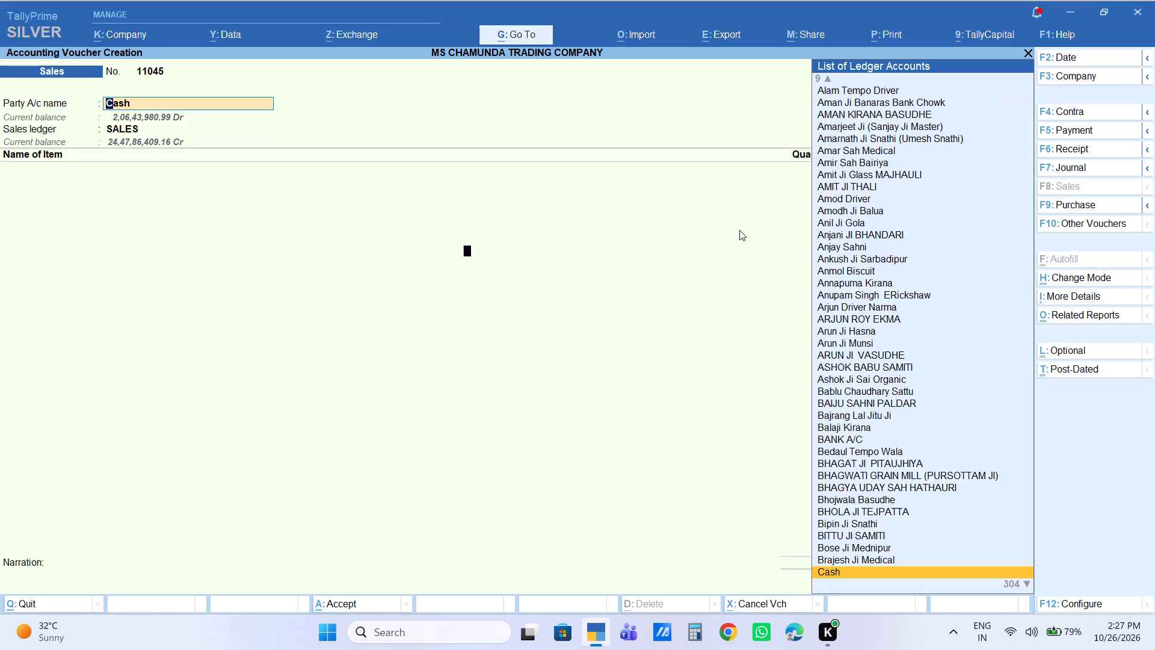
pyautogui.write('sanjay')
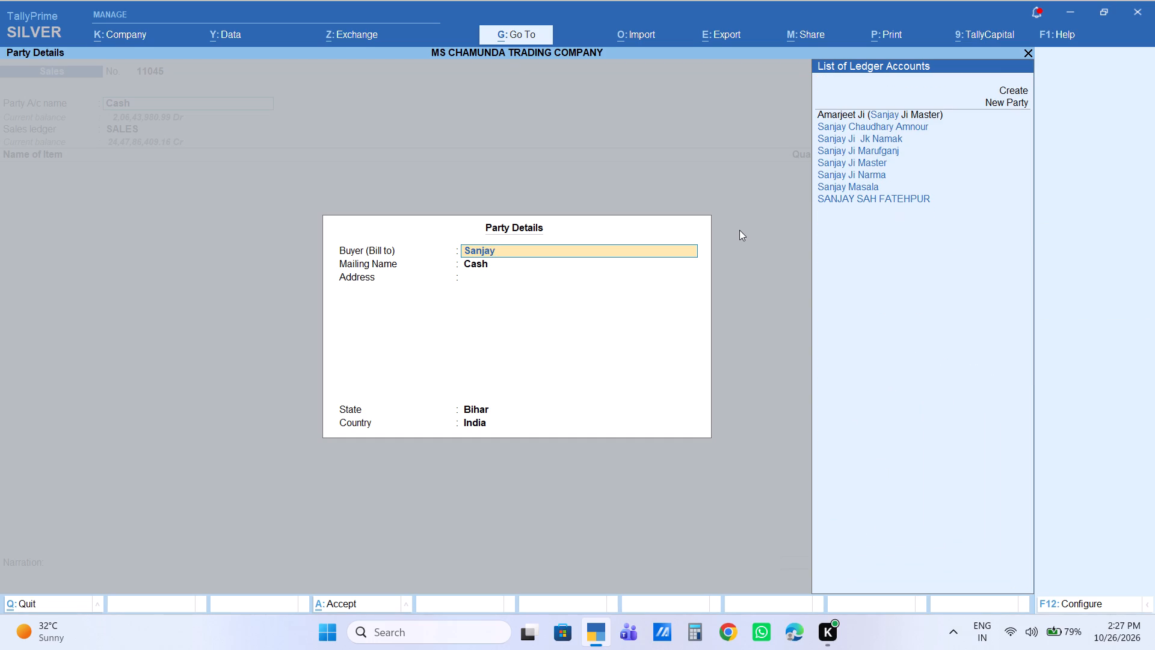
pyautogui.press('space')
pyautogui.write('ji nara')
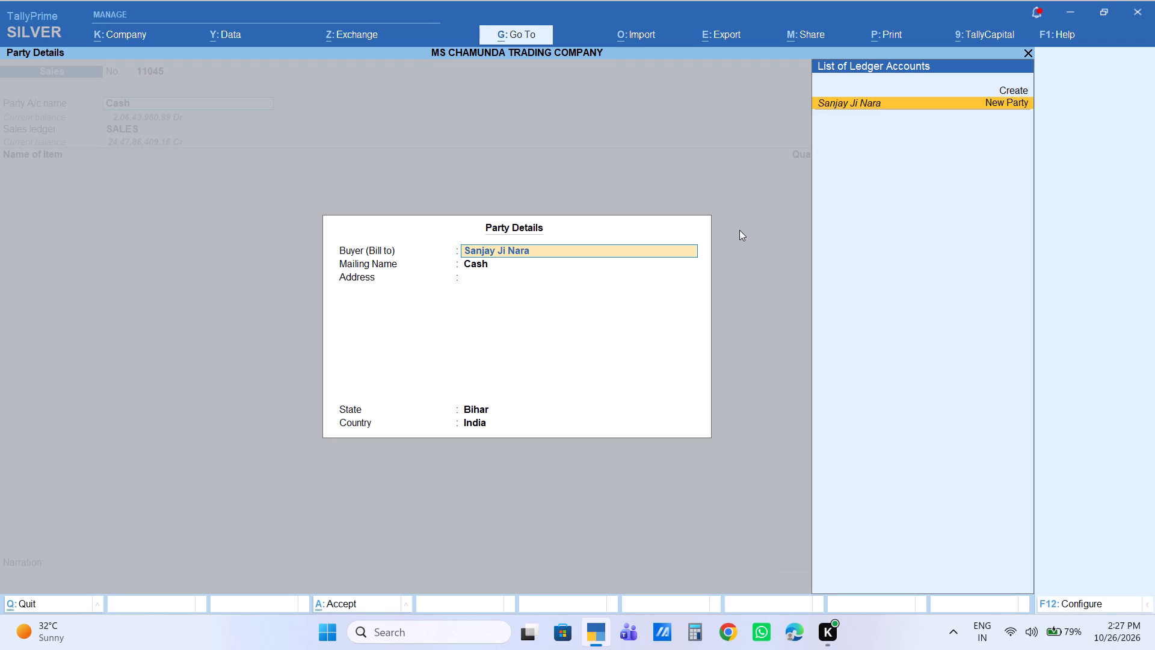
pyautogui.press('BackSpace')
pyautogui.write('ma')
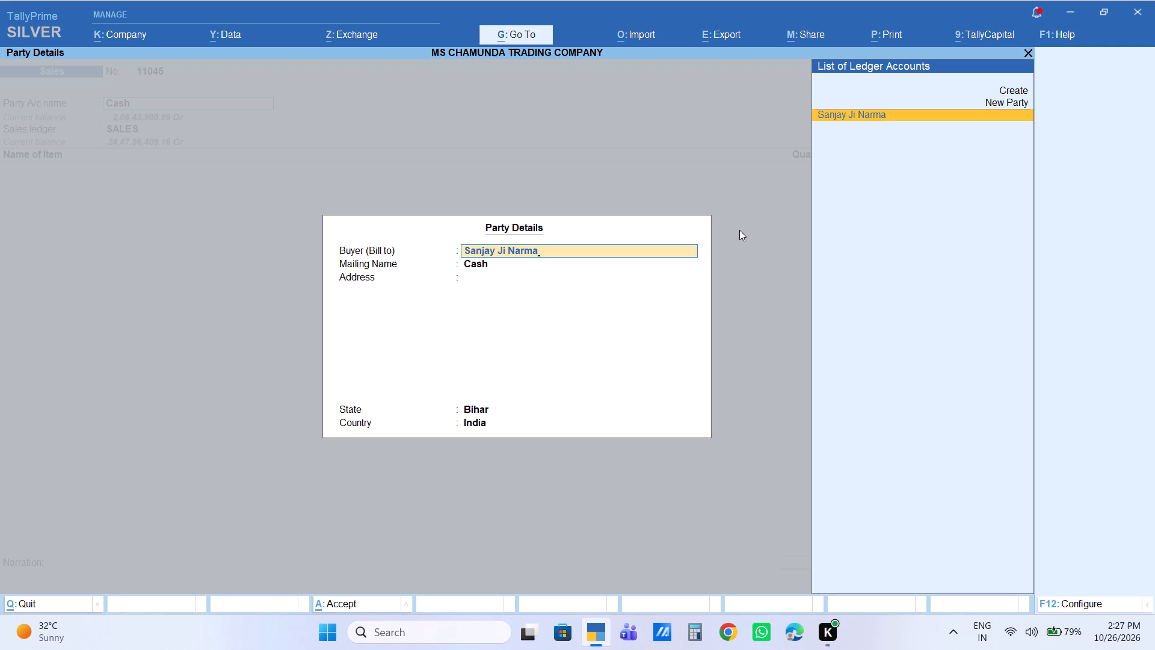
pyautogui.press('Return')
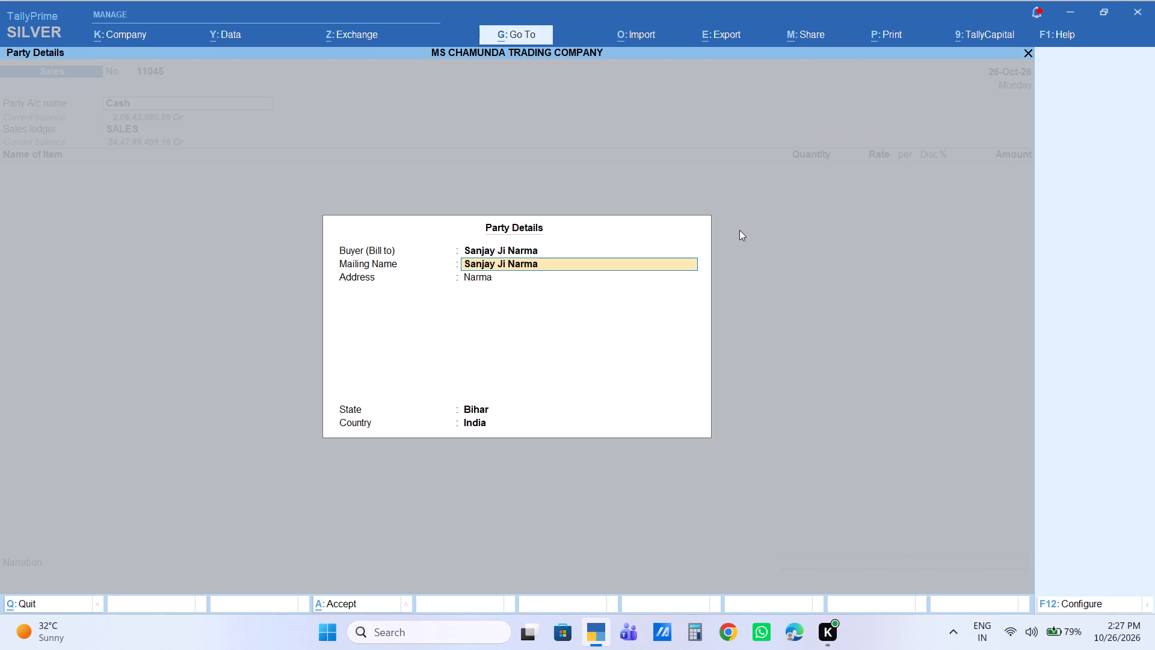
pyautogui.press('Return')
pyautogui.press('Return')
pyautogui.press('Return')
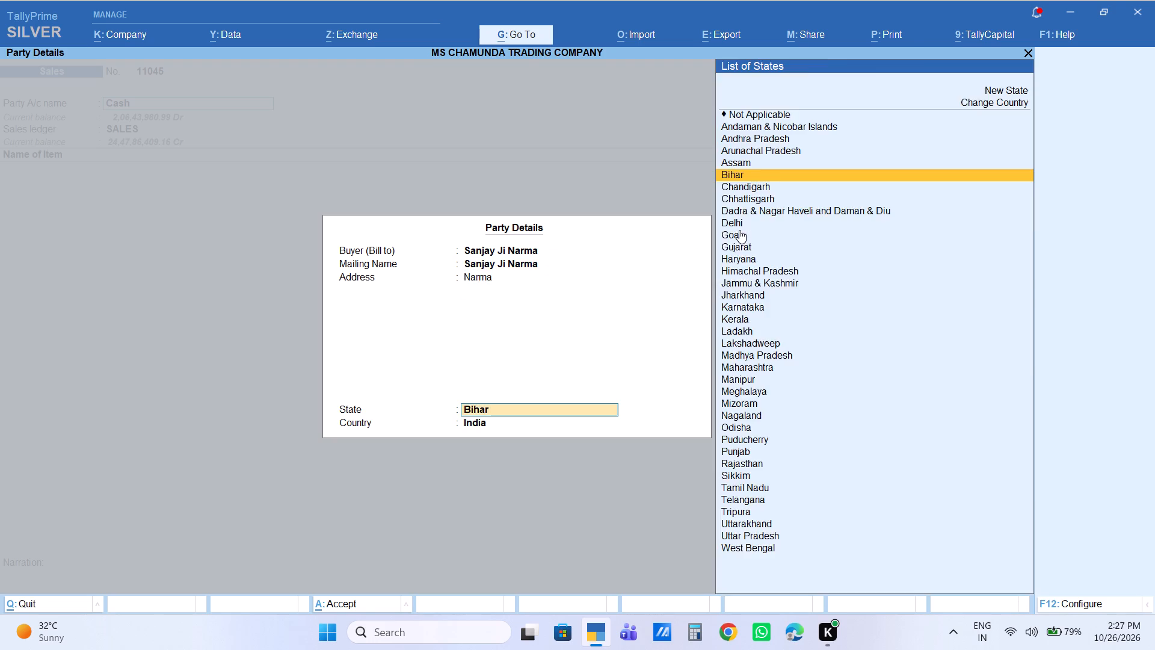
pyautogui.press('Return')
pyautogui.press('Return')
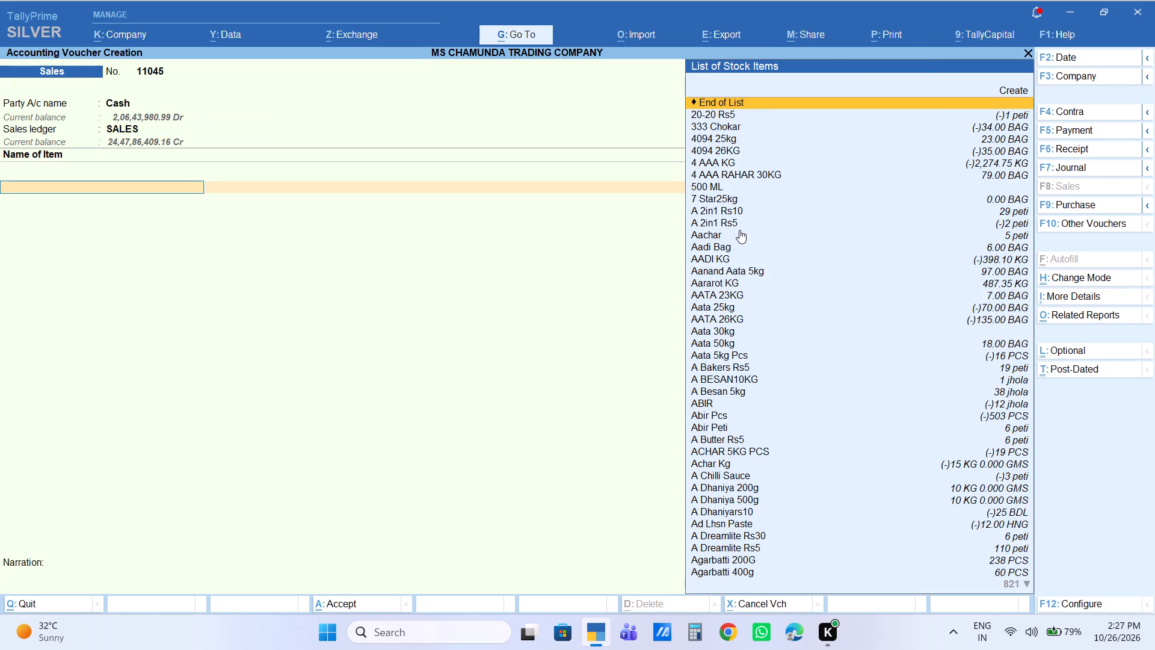
# Enter the item Aata 50kg with a quantity of 2 bags at the default rate of 1,560.
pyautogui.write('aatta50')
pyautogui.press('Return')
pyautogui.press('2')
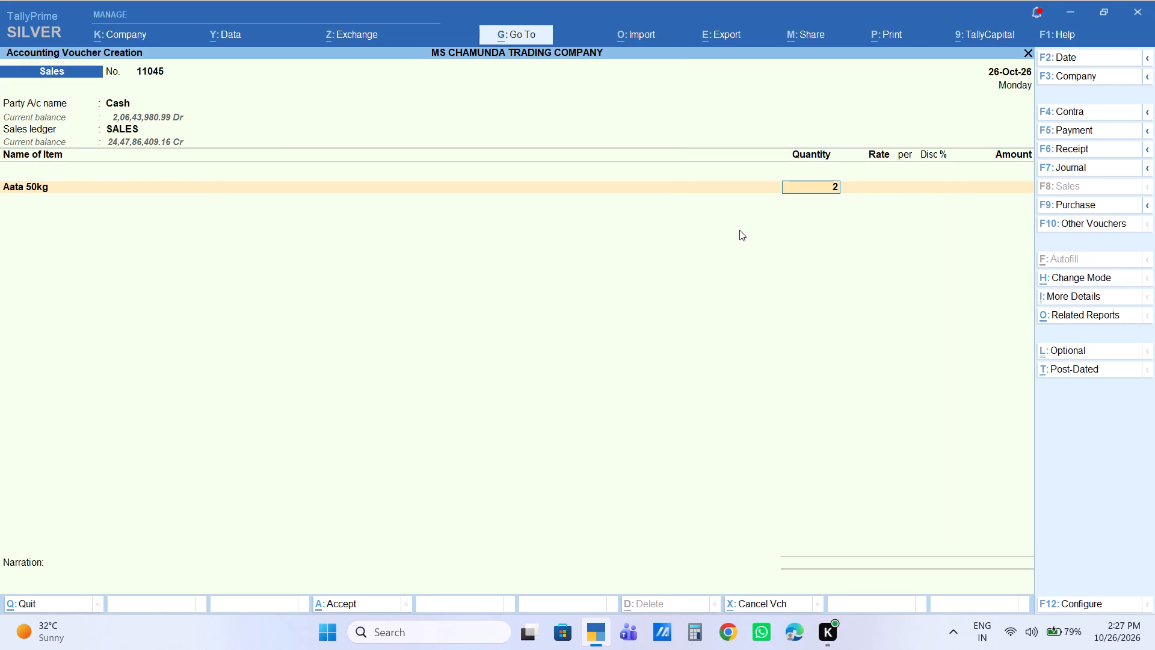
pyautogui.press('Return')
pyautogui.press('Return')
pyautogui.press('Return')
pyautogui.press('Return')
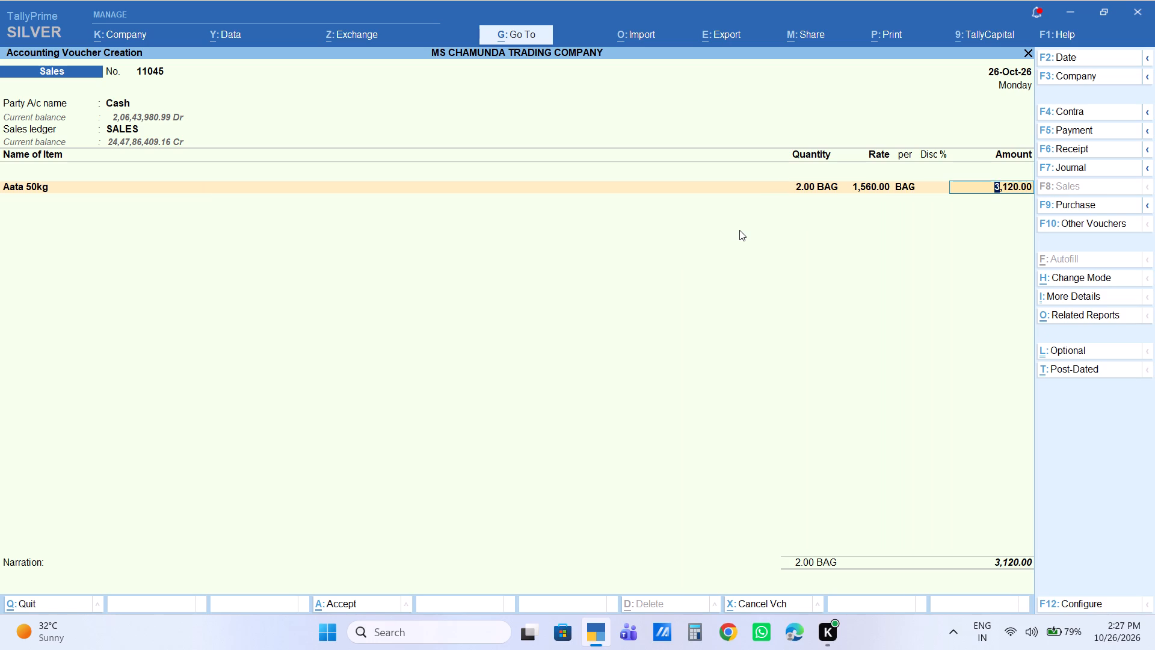
# Replace the Aata 50kg item with Aanand Aata 5kg, keeping 2 bags at the default rate of 1,050.
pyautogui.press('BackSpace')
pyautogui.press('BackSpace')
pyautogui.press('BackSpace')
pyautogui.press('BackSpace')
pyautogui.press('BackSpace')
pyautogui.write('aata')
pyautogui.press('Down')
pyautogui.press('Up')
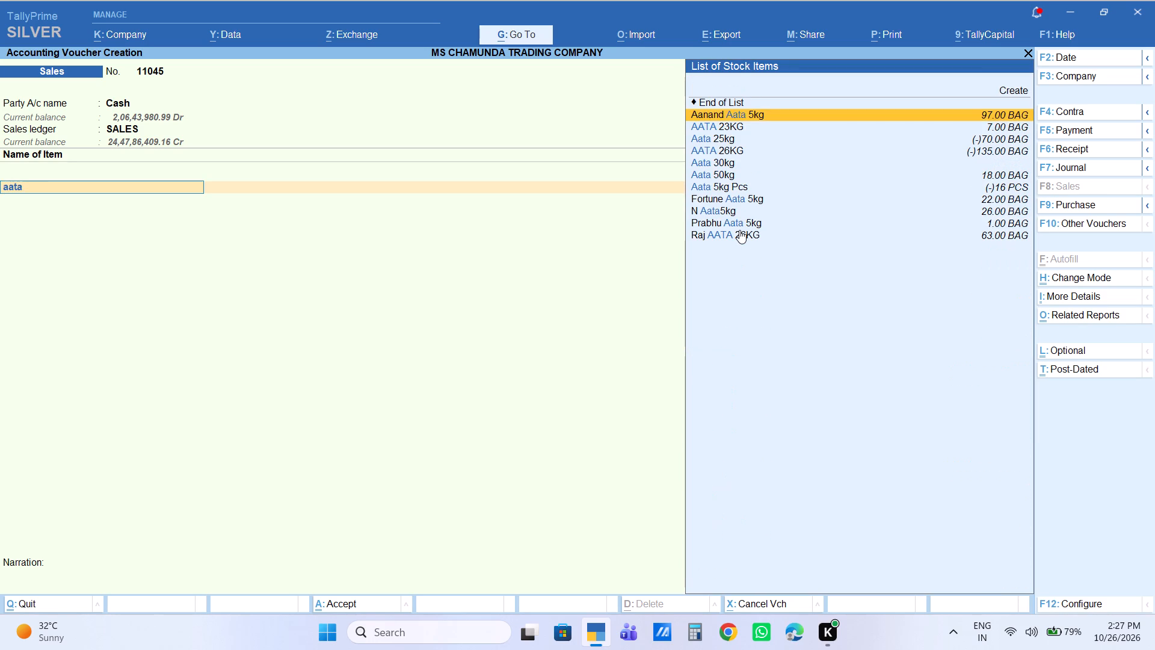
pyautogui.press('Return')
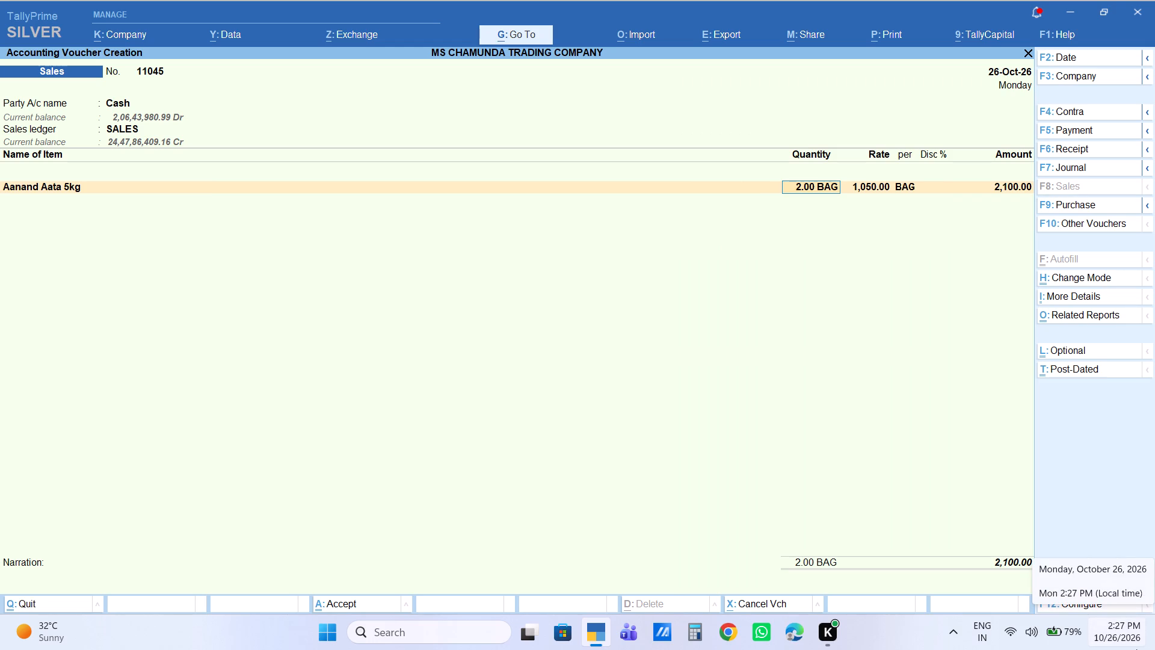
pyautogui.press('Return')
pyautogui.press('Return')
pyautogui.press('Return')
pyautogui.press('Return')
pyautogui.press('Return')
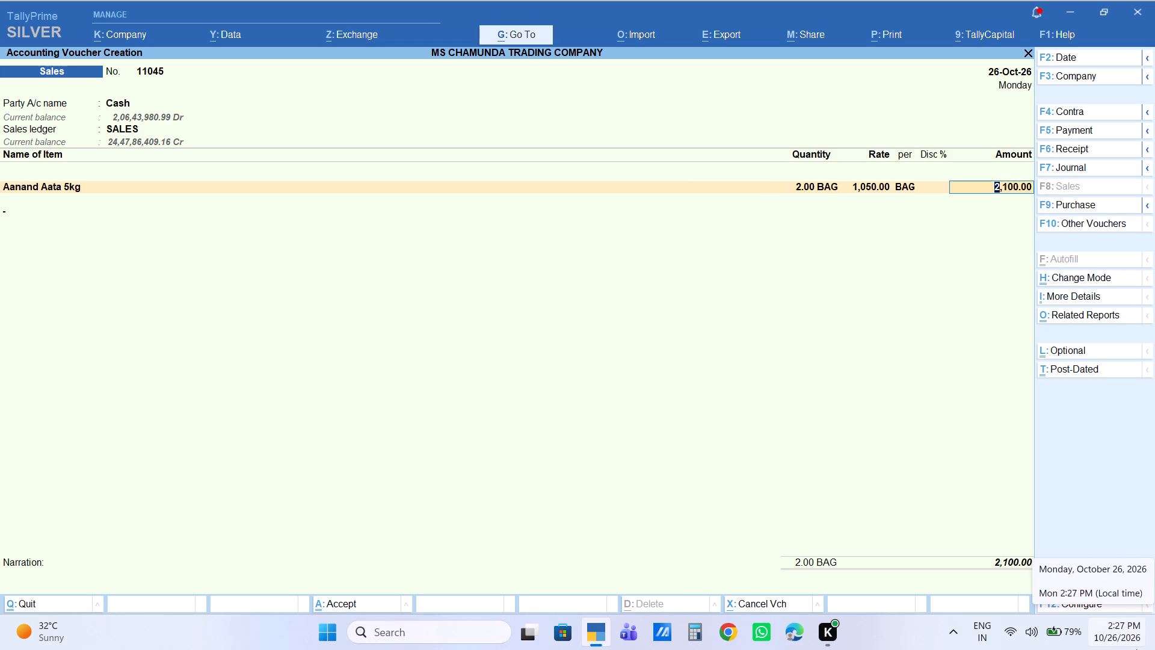
# Add the item Aararot KG with a quantity of 50 kg and an amount of 1,950.
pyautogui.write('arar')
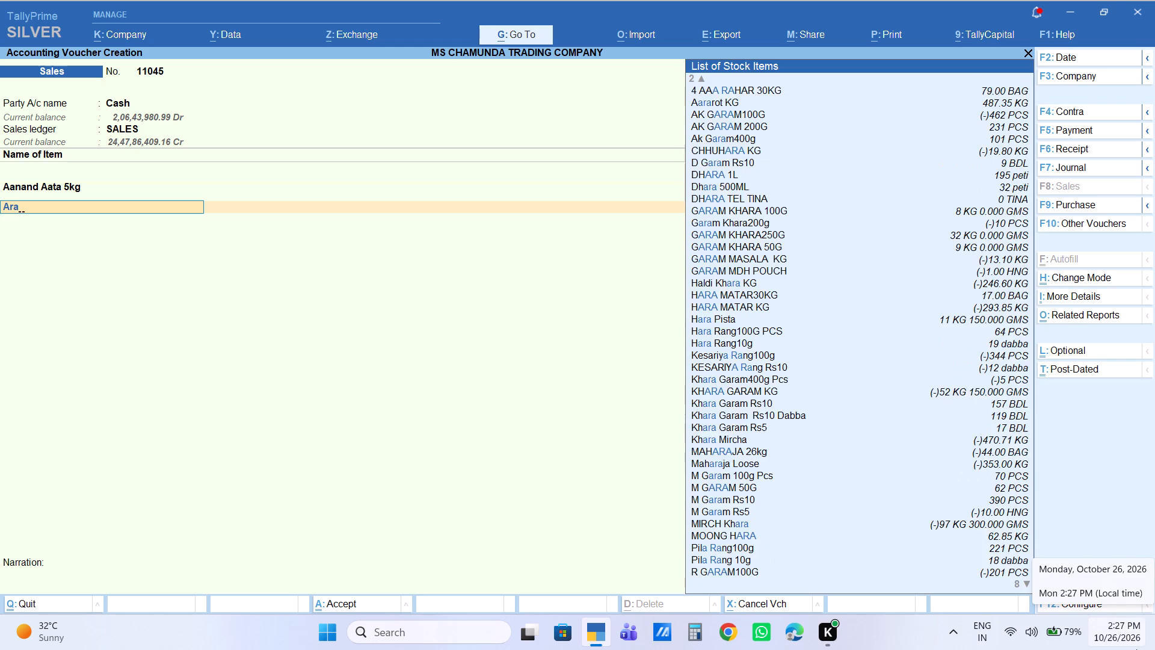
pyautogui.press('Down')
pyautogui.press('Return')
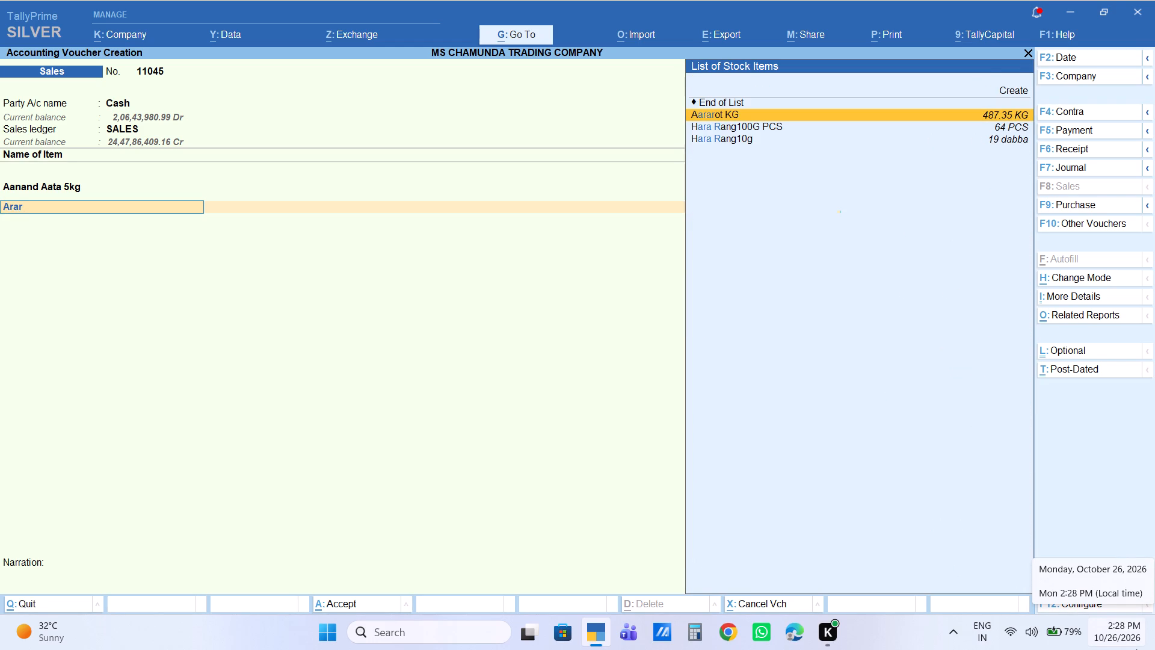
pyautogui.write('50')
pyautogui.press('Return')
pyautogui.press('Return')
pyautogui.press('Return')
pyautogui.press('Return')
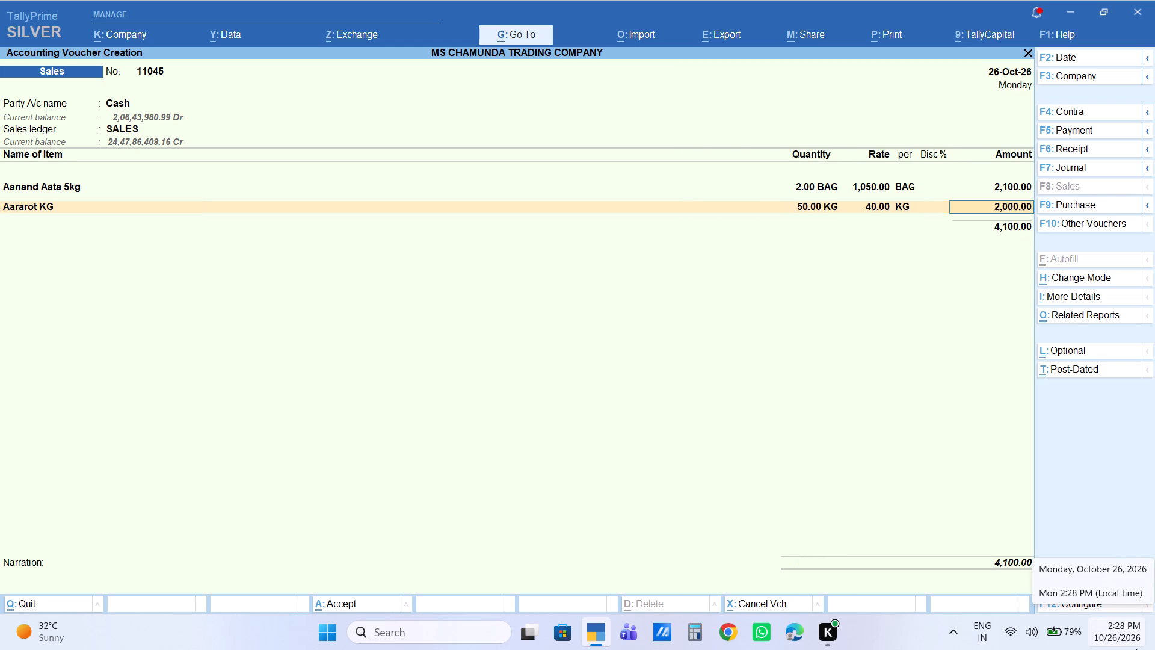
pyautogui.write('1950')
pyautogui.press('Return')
# Add the item Raj AATA 26KG with a quantity of 3 bags and an amount of 2,490.
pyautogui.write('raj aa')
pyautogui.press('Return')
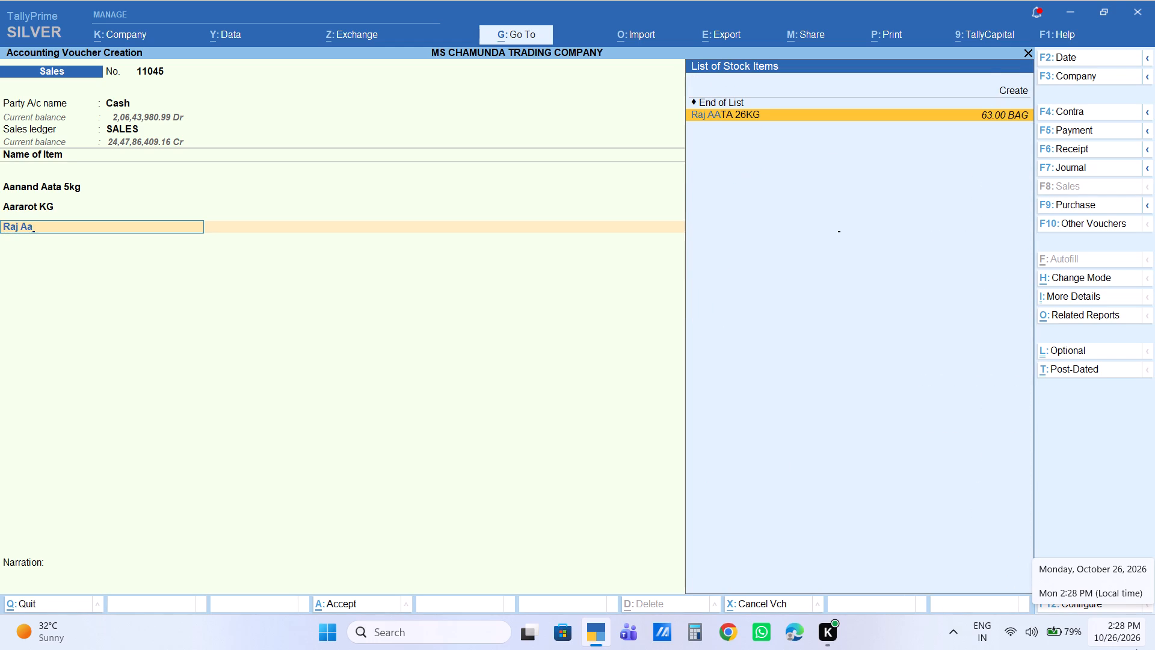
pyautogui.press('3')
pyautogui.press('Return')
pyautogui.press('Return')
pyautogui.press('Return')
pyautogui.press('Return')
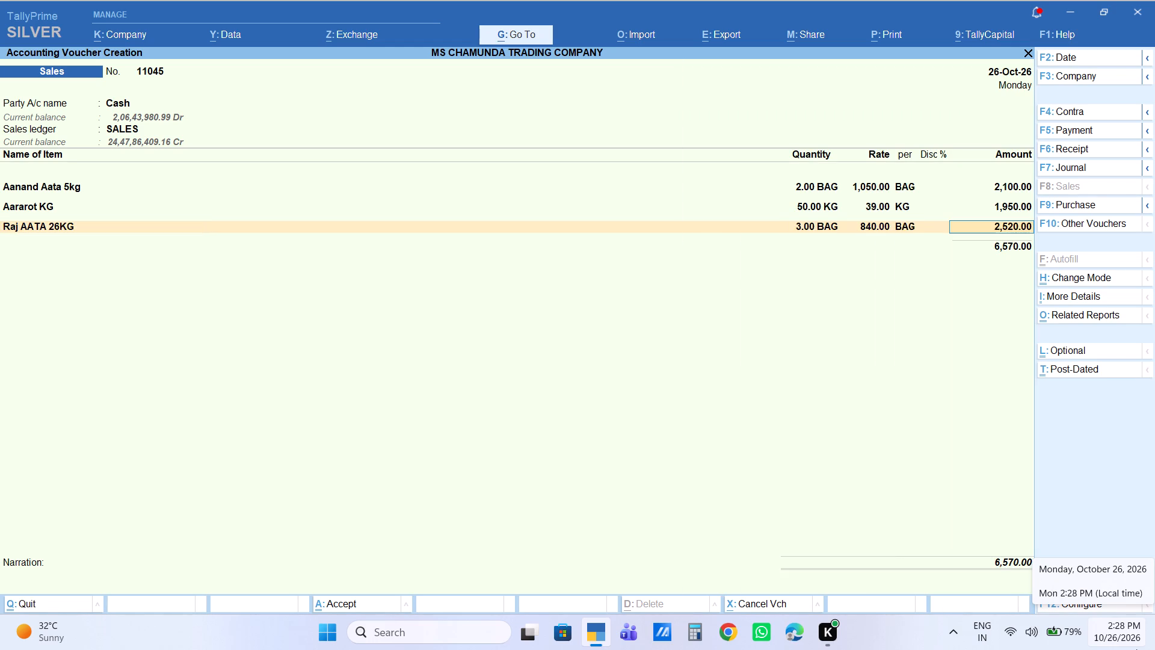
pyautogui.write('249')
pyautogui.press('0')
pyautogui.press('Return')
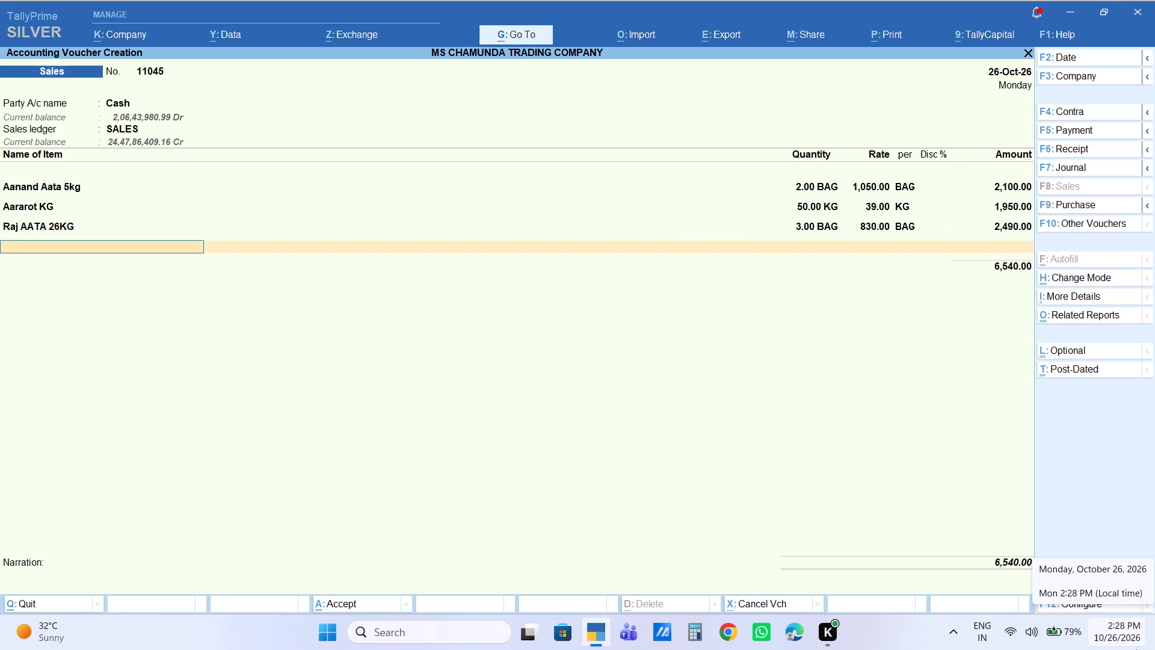
# Add the item HATHI 500ML with a quantity of 1 peti at the default rate of 3,530.
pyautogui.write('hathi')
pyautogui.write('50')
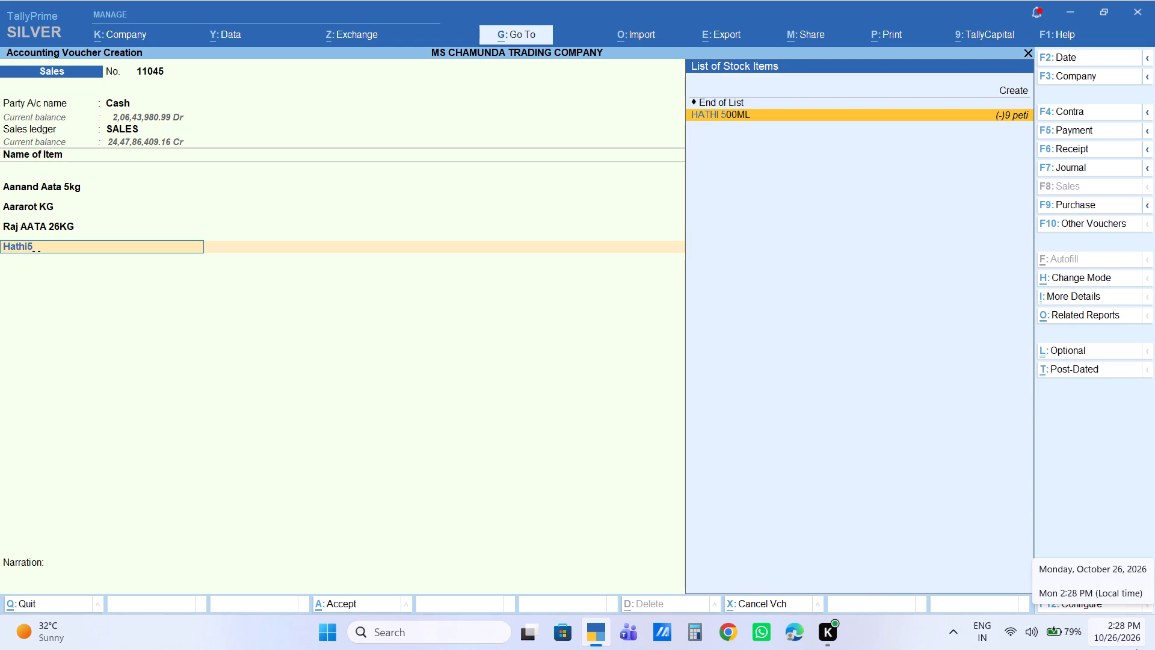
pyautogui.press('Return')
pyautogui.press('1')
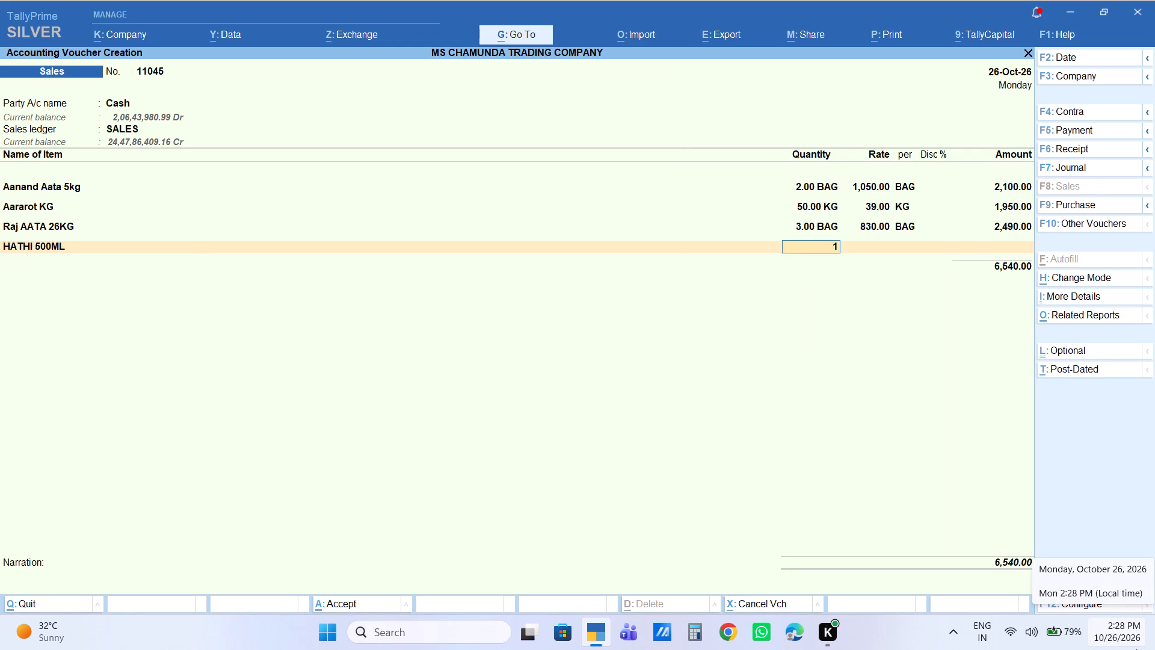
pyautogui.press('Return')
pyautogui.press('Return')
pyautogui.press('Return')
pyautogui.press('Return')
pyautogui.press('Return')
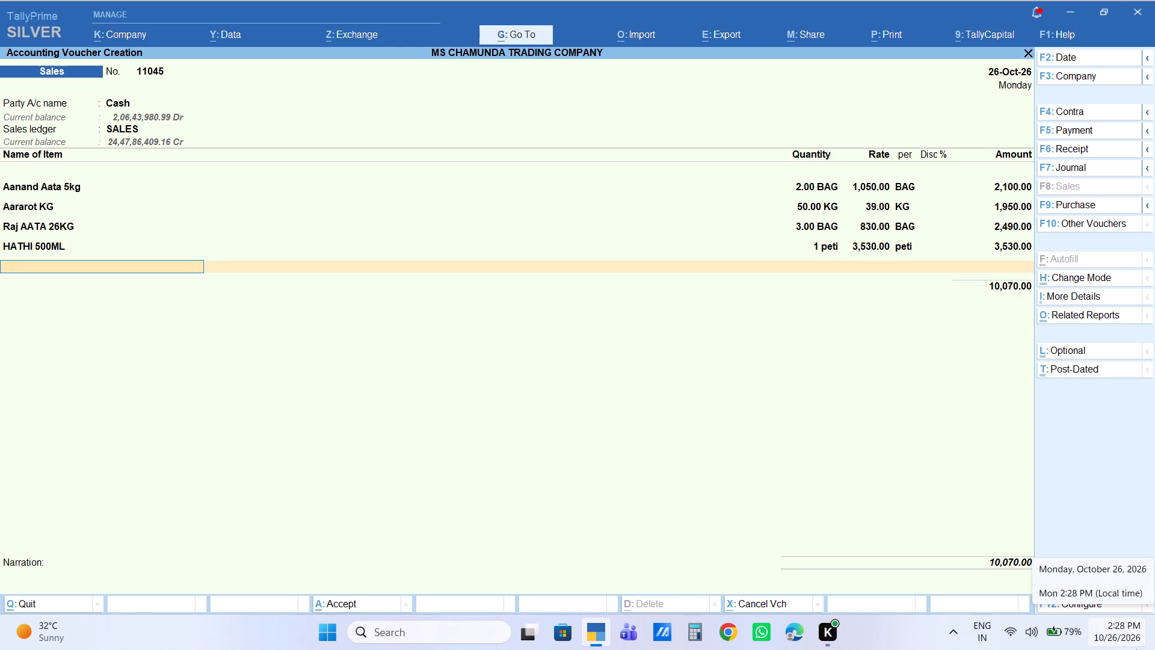
# Add a Labour Charge of 20 below the items and save sales voucher 11045.
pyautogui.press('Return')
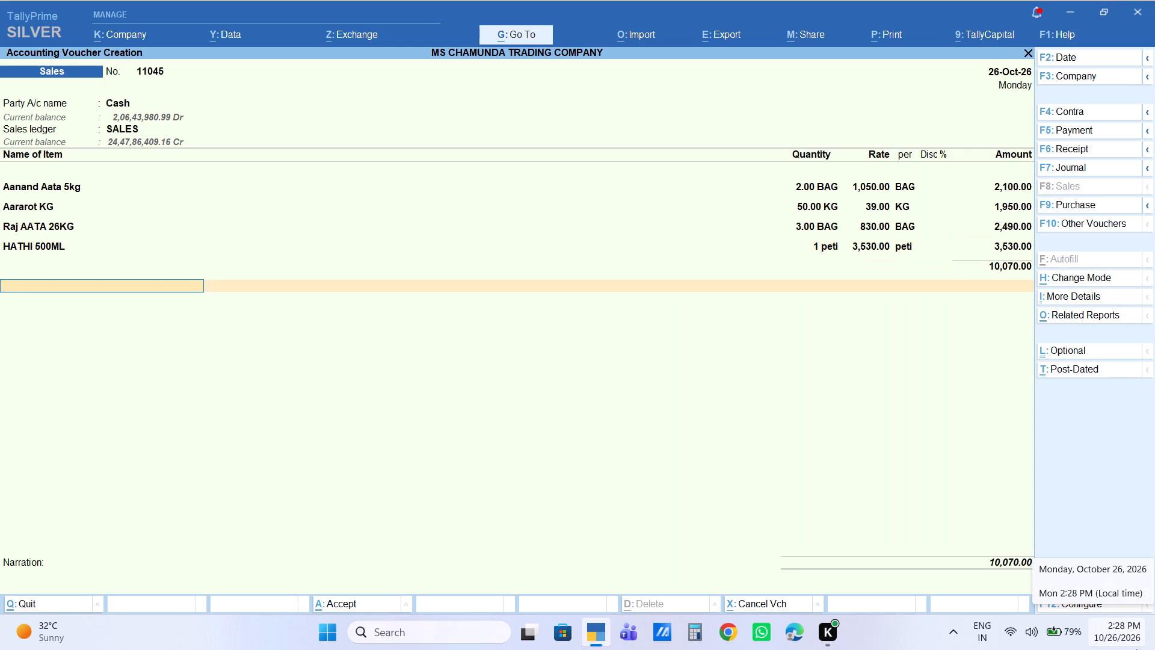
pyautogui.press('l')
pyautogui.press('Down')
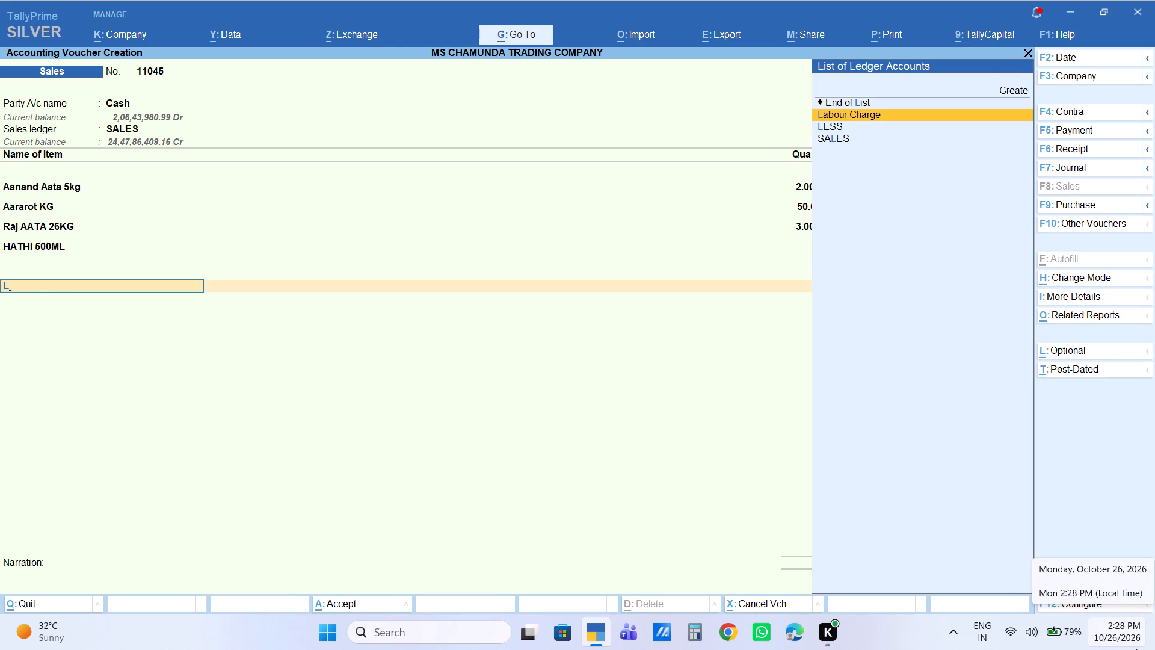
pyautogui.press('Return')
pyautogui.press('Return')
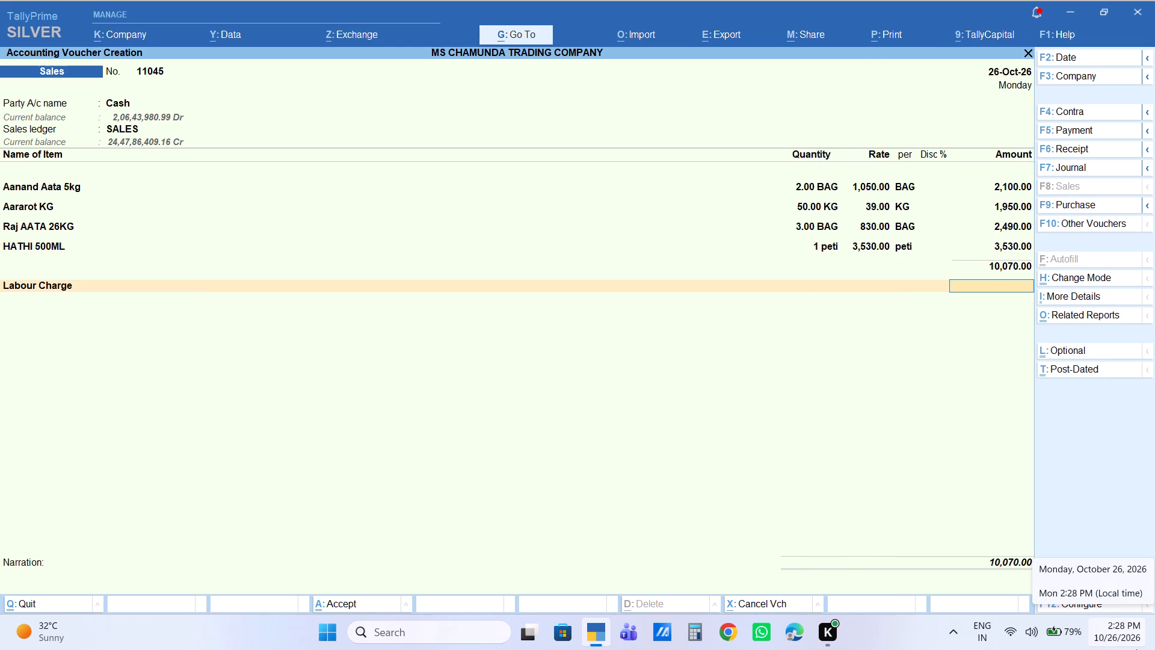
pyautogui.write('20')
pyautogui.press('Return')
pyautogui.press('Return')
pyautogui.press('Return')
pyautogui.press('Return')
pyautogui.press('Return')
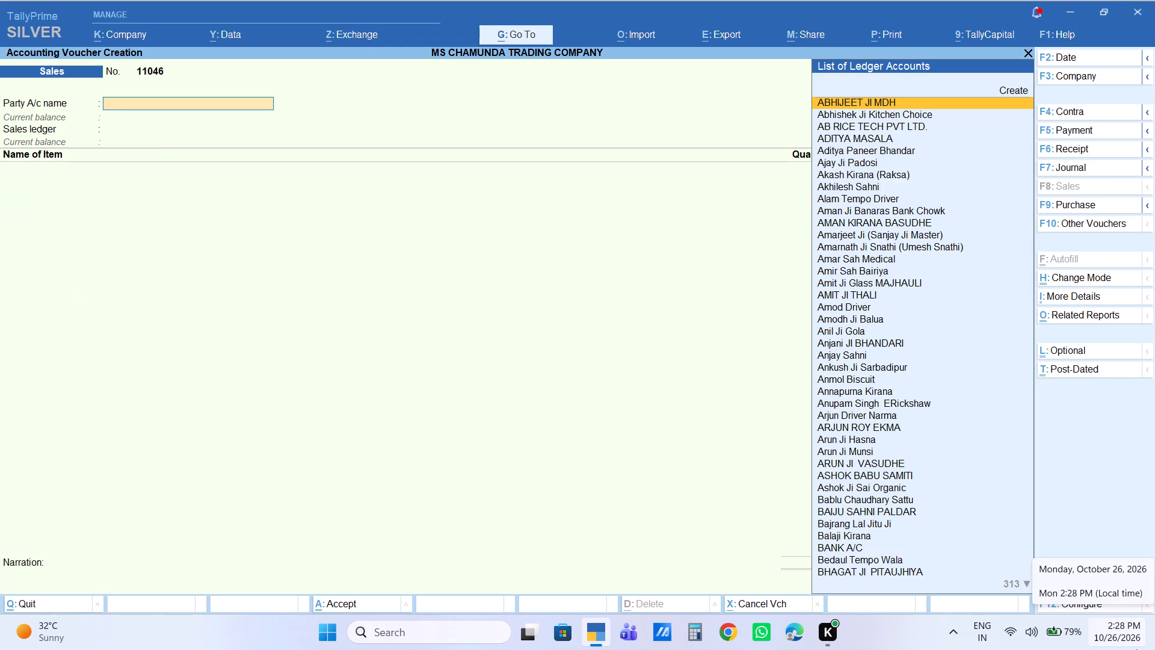
# Set up sales voucher 11046 with Cash as the party account, default party details and the SALES ledger.
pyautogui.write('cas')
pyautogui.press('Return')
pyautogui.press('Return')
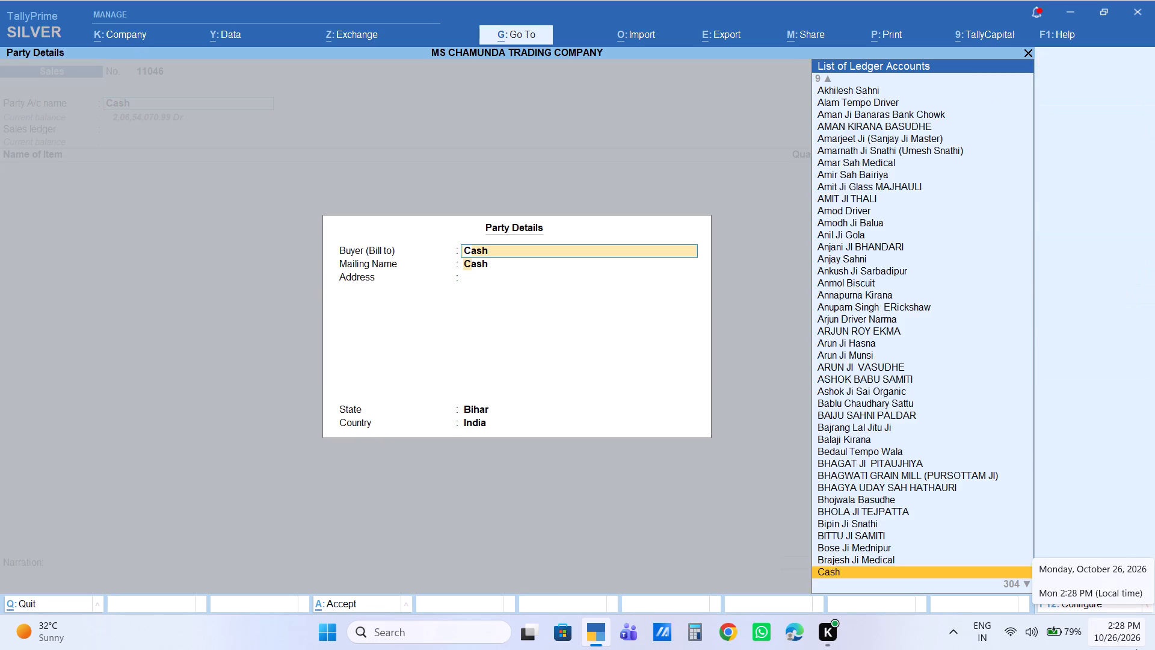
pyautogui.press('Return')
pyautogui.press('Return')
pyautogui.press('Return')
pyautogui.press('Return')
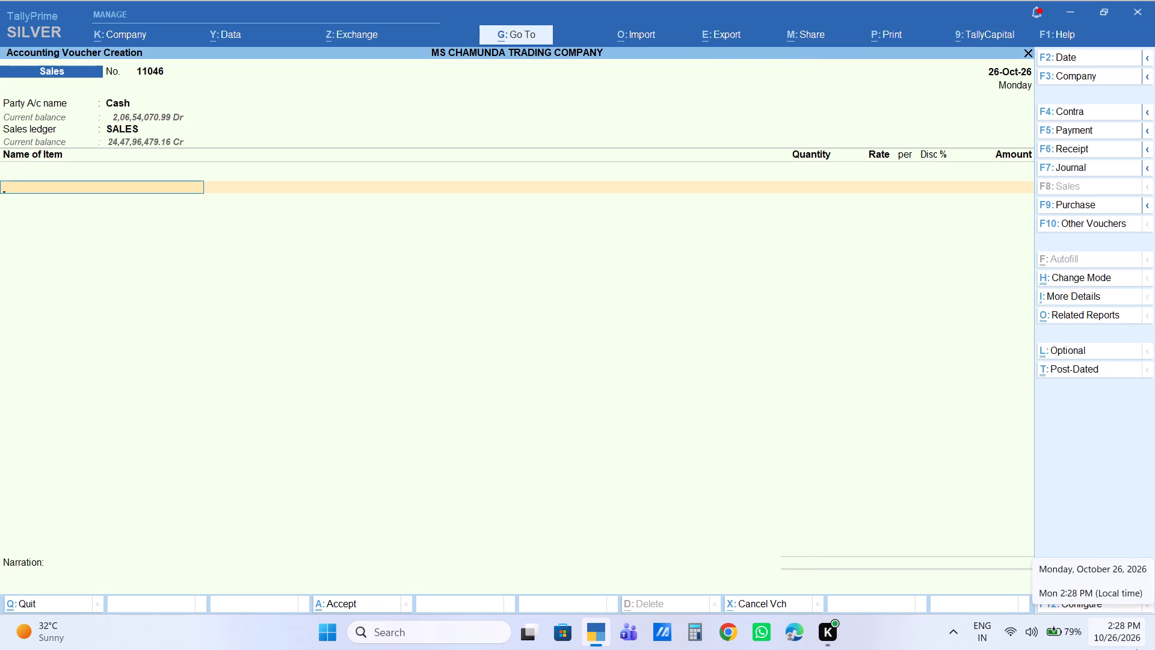
# Add the item Nutrella 1kg with a quantity of 2 PCS at the rate of 120.
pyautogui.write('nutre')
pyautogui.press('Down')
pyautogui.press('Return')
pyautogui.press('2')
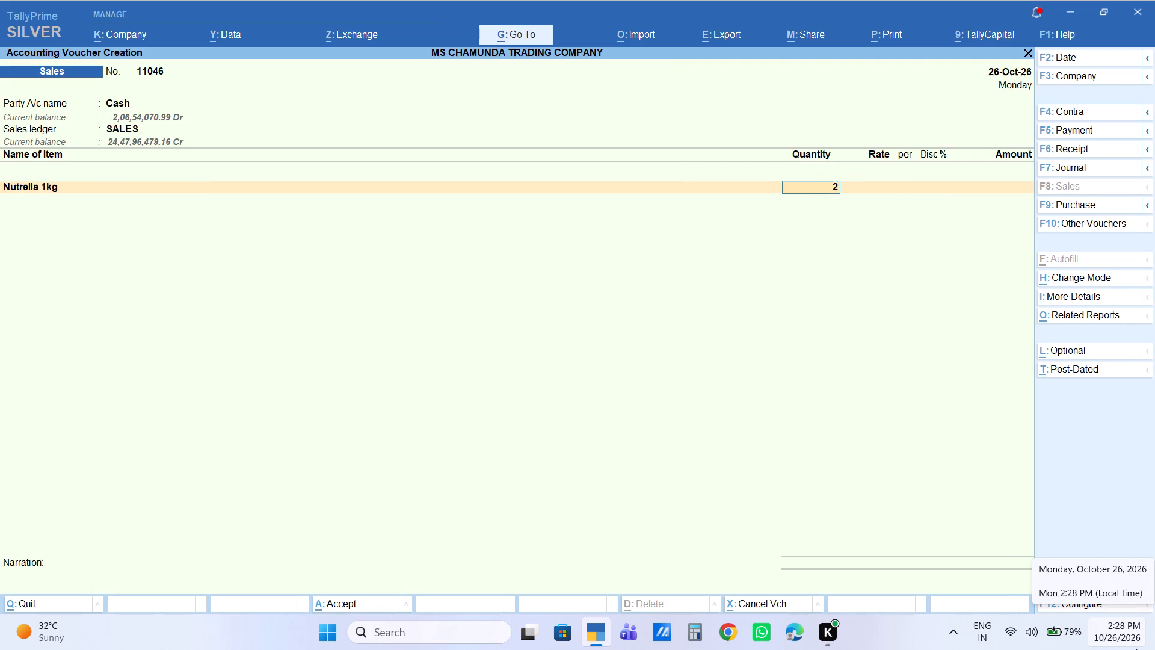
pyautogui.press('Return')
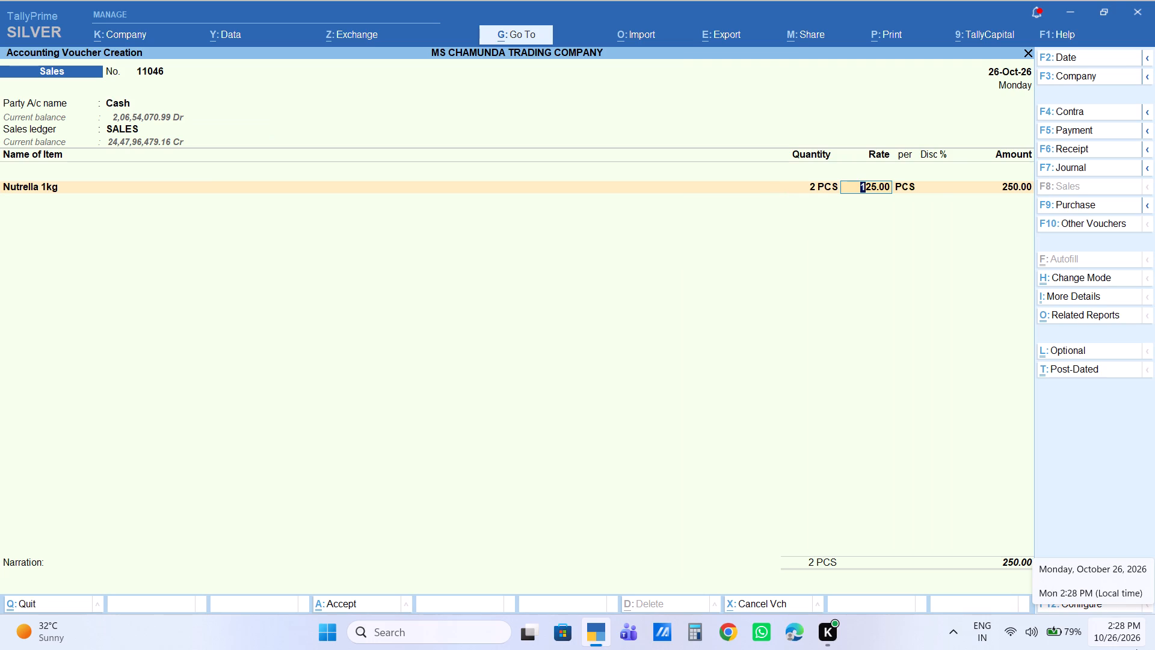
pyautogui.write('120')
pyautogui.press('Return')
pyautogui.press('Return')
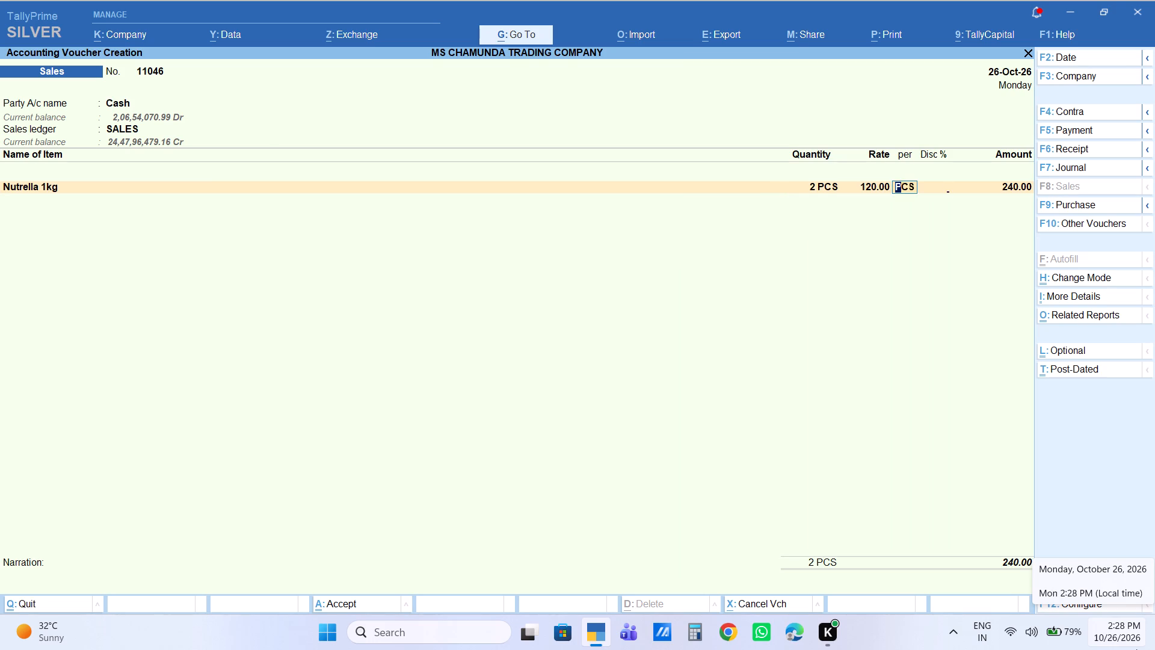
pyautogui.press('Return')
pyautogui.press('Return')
# End the item list without additional charges and save sales voucher 11046.
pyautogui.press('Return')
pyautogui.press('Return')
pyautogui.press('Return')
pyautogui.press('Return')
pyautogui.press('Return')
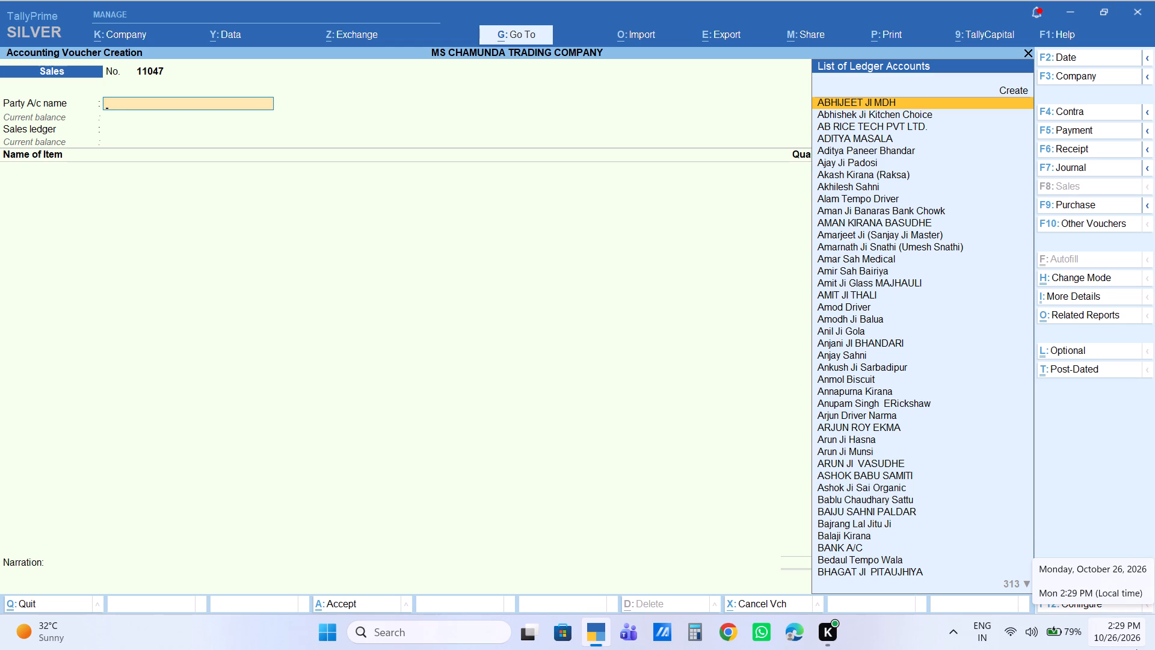
# Set up sales voucher 11047 with the Guddu account from Karza as the party, default party details and the SALES ledger.
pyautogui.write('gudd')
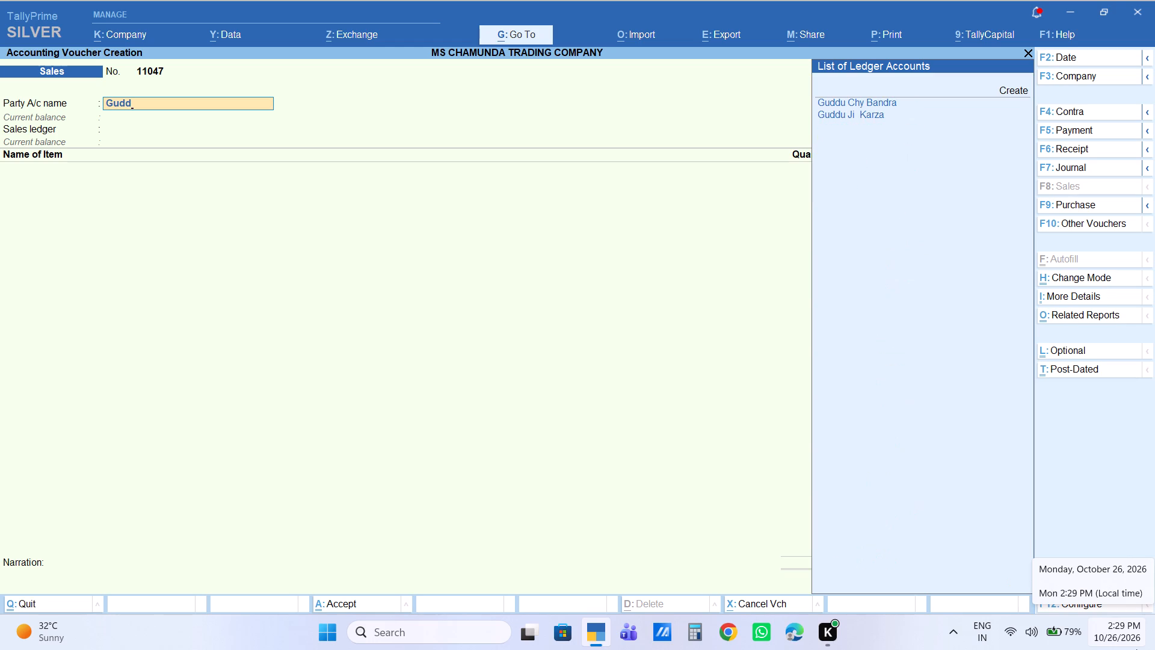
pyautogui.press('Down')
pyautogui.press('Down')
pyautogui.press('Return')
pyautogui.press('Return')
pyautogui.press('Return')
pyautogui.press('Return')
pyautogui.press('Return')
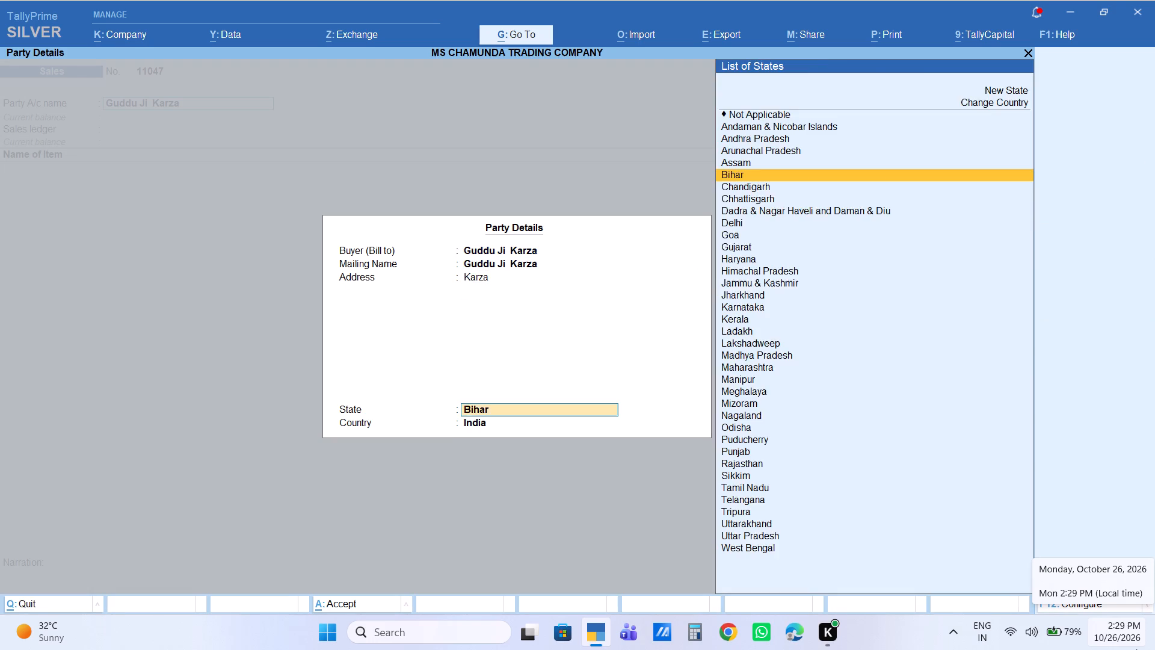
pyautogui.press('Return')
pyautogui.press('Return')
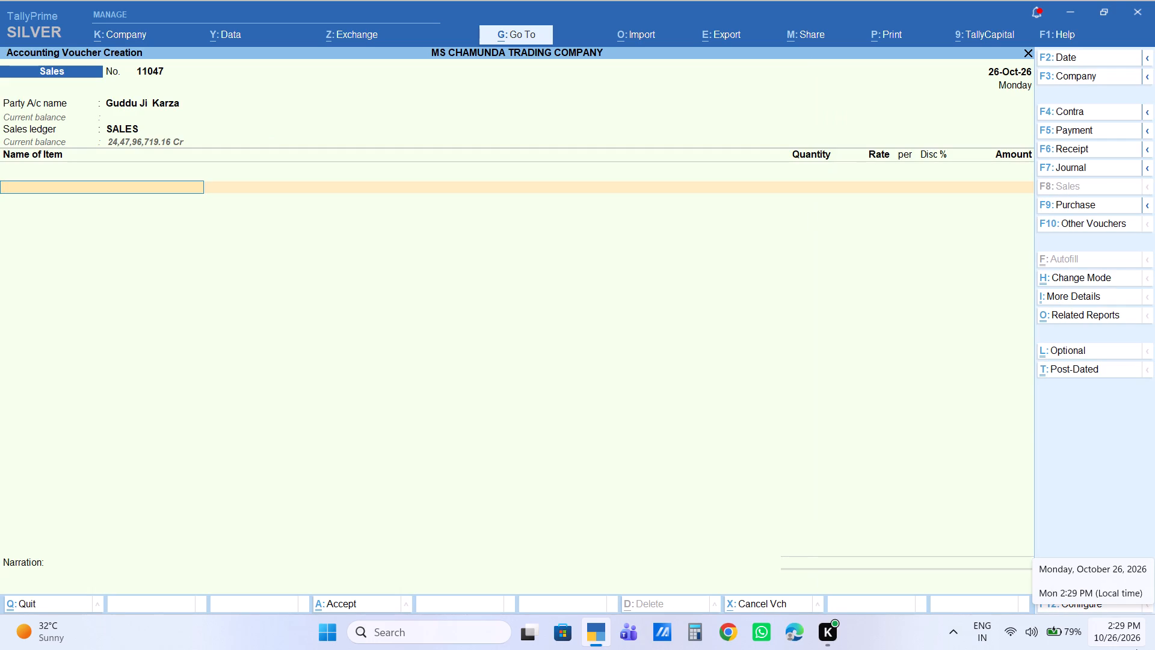
# Add the item CHINI SF 50kg with a quantity of 35 BAG and an amount of 99,750.
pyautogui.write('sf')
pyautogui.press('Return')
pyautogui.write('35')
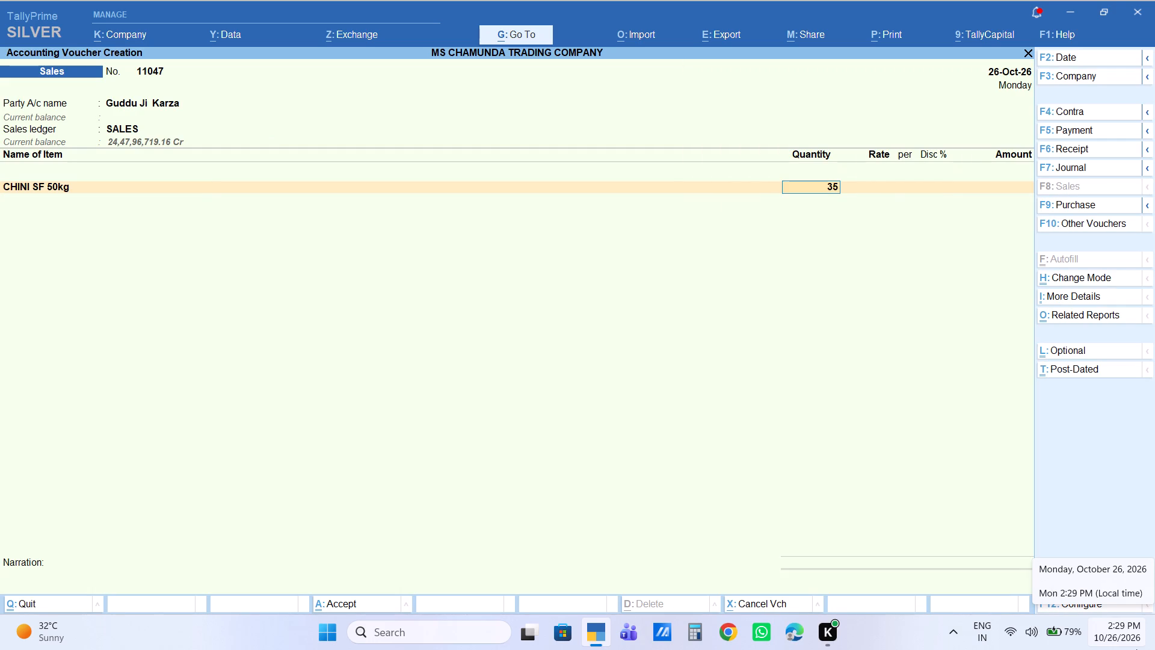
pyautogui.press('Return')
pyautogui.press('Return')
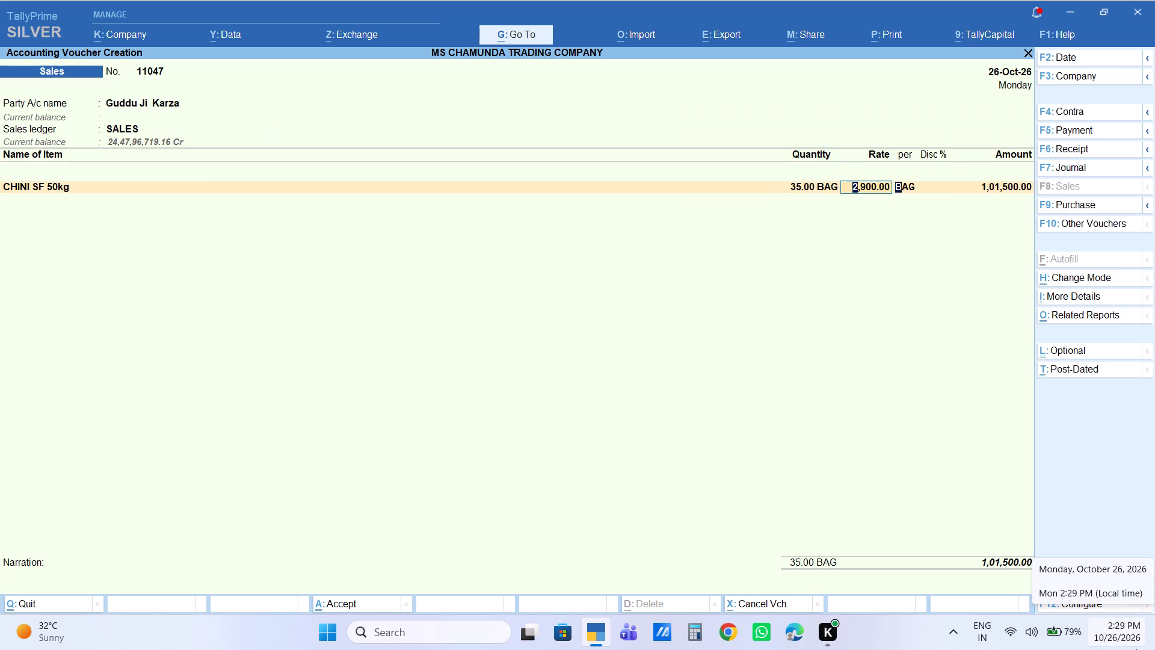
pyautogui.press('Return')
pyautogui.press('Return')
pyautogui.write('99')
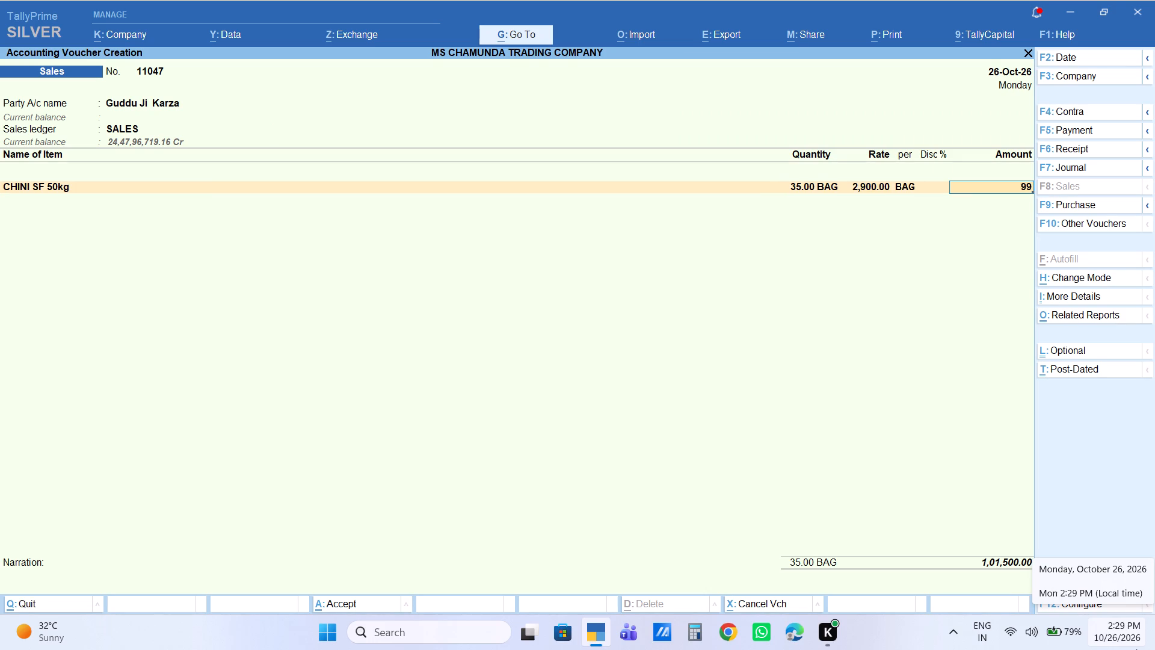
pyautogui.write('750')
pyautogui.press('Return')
# Add the item CHINI DF 50KG with a quantity of 35 BAG at the rate of 2,950, and end the item list.
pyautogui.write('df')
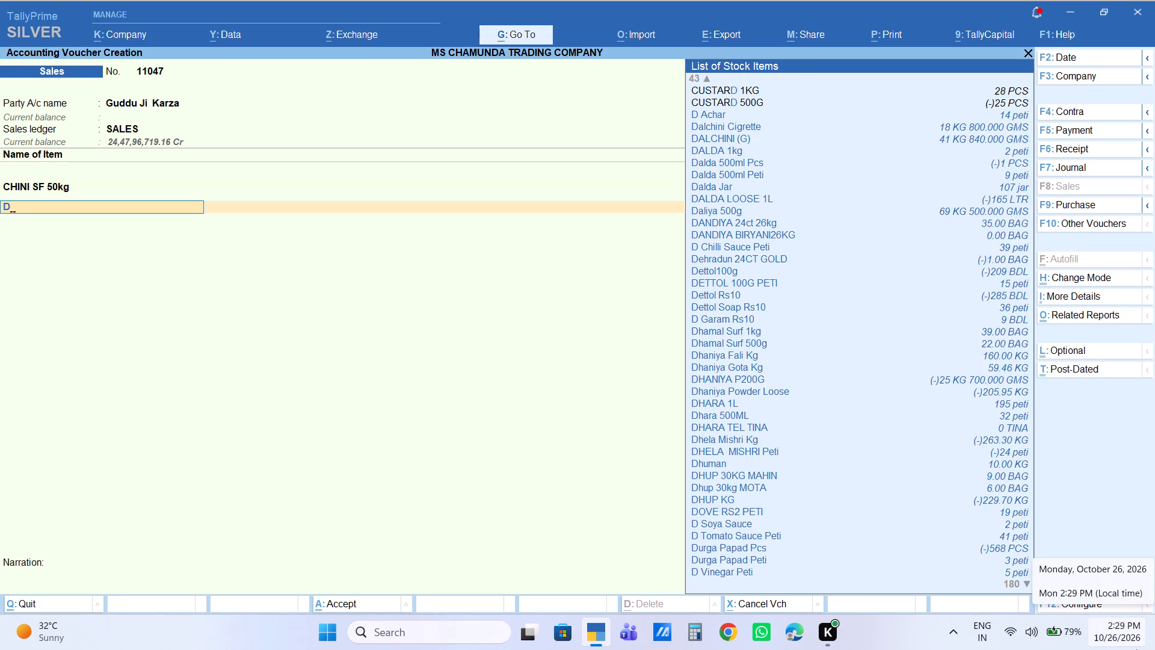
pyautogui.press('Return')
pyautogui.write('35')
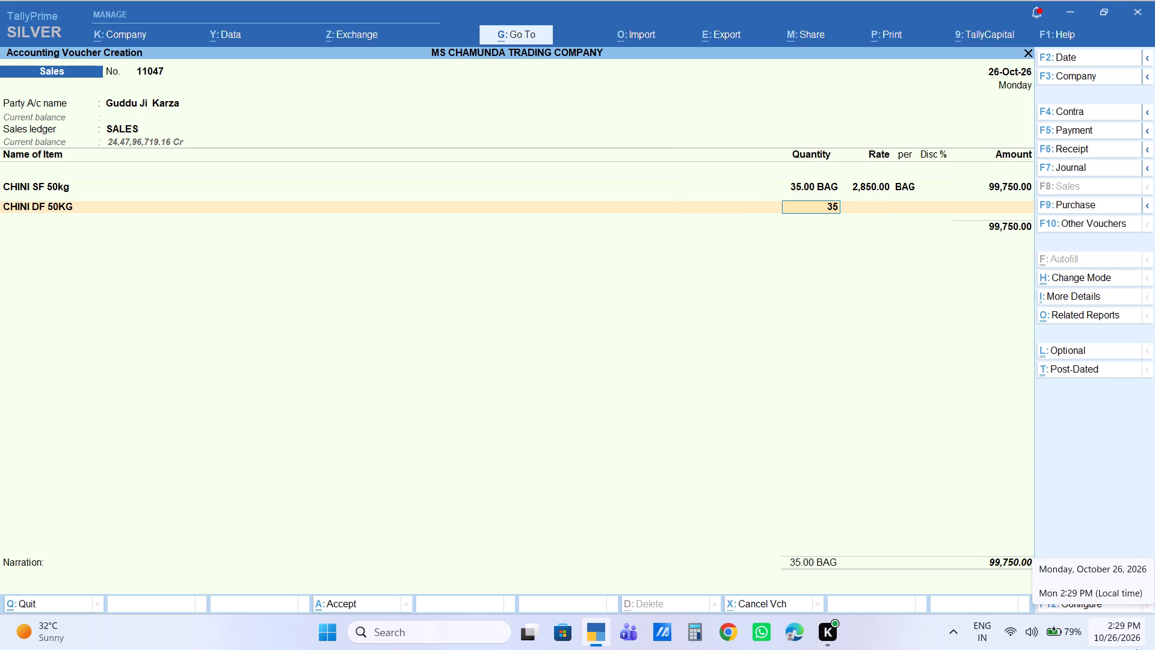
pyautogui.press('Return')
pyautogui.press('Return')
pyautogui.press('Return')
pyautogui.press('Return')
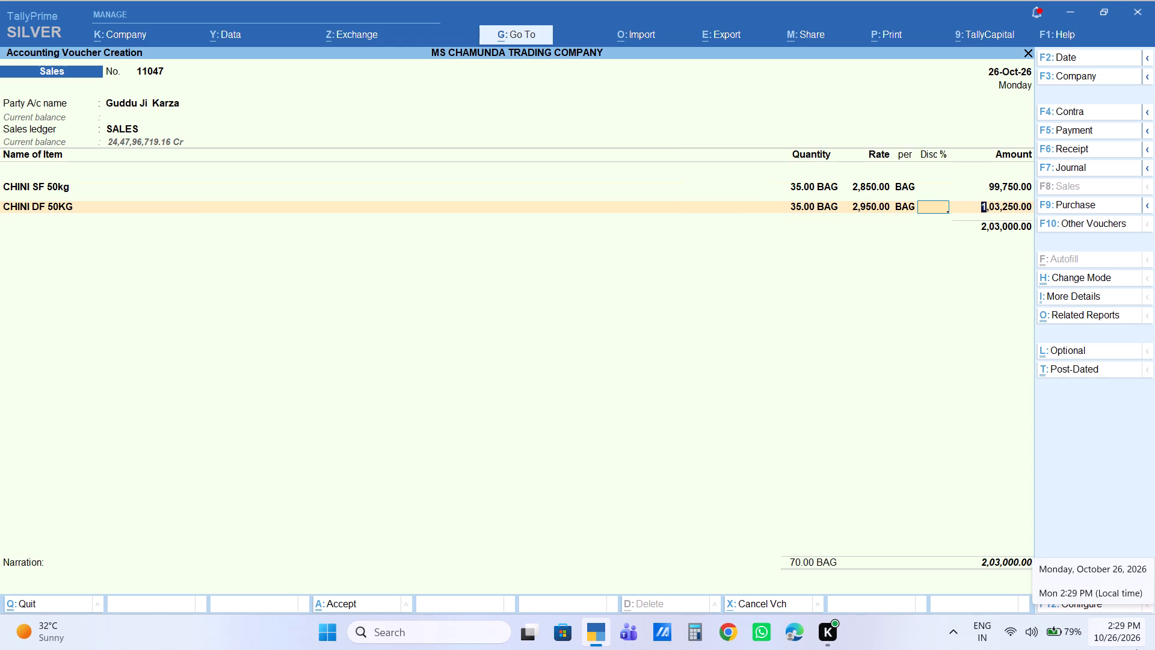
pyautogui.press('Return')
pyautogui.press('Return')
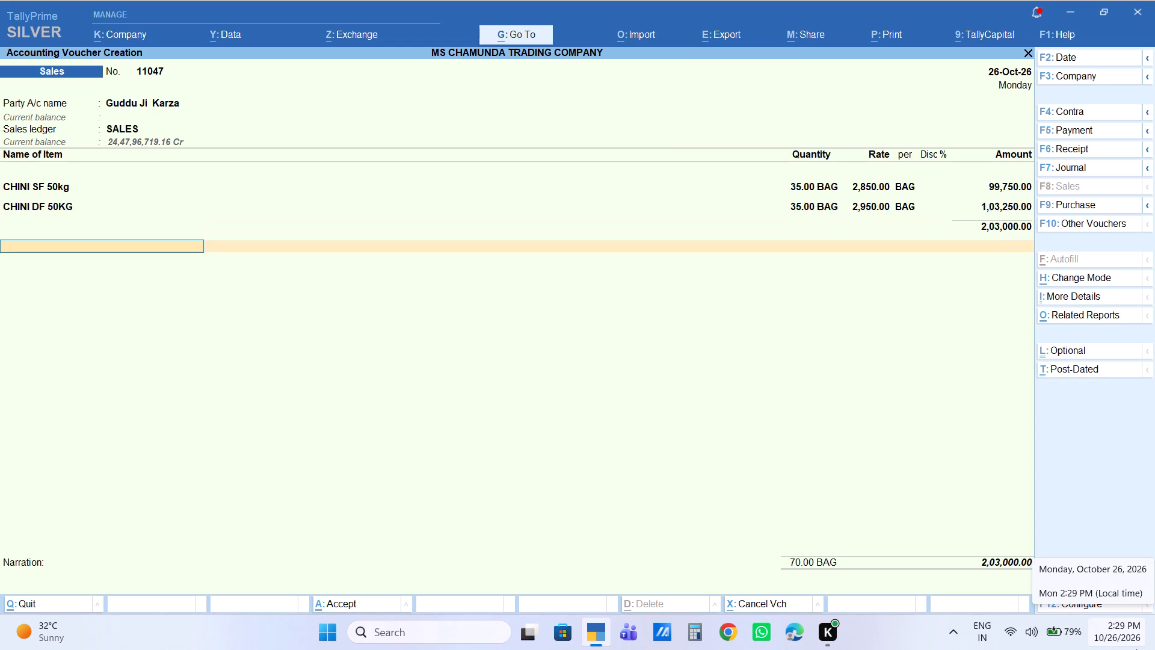
# Add a Labour Charge of 280 below the items.
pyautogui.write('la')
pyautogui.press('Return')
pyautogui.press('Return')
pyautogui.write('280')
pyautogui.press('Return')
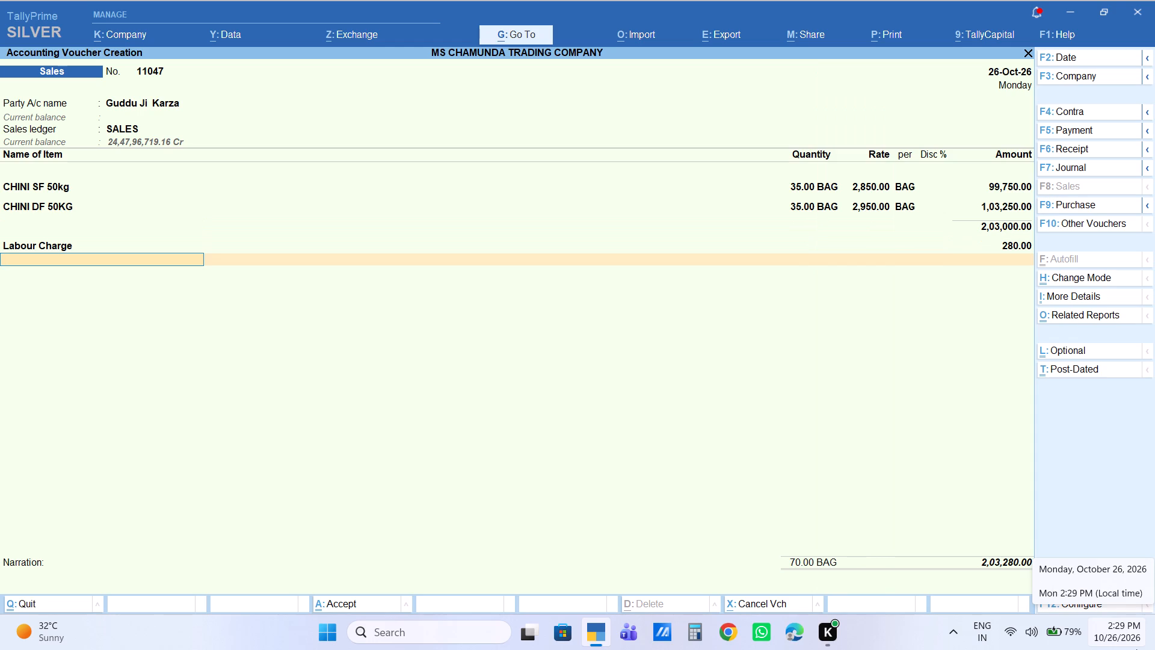
# Save sales voucher 11047 with its full amount allocated to New Ref 11047 in the bill-wise details.
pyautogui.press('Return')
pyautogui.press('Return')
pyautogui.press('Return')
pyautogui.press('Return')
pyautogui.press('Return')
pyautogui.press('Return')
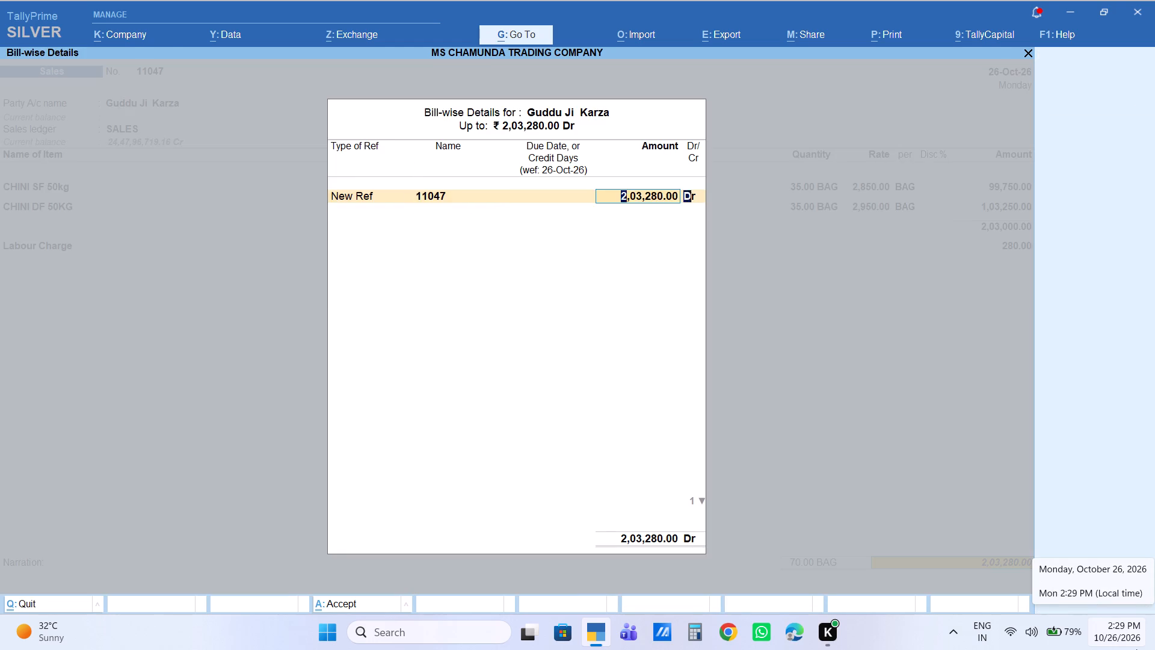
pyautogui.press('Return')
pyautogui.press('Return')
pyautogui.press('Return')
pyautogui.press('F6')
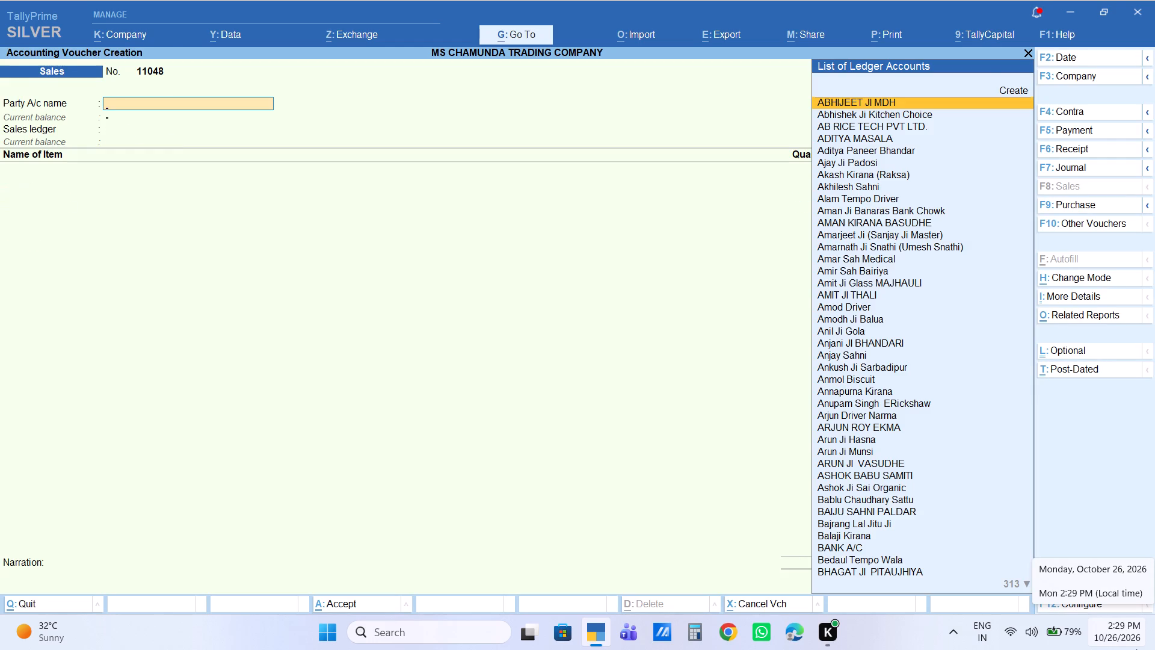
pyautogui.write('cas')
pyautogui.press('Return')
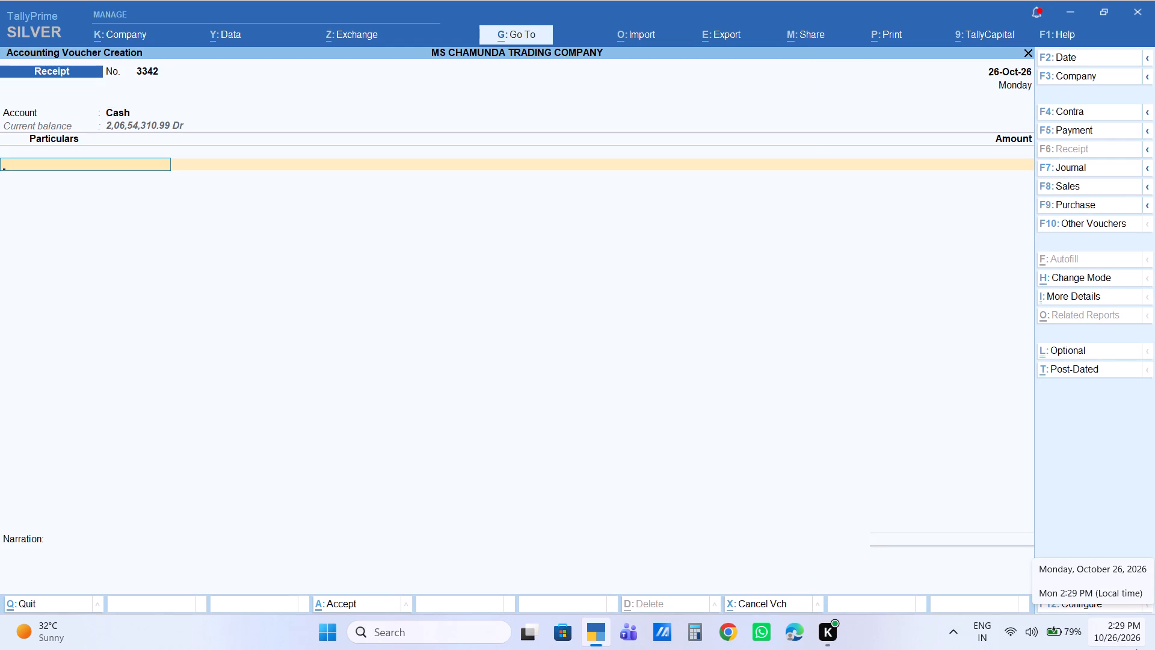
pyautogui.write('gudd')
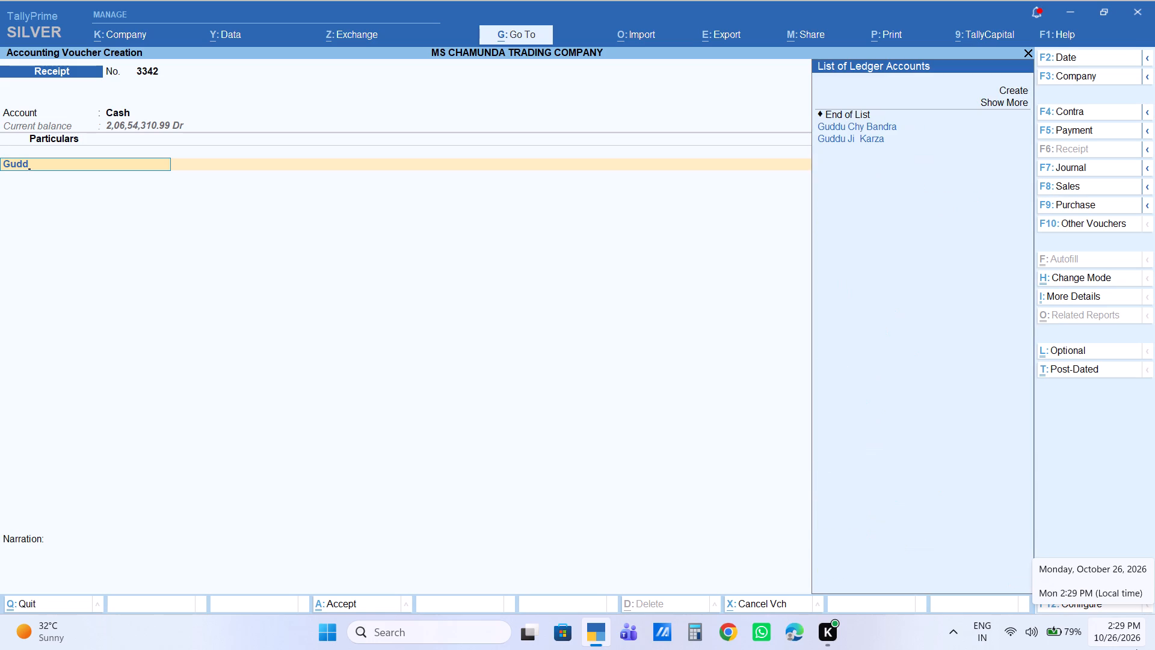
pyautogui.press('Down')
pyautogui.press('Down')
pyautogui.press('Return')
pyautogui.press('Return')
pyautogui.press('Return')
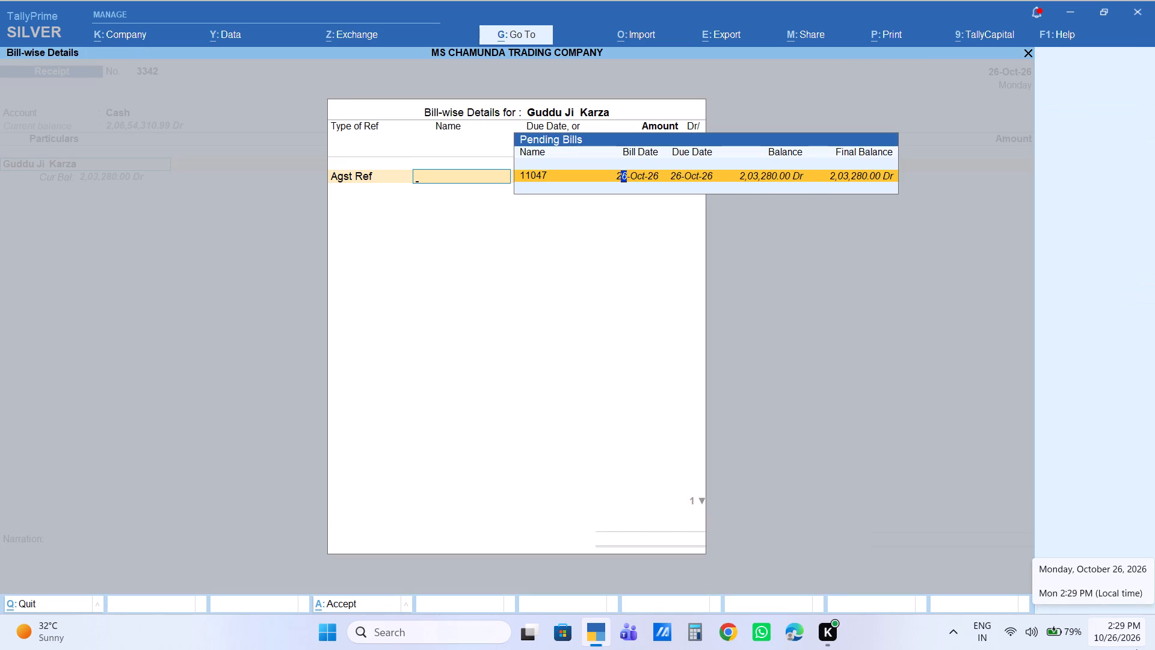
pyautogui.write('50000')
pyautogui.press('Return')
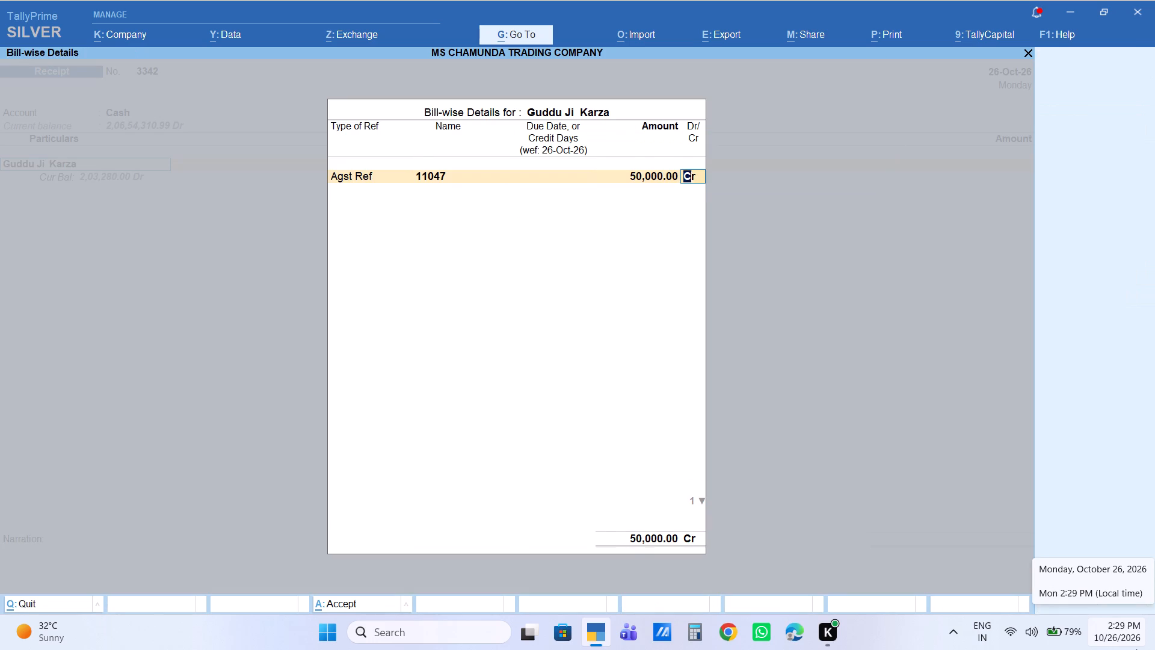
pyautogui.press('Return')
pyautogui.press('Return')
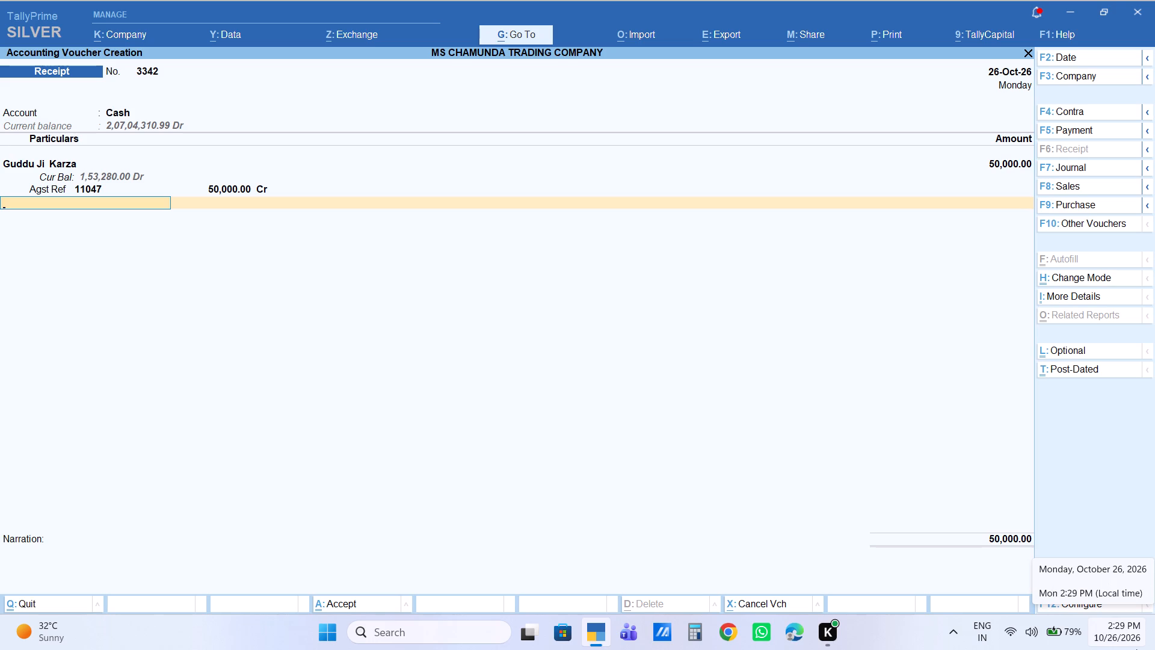
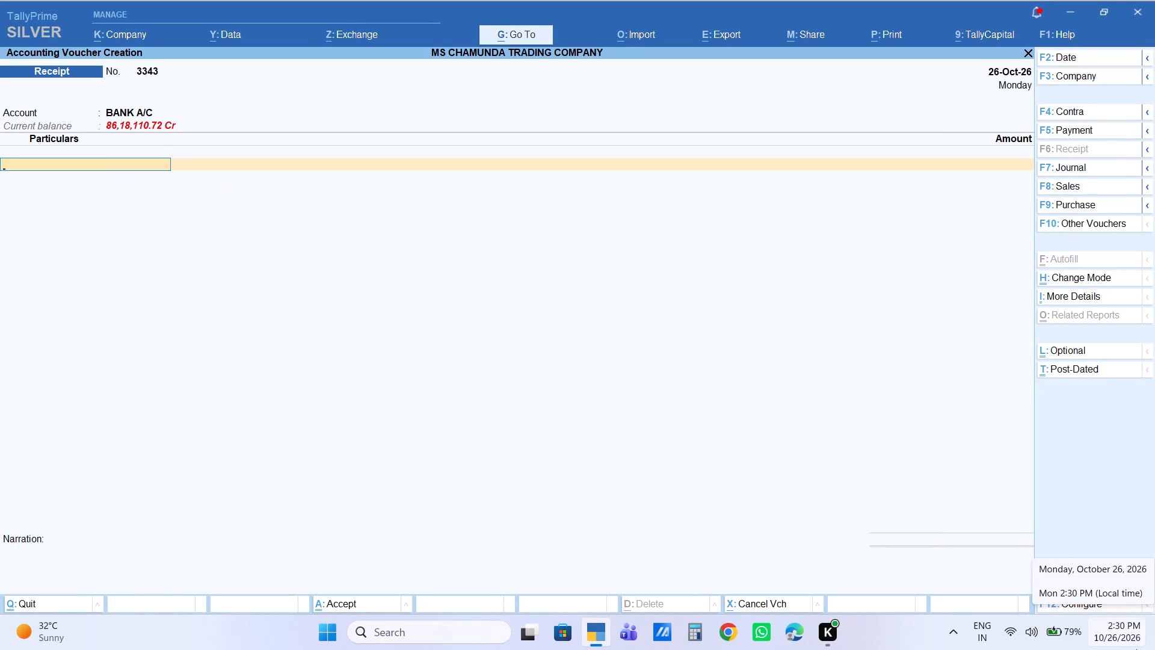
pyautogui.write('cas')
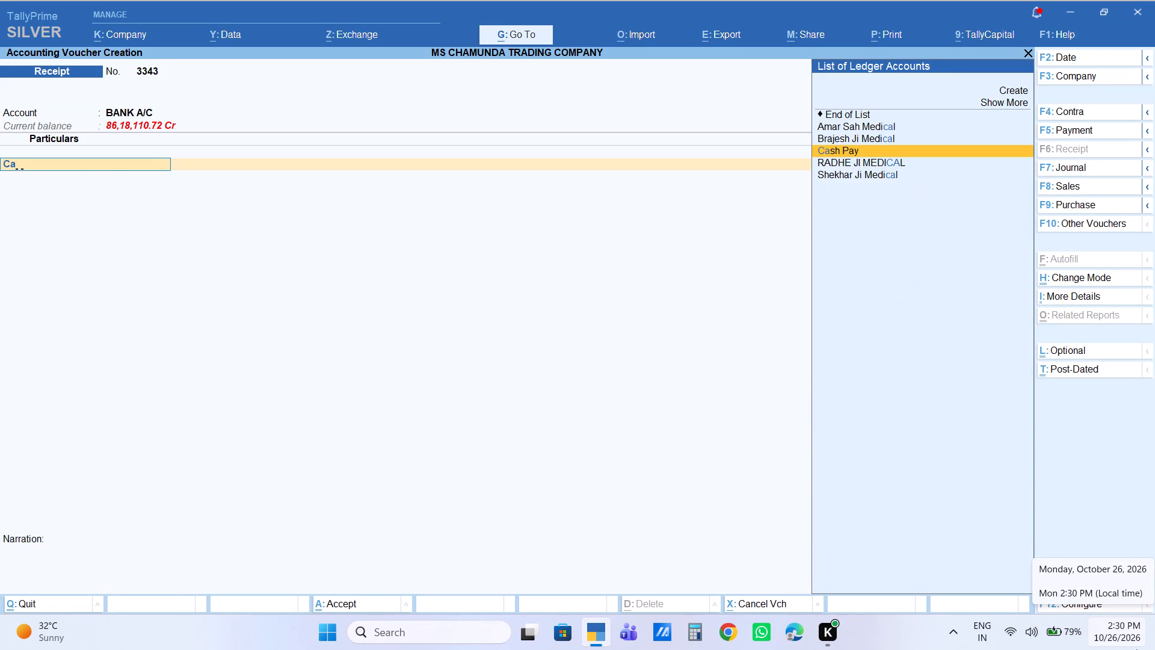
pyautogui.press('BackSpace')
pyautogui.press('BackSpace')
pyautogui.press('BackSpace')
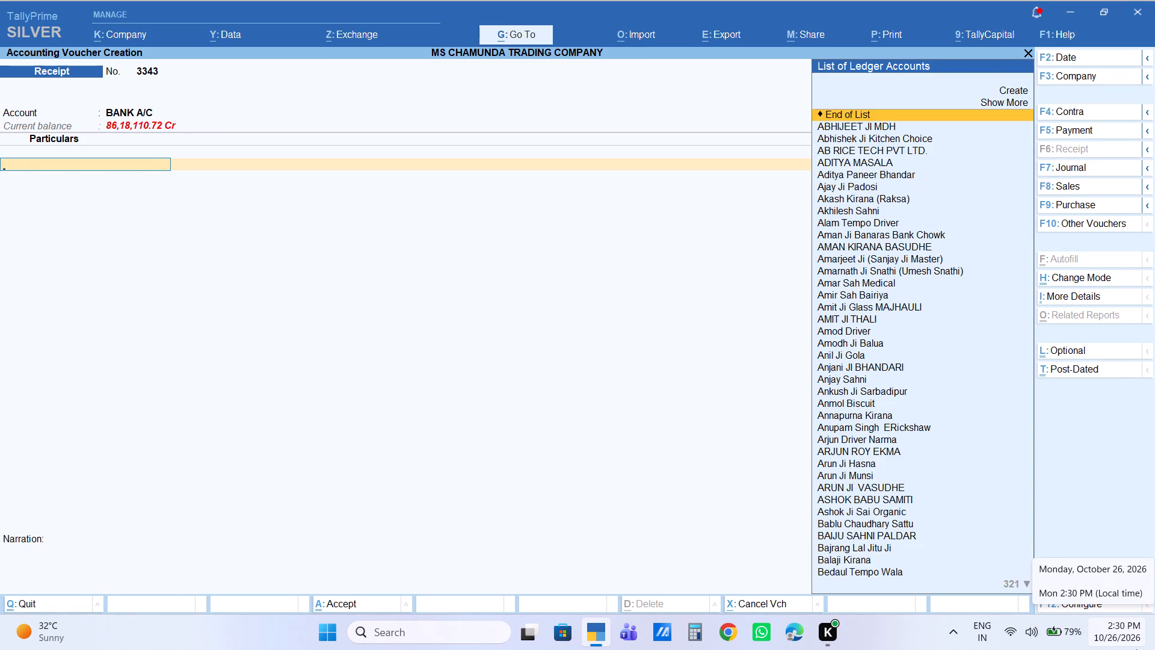
# Start sales voucher 11048 with Cash as the party account and SALES as the sales ledger.
pyautogui.press('F8')
pyautogui.write('ca')
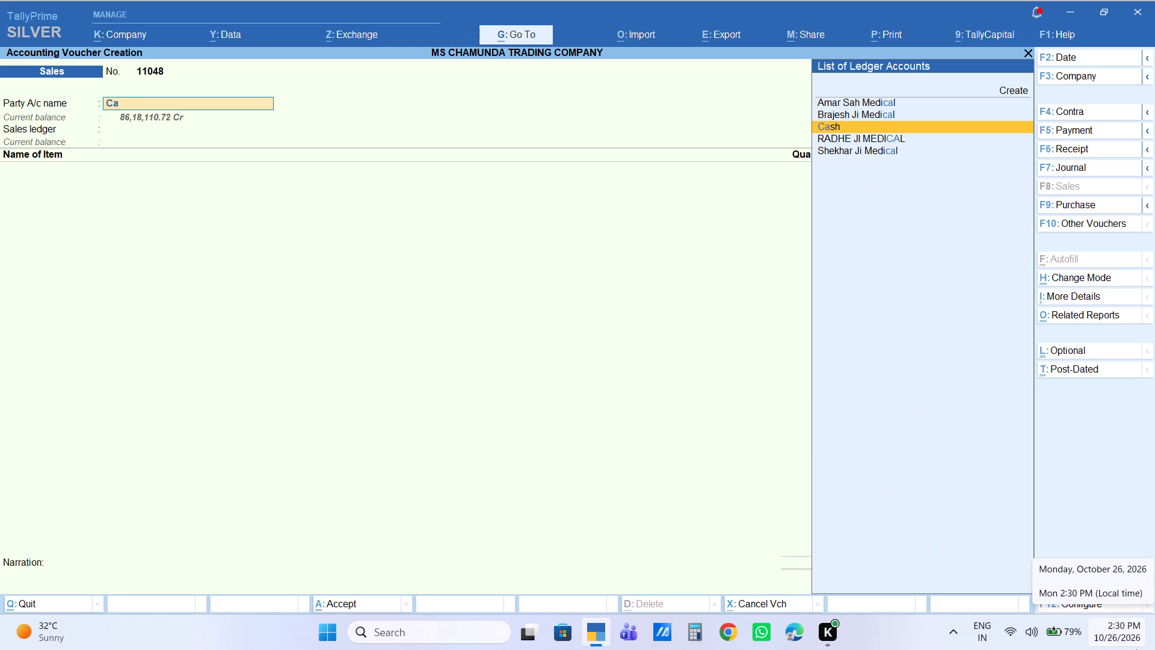
pyautogui.press('Return')
pyautogui.press('Return')
pyautogui.press('Return')
pyautogui.press('Return')
pyautogui.press('Return')
pyautogui.press('Return')
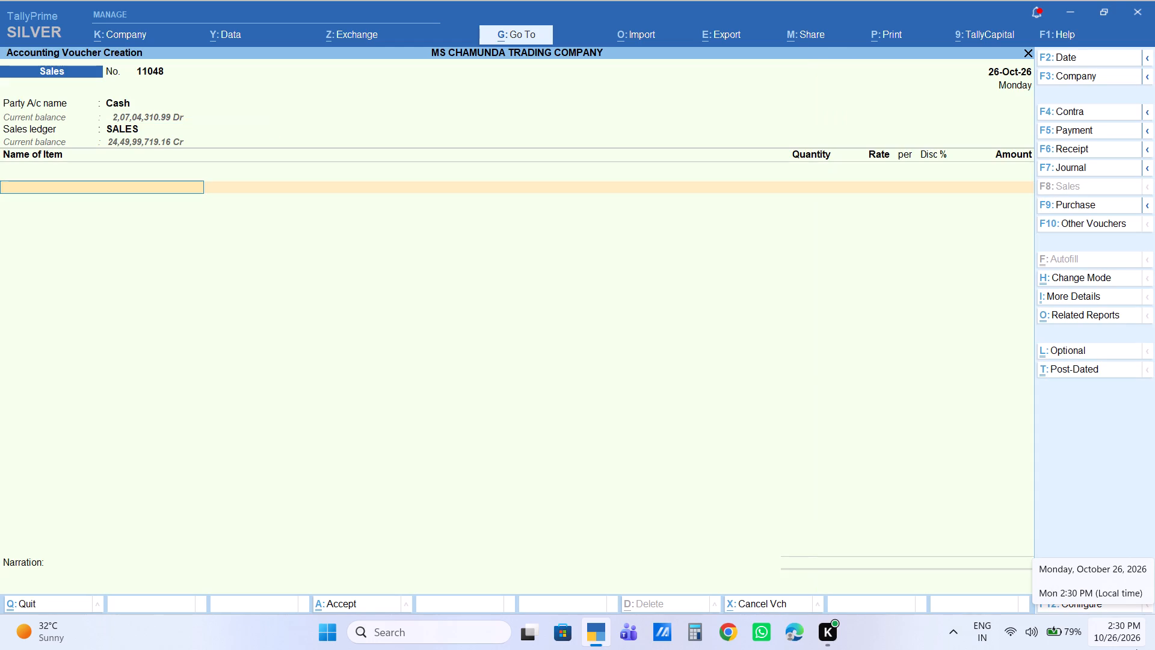
# Add the item Tejpatta 10KG with a quantity of 1 BAG and an amount of 650.
pyautogui.write('tejpa')
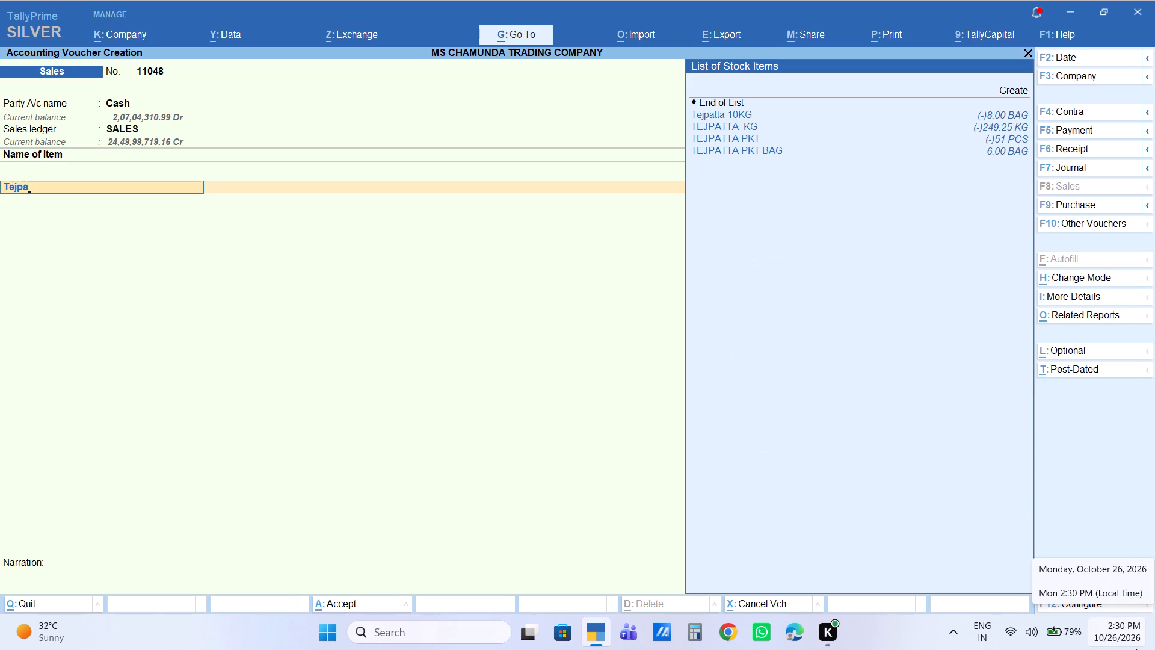
pyautogui.press('Down')
pyautogui.press('Return')
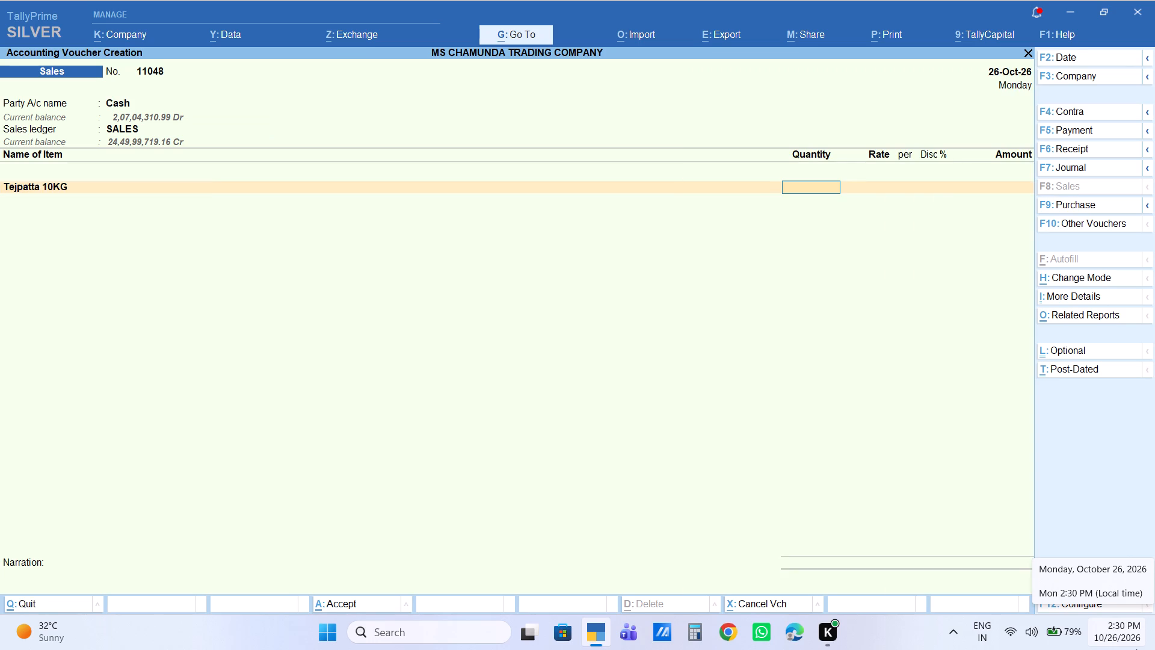
pyautogui.press('1')
pyautogui.press('Return')
pyautogui.press('Return')
pyautogui.press('Return')
pyautogui.press('Return')
pyautogui.write('650')
pyautogui.press('Return')
# Add the item MARICH with a quantity of 1.5 KG at the rate of 780.
pyautogui.write('marich')
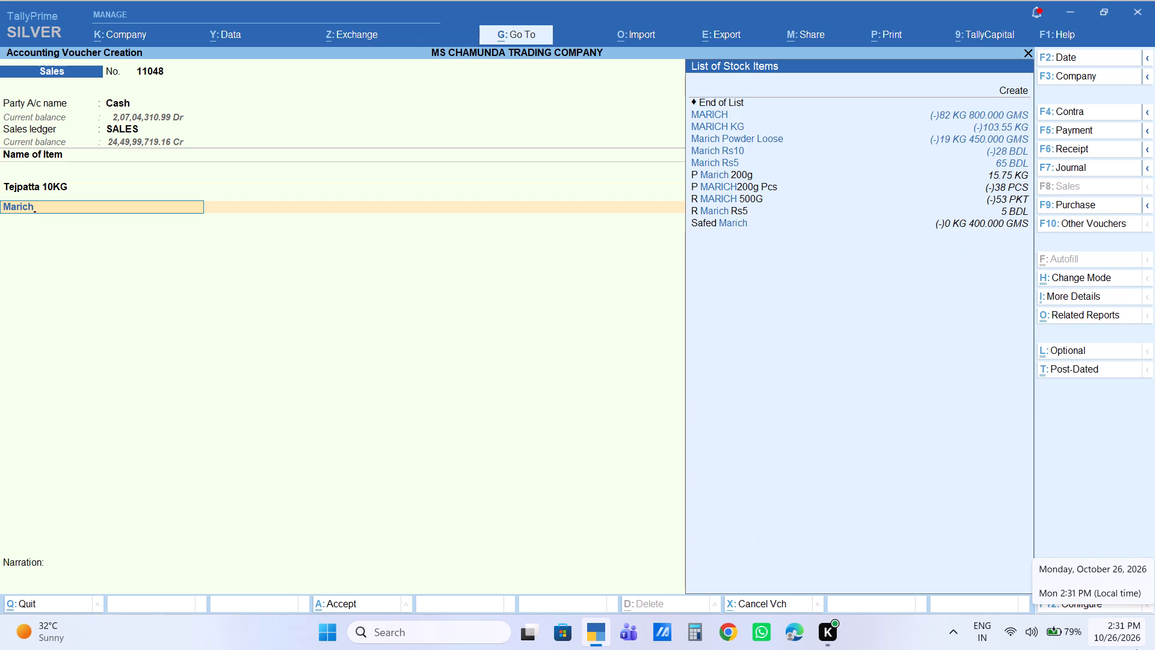
pyautogui.press('Down')
pyautogui.press('Return')
pyautogui.write('1.5')
pyautogui.press('Return')
pyautogui.press('Return')
pyautogui.press('Return')
pyautogui.press('Return')
pyautogui.press('Return')
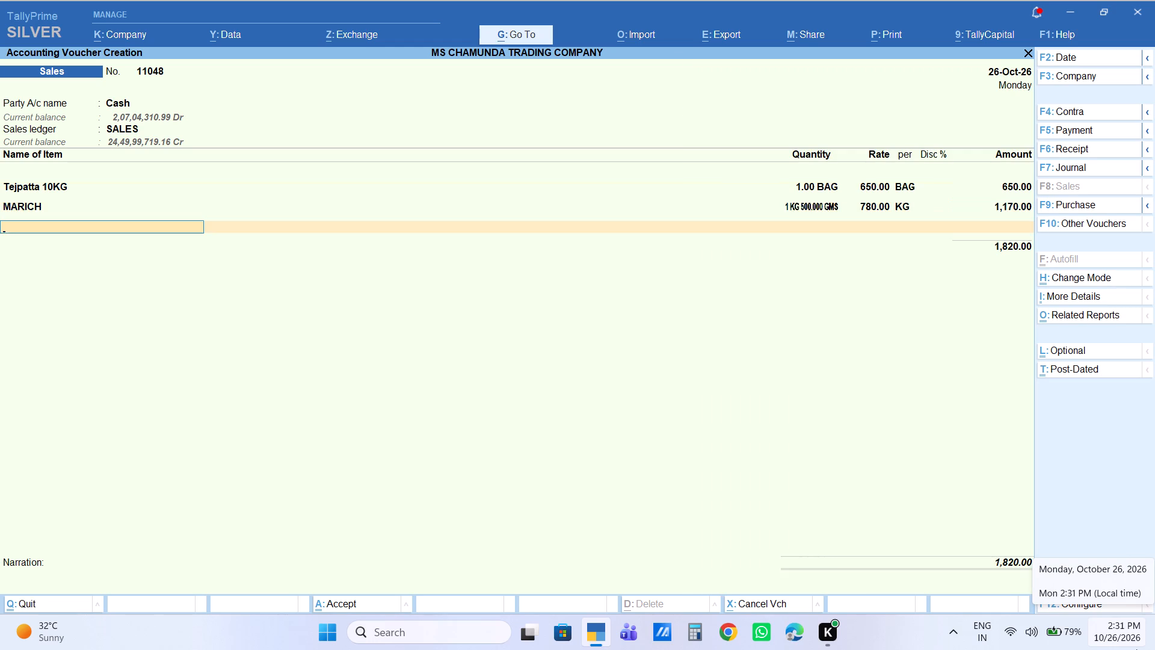
# Add the item Jeera KG with a quantity of 2 KG at the rate of 320.
pyautogui.write('jeera')
pyautogui.press('Down')
pyautogui.press('Right')
pyautogui.press('Return')
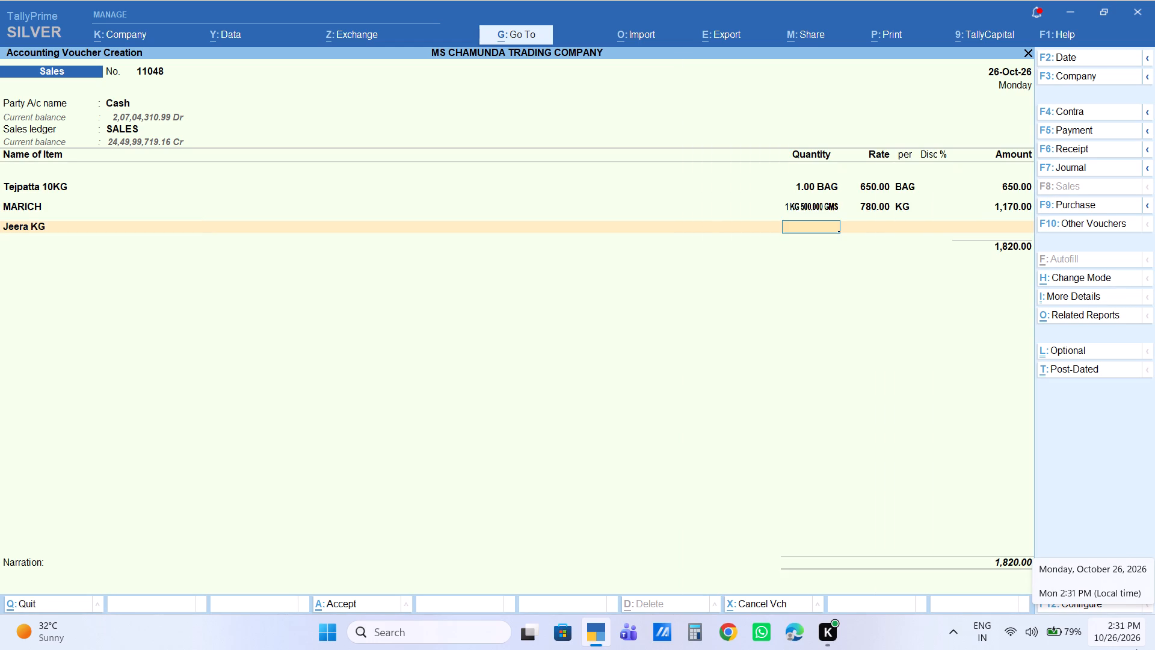
pyautogui.press('2')
pyautogui.press('Return')
pyautogui.press('Return')
pyautogui.press('Return')
pyautogui.press('Return')
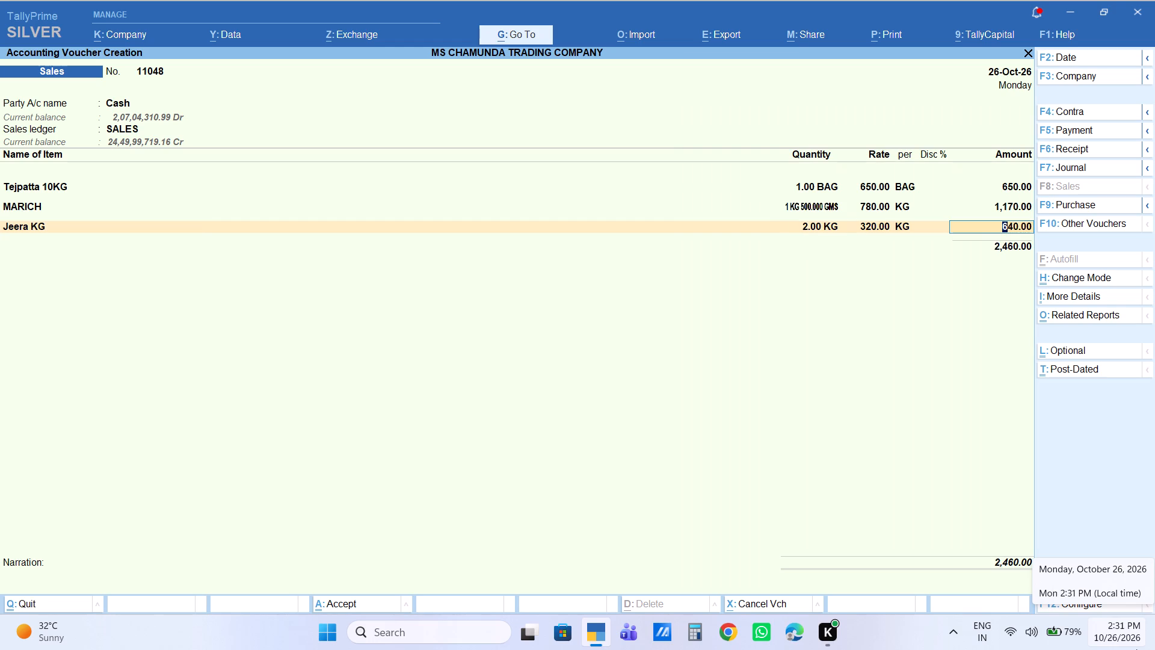
pyautogui.press('Return')
# Add the item Haldi Khara KG with a quantity of 4 KG and an amount of 800.
pyautogui.write('haldi')
pyautogui.press('Down')
pyautogui.press('Down')
pyautogui.press('Up')
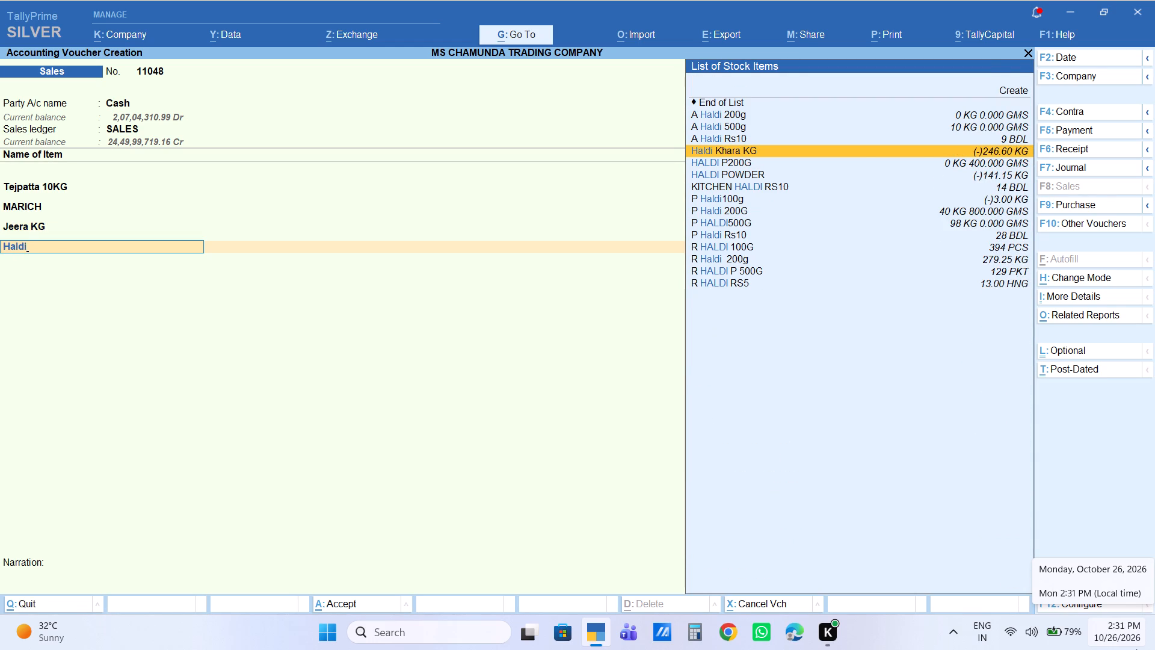
pyautogui.press('Return')
pyautogui.press('4')
pyautogui.press('Return')
pyautogui.press('Return')
pyautogui.press('Return')
pyautogui.press('Return')
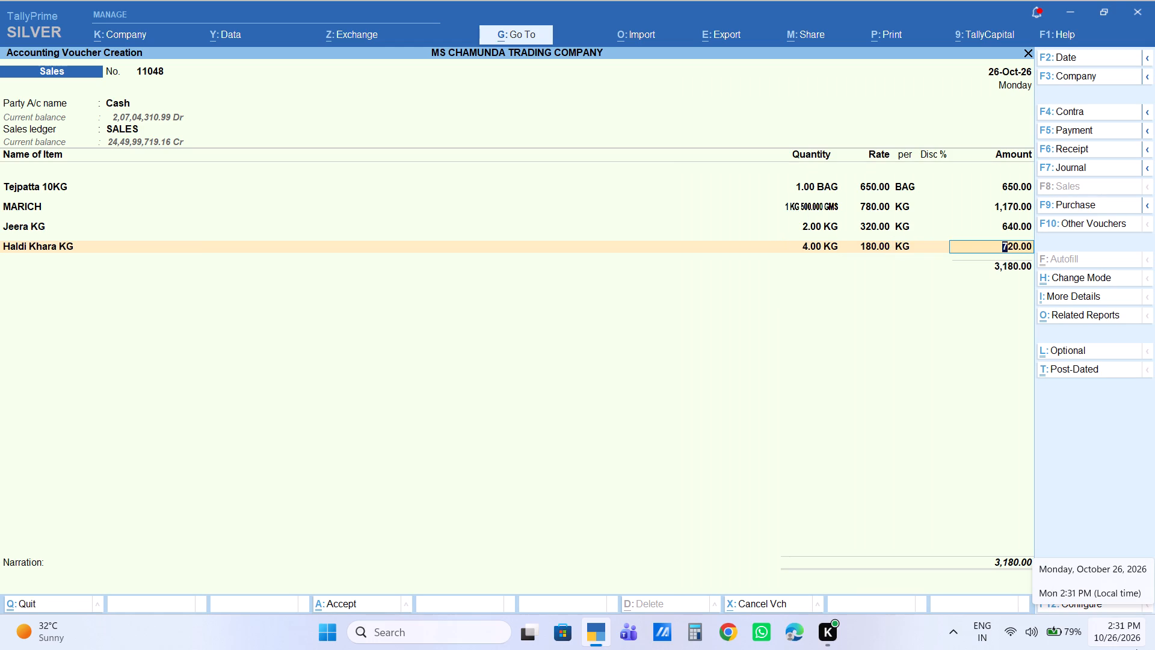
pyautogui.write('800')
pyautogui.press('Return')
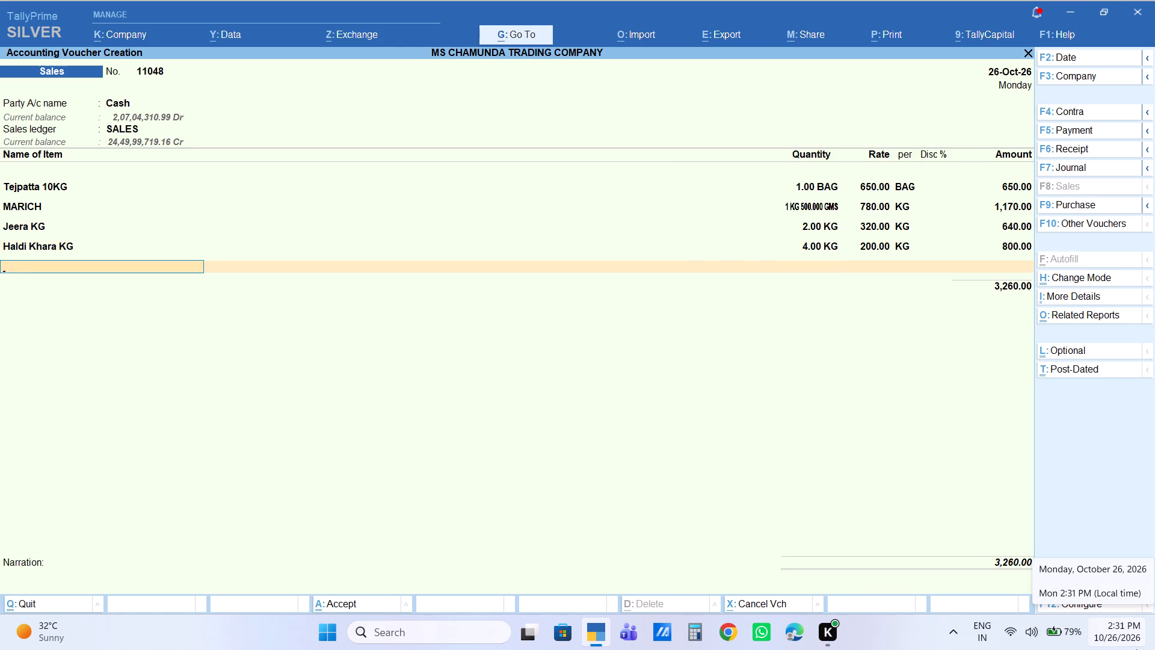
# Add the item CHANA DAL30KG with a quantity of 1 BAG and an amount of 2,640.
pyautogui.write('chana da')
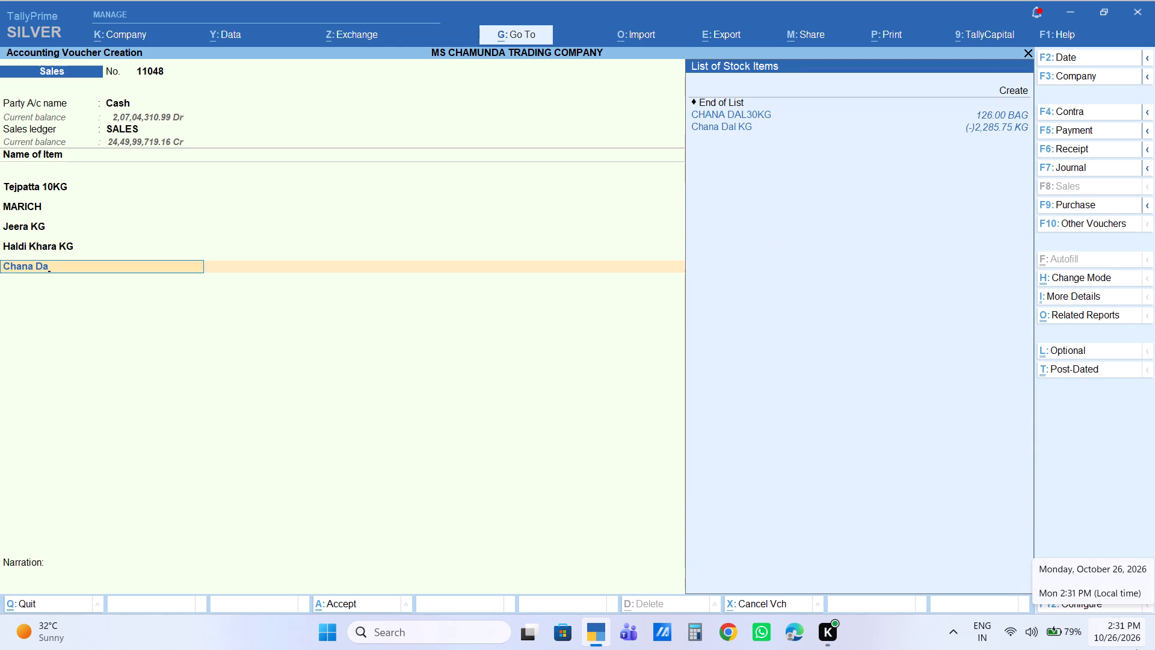
pyautogui.press('Down')
pyautogui.press('Return')
pyautogui.press('1')
pyautogui.press('Return')
pyautogui.press('Return')
pyautogui.press('Return')
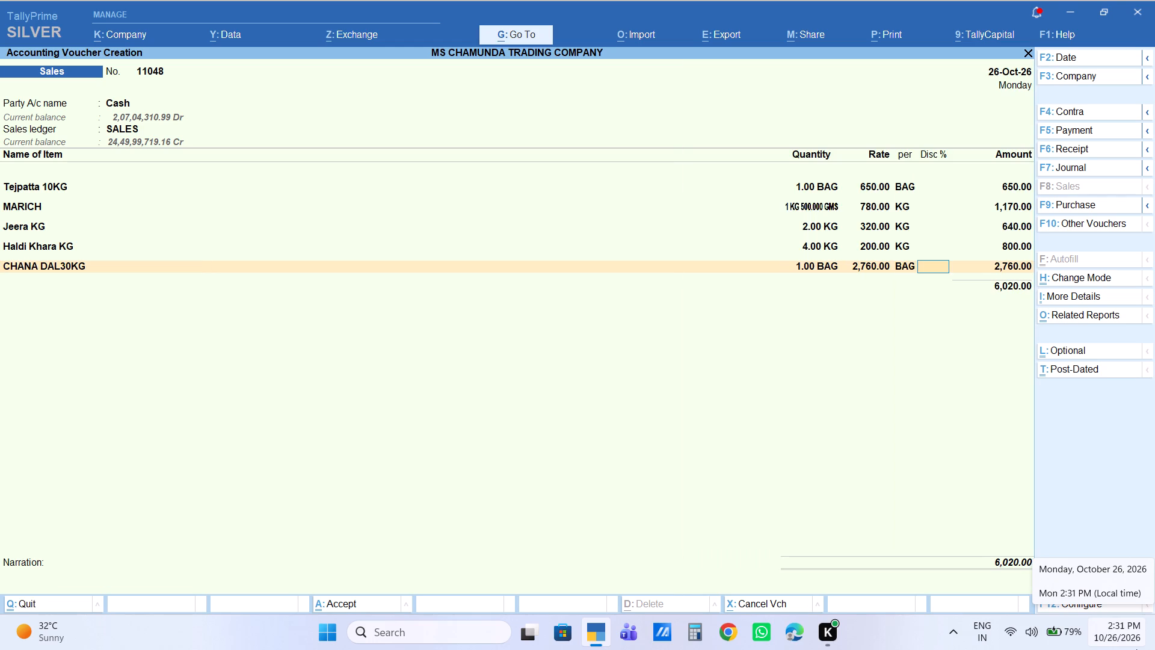
pyautogui.press('Return')
pyautogui.write('2640')
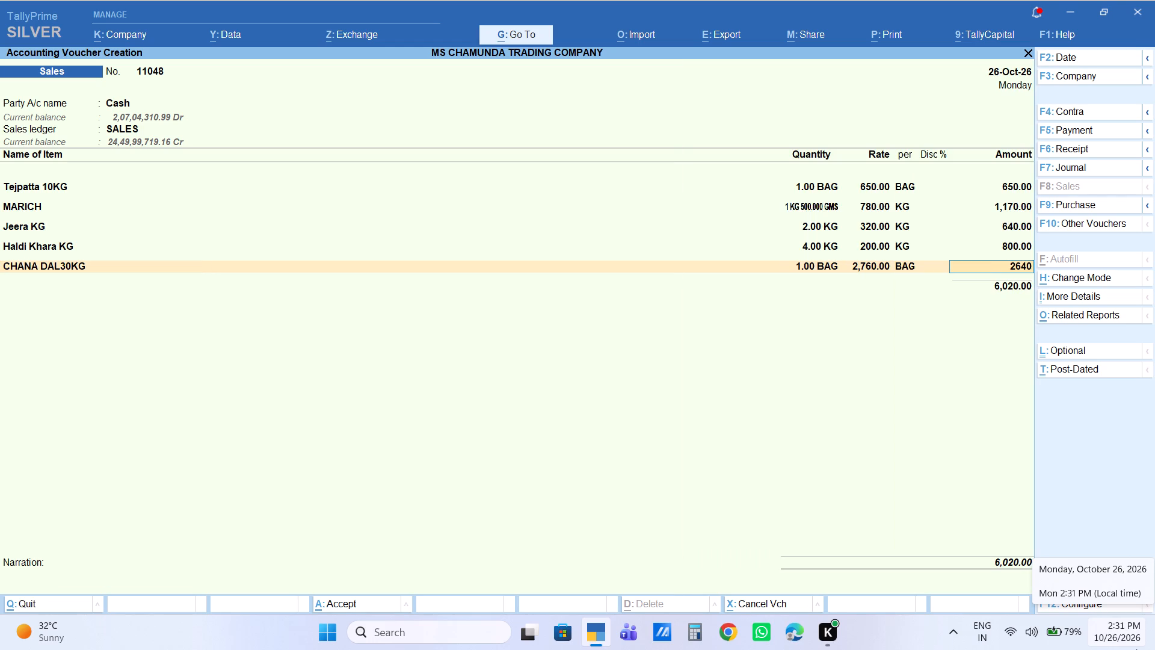
pyautogui.press('Return')
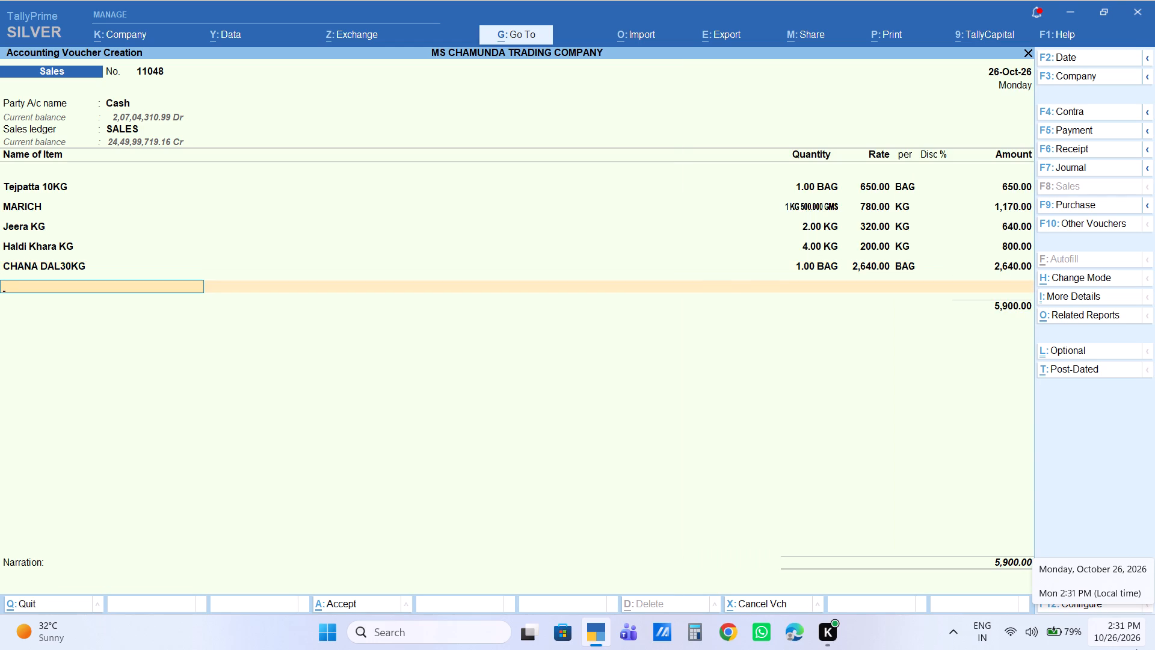
# Add the item KAMDHENU 25KG with a quantity of 4 BAG and an amount of 3,400.
pyautogui.write('kamdhe')
pyautogui.press('Return')
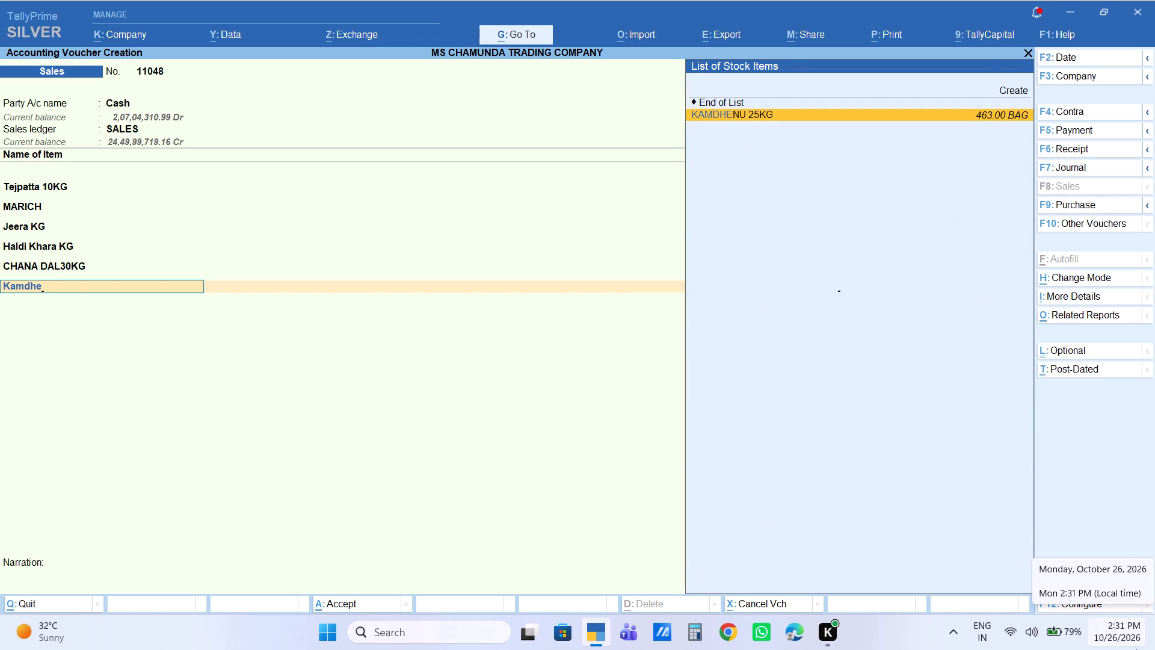
pyautogui.press('4')
pyautogui.press('Return')
pyautogui.press('Return')
pyautogui.press('Return')
pyautogui.press('Return')
pyautogui.press('Return')
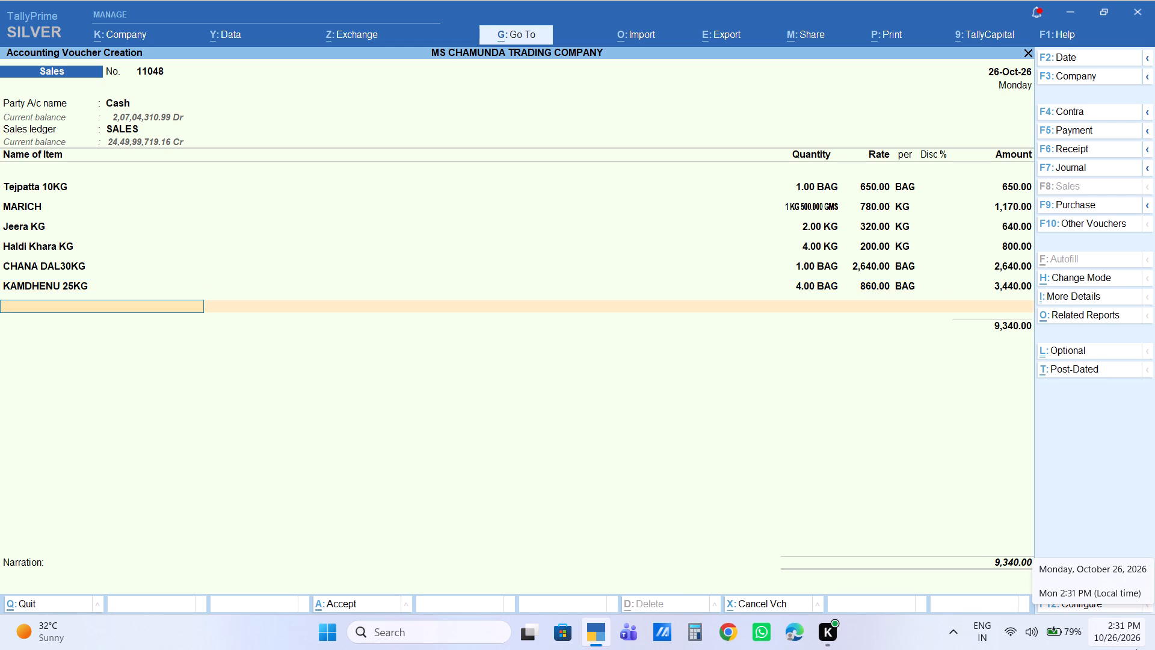
pyautogui.press('BackSpace')
pyautogui.write('3400')
pyautogui.press('Return')
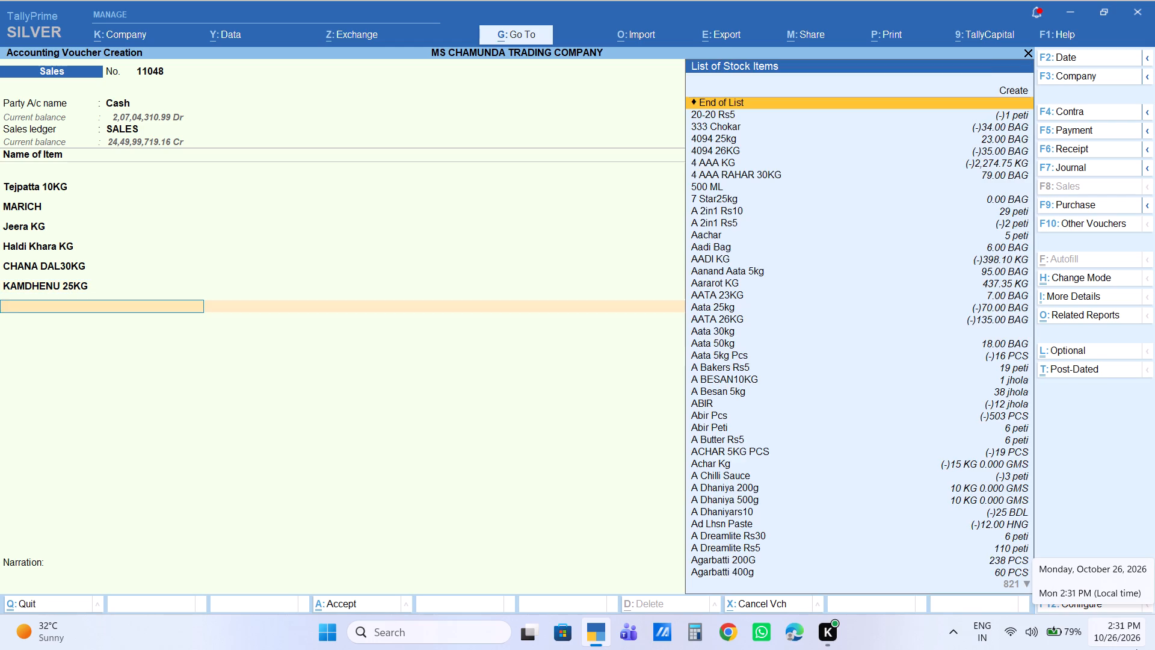
# End the item list and add a Labour Charge of 10 below the items.
pyautogui.press('Return')
pyautogui.write('la')
pyautogui.press('Return')
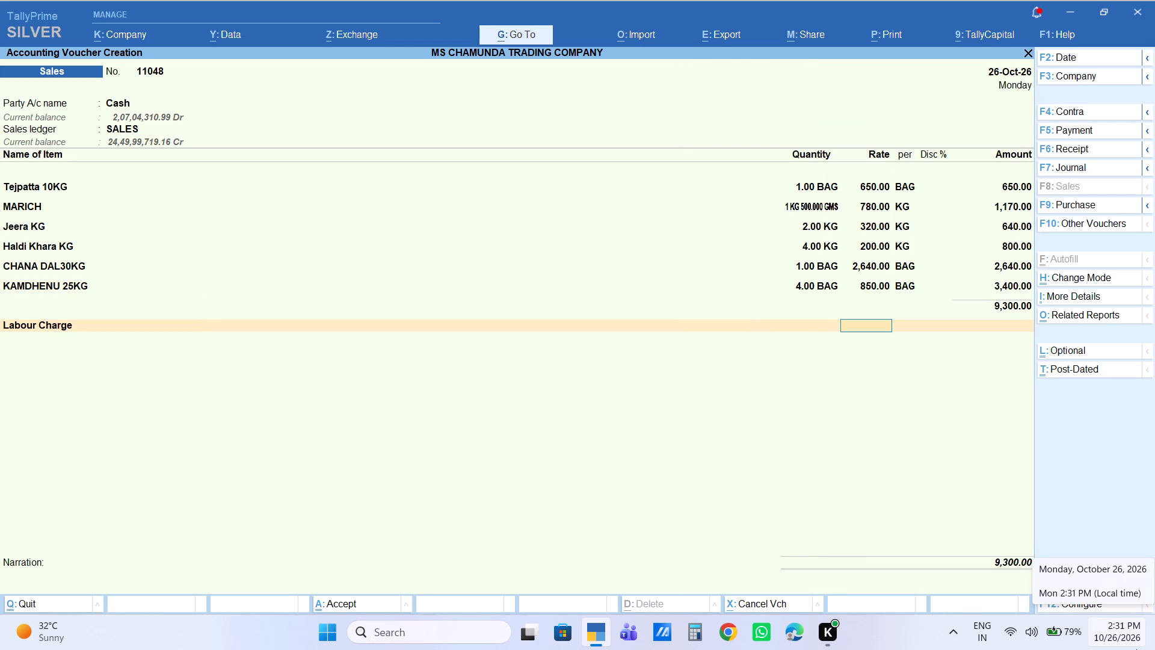
pyautogui.press('Return')
pyautogui.write('10')
pyautogui.press('Return')
# Save sales voucher 11048 with the narration left blank.
pyautogui.press('Return')
pyautogui.press('Return')
pyautogui.press('Return')
pyautogui.press('Return')
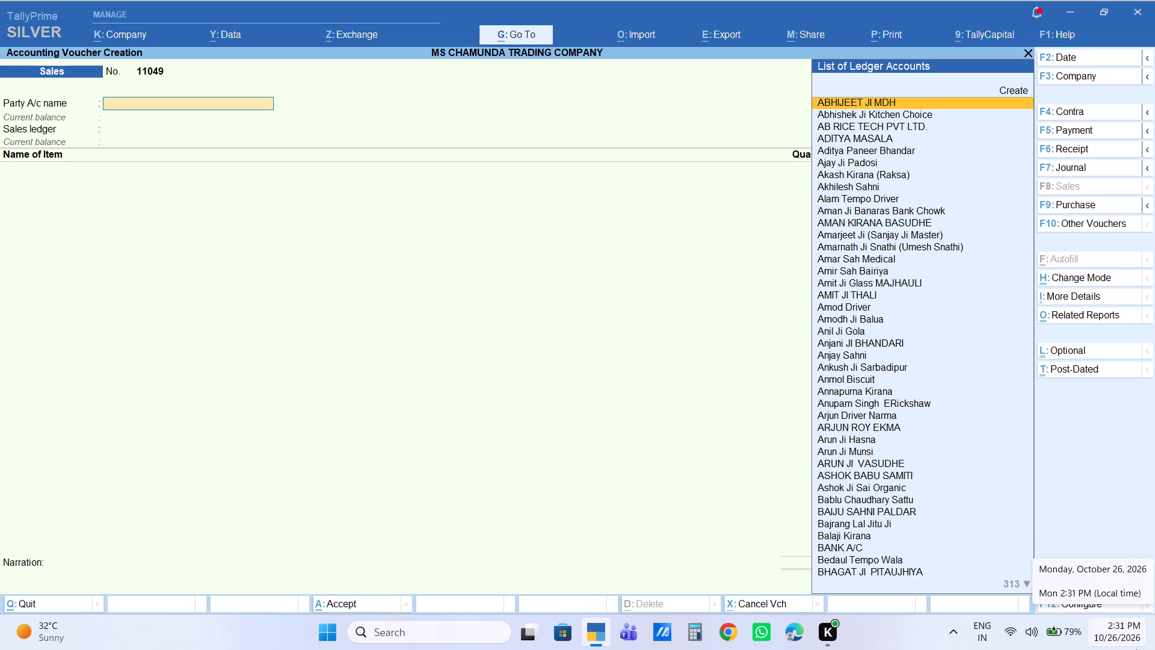
# Fill in sales voucher 11049 with Cash as the party account and SALES as the sales ledger.
pyautogui.write('cas')
pyautogui.press('Return')
pyautogui.press('Return')
pyautogui.press('Return')
pyautogui.press('Return')
pyautogui.press('Return')
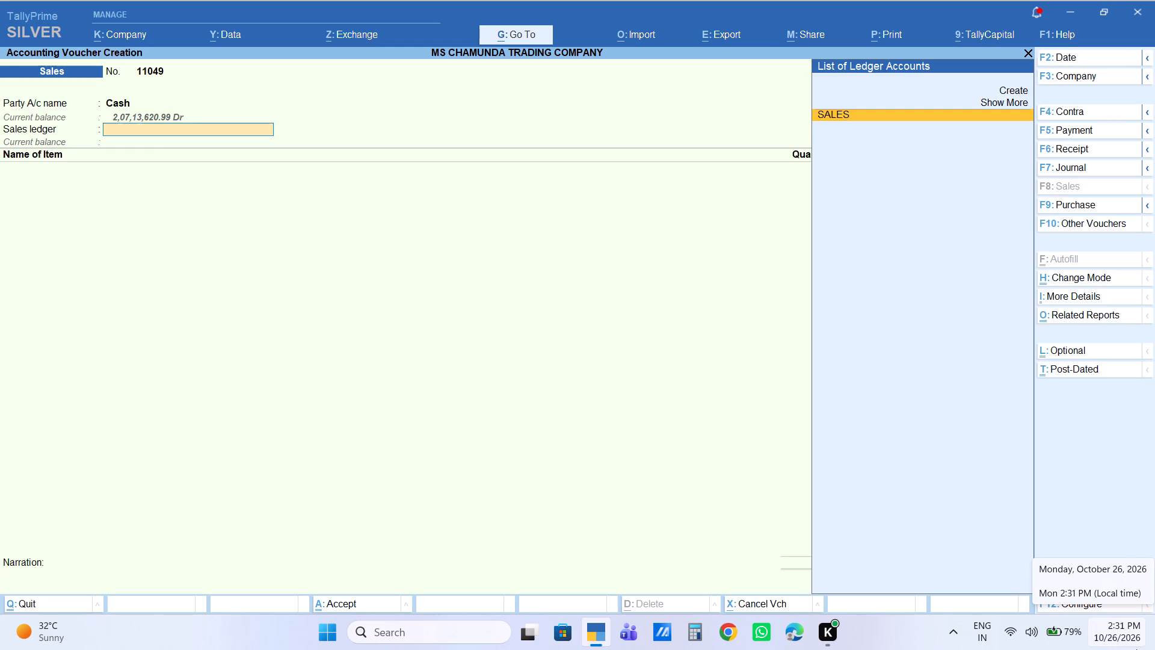
pyautogui.press('Return')
# Add the item MASOOR DAL 30kg with a quantity of 1 BAG and an amount of 2,130.
pyautogui.write('masoo')
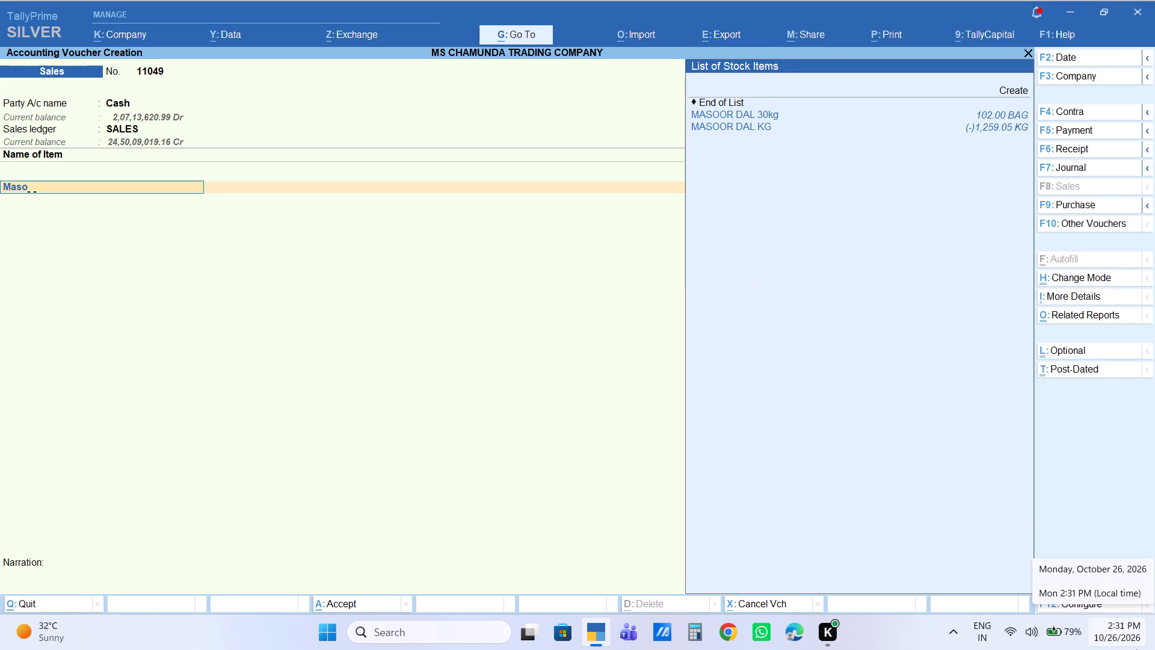
pyautogui.press('Down')
pyautogui.press('Return')
pyautogui.press('1')
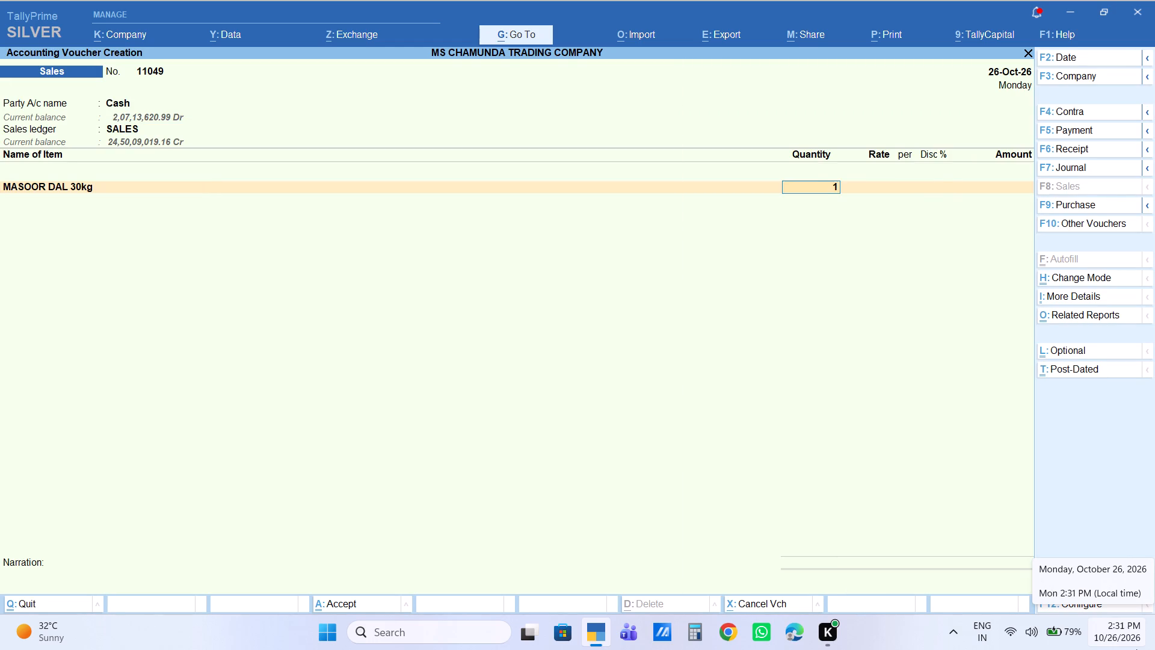
pyautogui.press('Return')
pyautogui.press('Return')
pyautogui.press('Return')
pyautogui.press('Return')
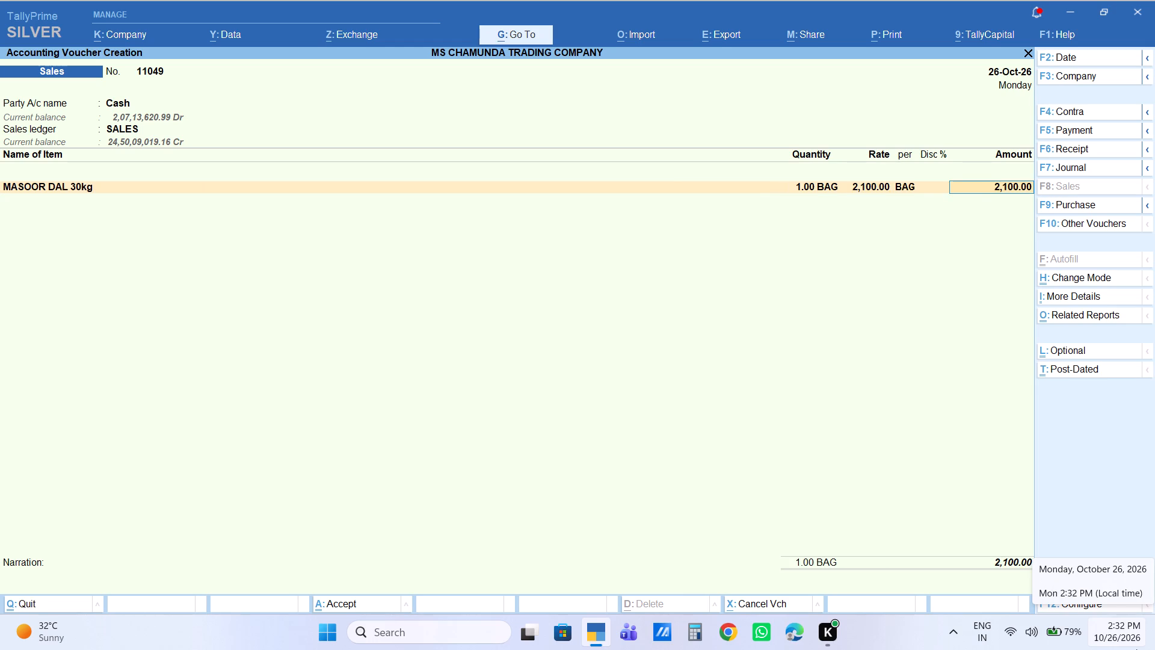
pyautogui.write('2130')
pyautogui.press('Return')
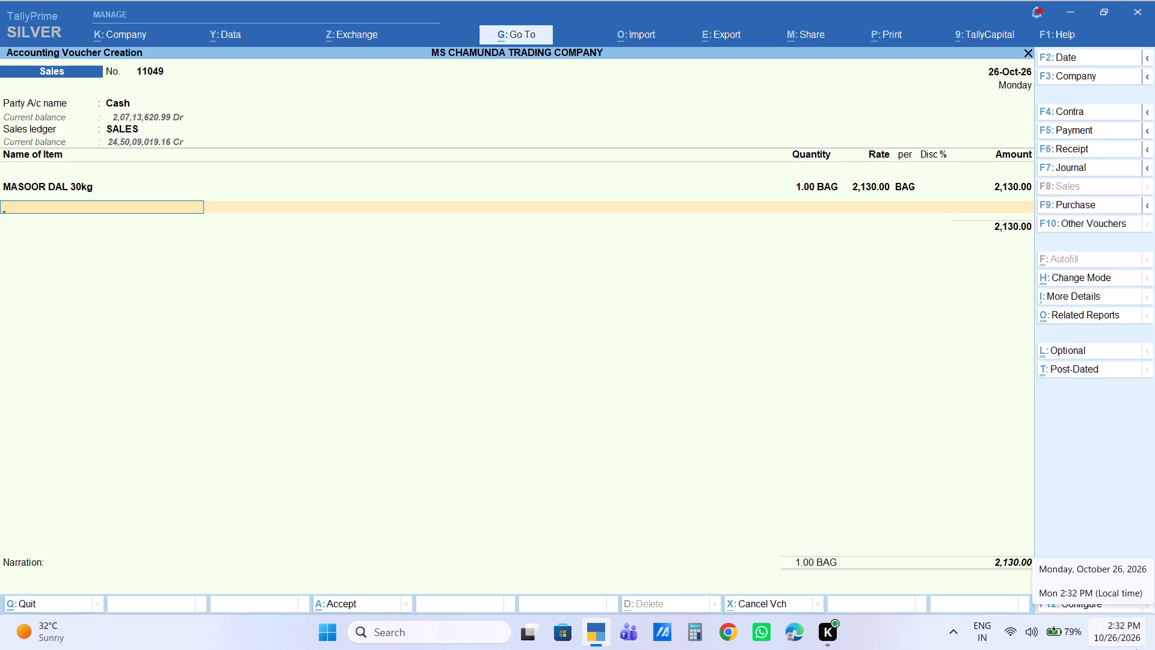
# Add the item SALONI 1L PETI with a quantity of 1 peti at the rate of 3,040.
pyautogui.write('sako')
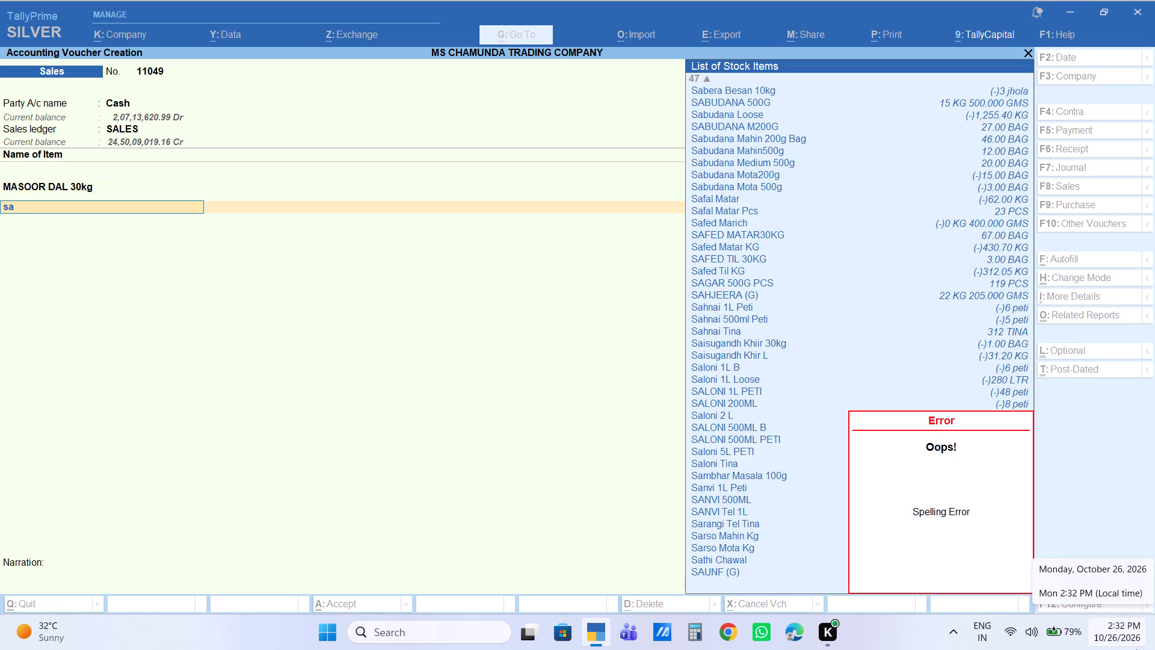
pyautogui.write('loni')
pyautogui.press('1')
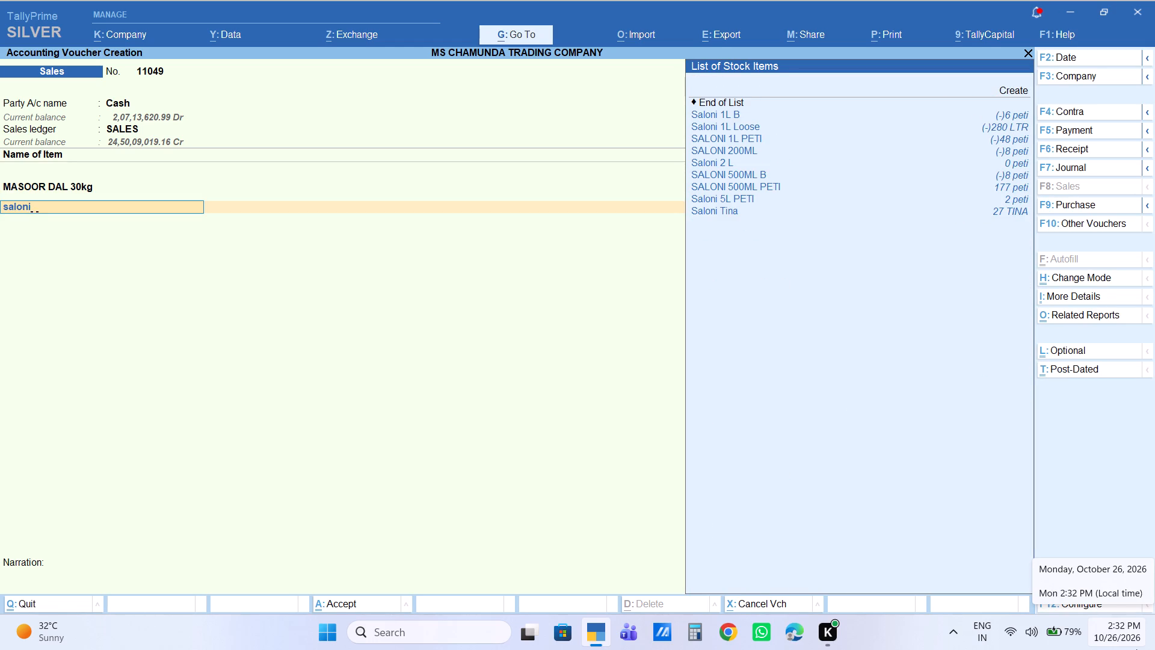
pyautogui.press('Down')
pyautogui.press('Down')
pyautogui.press('Down')
pyautogui.press('Return')
pyautogui.press('1')
pyautogui.press('Return')
pyautogui.press('Return')
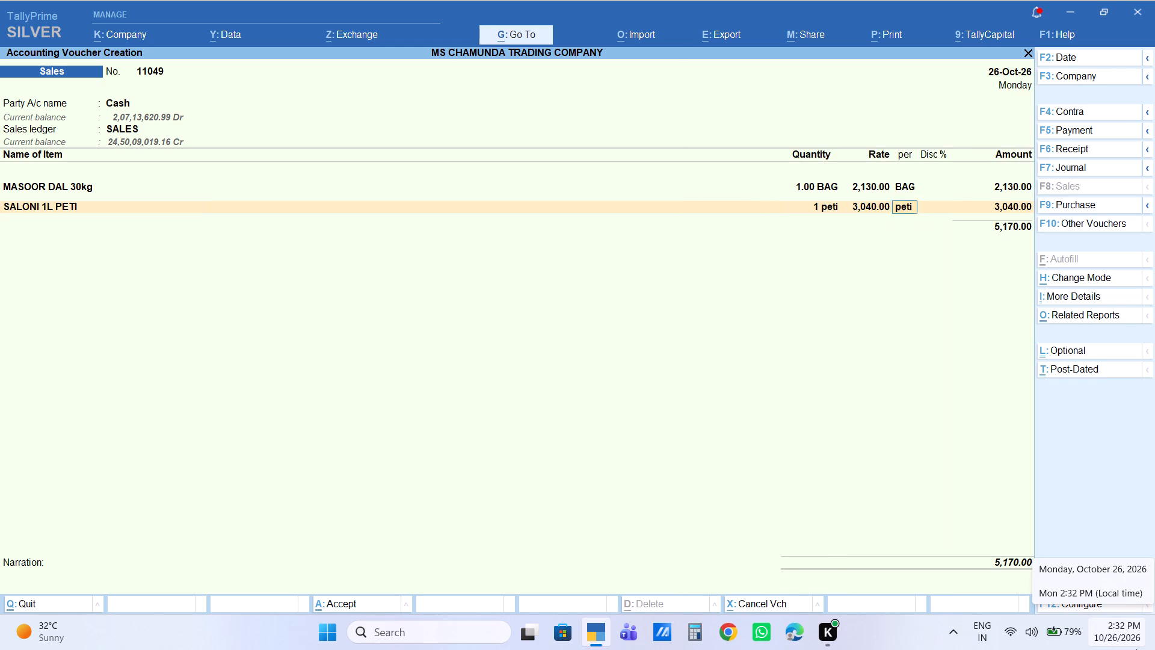
pyautogui.press('Return')
pyautogui.press('Return')
pyautogui.press('Return')
# Add the item SALONI 500ML PETI with a quantity of 1 peti at the rate of 3,450.
pyautogui.write('saloni500')
pyautogui.press('Down')
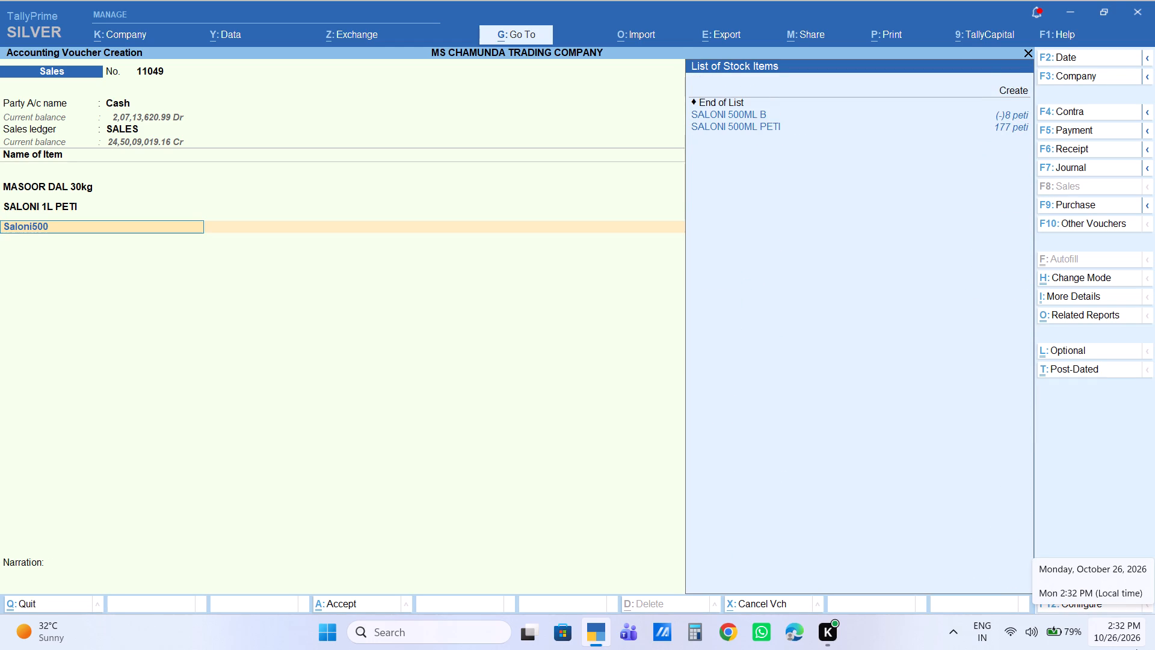
pyautogui.press('Down')
pyautogui.press('Return')
pyautogui.press('1')
pyautogui.press('Return')
pyautogui.press('Return')
pyautogui.press('Return')
pyautogui.press('Return')
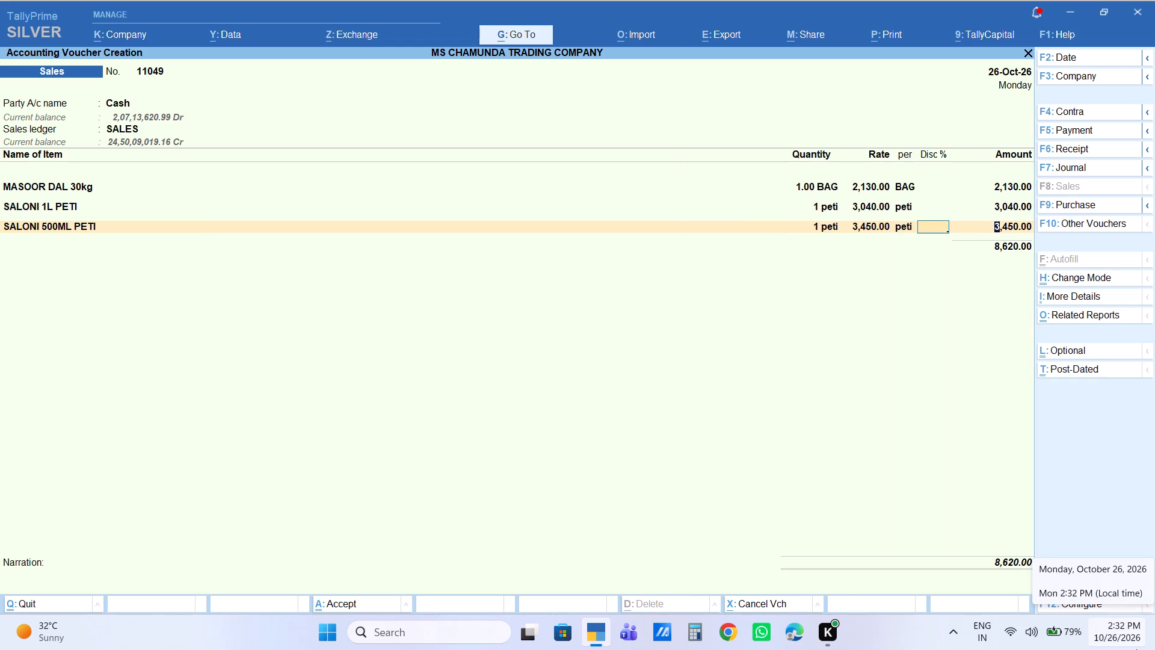
pyautogui.press('Return')
# Add the item Parle G Rs5 with a quantity of 1 peti at the rate of 630.
pyautogui.write('parle')
pyautogui.press('Down')
pyautogui.press('Down')
pyautogui.press('Return')
pyautogui.press('1')
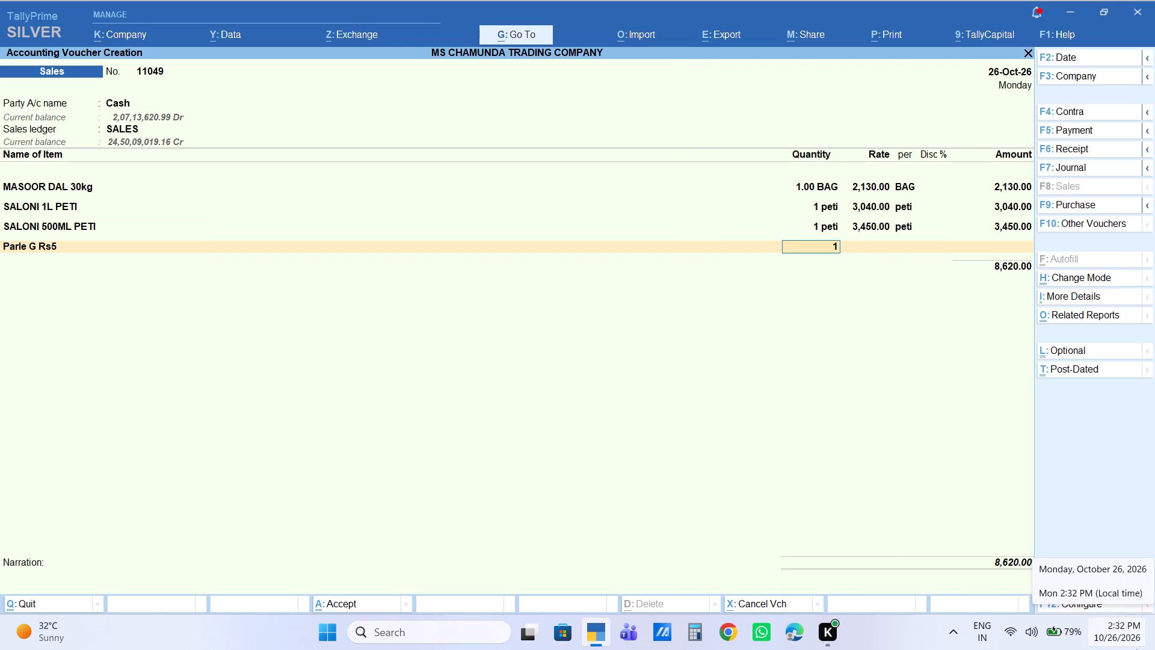
pyautogui.press('Return')
pyautogui.press('Return')
pyautogui.press('Return')
pyautogui.press('Return')
pyautogui.press('Return')
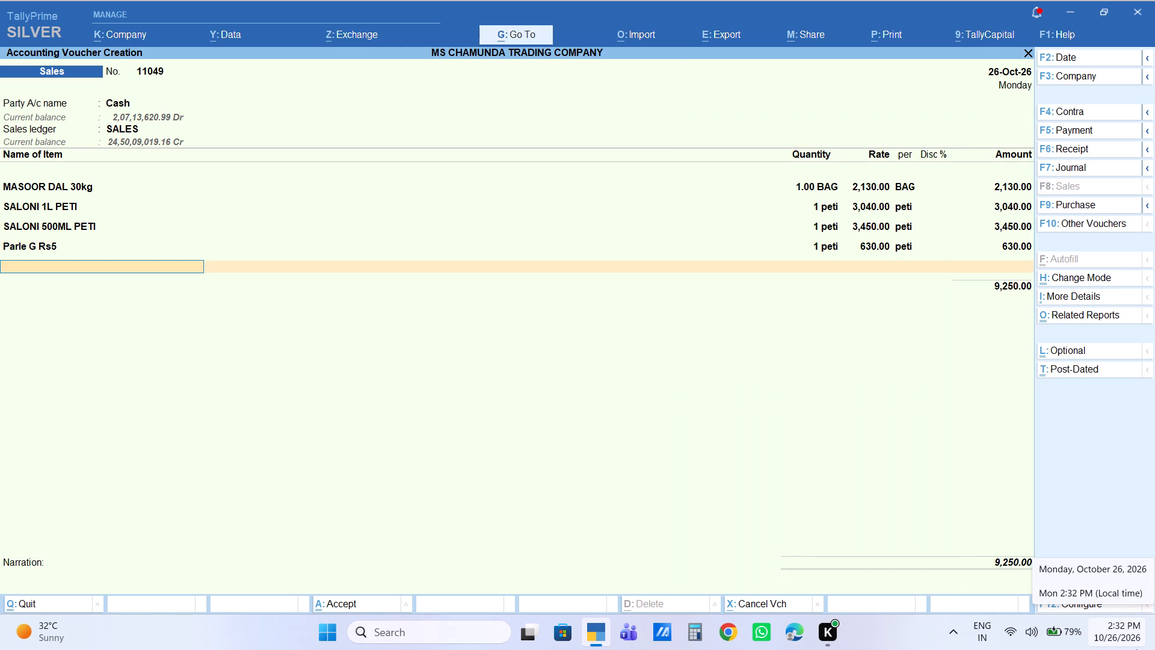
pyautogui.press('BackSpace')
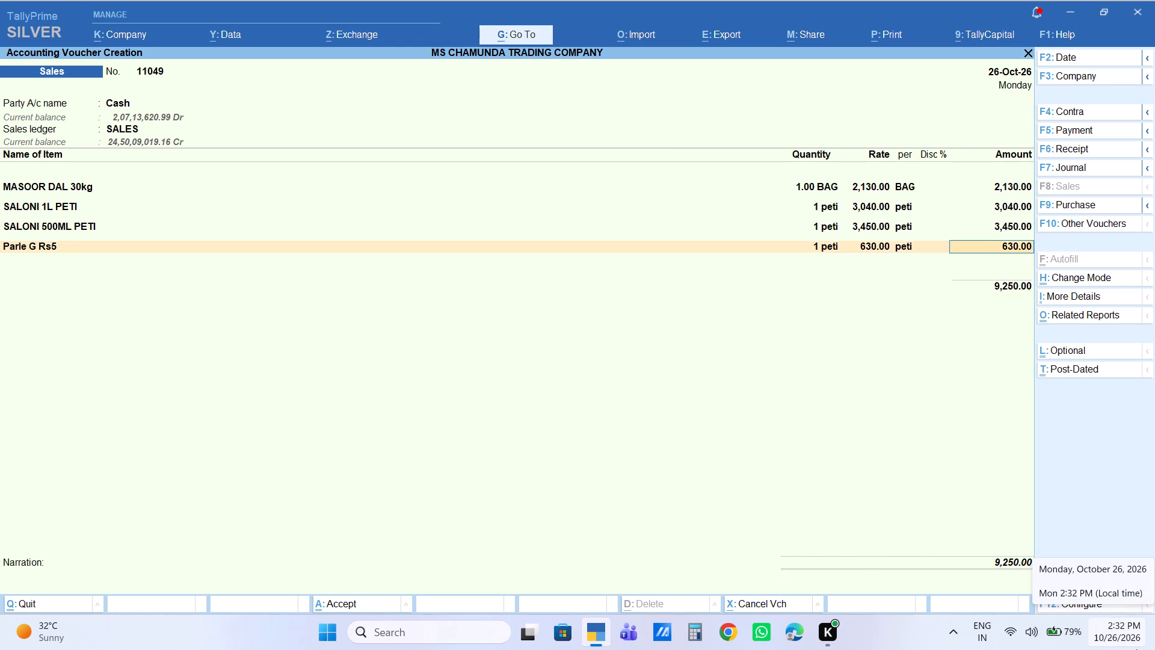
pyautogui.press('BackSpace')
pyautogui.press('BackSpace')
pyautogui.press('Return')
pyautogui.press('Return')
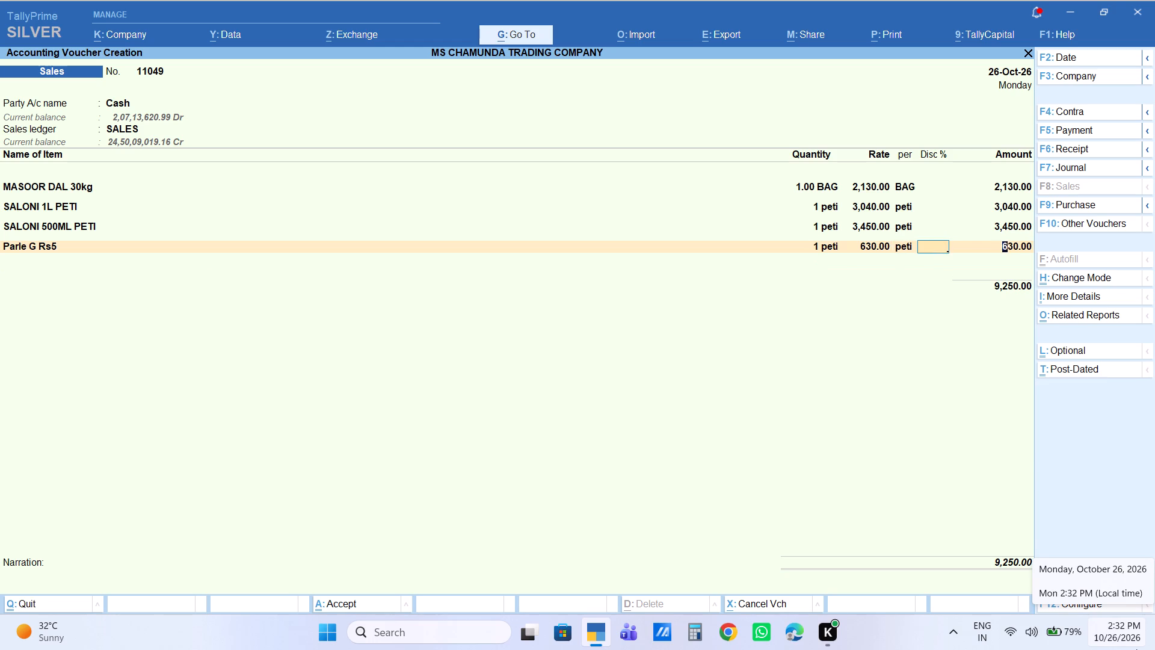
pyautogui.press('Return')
# Add the item P Happy Happy Rs5 with a quantity of 1 peti at the rate of 620.
pyautogui.write('happ')
pyautogui.press('Return')
pyautogui.press('1')
pyautogui.press('Return')
pyautogui.press('Return')
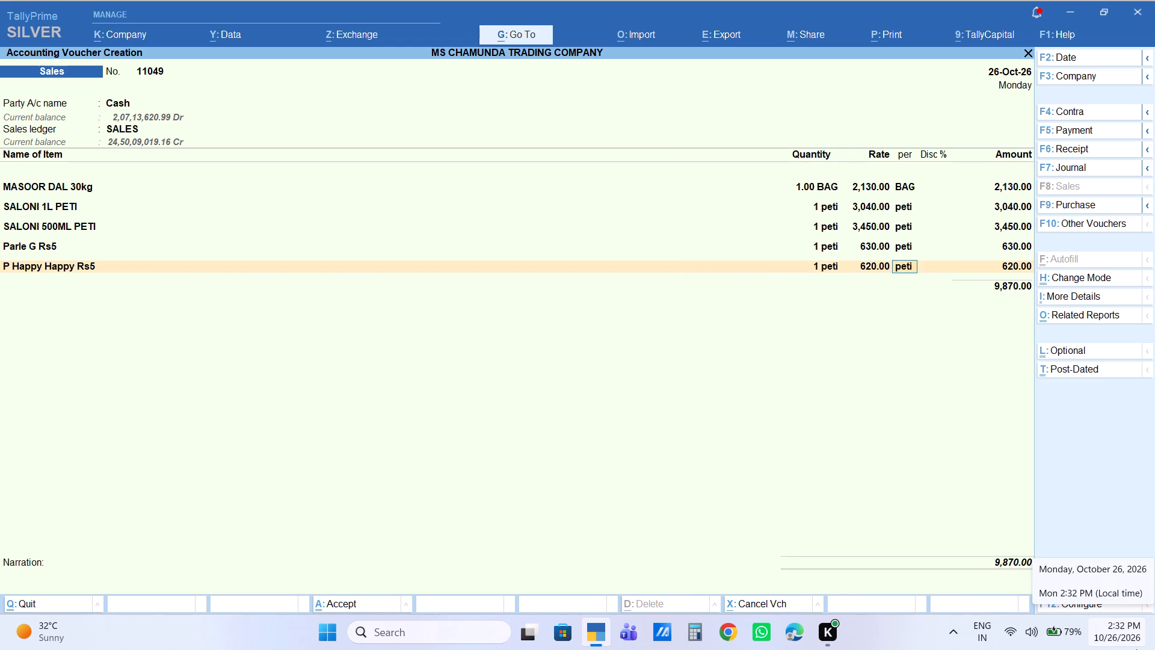
pyautogui.press('Return')
pyautogui.press('Return')
pyautogui.press('Return')
pyautogui.press('Return')
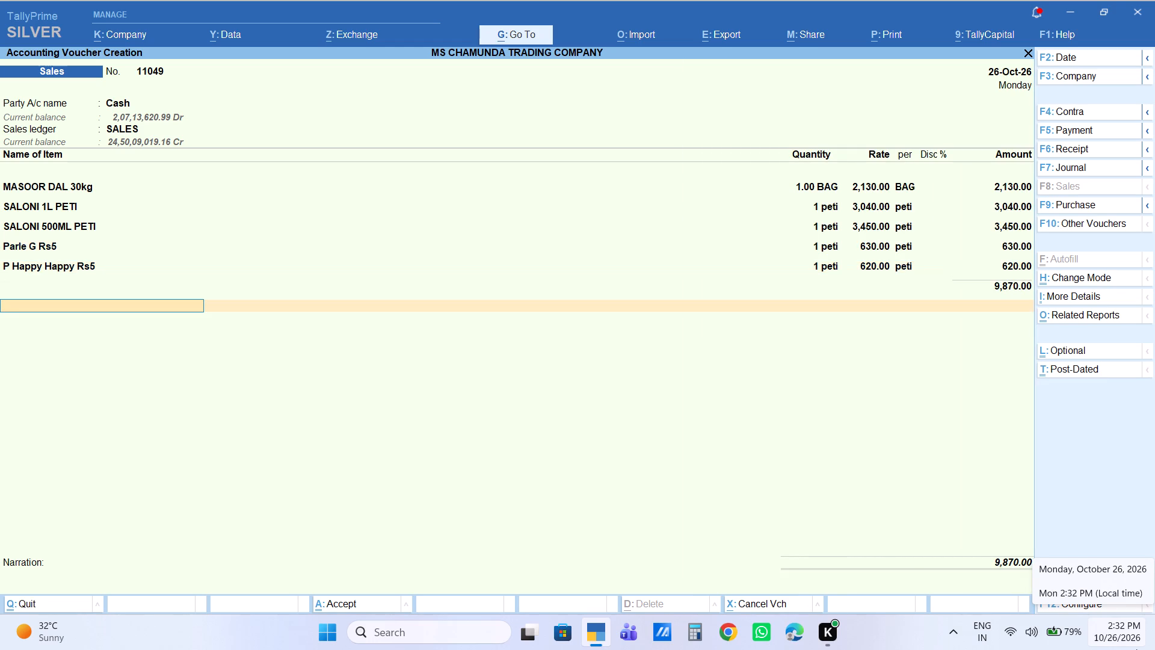
# Add the item GOOD LITE 1KG below P Happy Happy Rs5 with a quantity of 2 BAG and an amount of 400.
pyautogui.press('BackSpace')
pyautogui.press('BackSpace')
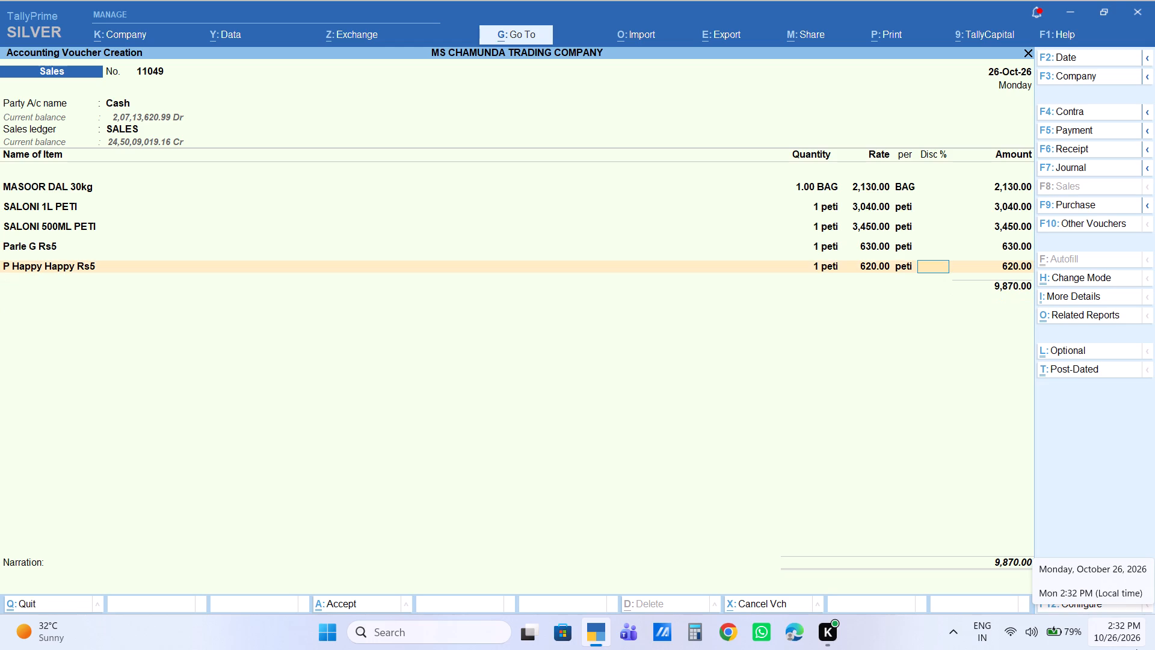
pyautogui.press('BackSpace')
pyautogui.press('Return')
pyautogui.press('Return')
pyautogui.press('Return')
pyautogui.write('goo')
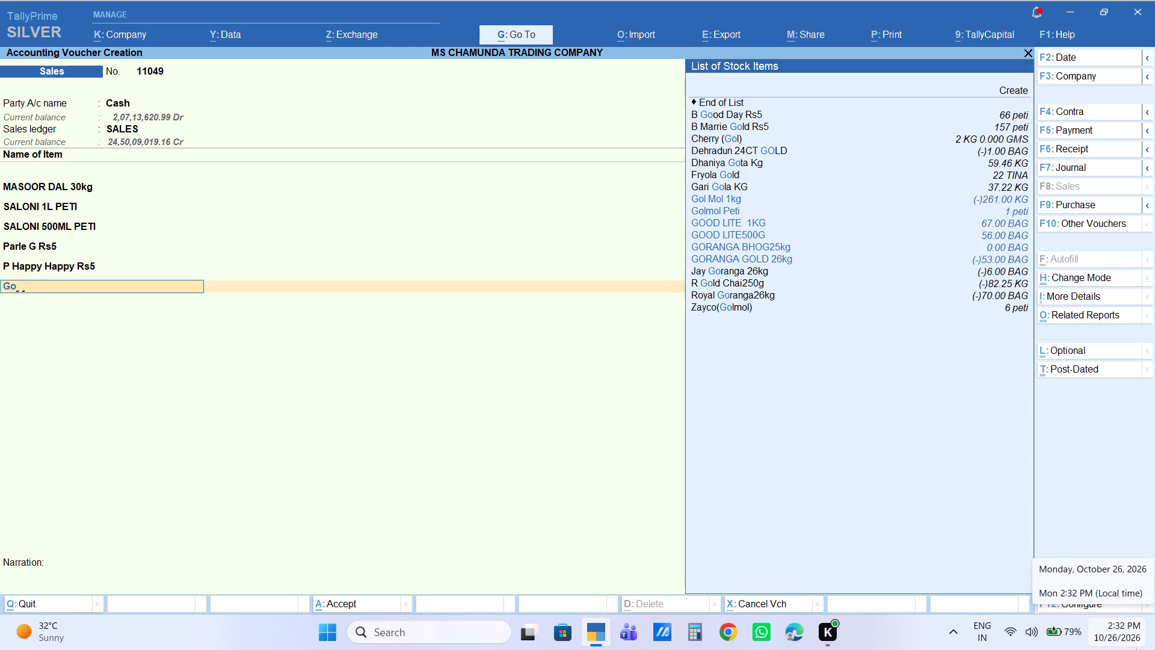
pyautogui.press('Down')
pyautogui.press('Return')
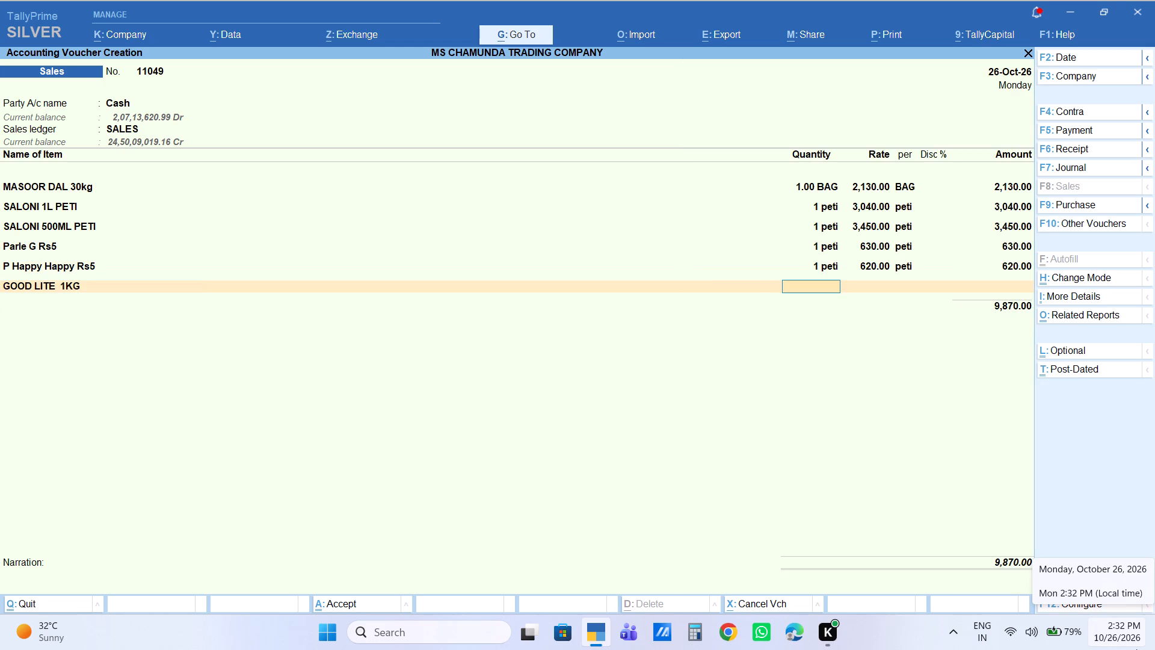
pyautogui.press('2')
pyautogui.press('Return')
pyautogui.press('Return')
pyautogui.press('Return')
pyautogui.press('Return')
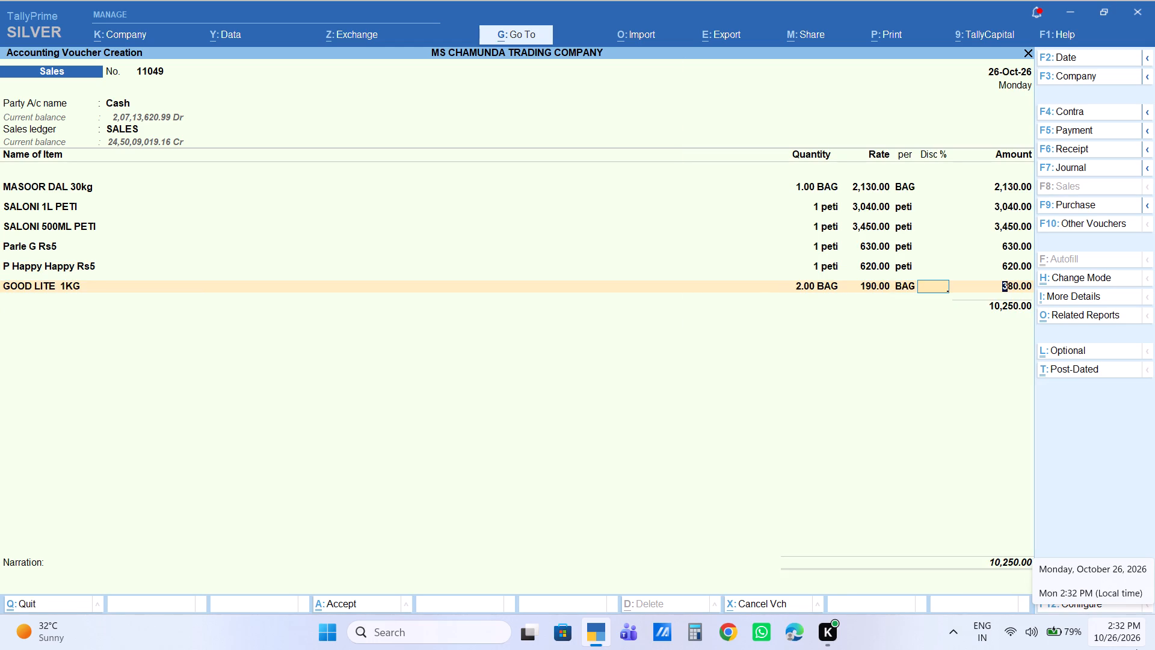
pyautogui.write('400')
pyautogui.press('Return')
pyautogui.press('Return')
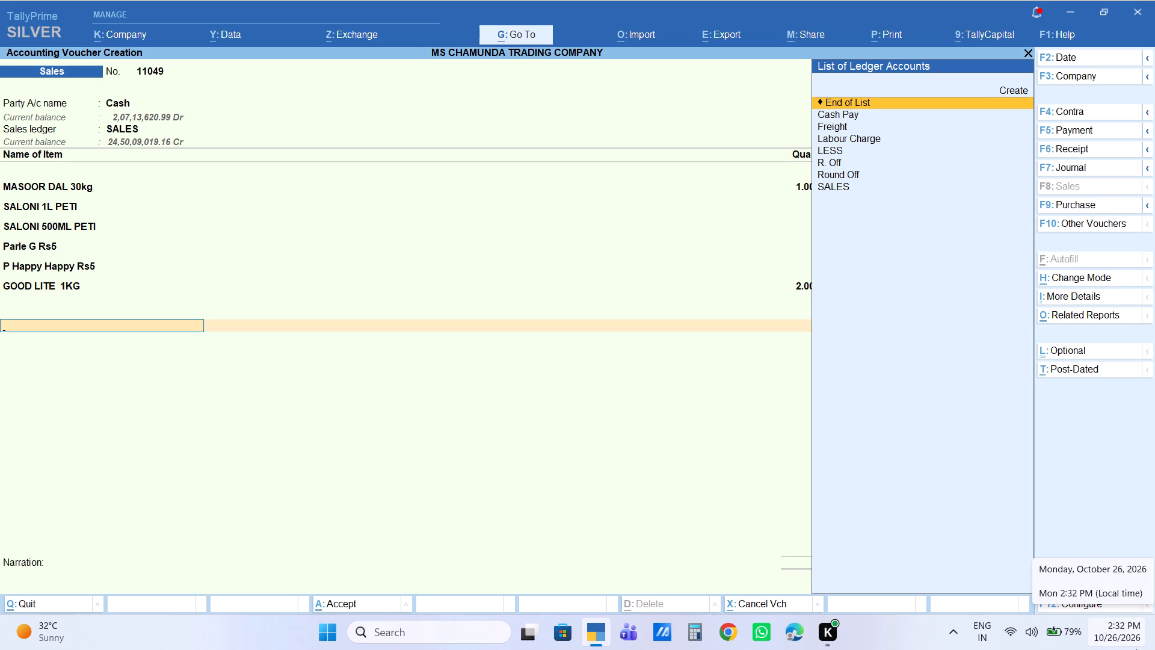
# Add the Labour Charge ledger below the items with an amount of 8.
pyautogui.press('Down')
pyautogui.press('Down')
pyautogui.press('Down')
pyautogui.press('Return')
pyautogui.press('Return')
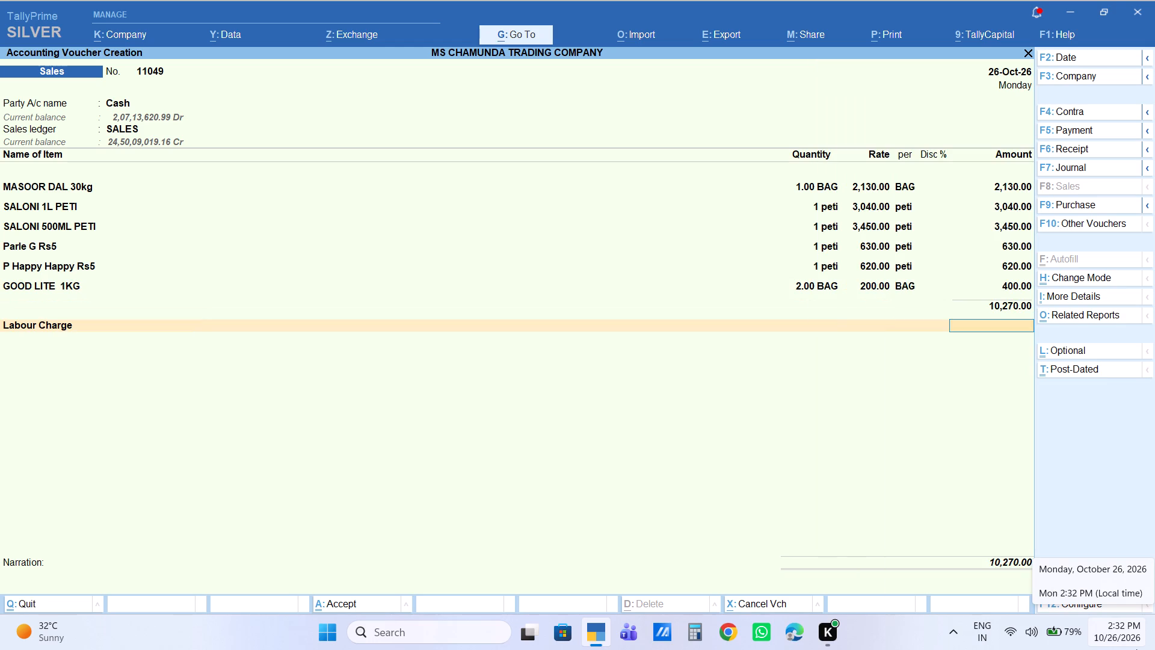
pyautogui.press('8')
pyautogui.press('Return')
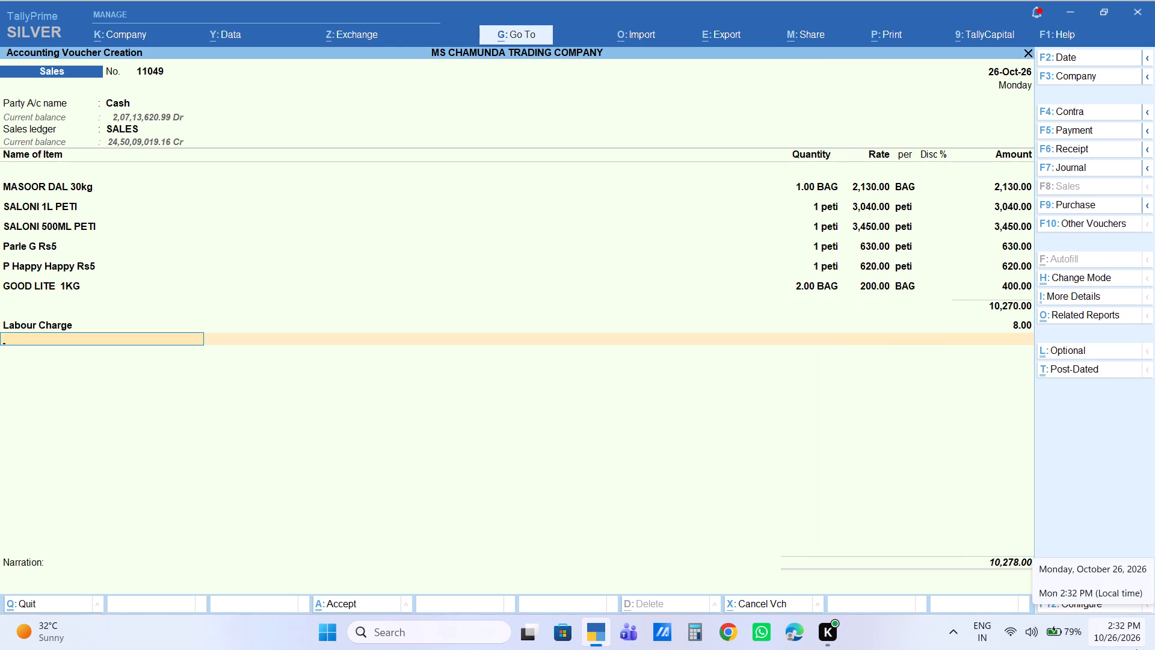
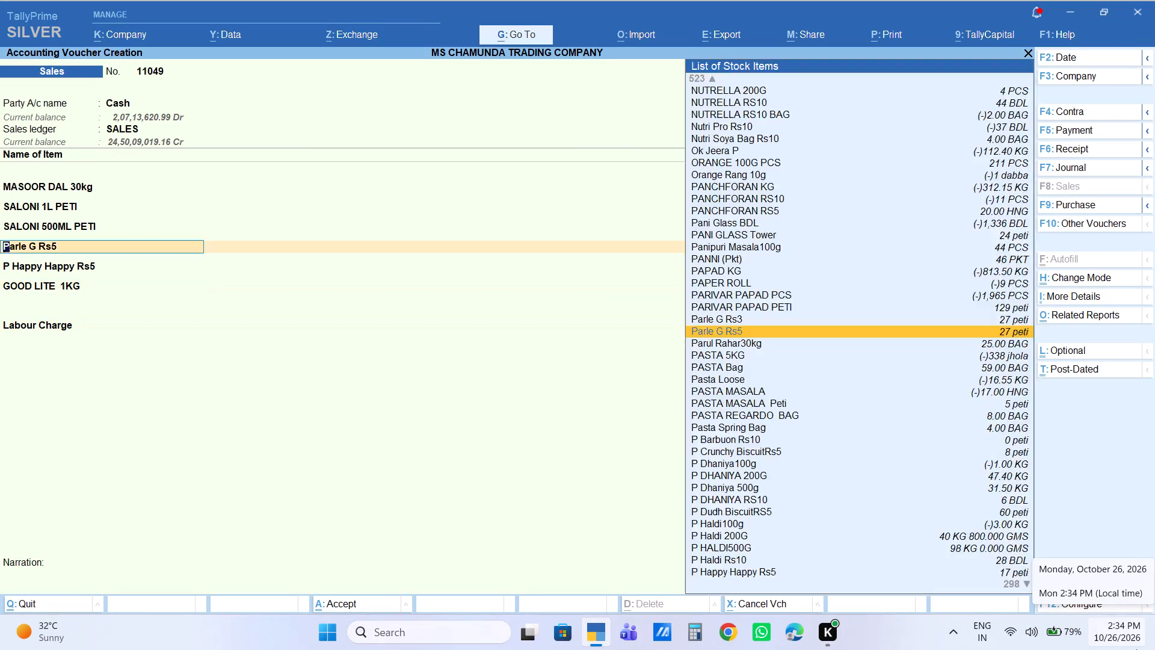
pyautogui.write('vi')
pyautogui.write('na')
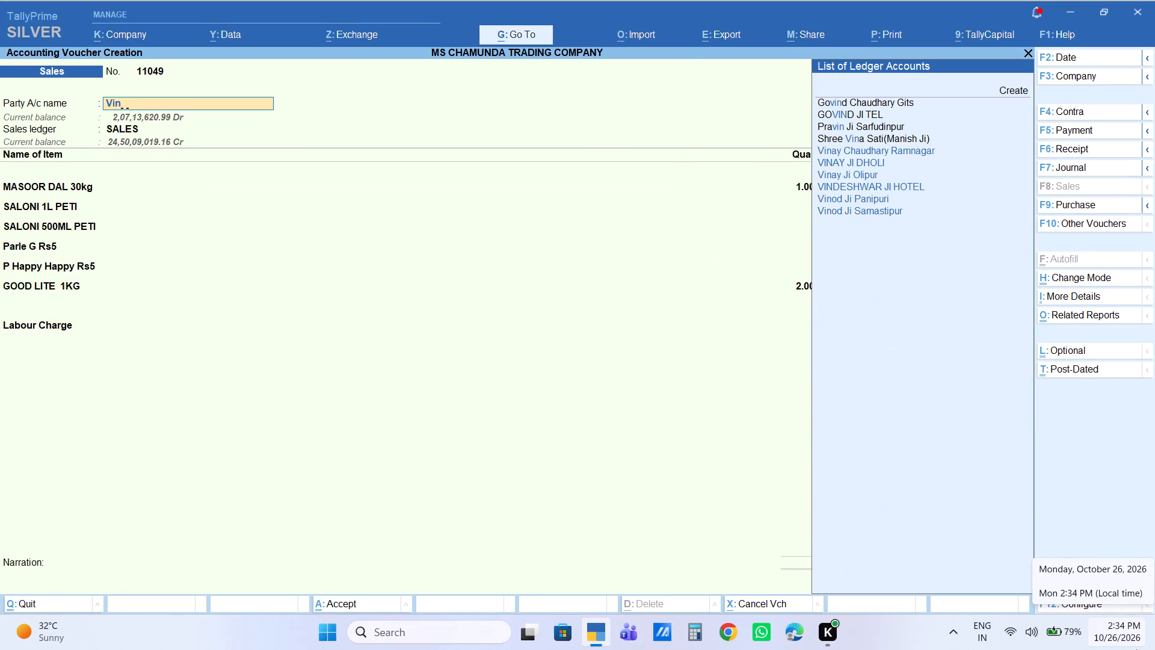
pyautogui.press('Down')
pyautogui.press('Down')
pyautogui.press('Down')
pyautogui.press('Return')
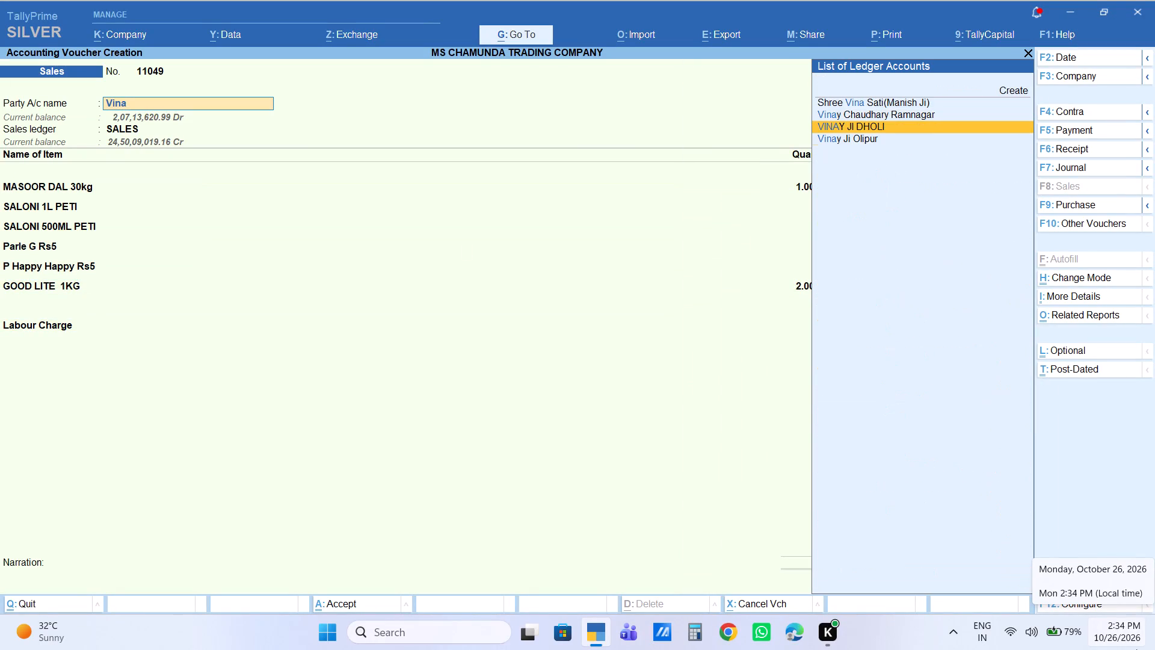
pyautogui.press('Return')
pyautogui.press('Return')
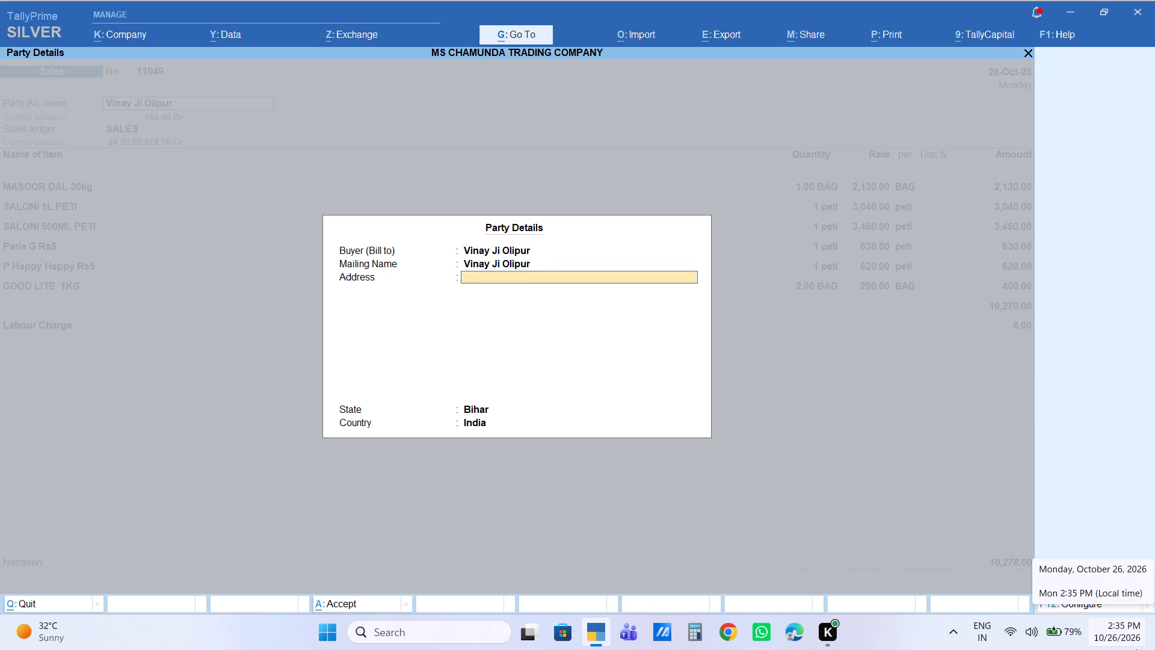
pyautogui.press('Return')
pyautogui.press('Return')
pyautogui.press('Return')
pyautogui.press('Return')
# Check the quantities, rates and amounts of the item lines from MASOOR DAL 30kg to GOOD LITE 1KG.
pyautogui.press('Return')
pyautogui.press('Return')
pyautogui.press('Return')
pyautogui.press('Return')
pyautogui.press('Return')
pyautogui.press('Return')
pyautogui.press('Return')
pyautogui.press('Return')
pyautogui.press('Return')
pyautogui.press('Return')
pyautogui.press('Return')
pyautogui.press('Return')
pyautogui.press('Return')
pyautogui.press('Return')
pyautogui.press('Return')
pyautogui.press('Return')
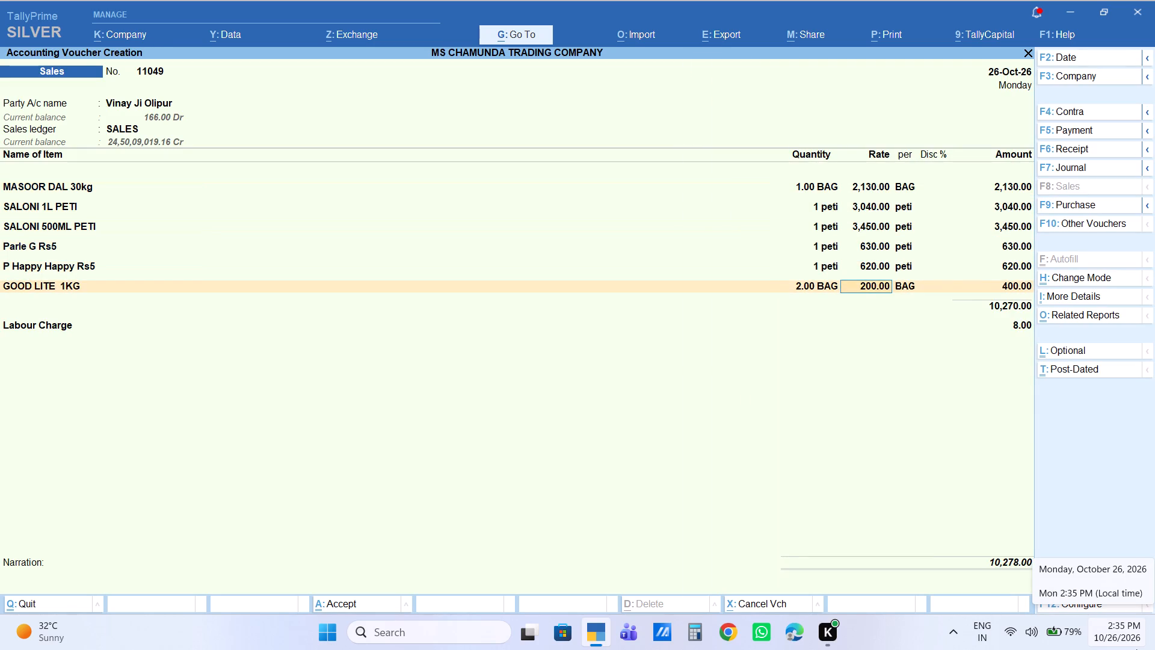
pyautogui.press('Return')
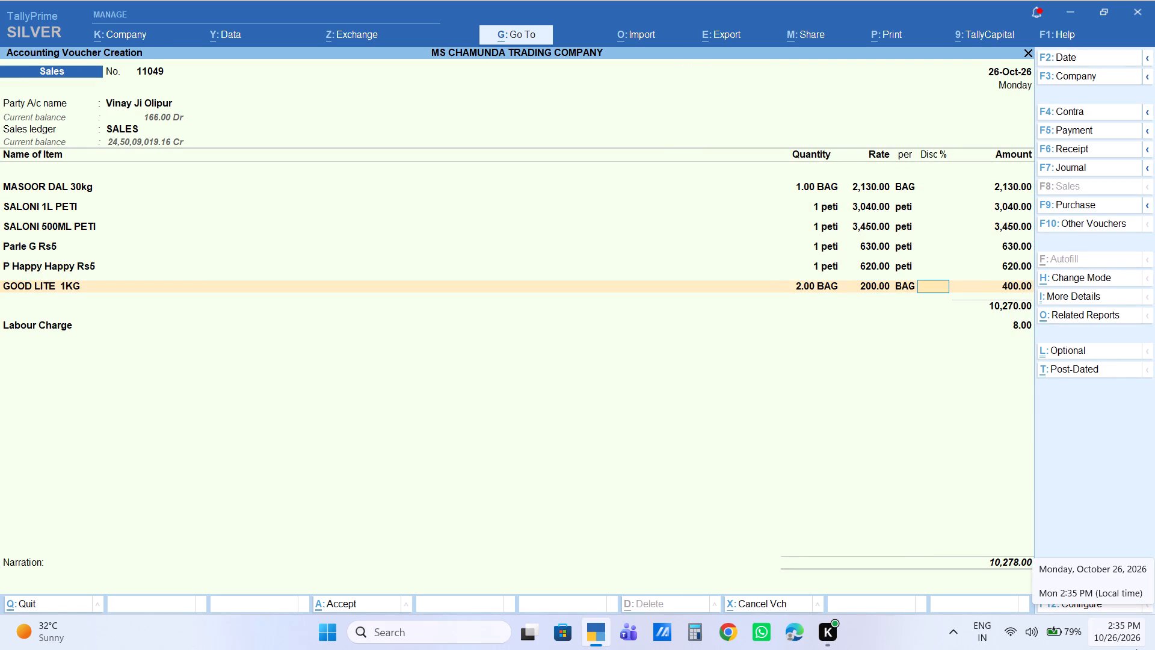
pyautogui.press('Return')
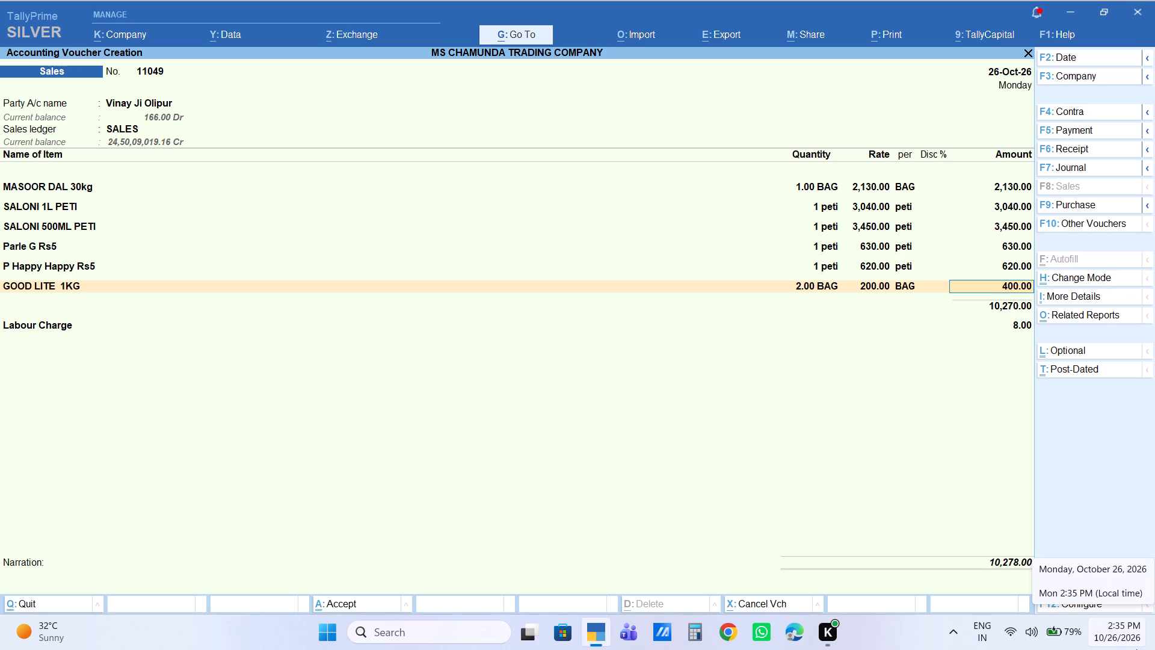
pyautogui.press('Up')
pyautogui.press('Up')
pyautogui.press('Up')
pyautogui.press('Up')
pyautogui.press('Up')
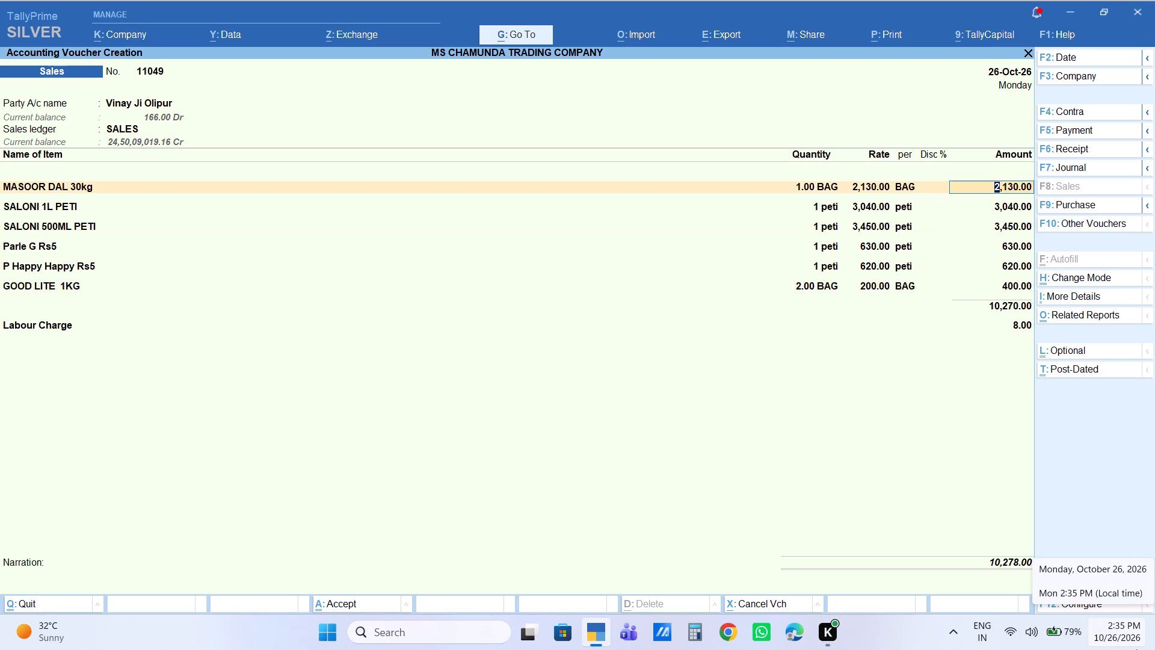
pyautogui.press('Down')
pyautogui.press('Down')
pyautogui.press('Down')
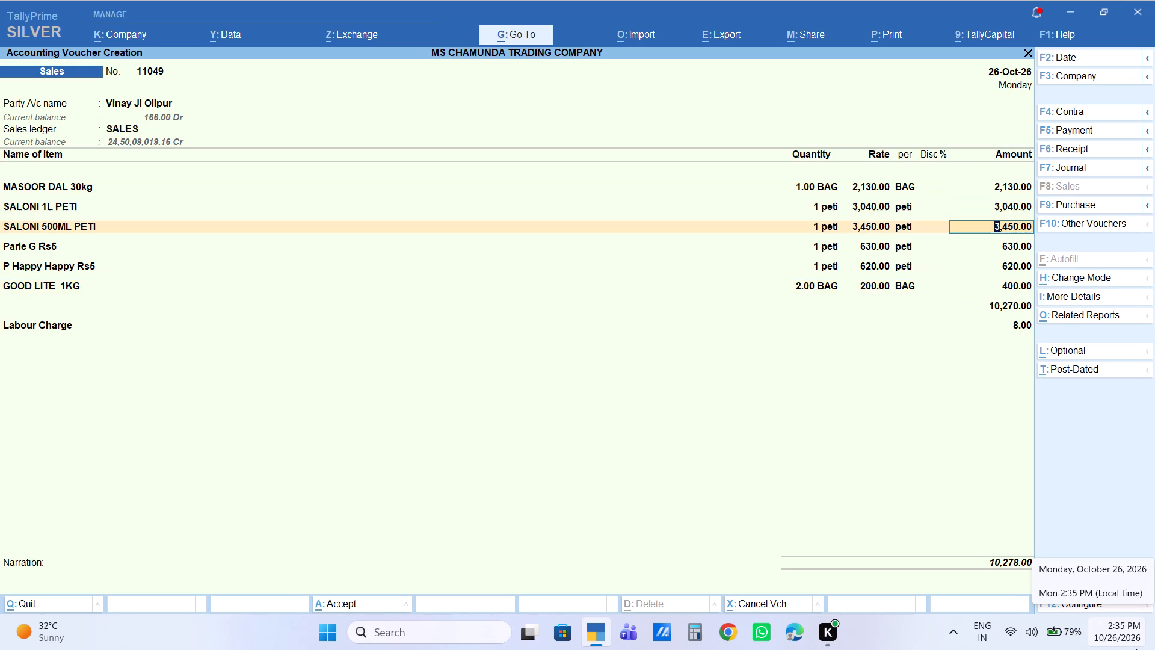
pyautogui.press('Down')
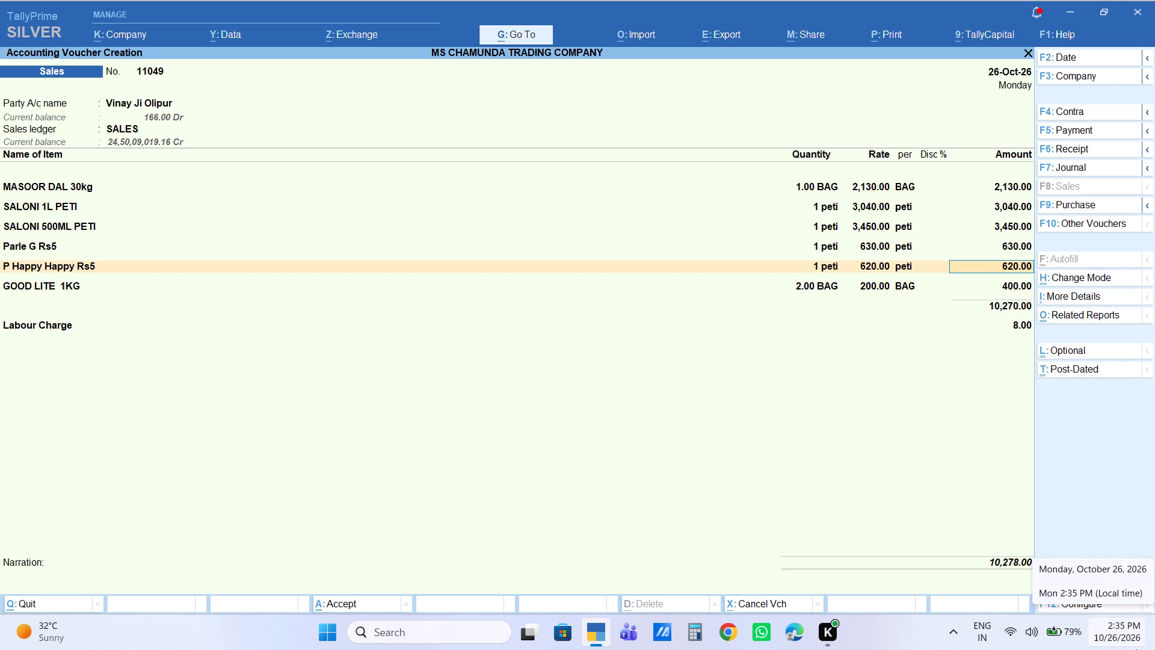
pyautogui.press('Down')
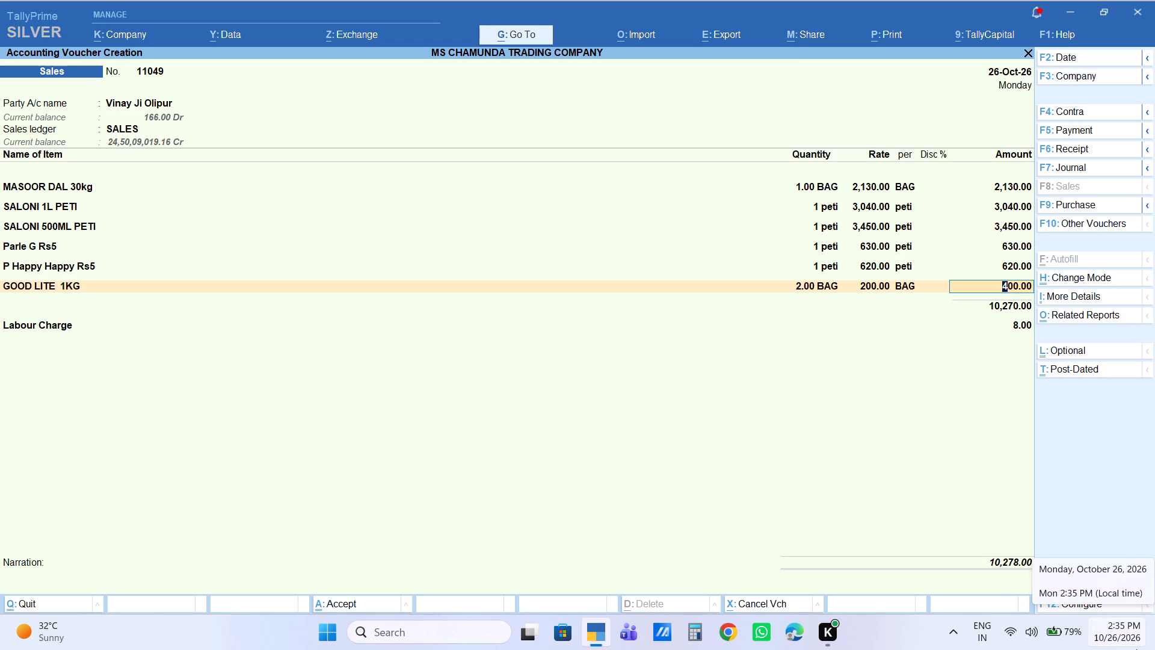
# Set the Labour Charge amount on the sales voucher to 10.
pyautogui.press('Return')
pyautogui.press('Return')
pyautogui.press('Return')
pyautogui.press('Return')
pyautogui.write('10')
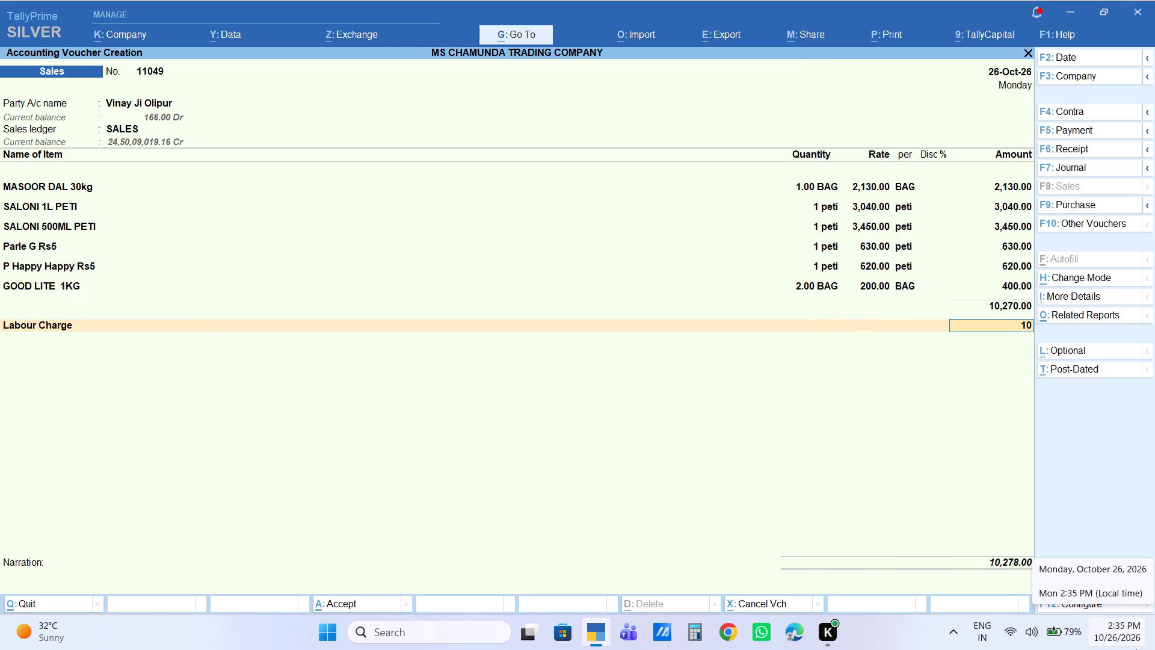
pyautogui.press('Return')
pyautogui.press('Return')
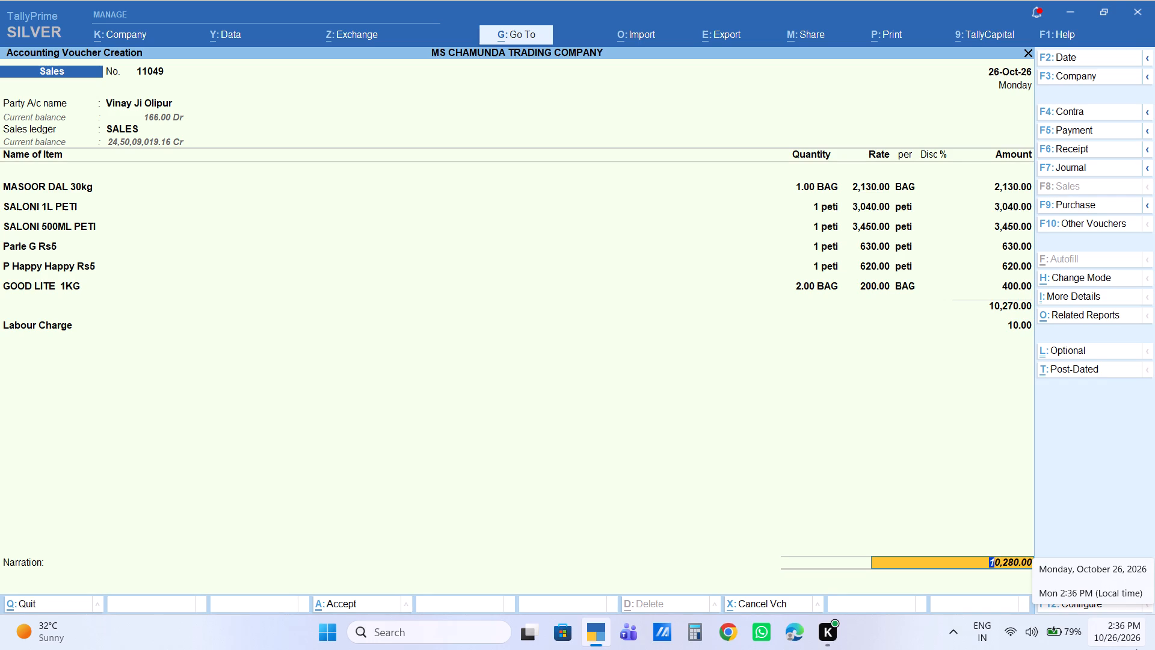
# Allocate the full 10,280 as a New Ref in the bill-wise details and save sales voucher 11049.
pyautogui.press('Return')
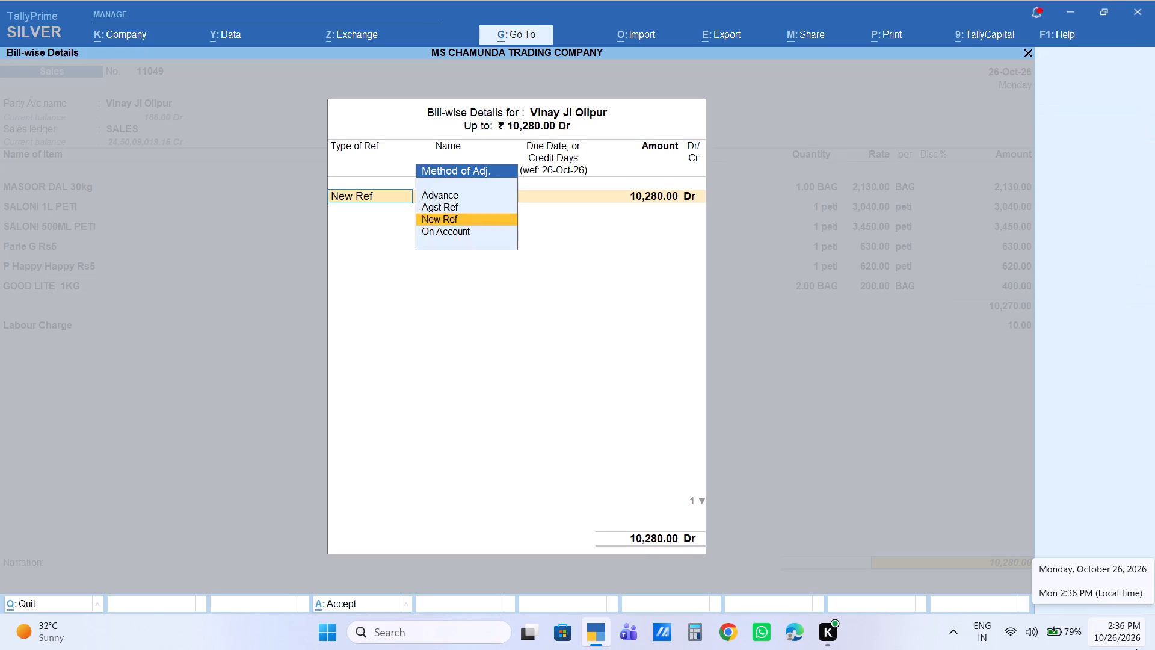
pyautogui.press('Return')
pyautogui.press('Return')
pyautogui.press('Return')
pyautogui.press('Return')
pyautogui.press('Return')
pyautogui.press('Return')
pyautogui.press('Return')
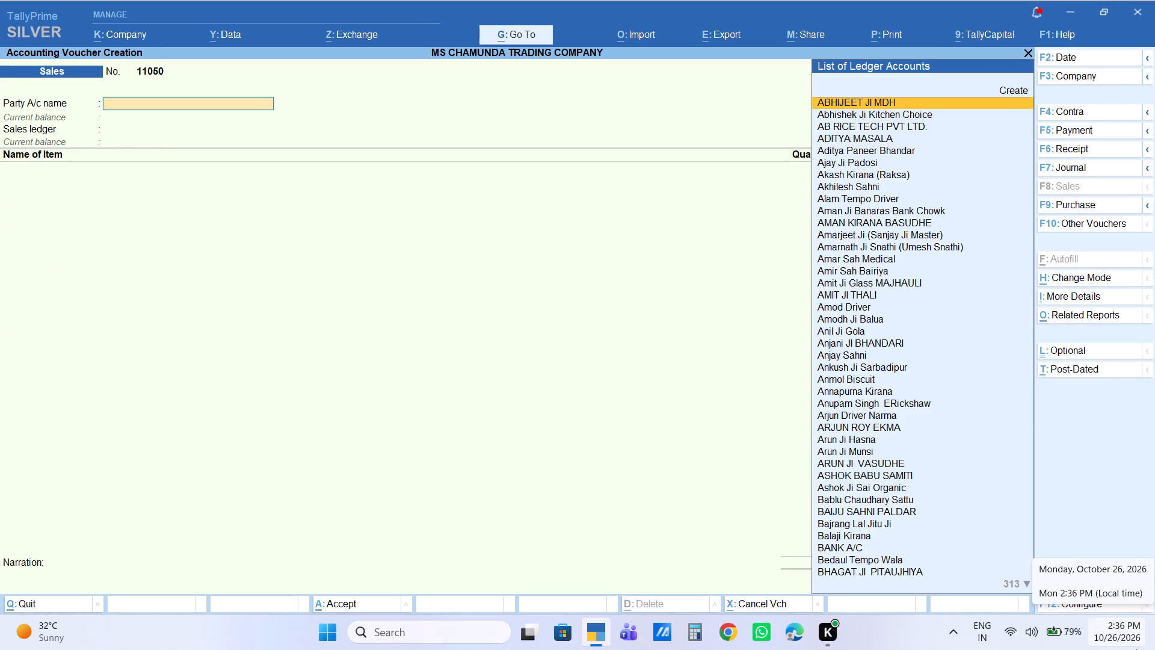
pyautogui.press('F6')
pyautogui.write('ca')
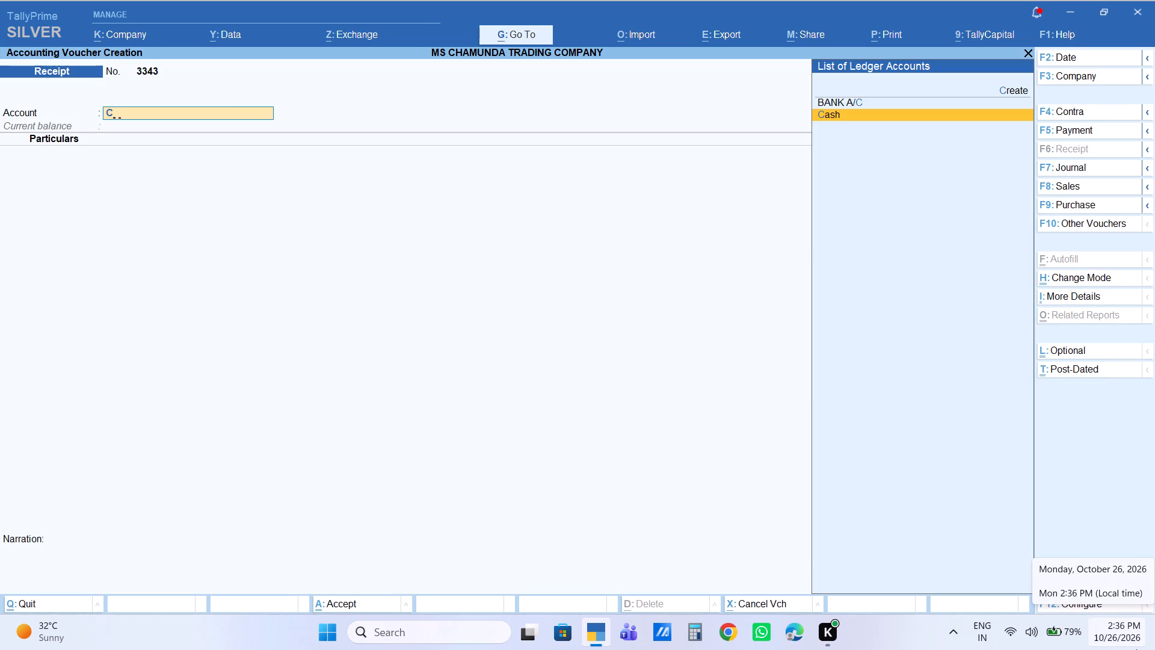
pyautogui.press('Return')
pyautogui.write('vina')
pyautogui.press('Down')
pyautogui.press('Down')
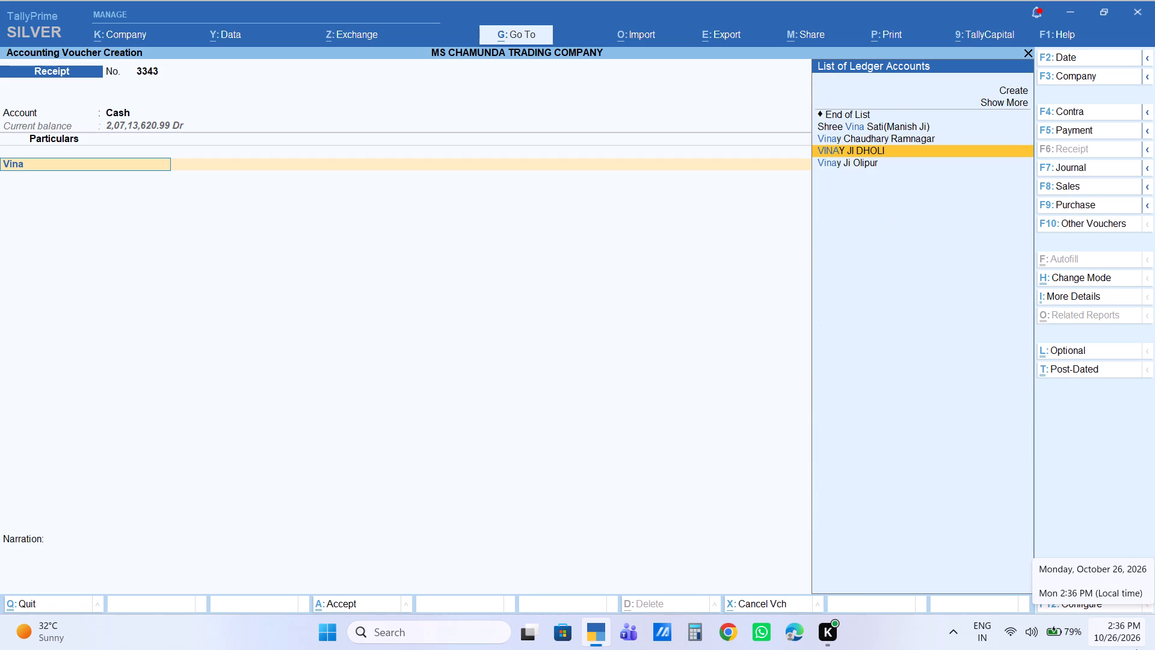
pyautogui.press('Down')
pyautogui.press('Return')
pyautogui.press('Return')
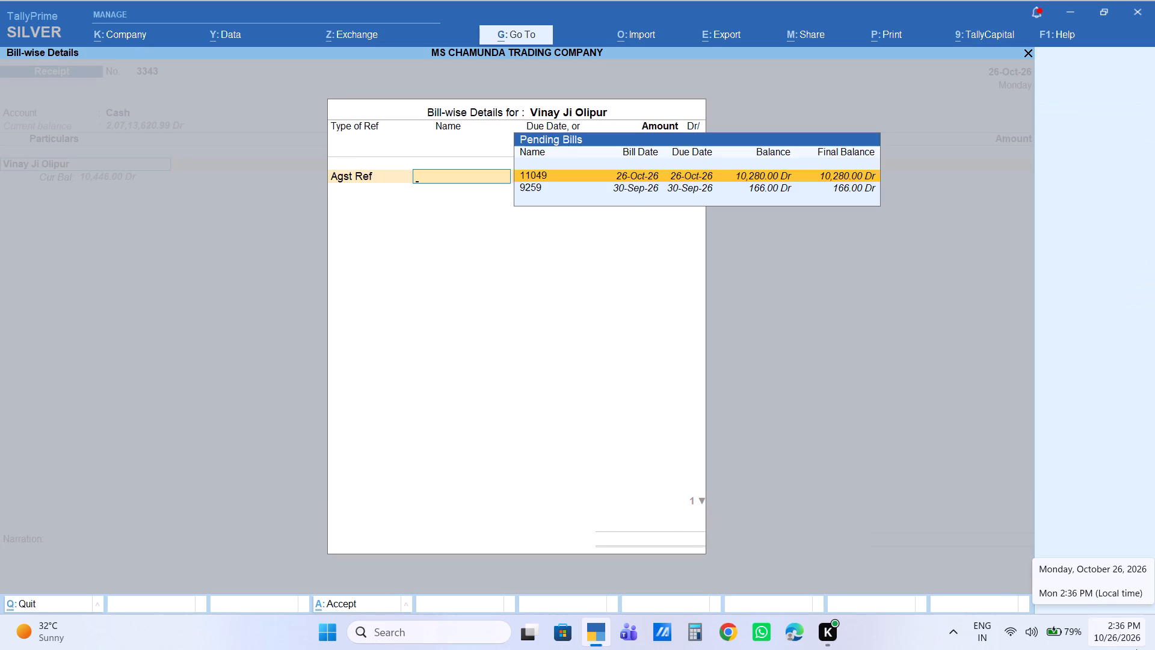
# Adjust 10,180 against pending bill 11049 and save the cash receipt.
pyautogui.press('Return')
pyautogui.write('10180')
pyautogui.press('Return')
pyautogui.press('Return')
pyautogui.press('Return')
pyautogui.press('Return')
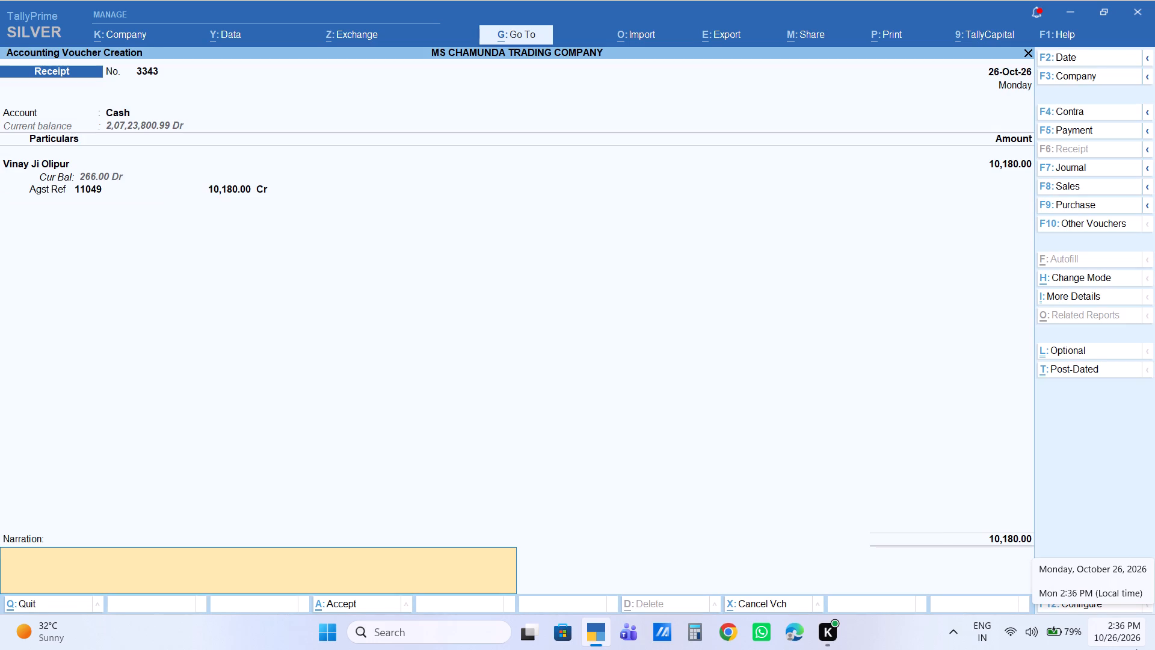
pyautogui.press('Return')
pyautogui.press('Return')
pyautogui.press('Return')
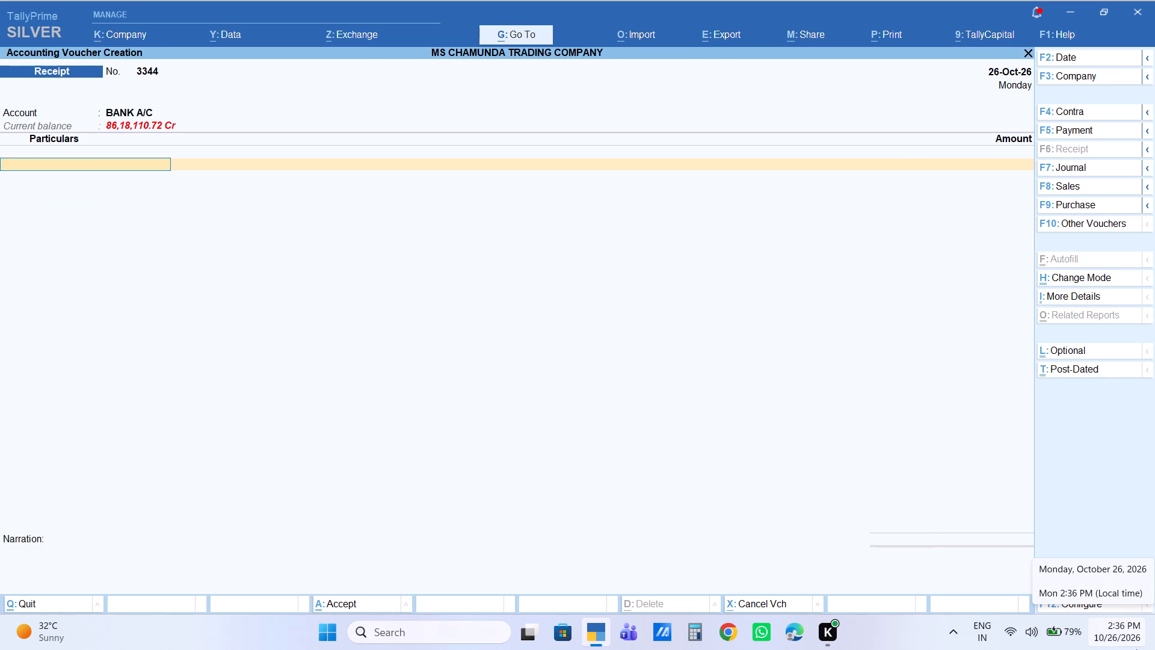
pyautogui.write('vina')
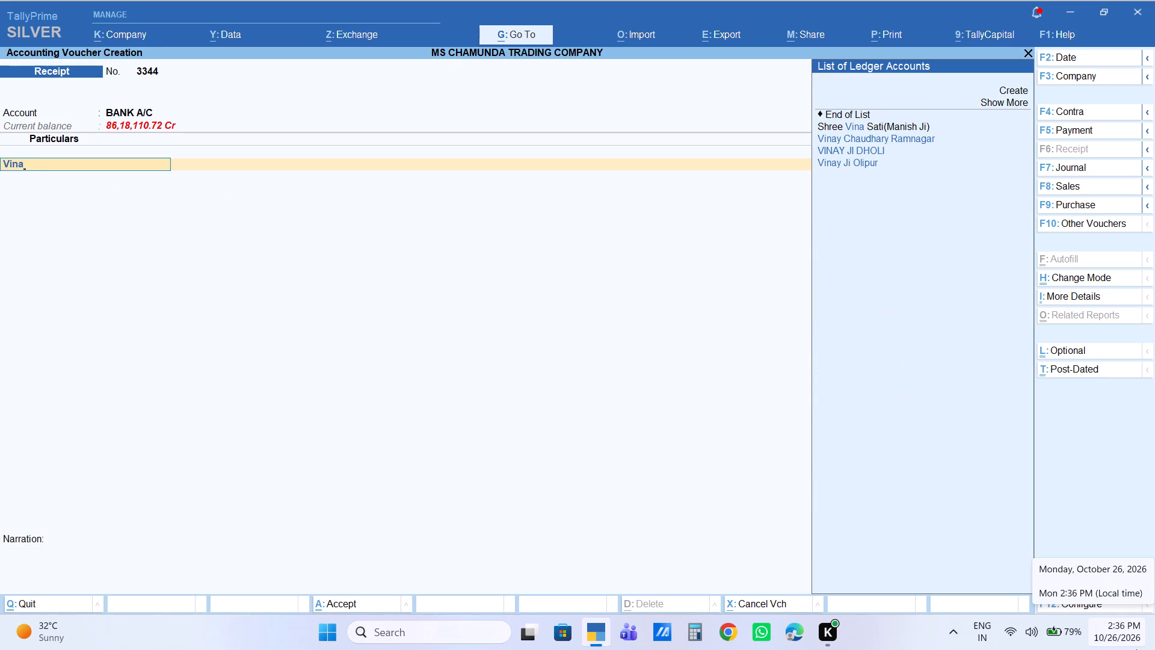
pyautogui.press('Down')
pyautogui.press('Down')
pyautogui.press('Down')
pyautogui.press('Return')
pyautogui.press('Return')
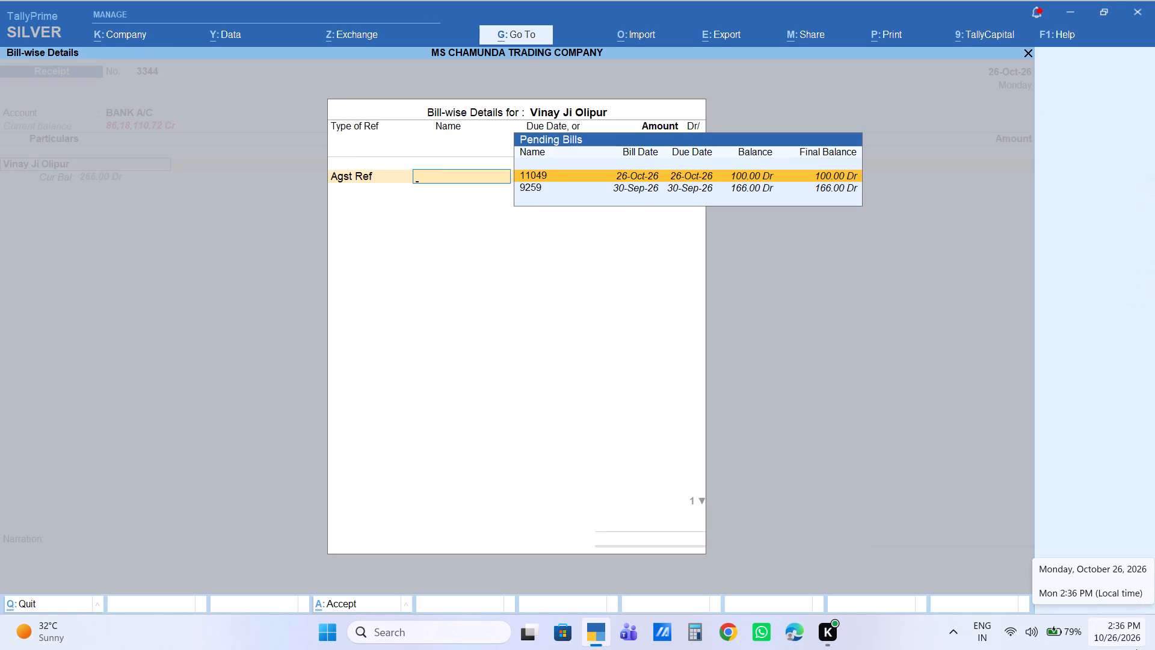
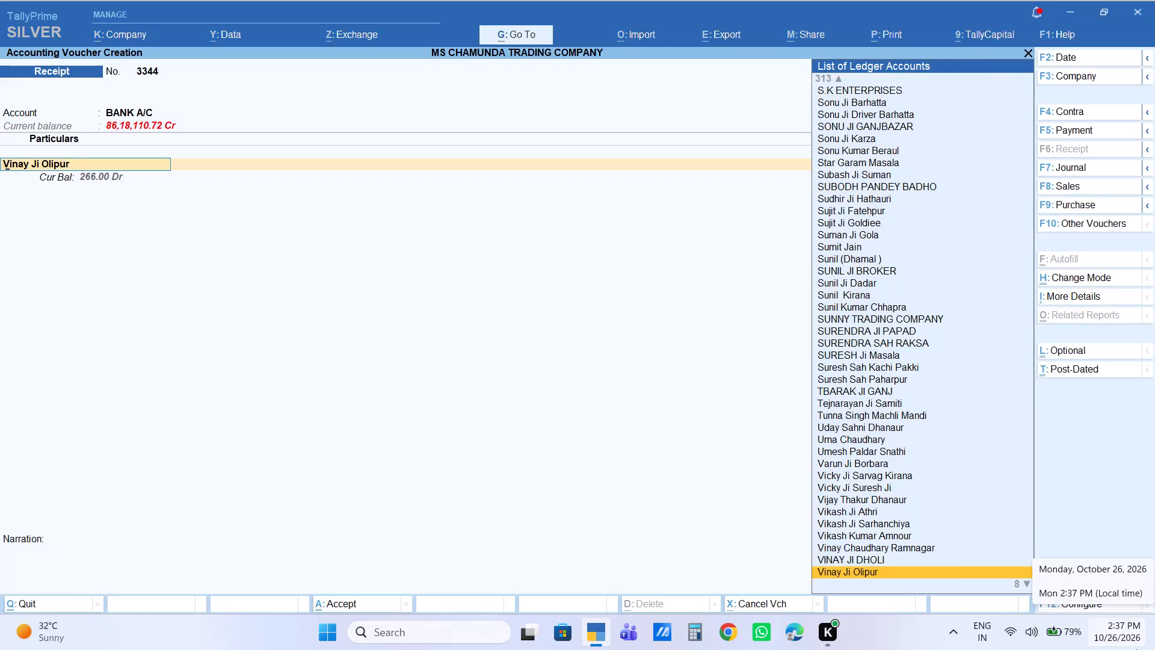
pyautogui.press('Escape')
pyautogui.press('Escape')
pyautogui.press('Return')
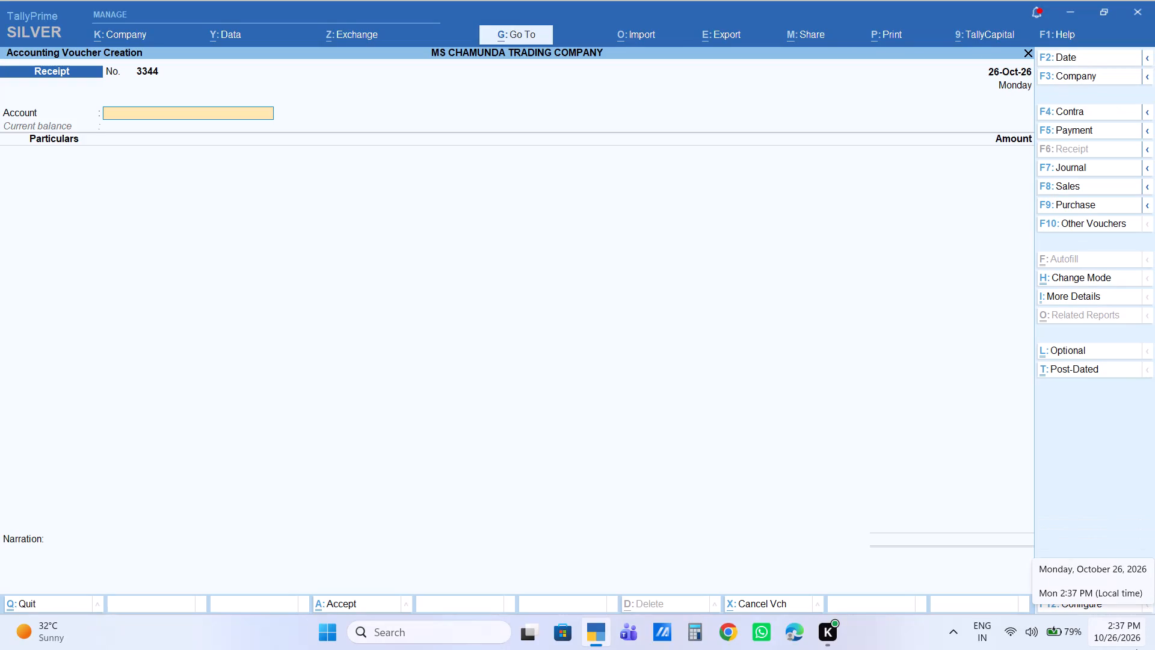
# Start sales voucher 11050 with Cash as the party and SALES as the sales ledger.
pyautogui.press('F8')
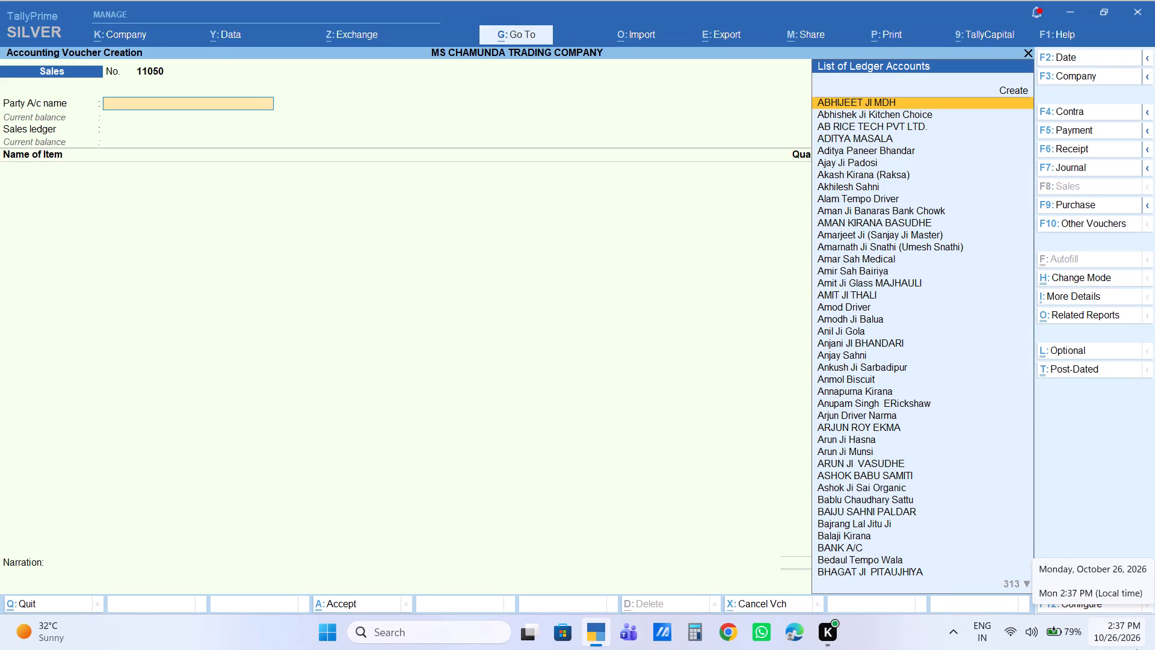
pyautogui.write('ca')
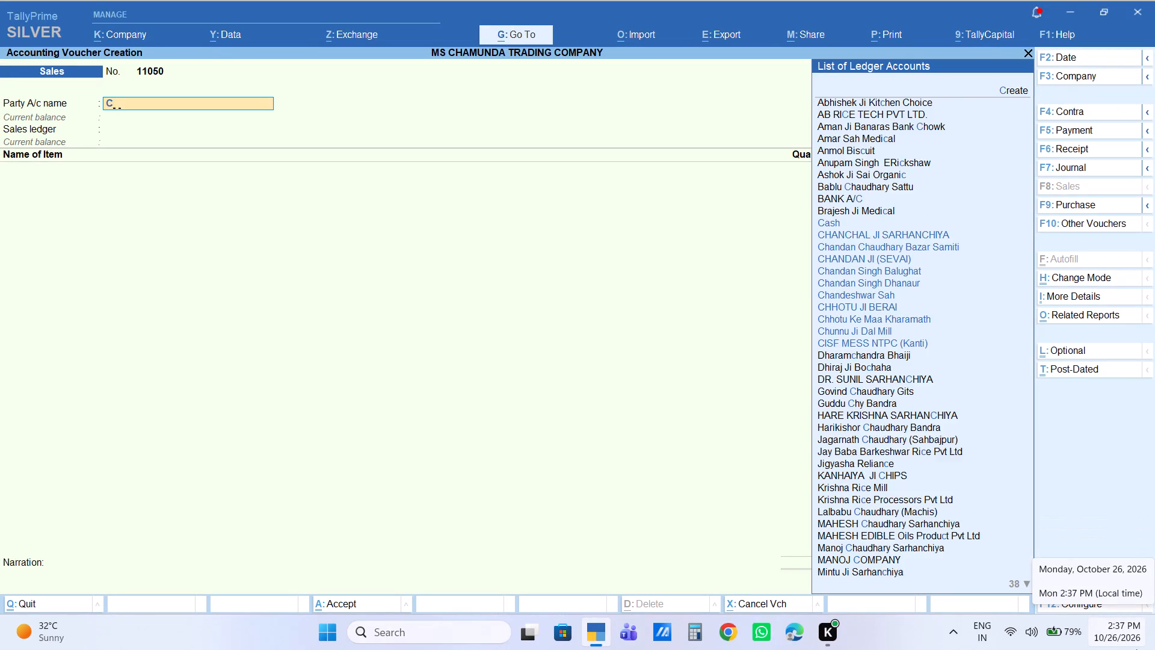
pyautogui.press('Return')
pyautogui.press('Return')
pyautogui.press('Return')
pyautogui.press('Return')
pyautogui.press('Return')
pyautogui.press('Return')
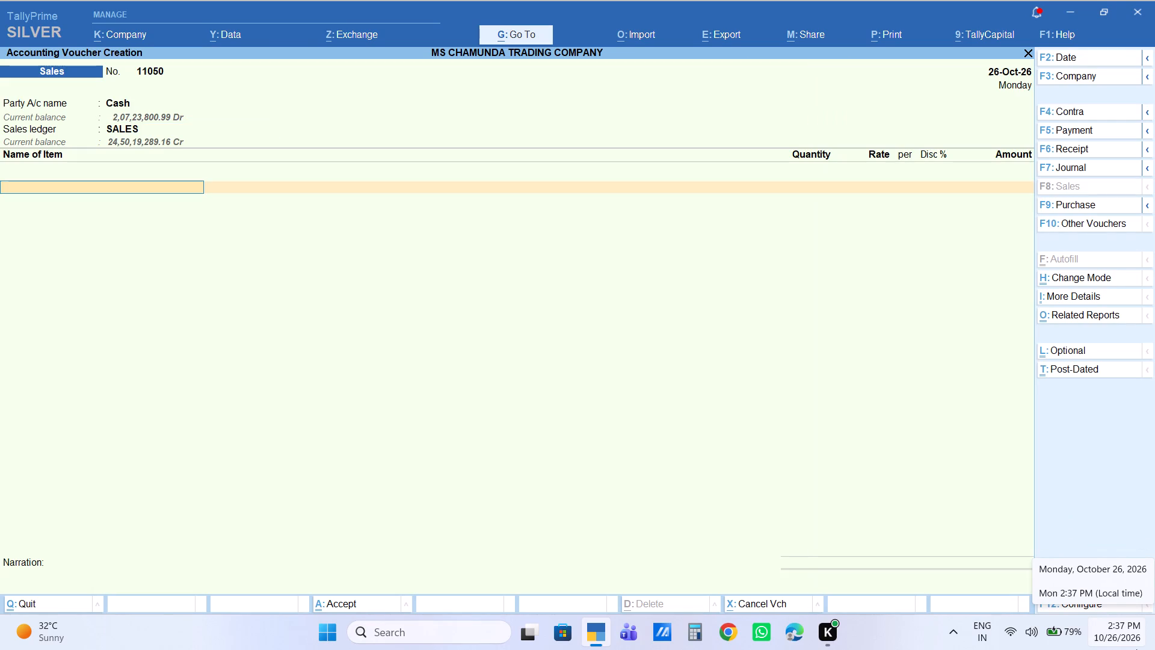
# Add the MAIDA Bag item with a quantity of 2 bags at 1,550.
pyautogui.write('maida')
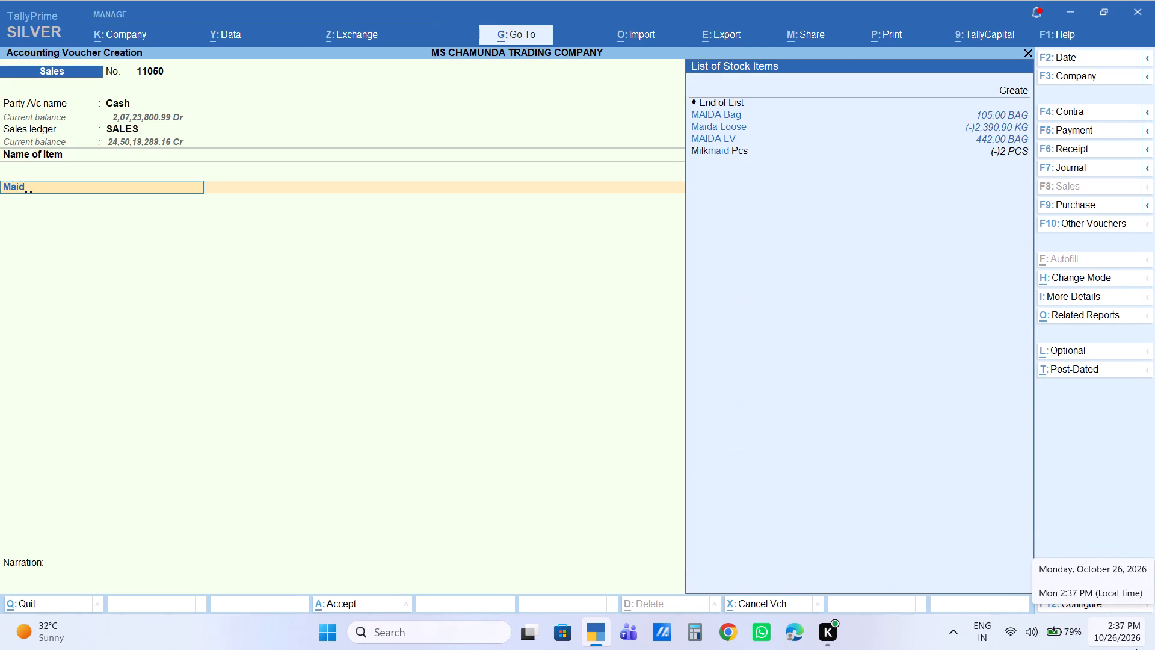
pyautogui.press('Down')
pyautogui.press('Return')
pyautogui.press('2')
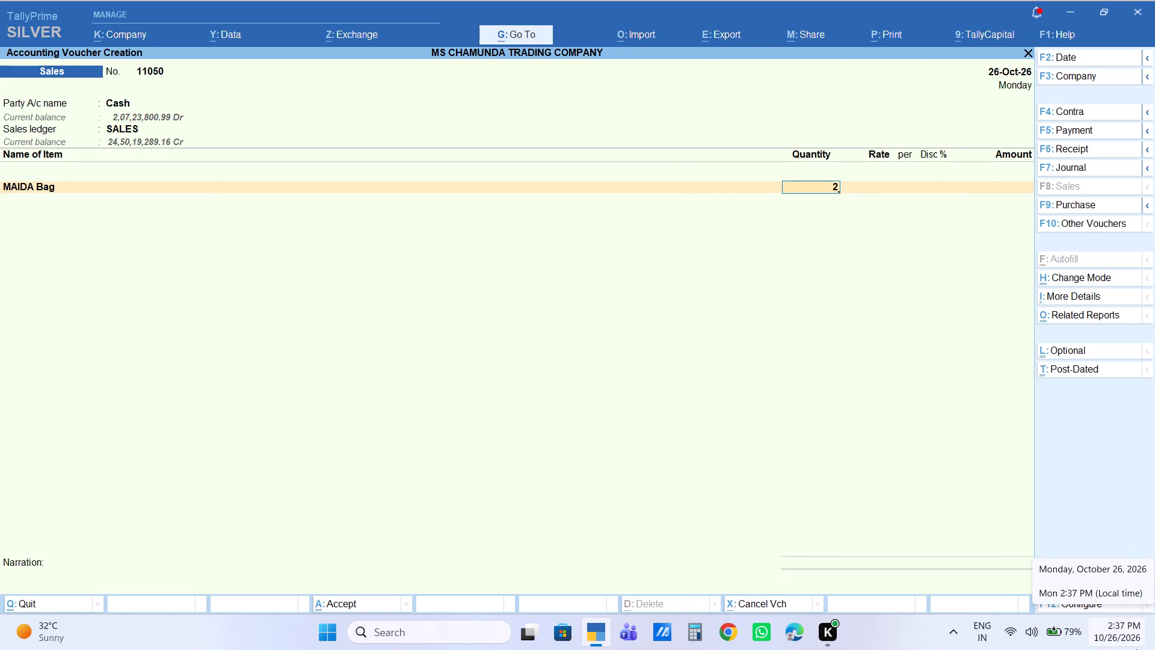
pyautogui.press('Return')
pyautogui.press('Return')
pyautogui.press('Return')
pyautogui.press('Return')
pyautogui.press('Return')
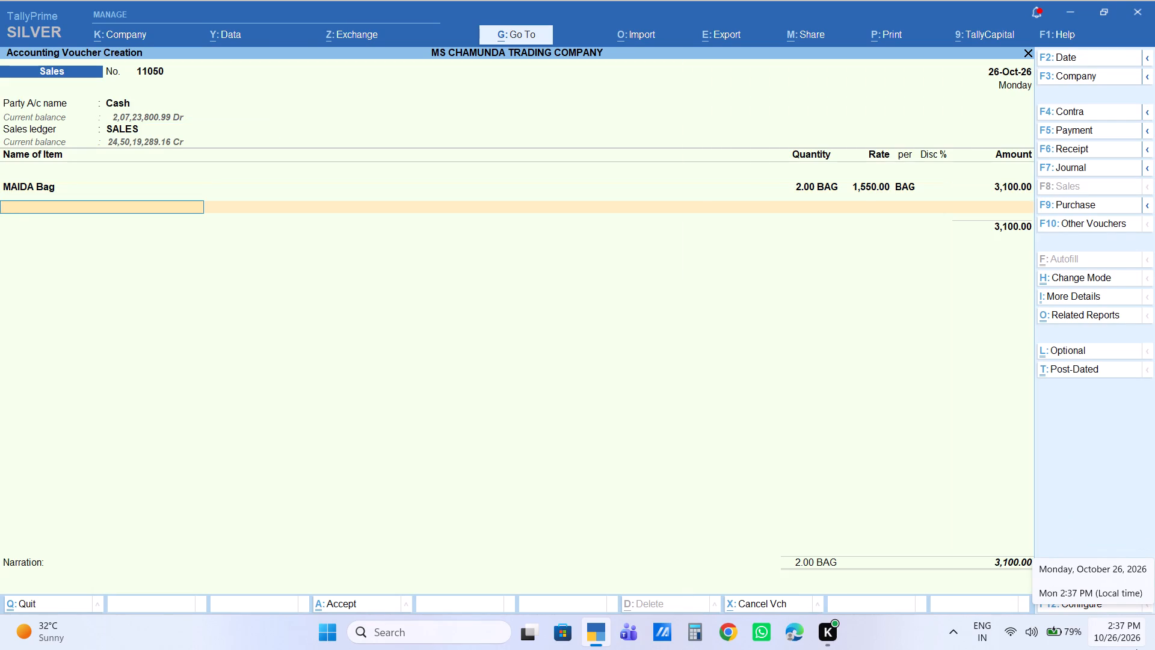
# Add the Dalda Jar item with a quantity of 1 jar at 2,320.
pyautogui.write('dalda')
pyautogui.press('Down')
pyautogui.press('Down')
pyautogui.press('Down')
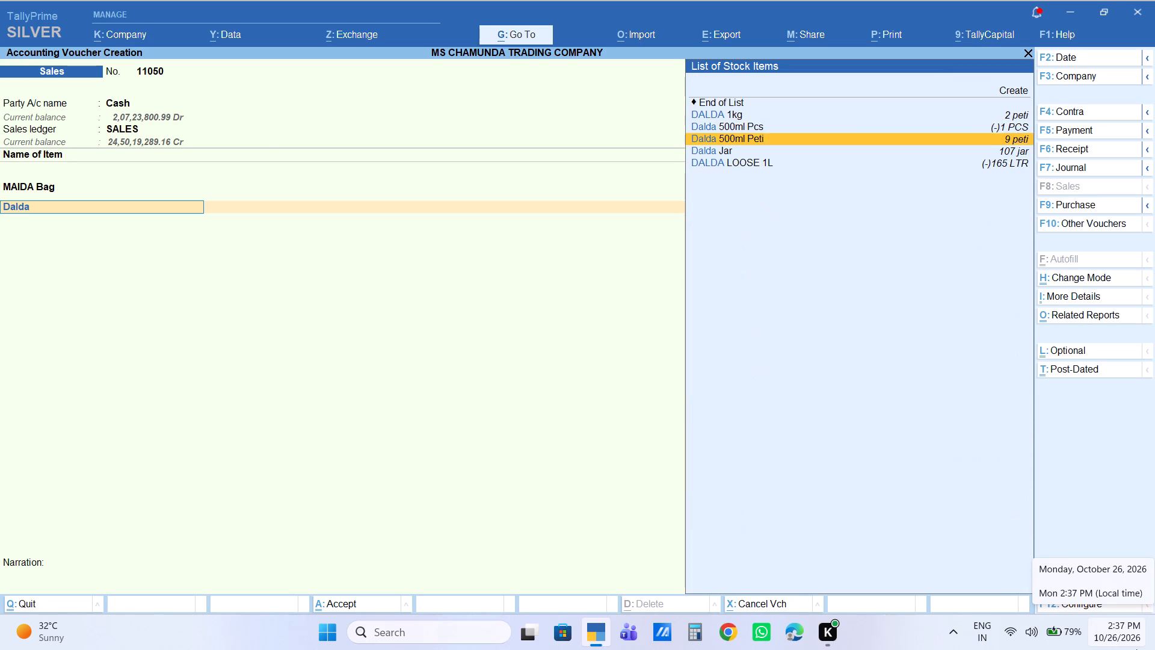
pyautogui.press('Down')
pyautogui.press('Return')
pyautogui.press('1')
pyautogui.press('Return')
pyautogui.press('Return')
pyautogui.press('Return')
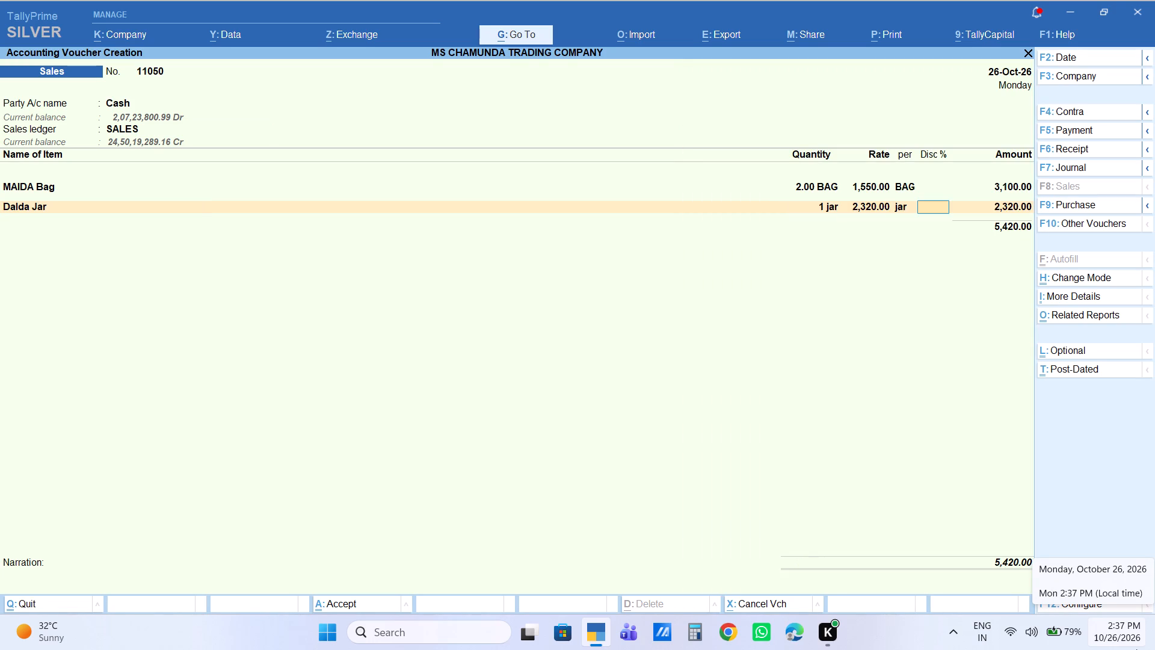
pyautogui.press('Return')
pyautogui.press('Return')
# Add the CHANA KG item with a quantity of 5 kg and an amount of 400.
pyautogui.write('chna')
pyautogui.press('space')
pyautogui.press('BackSpace')
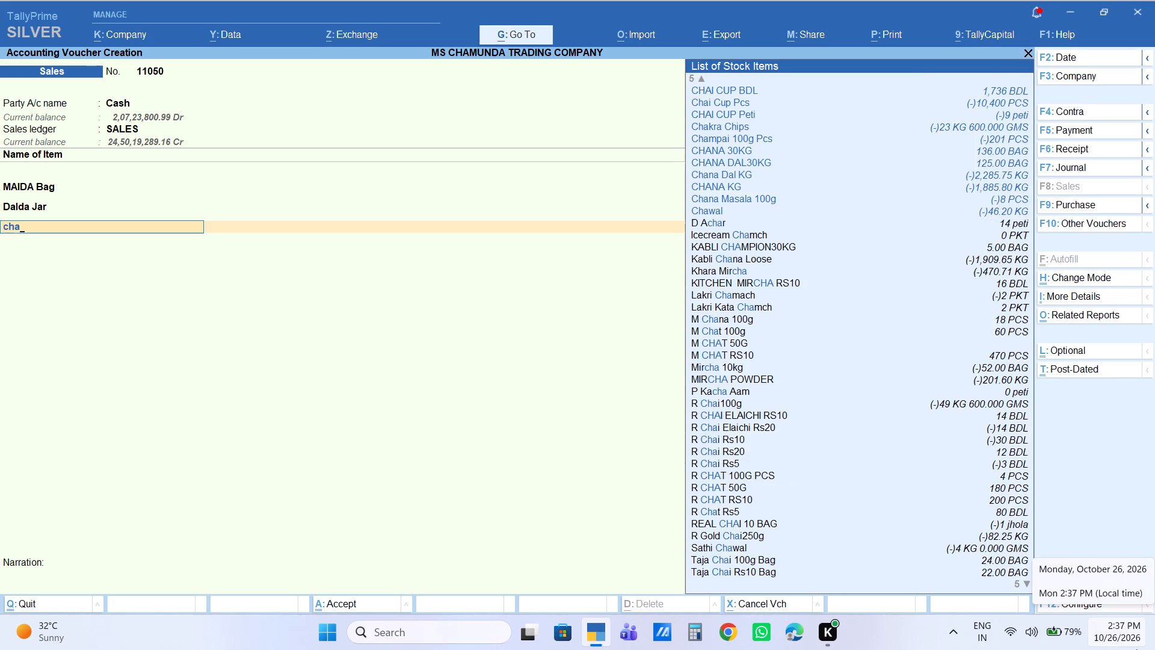
pyautogui.write('na')
pyautogui.press('space')
pyautogui.press('Down')
pyautogui.press('Down')
pyautogui.press('Down')
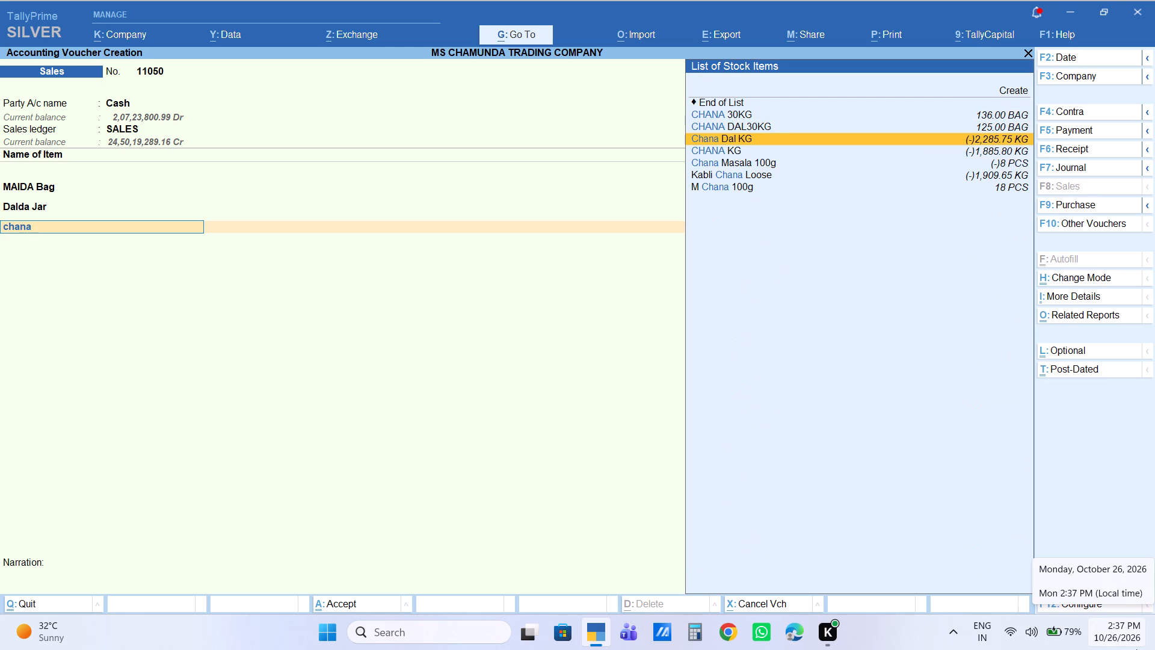
pyautogui.press('Down')
pyautogui.press('Return')
pyautogui.press('5')
pyautogui.press('Return')
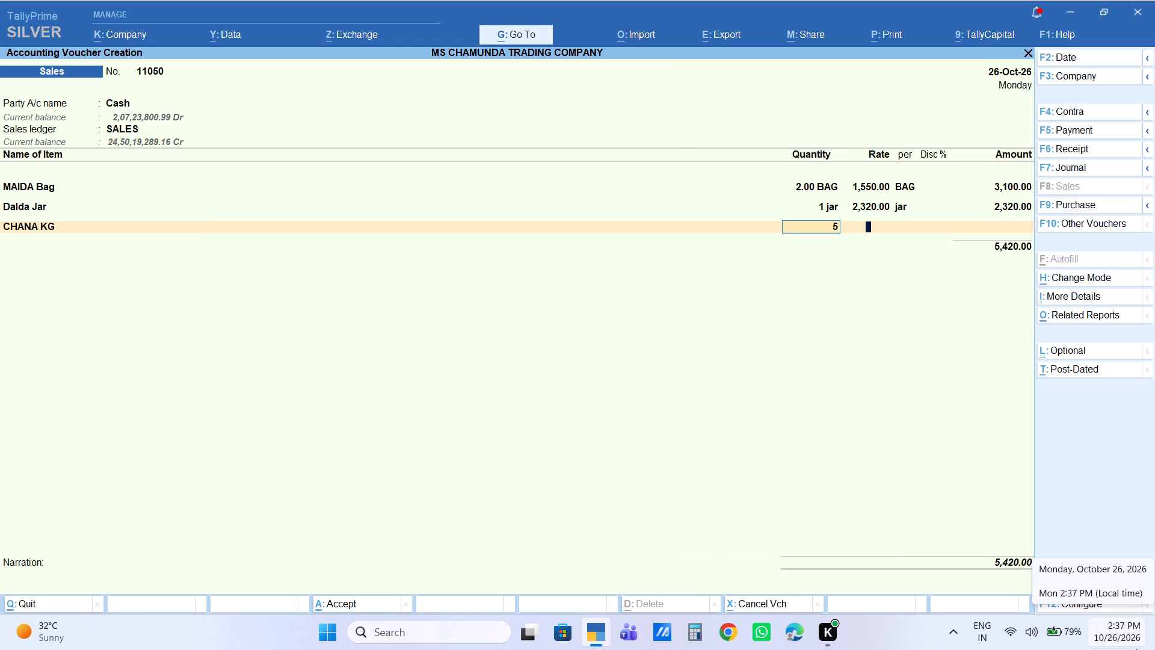
pyautogui.press('Return')
pyautogui.press('Return')
pyautogui.press('Return')
pyautogui.write('400')
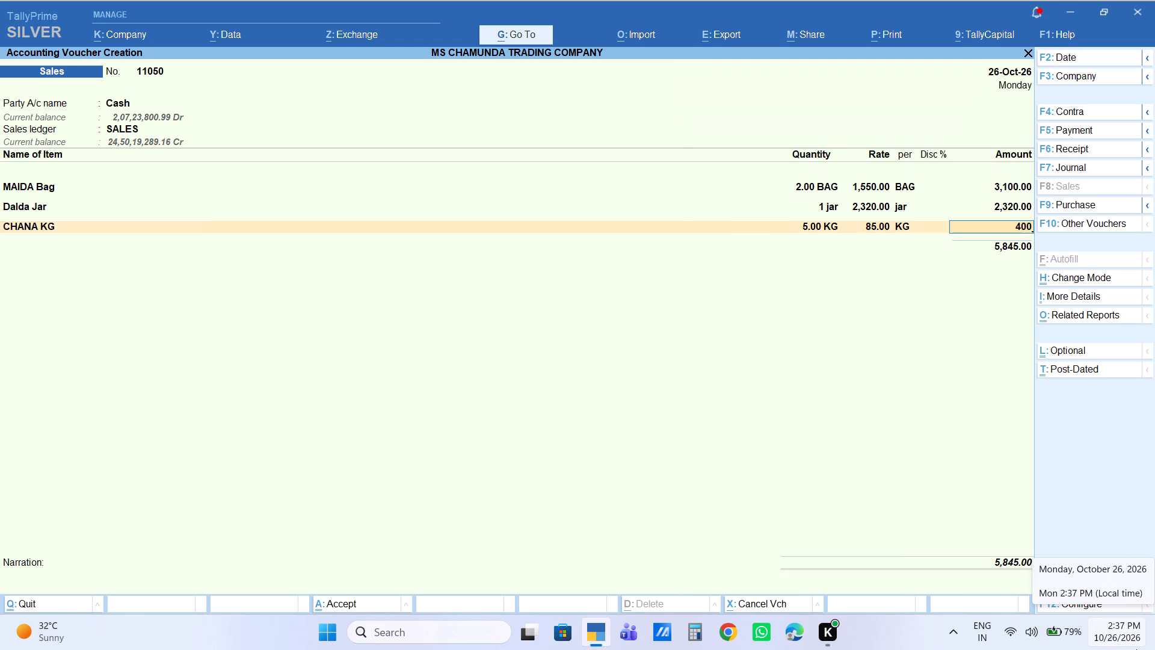
pyautogui.press('Return')
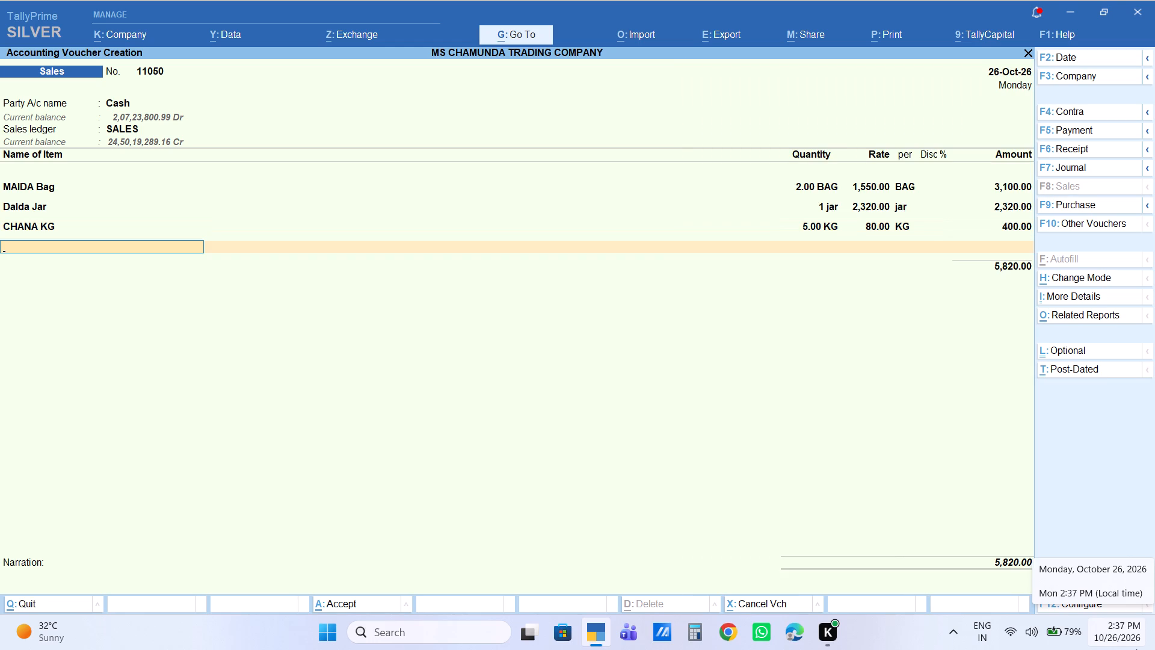
# Add the GOOD LITE 1KG item with a quantity of 1 bag at 200.
pyautogui.write('goo')
pyautogui.press('Down')
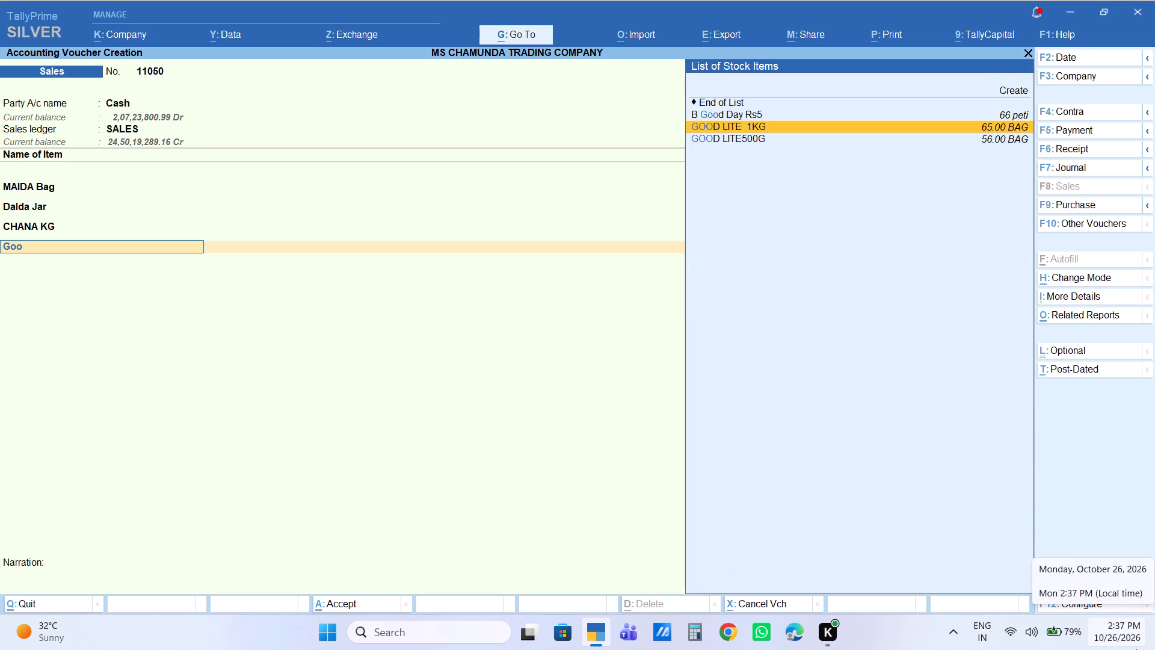
pyautogui.press('Return')
pyautogui.press('1')
pyautogui.press('Return')
pyautogui.press('Return')
pyautogui.press('Return')
pyautogui.press('Return')
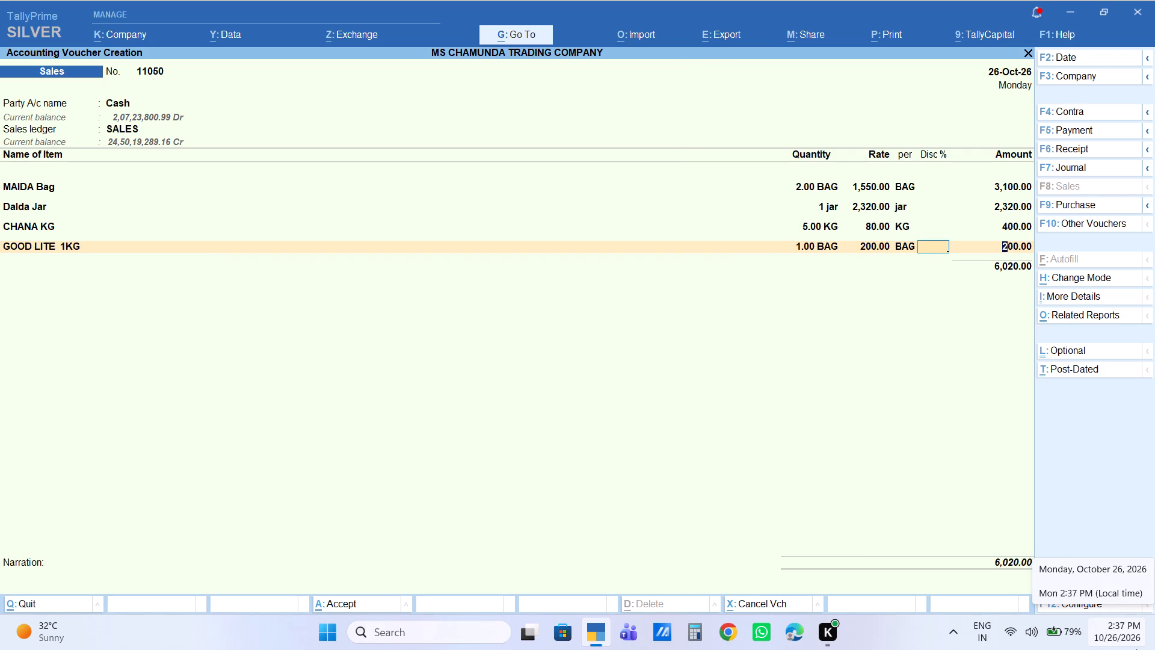
pyautogui.press('Return')
# Add a Labour Charge of 12 below the items and save sales voucher 11050.
pyautogui.press('Return')
pyautogui.write('la')
pyautogui.press('Return')
pyautogui.press('Return')
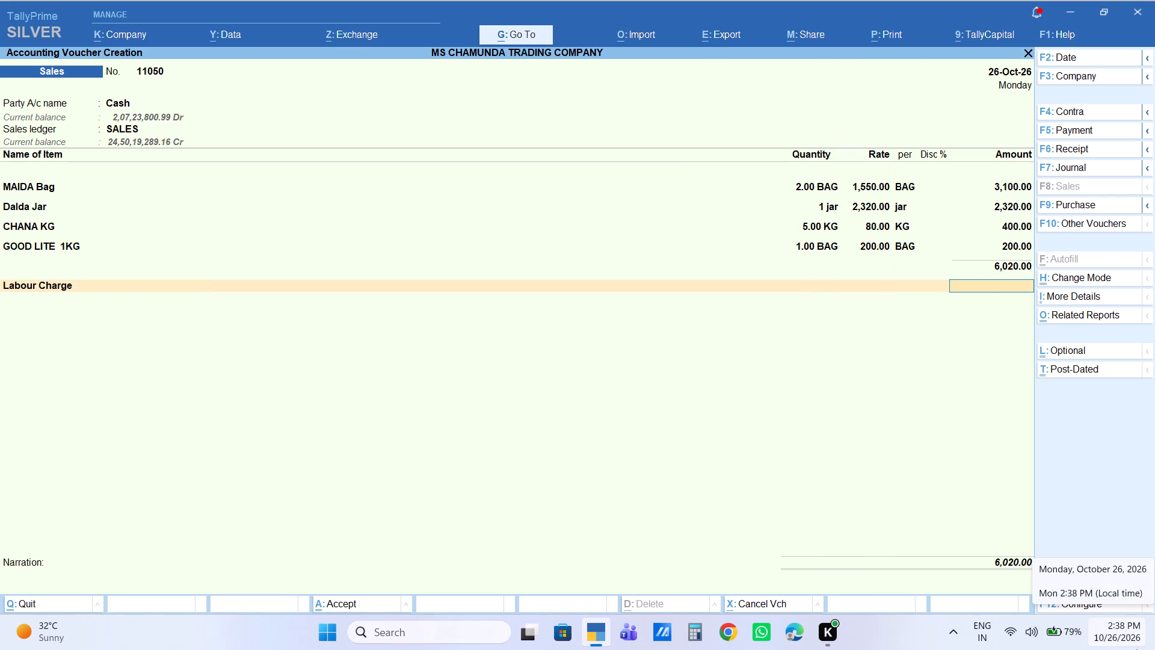
pyautogui.write('12')
pyautogui.press('Return')
pyautogui.press('Return')
pyautogui.press('Return')
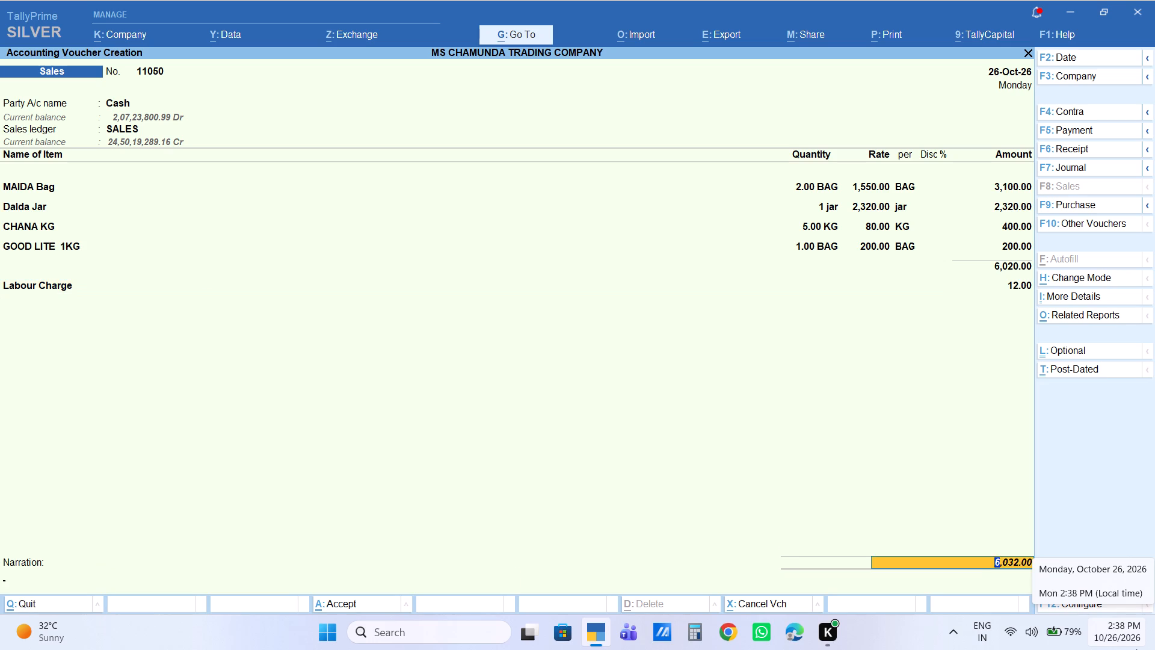
pyautogui.press('Return')
pyautogui.press('Return')
# Start sales voucher 11051 with Cash as the party and SALES as the sales ledger.
pyautogui.write('cas\\')
pyautogui.press('Return')
pyautogui.press('\\')
pyautogui.press('Return')
pyautogui.press('Return')
pyautogui.press('Return')
pyautogui.press('Return')
pyautogui.press('Return')
pyautogui.press('Return')
pyautogui.press('Return')
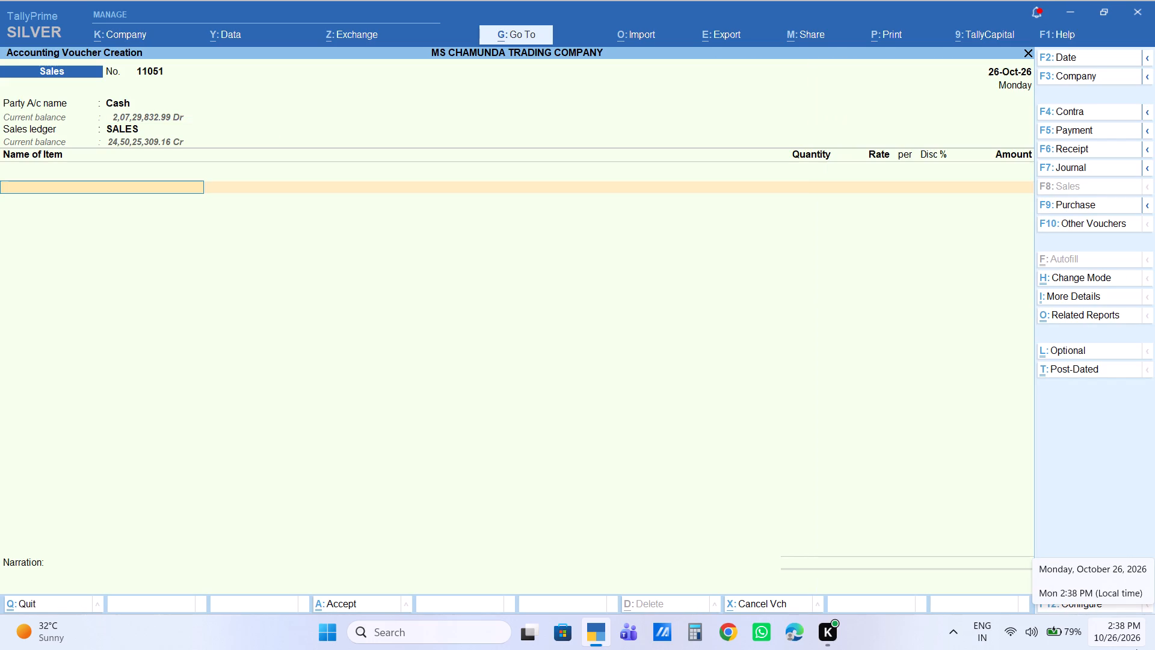
# Add the SONAMOTI 20kg item with a quantity of 5 bags at 630.
pyautogui.write('sonamo')
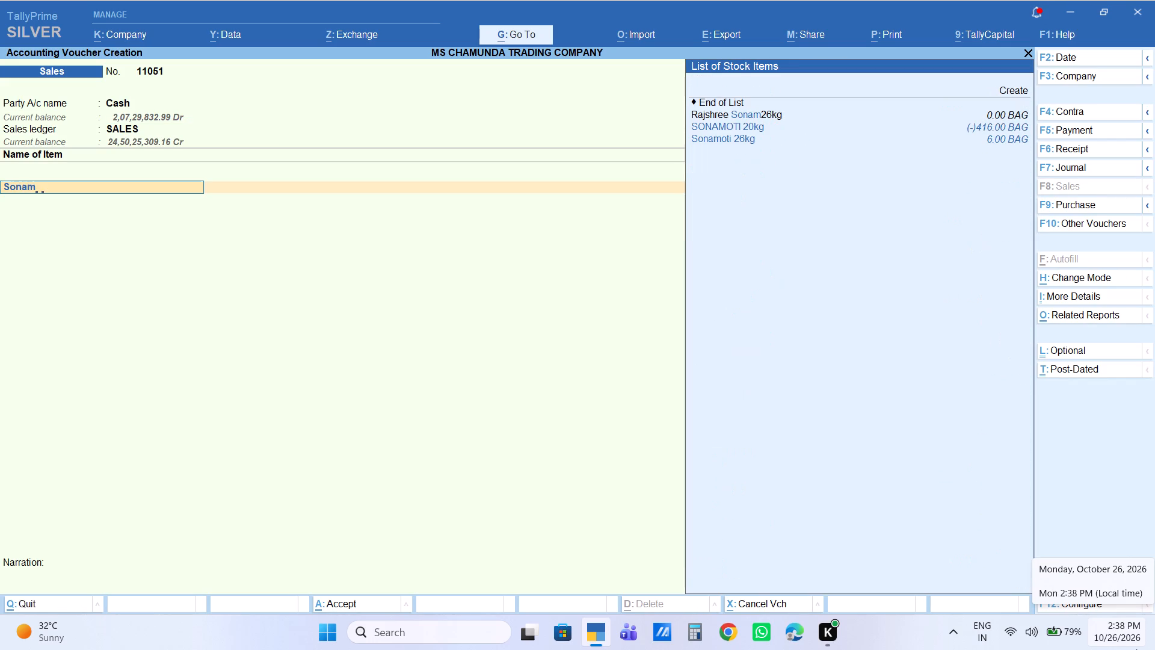
pyautogui.press('Down')
pyautogui.press('Return')
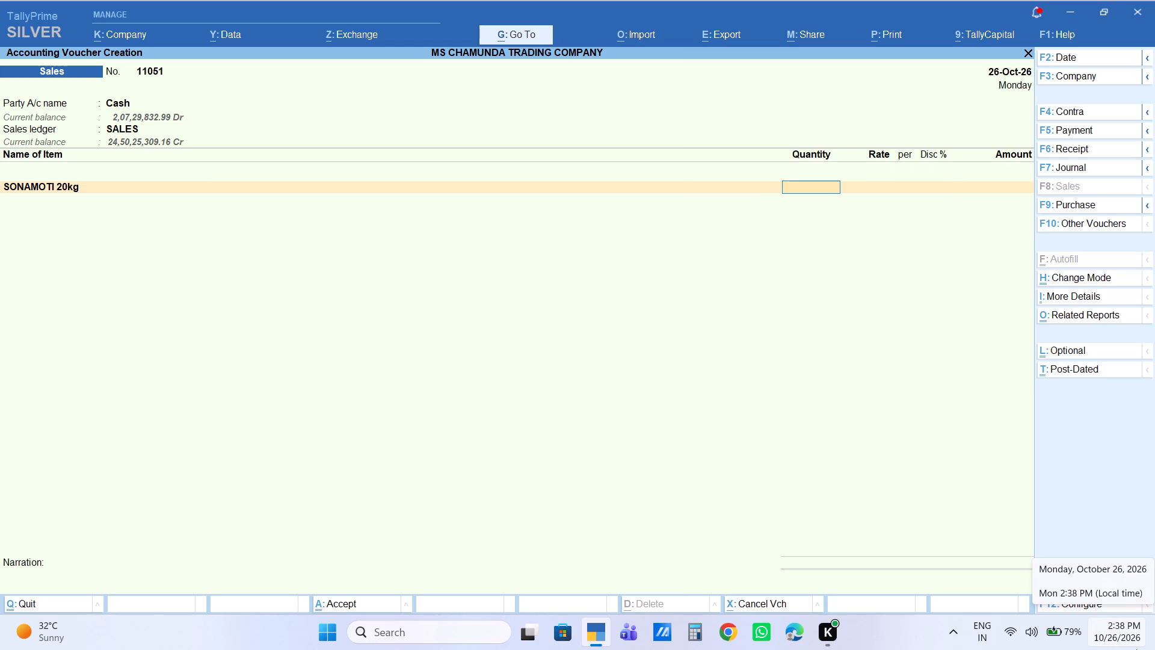
pyautogui.press('5')
pyautogui.press('Return')
pyautogui.press('Return')
pyautogui.press('Return')
pyautogui.press('Return')
pyautogui.press('Return')
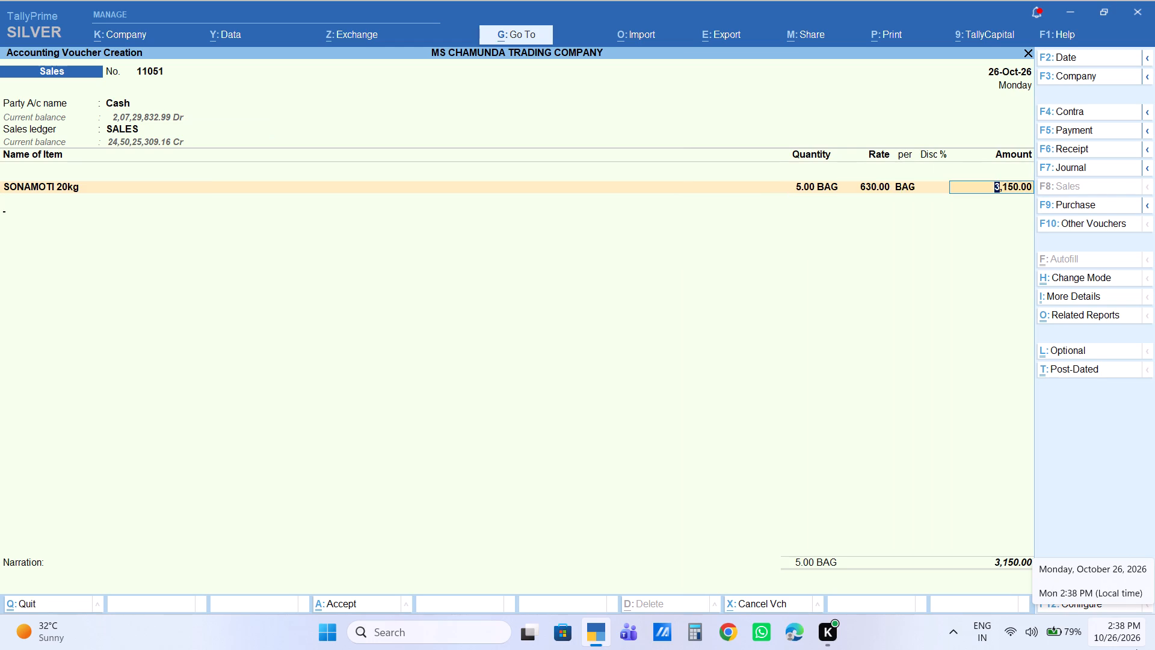
# Add the BUDHA BHOG 25KG item with a quantity of 3 bags at 850.
pyautogui.write('budh')
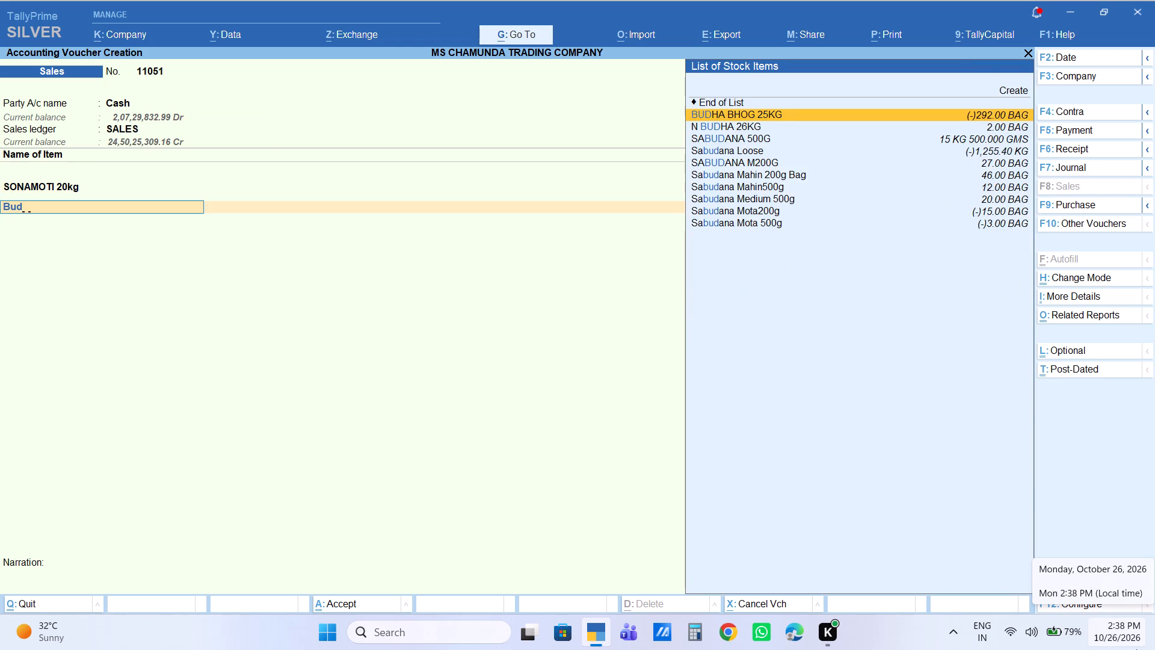
pyautogui.press('Return')
pyautogui.write('23')
pyautogui.press('BackSpace')
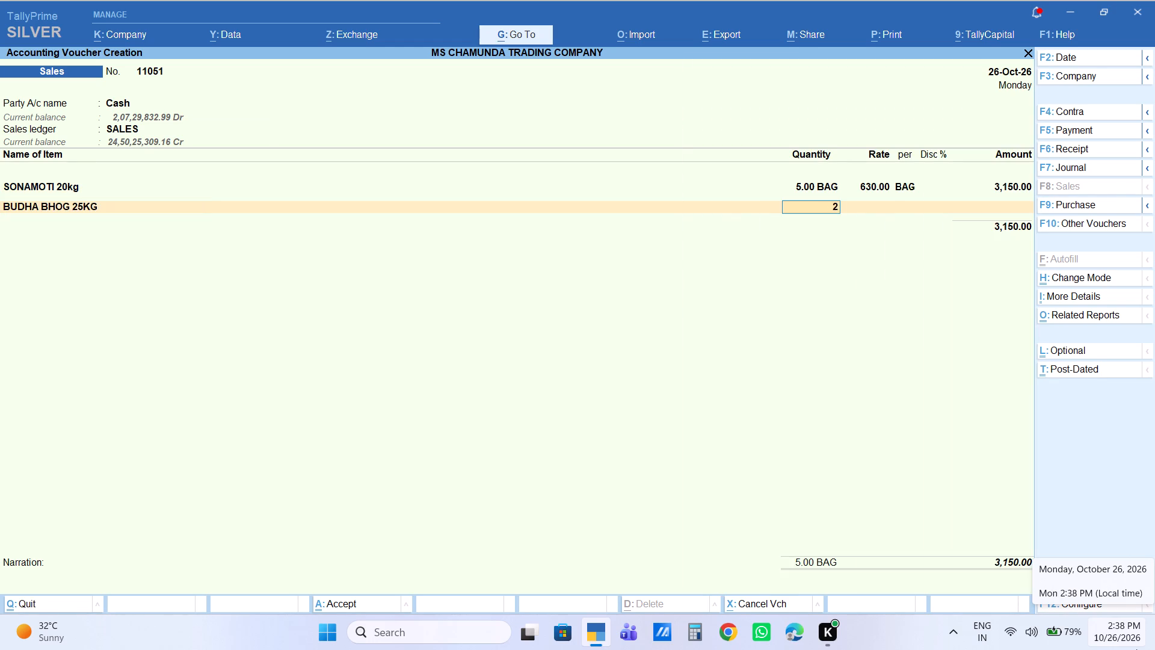
pyautogui.press('BackSpace')
pyautogui.press('3')
pyautogui.press('Return')
pyautogui.press('Return')
pyautogui.press('Return')
pyautogui.press('Return')
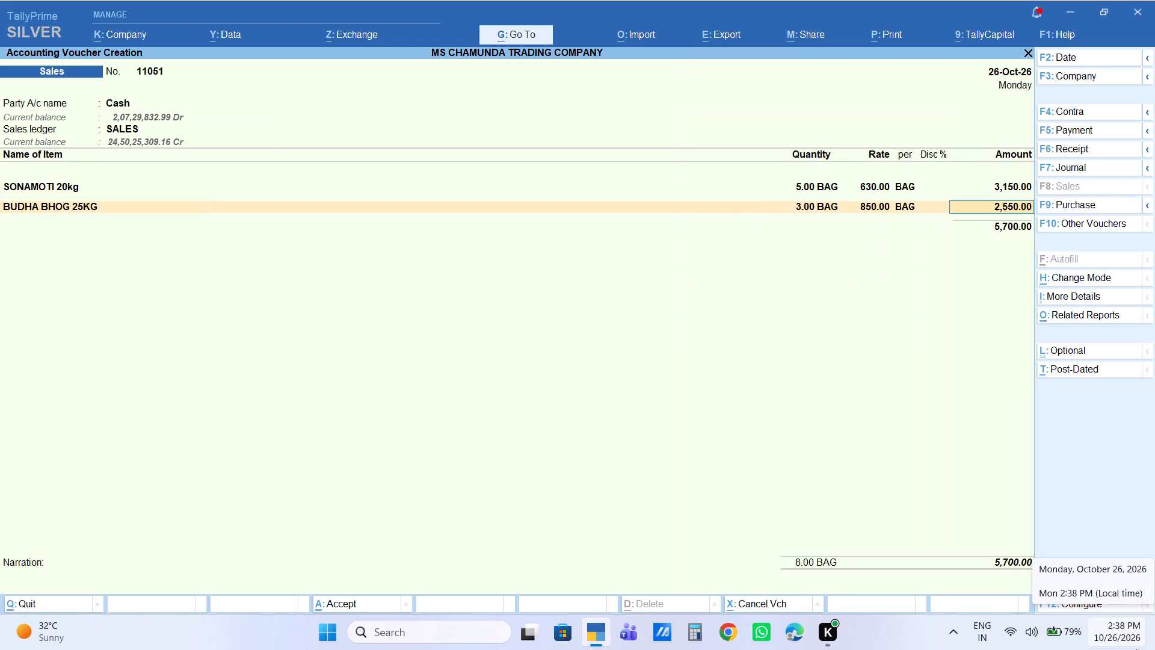
pyautogui.press('Return')
# Add the CHINI SF 50kg item with a quantity of 1 bag at 2,850.
pyautogui.write('sf')
pyautogui.press('Return')
pyautogui.press('1')
pyautogui.press('Return')
pyautogui.press('Return')
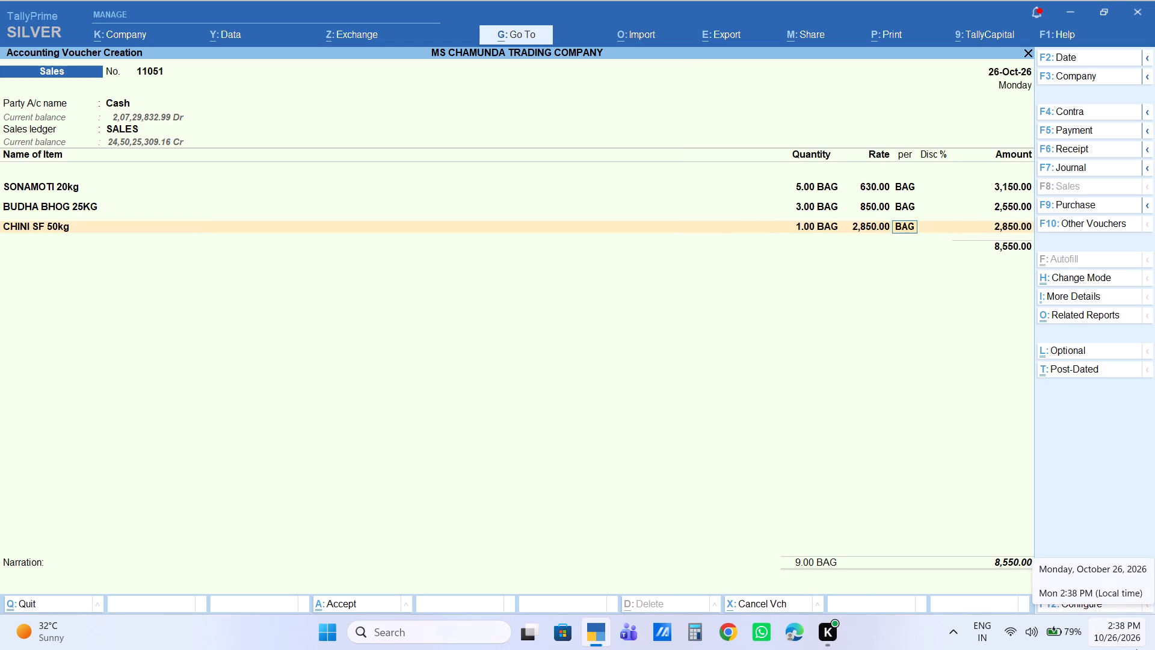
pyautogui.press('Return')
pyautogui.press('Return')
pyautogui.press('Return')
# Add a Labour Charge of 20 below the items and save sales voucher 11051.
pyautogui.press('Return')
pyautogui.write('la\\\\')
pyautogui.press('Return')
pyautogui.press('Return')
pyautogui.press('Return')
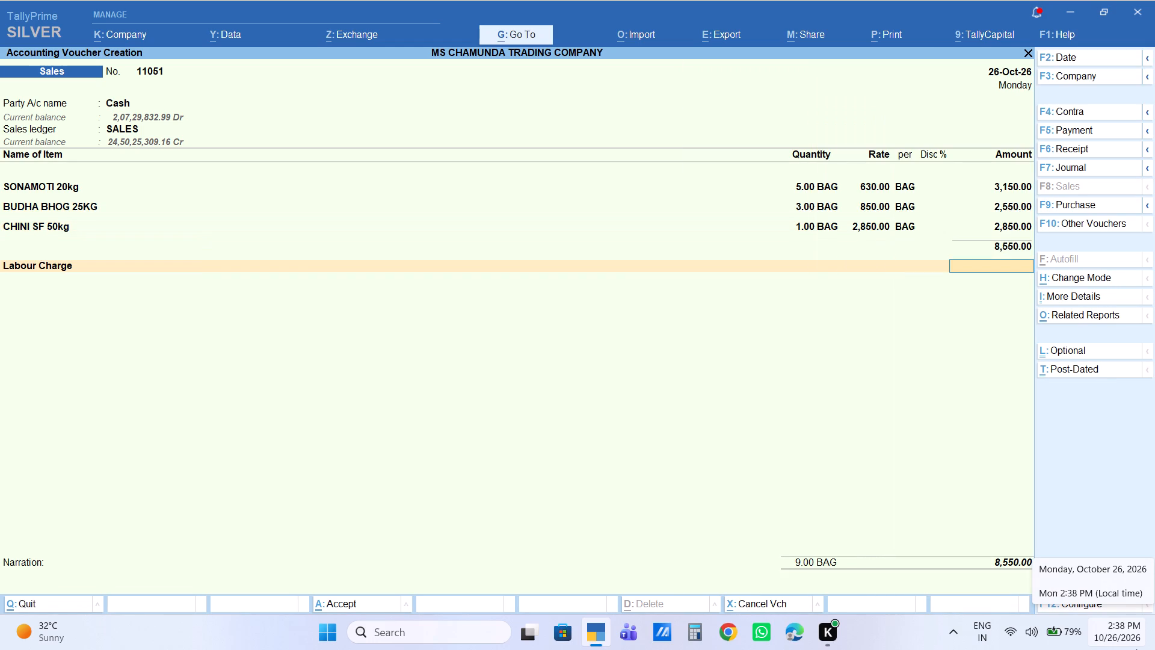
pyautogui.write('20')
pyautogui.press('Return')
pyautogui.press('Return')
pyautogui.press('Return')
pyautogui.press('Return')
pyautogui.press('Return')
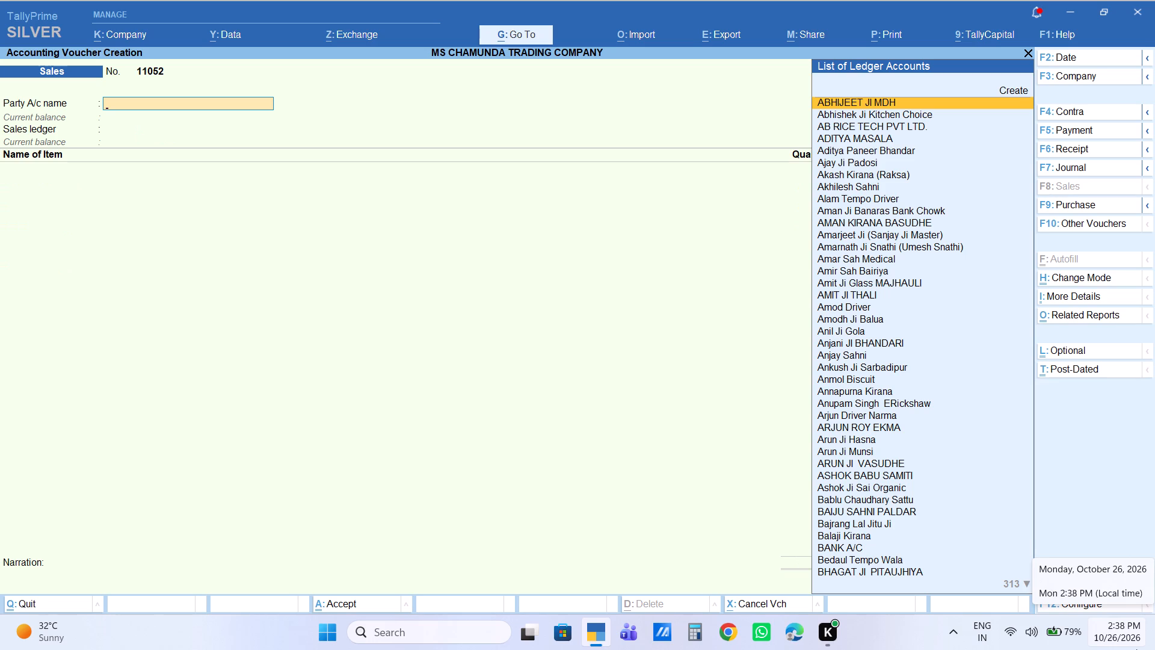
# Start sales voucher 11052 with Cash as the party and SALES as the sales ledger.
pyautogui.write('cas')
pyautogui.press('Return')
pyautogui.press('Return')
pyautogui.press('Return')
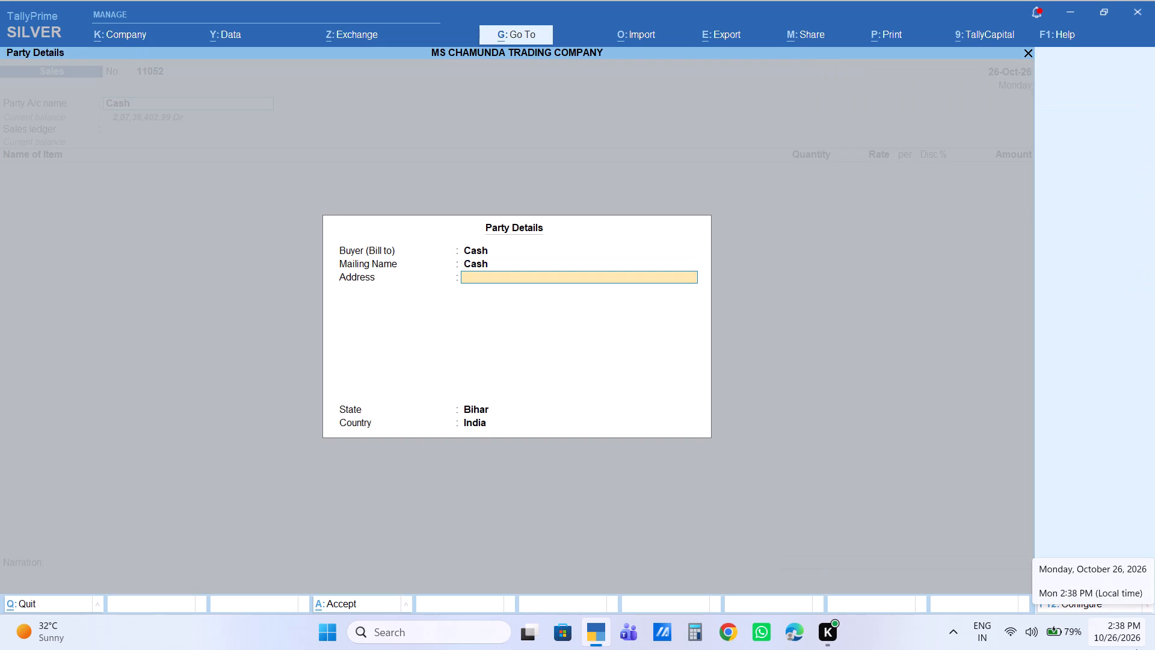
pyautogui.press('Return')
pyautogui.press('Return')
pyautogui.press('Return')
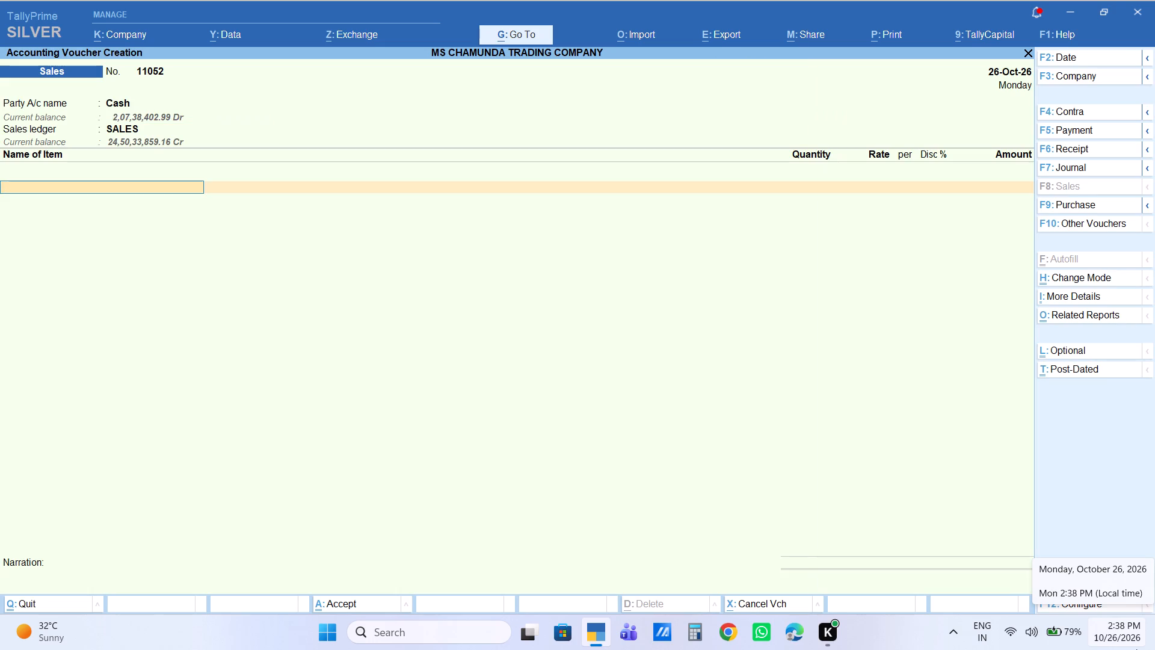
# Return to voucher 11052's party details and enter Ramku as the Buyer (Bill to), keeping the SALES ledger.
pyautogui.press('BackSpace')
pyautogui.press('BackSpace')
pyautogui.press('BackSpace')
pyautogui.press('Return')
pyautogui.write('ranm')
pyautogui.press('BackSpace')
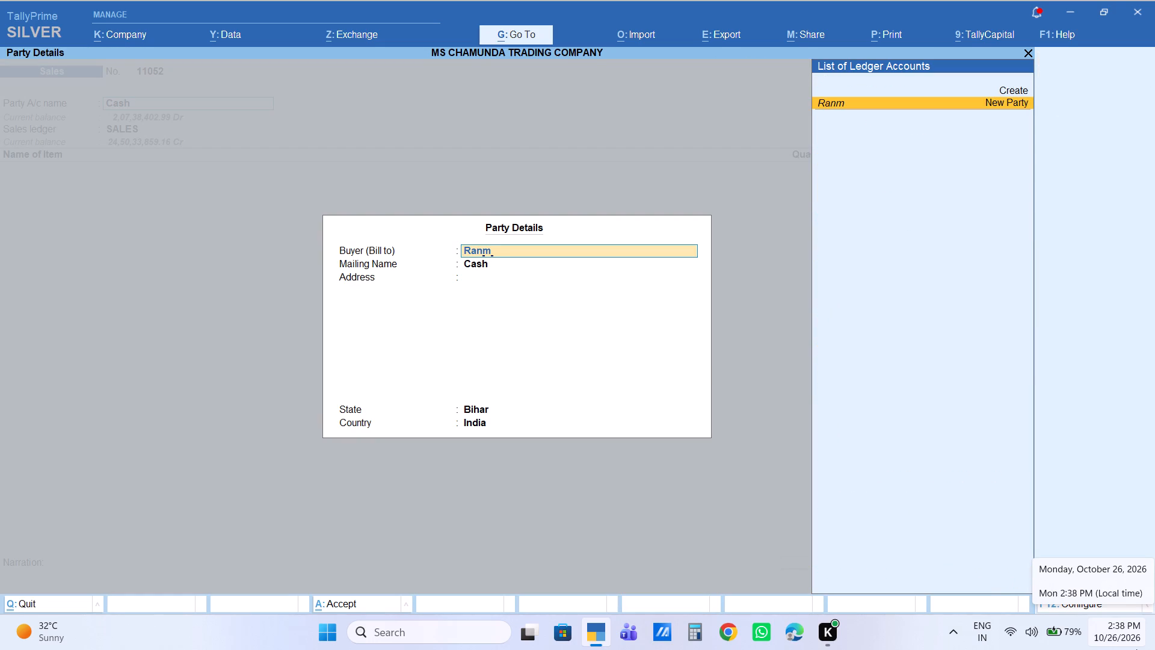
pyautogui.press('BackSpace')
pyautogui.write('mku')
pyautogui.press('Return')
pyautogui.press('Return')
pyautogui.press('Return')
pyautogui.press('Return')
pyautogui.press('Return')
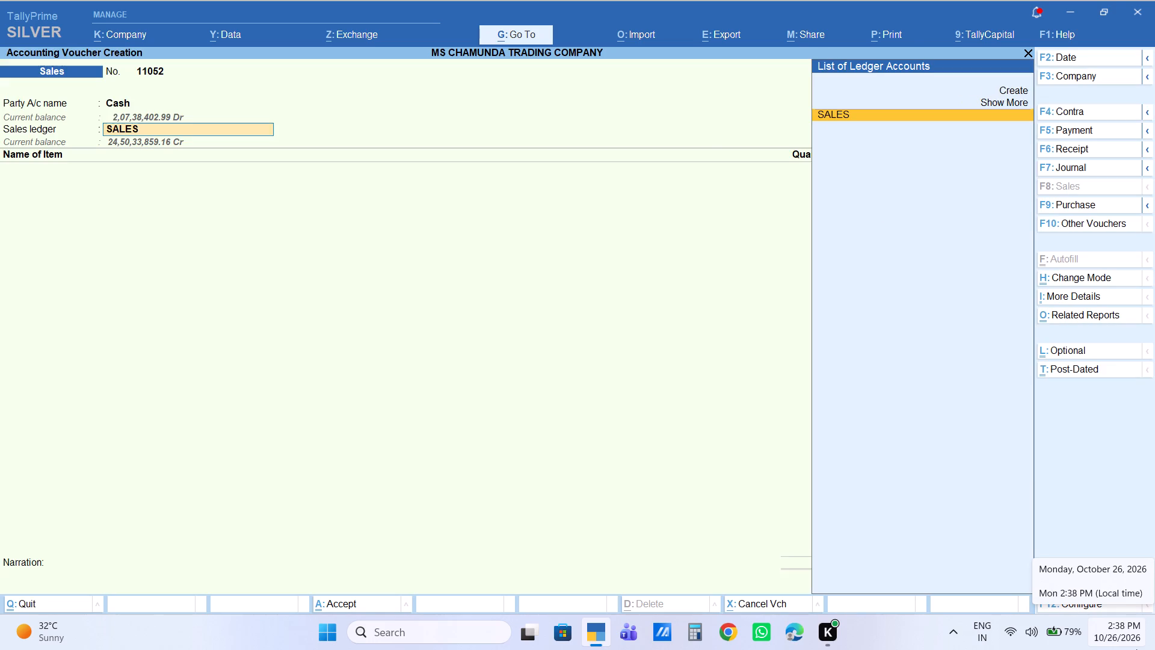
pyautogui.press('Return')
# Add the Aata 50kg item to sales voucher 11052 with a quantity of 2 bags at 1,560.
pyautogui.write('aaatta')
pyautogui.press('BackSpace')
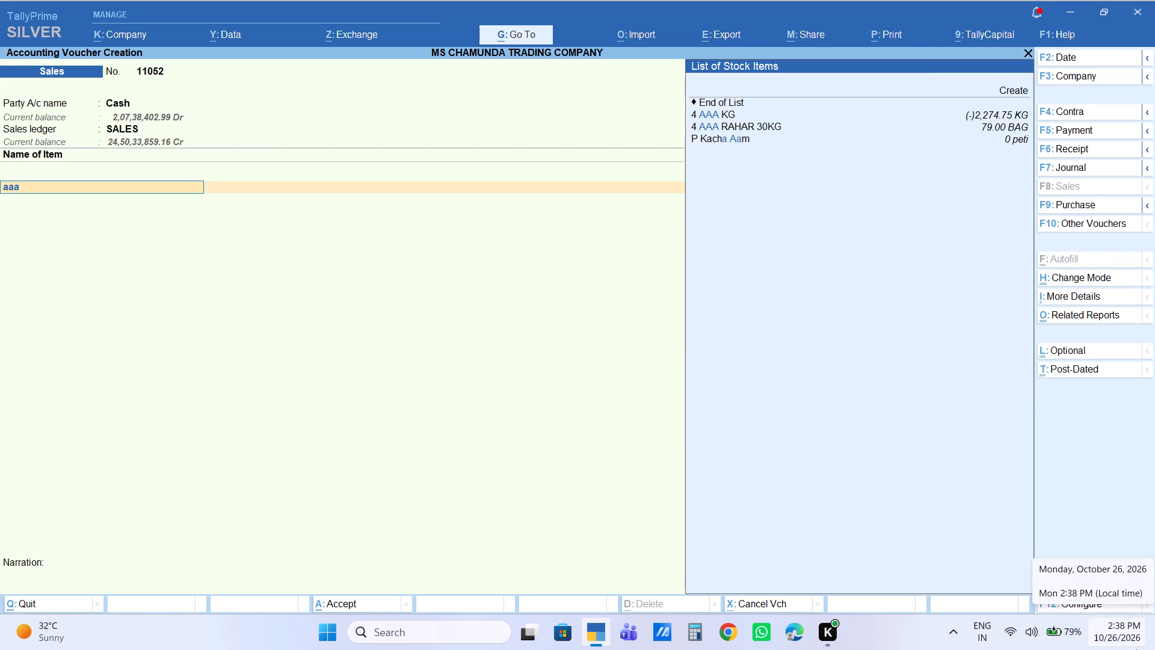
pyautogui.press('BackSpace')
pyautogui.write('ta50')
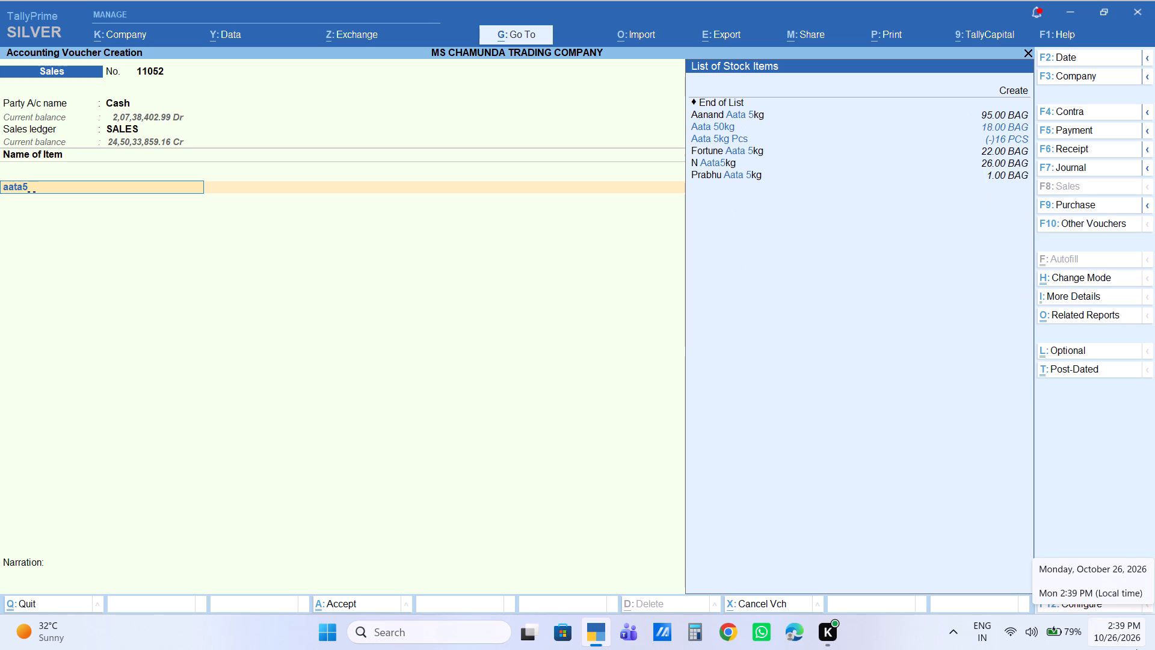
pyautogui.press('Return')
pyautogui.press('2')
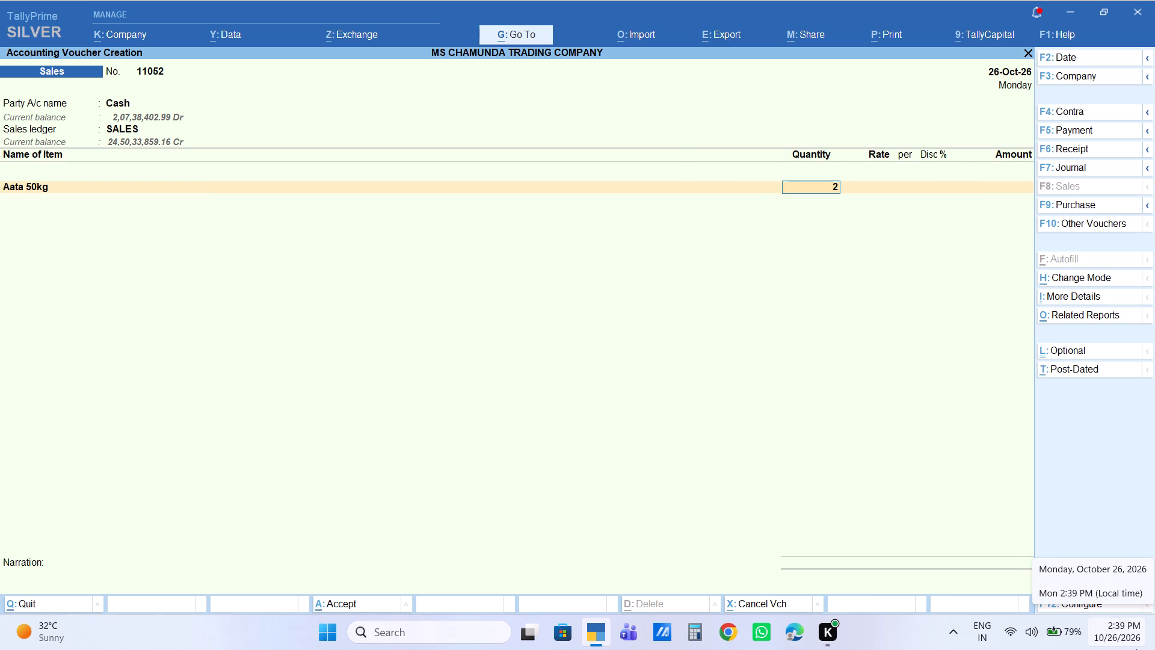
pyautogui.press('Return')
pyautogui.press('Return')
pyautogui.press('Return')
pyautogui.press('Return')
pyautogui.press('Return')
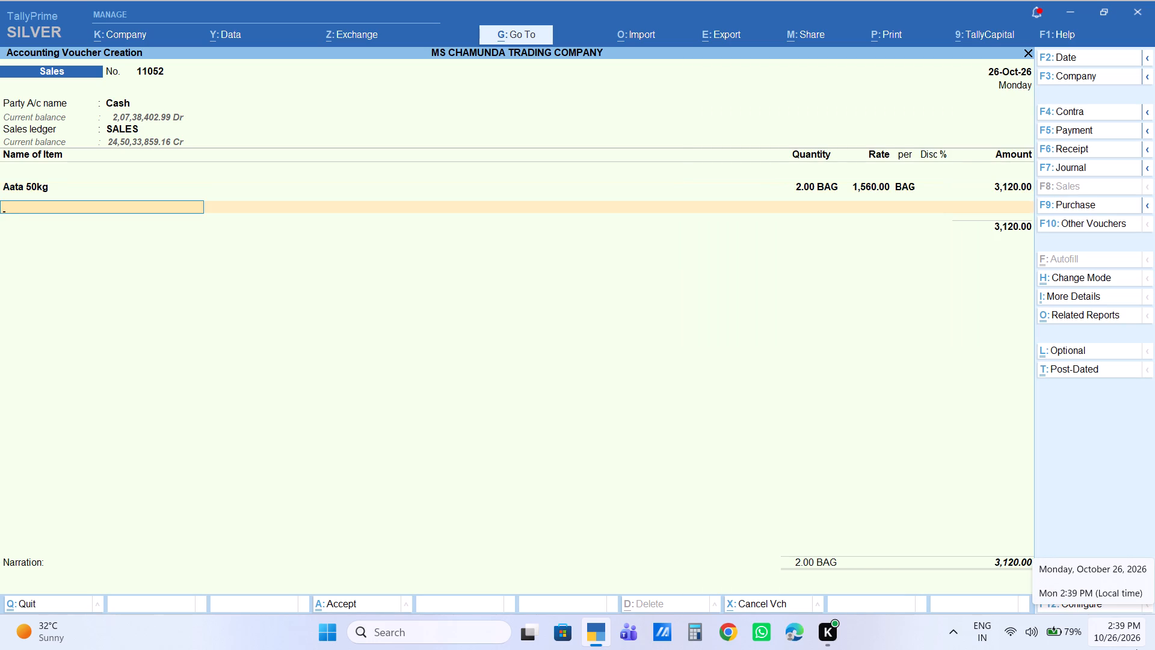
# Add the MAIDA LV item to voucher 11052 with a quantity of 1 bag at 1,550.
pyautogui.write('maida')
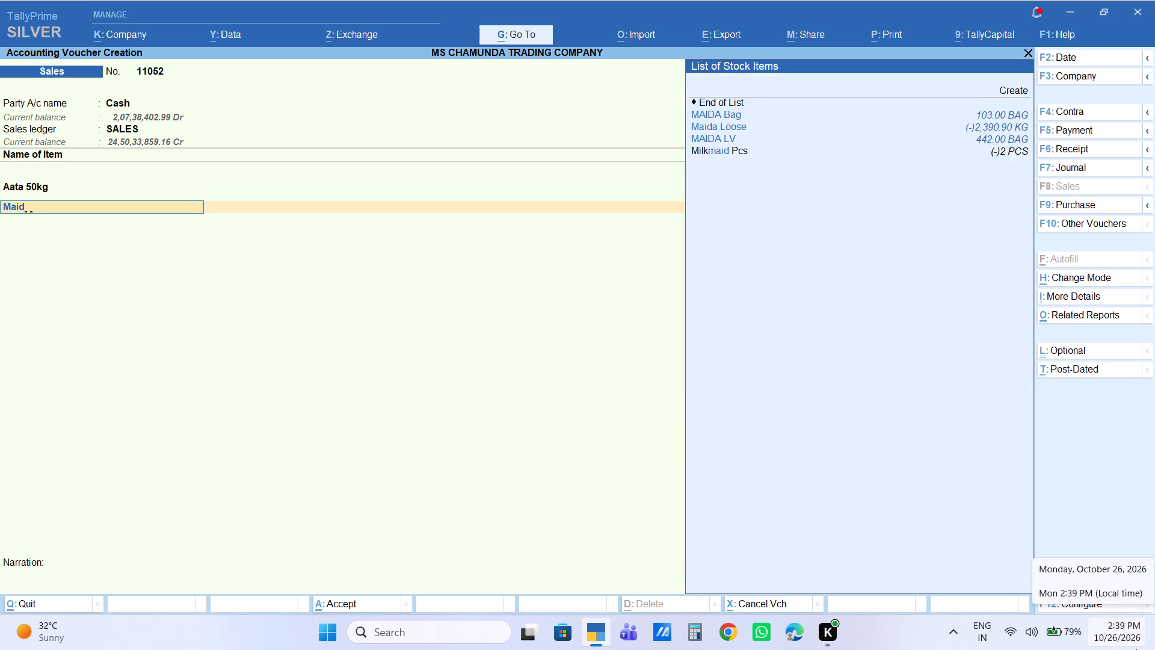
pyautogui.press('Down')
pyautogui.press('Down')
pyautogui.press('Down')
pyautogui.press('Return')
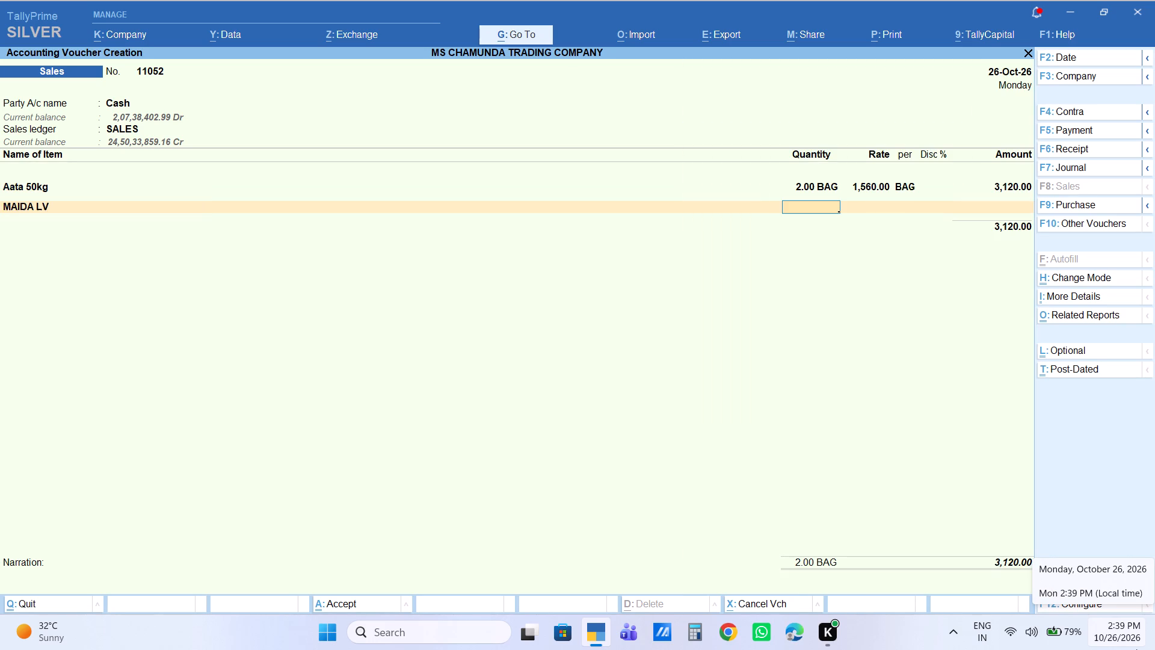
pyautogui.press('1')
pyautogui.press('Return')
pyautogui.press('\\')
pyautogui.press('Return')
pyautogui.press('Return')
pyautogui.press('Return')
pyautogui.press('BackSpace')
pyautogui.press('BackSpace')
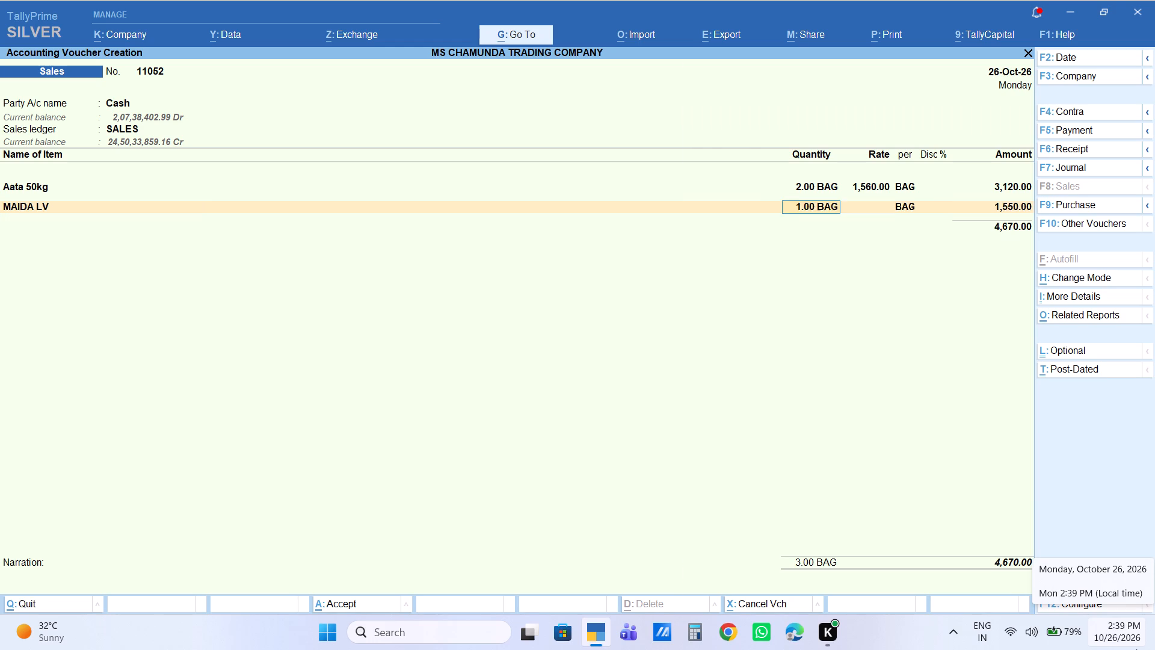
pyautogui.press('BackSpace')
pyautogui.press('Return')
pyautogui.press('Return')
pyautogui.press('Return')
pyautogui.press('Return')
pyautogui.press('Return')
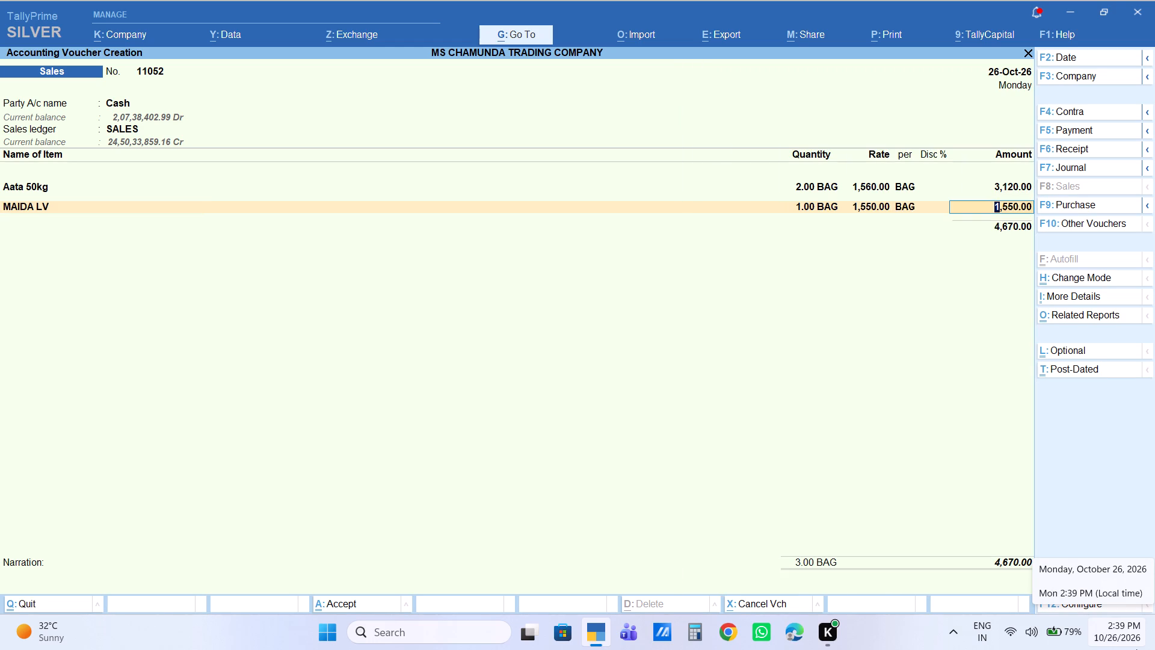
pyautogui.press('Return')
# Add the 4094 25kg item to voucher 11052 with a quantity of 4 bags at 1,050.
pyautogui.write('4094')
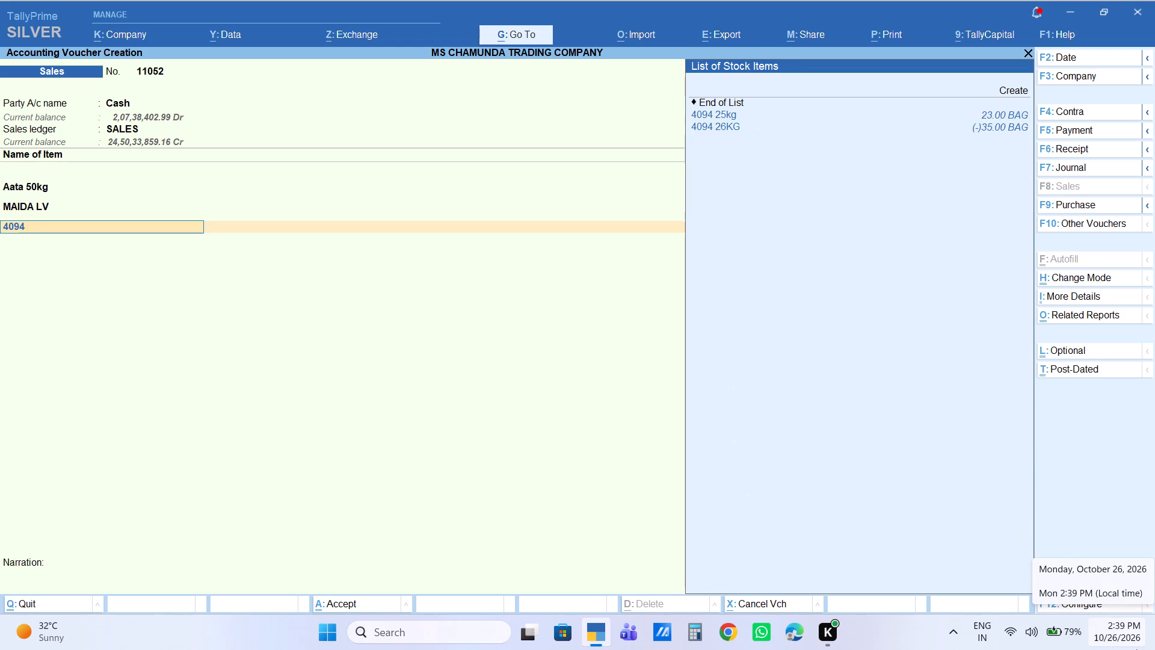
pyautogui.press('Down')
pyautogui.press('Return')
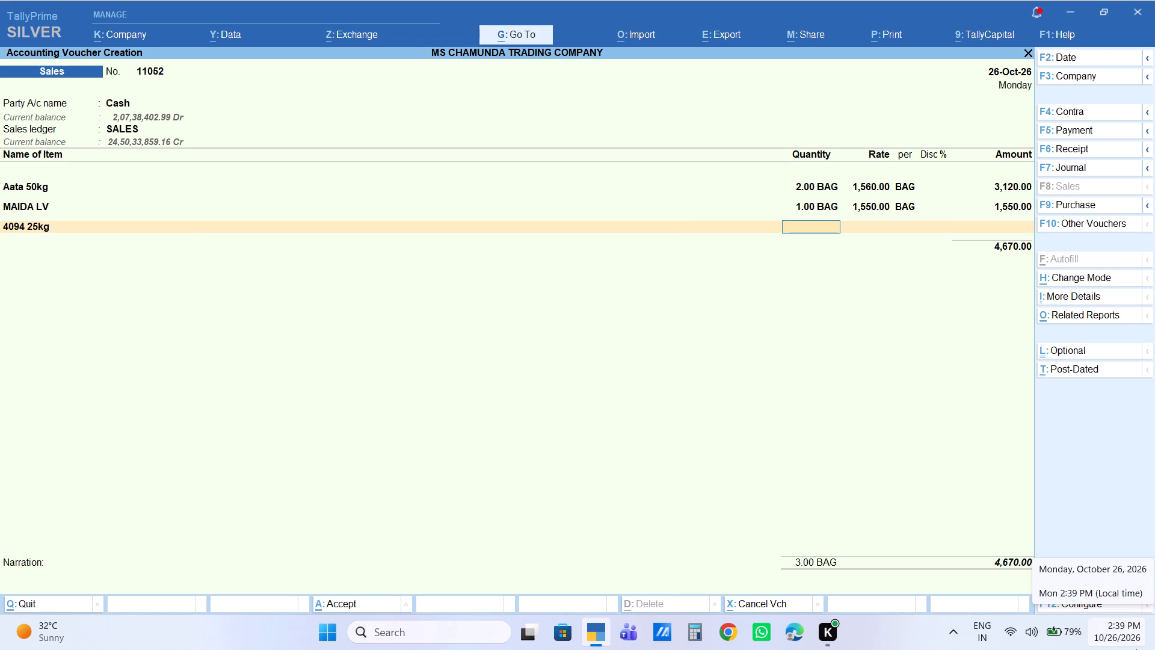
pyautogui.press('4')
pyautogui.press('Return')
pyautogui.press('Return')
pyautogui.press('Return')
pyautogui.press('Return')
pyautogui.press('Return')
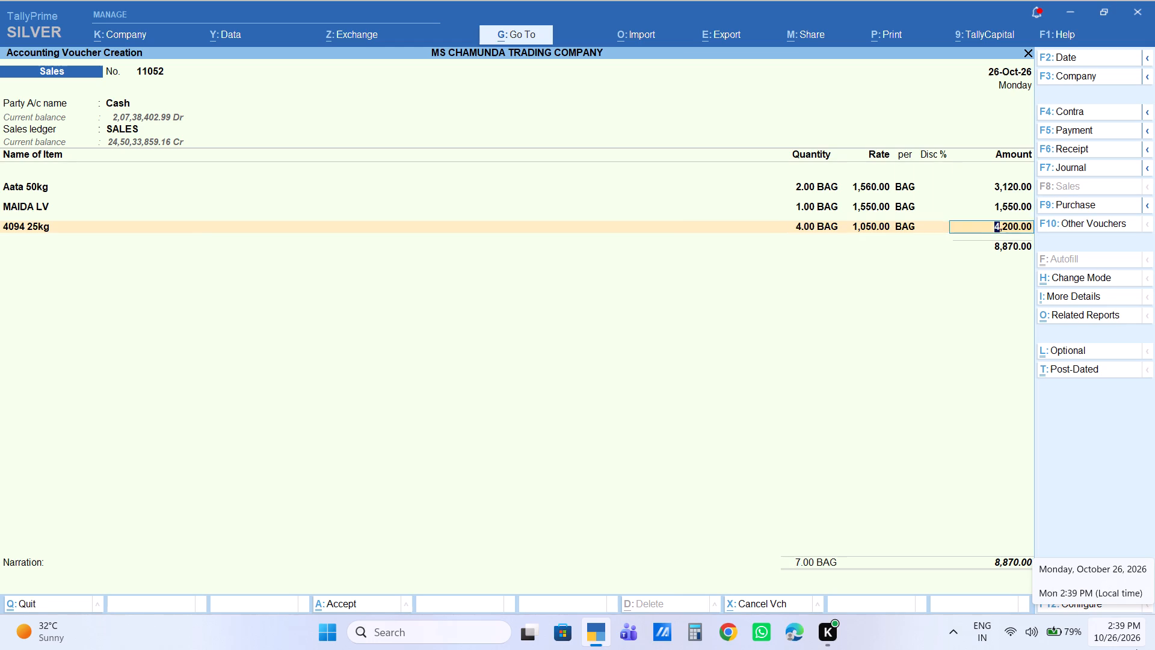
# Add the WHITE TIGER 26kg item to voucher 11052 with a quantity of 2 bags at 1,560.
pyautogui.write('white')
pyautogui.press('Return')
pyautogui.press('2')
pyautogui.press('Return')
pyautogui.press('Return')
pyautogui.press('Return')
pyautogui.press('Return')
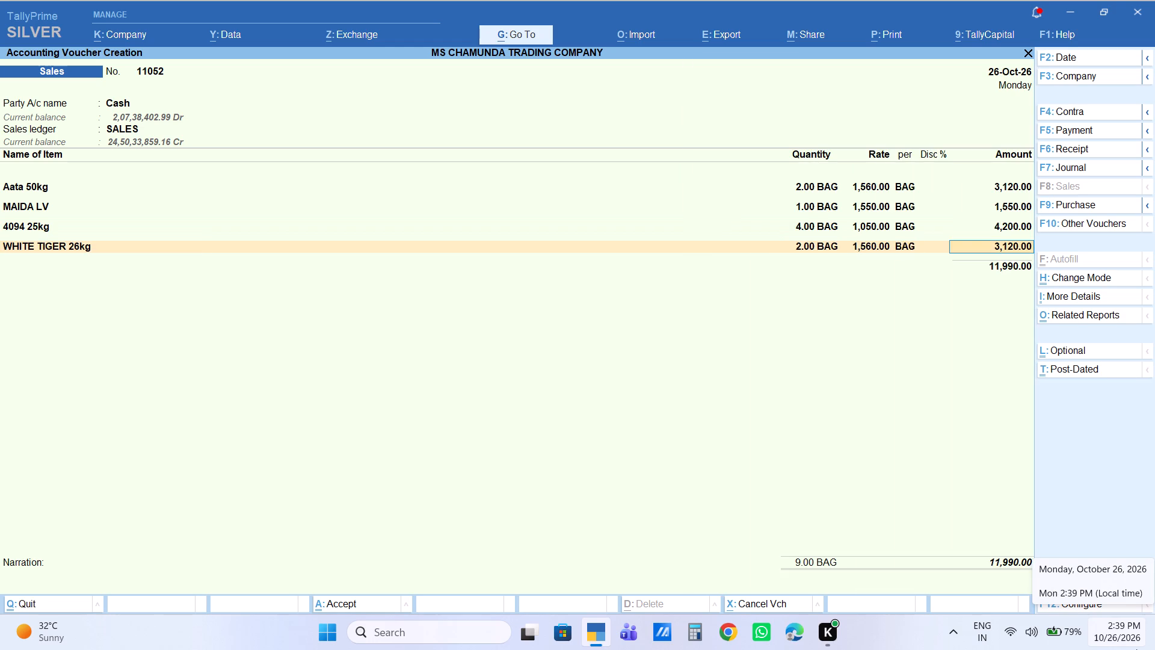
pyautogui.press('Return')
# Add Bombay Choice 1 L with a quantity of 2 peti at 1,120 and end the item list.
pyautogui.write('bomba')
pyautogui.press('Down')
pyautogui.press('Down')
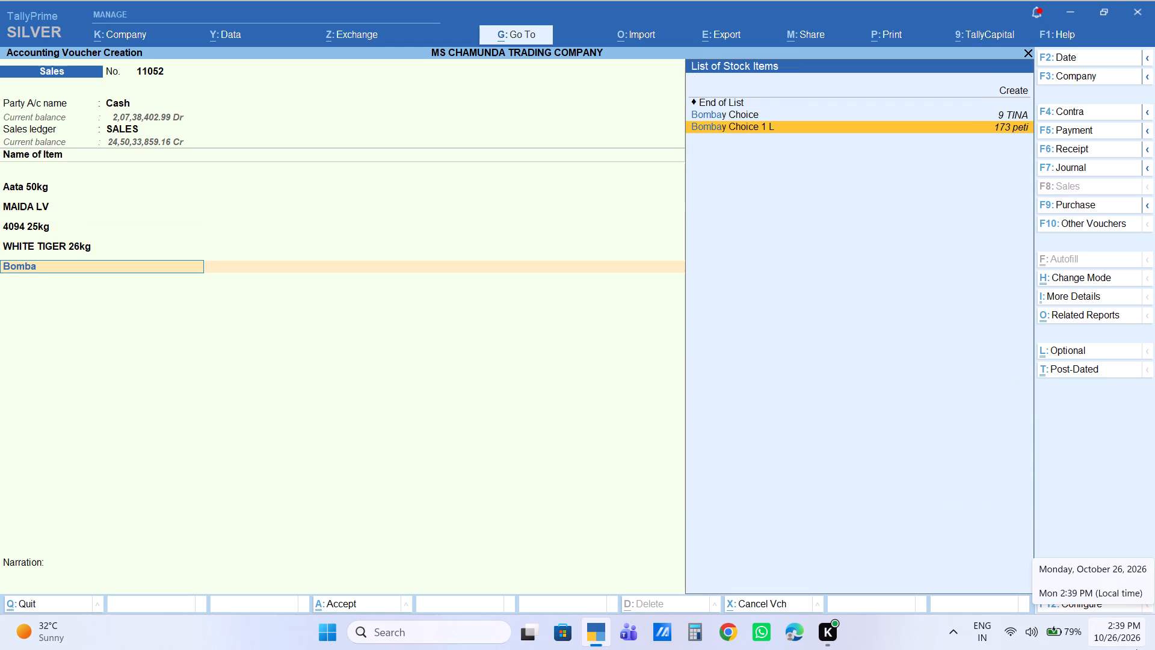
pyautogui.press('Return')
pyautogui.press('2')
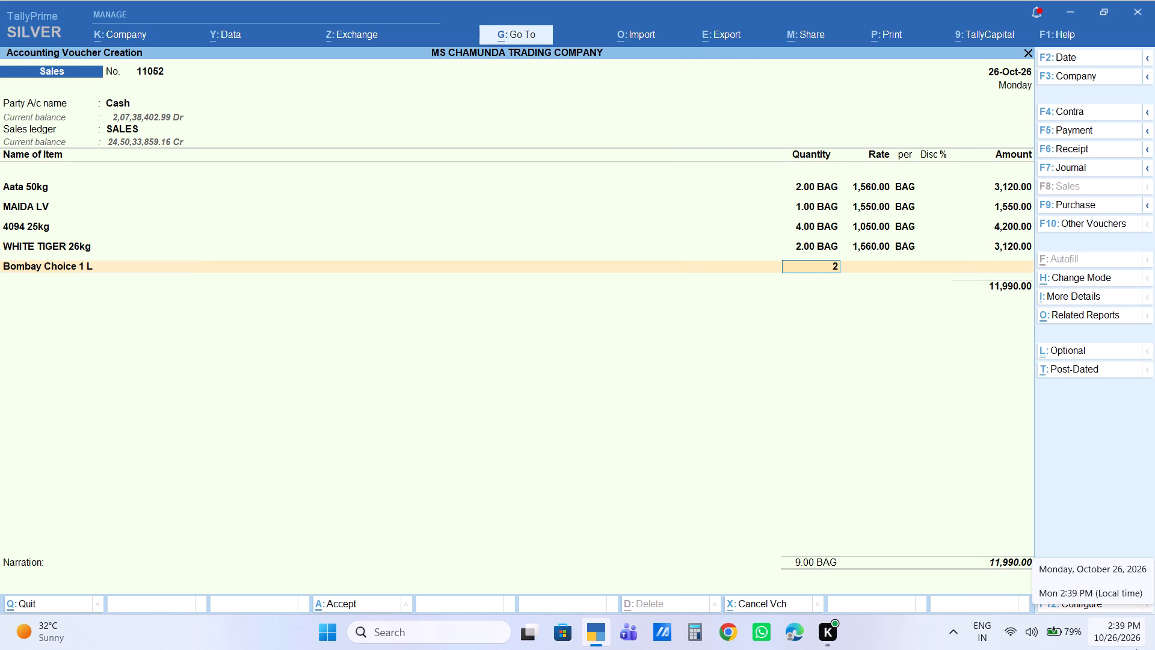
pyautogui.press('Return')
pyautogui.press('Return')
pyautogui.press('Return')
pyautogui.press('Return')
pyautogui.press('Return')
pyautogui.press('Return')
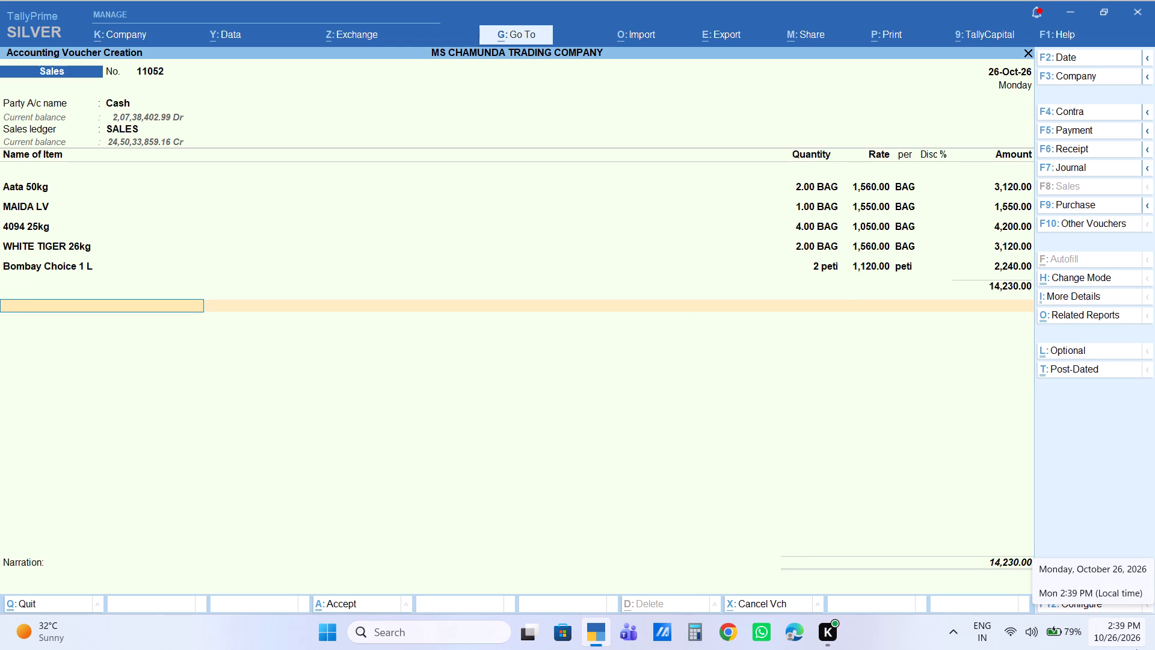
# Add a Labour Charge of 30 below the items and save sales voucher 11052.
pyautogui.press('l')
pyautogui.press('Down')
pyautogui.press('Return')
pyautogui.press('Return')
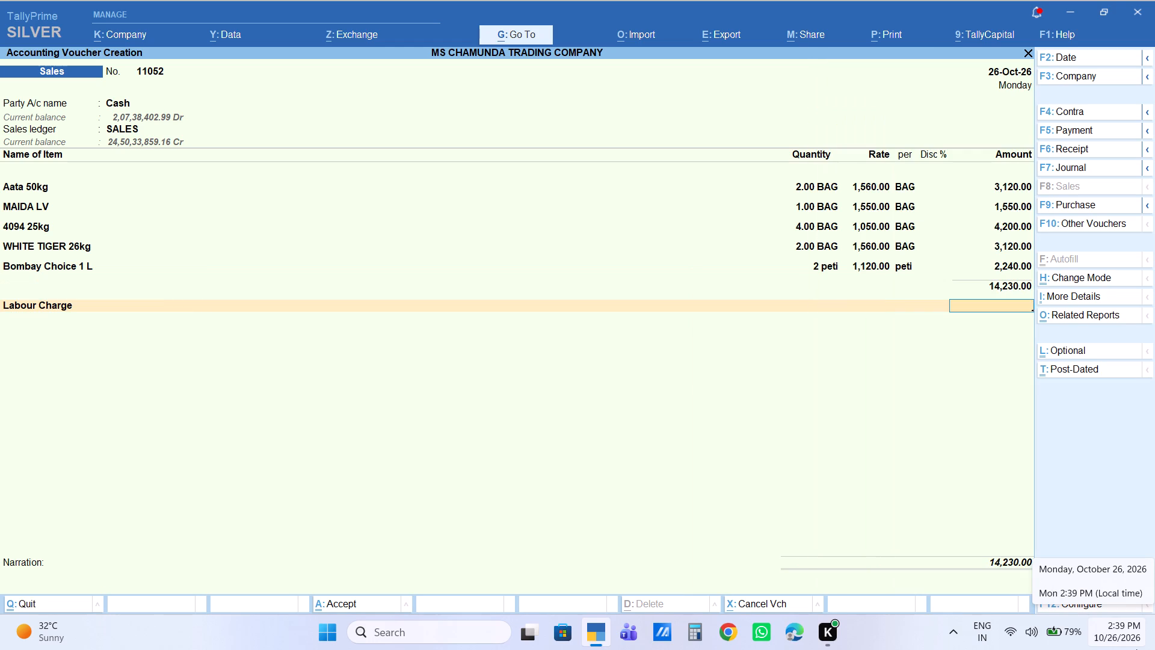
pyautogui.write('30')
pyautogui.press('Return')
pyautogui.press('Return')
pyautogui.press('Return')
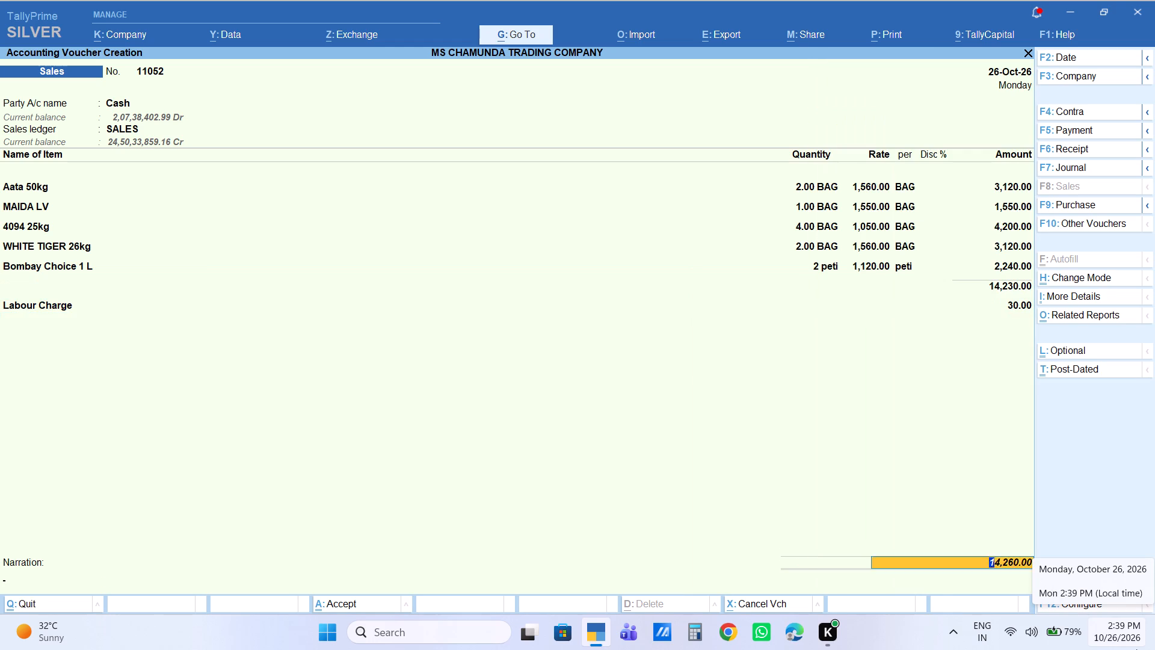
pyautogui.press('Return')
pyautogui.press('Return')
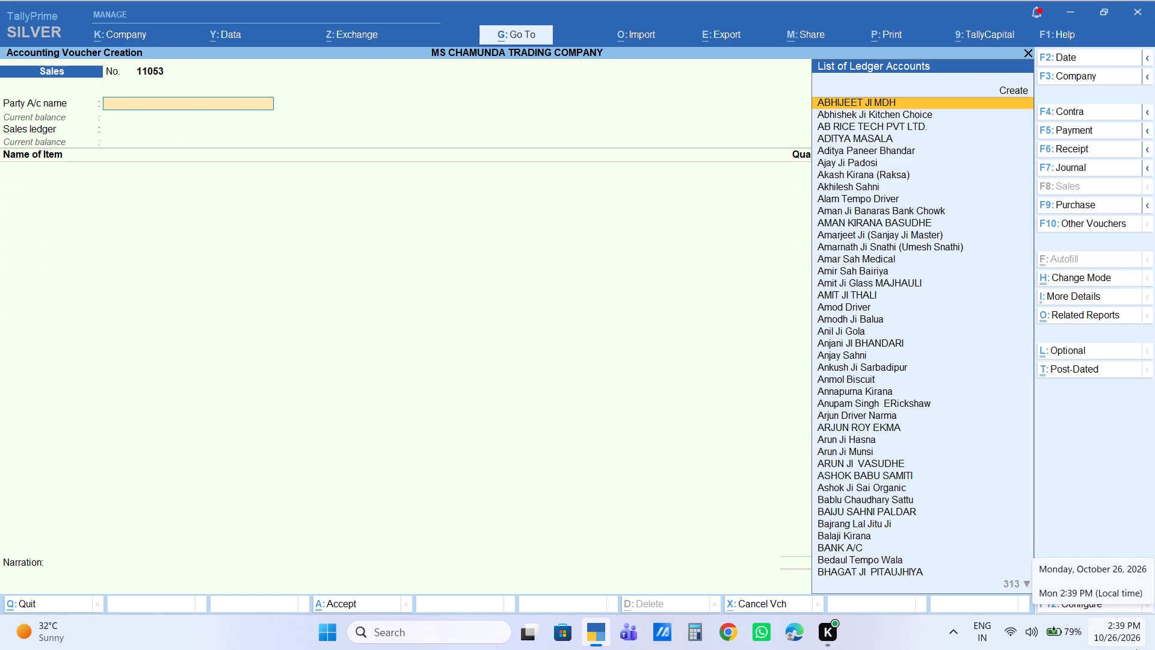
# Start sales voucher 11053 with Cash as the party, Shivam Ji as the new Buyer (Bill to), and SALES as the sales ledger.
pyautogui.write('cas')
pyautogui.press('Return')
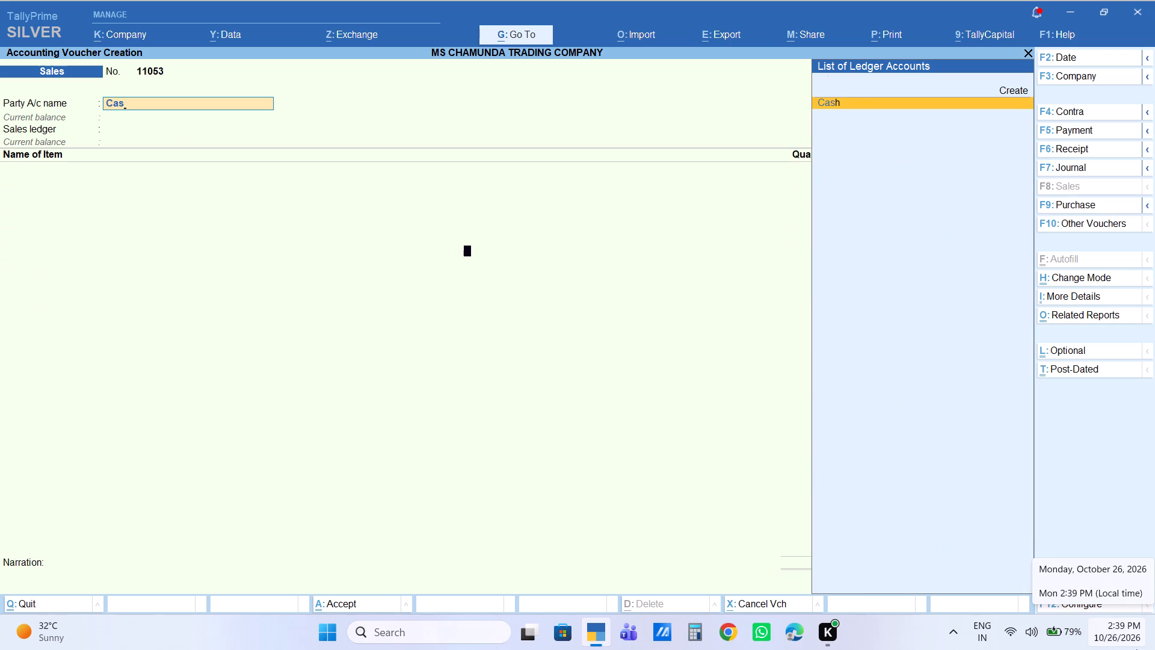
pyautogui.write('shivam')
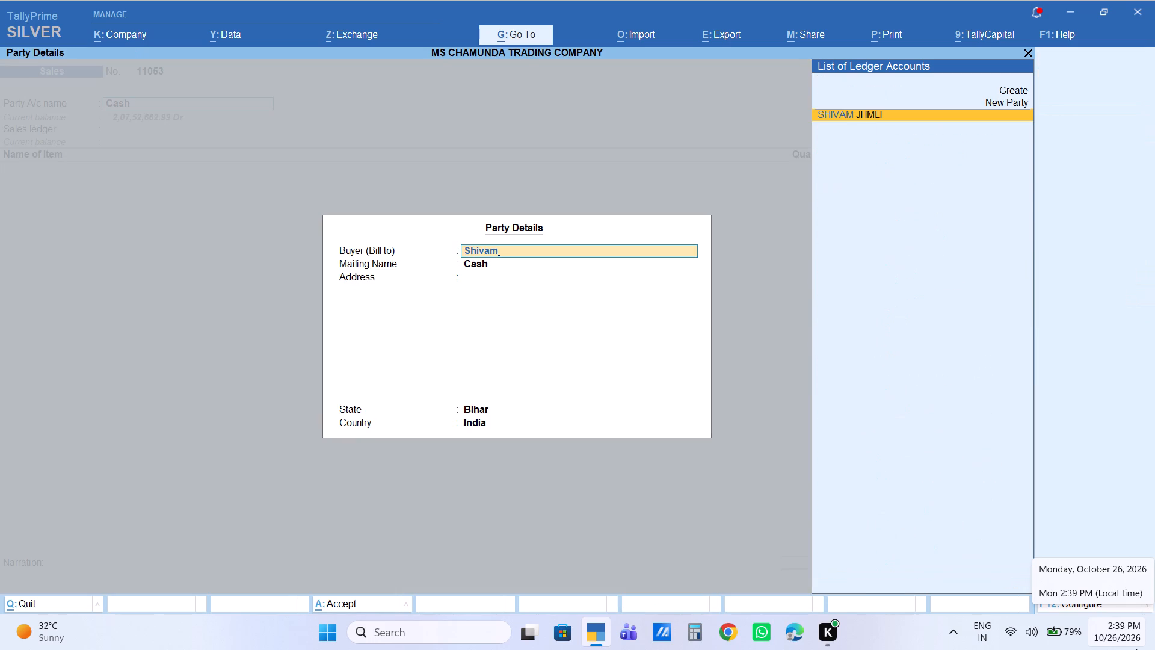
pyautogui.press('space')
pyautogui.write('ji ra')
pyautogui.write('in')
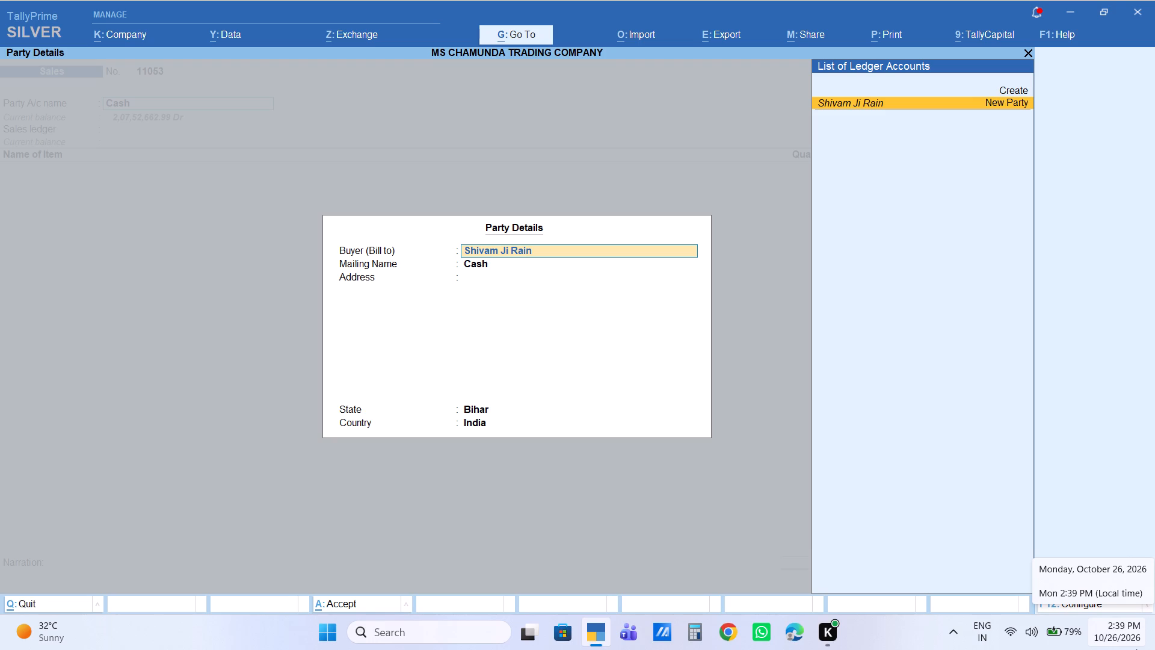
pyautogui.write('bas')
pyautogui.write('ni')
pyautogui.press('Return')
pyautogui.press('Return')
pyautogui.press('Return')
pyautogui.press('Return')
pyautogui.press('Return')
pyautogui.press('Return')
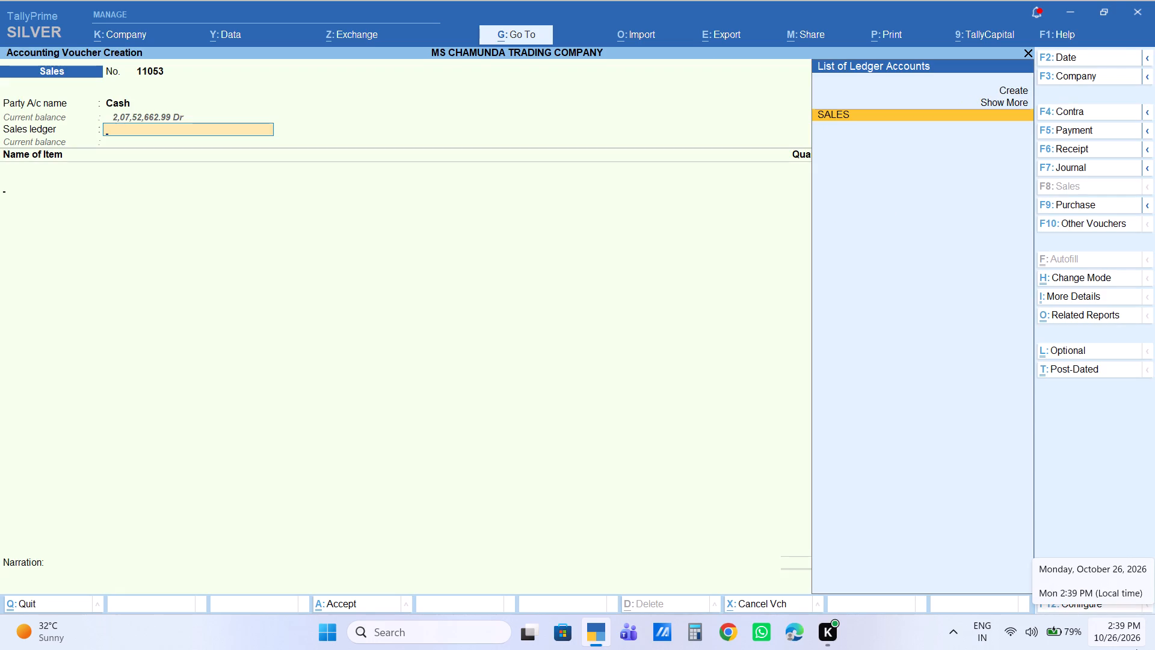
# Add the Namaste India item to voucher 11053 with a quantity of 1 peti at 2,480.
pyautogui.write('namastew')
pyautogui.press('Down')
pyautogui.press('Down')
pyautogui.press('Down')
pyautogui.press('Down')
pyautogui.press('Down')
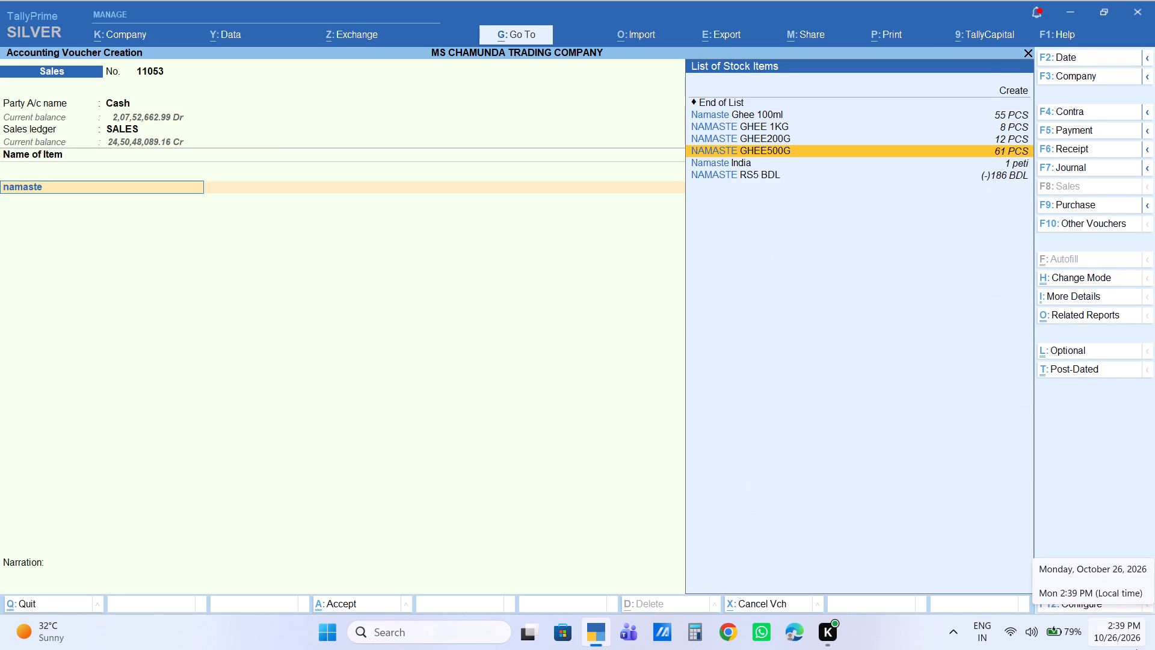
pyautogui.press('Return')
pyautogui.press('1')
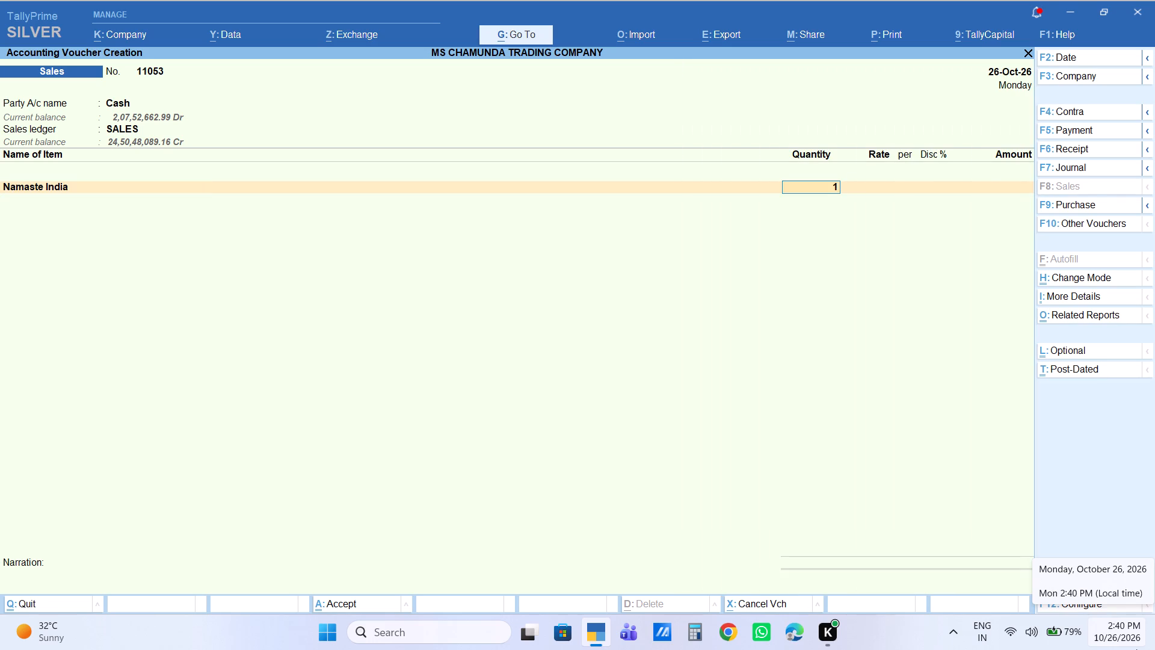
pyautogui.press('Return')
pyautogui.press('Return')
pyautogui.press('Return')
pyautogui.press('Return')
pyautogui.press('Return')
# Add the Surf Excel Rs10 Bag item to voucher 11053 with a quantity of 1 bag at 1,030.
pyautogui.write('surf')
pyautogui.press('Down')
pyautogui.press('Down')
pyautogui.press('Down')
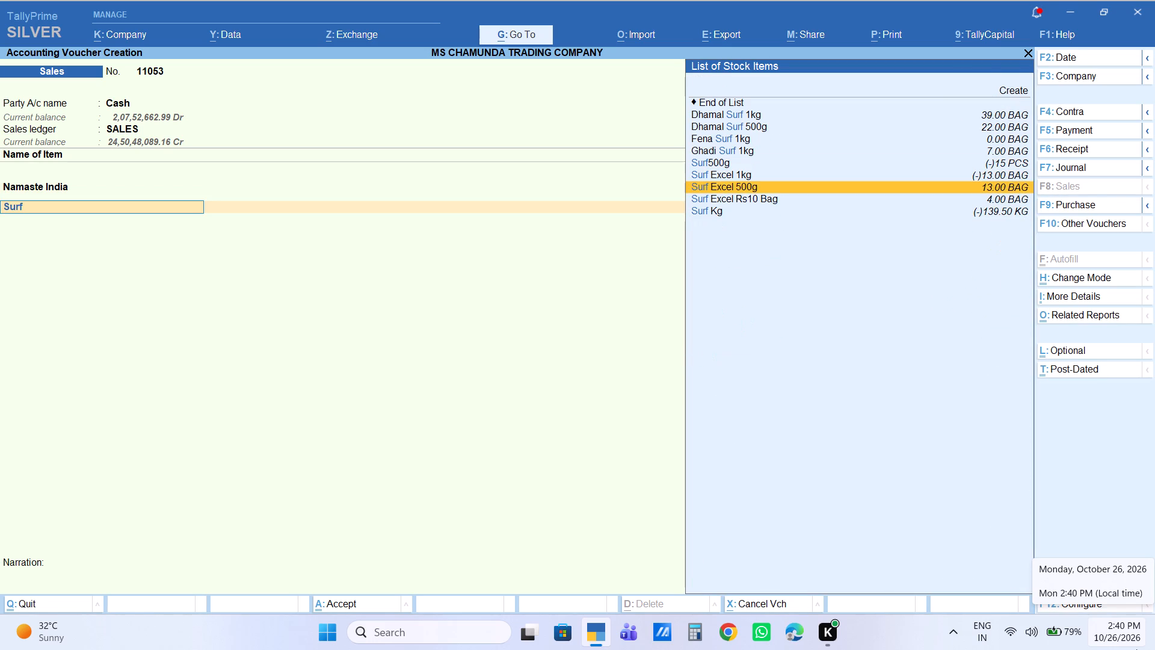
pyautogui.press('Down')
pyautogui.press('Return')
pyautogui.press('1')
pyautogui.press('Return')
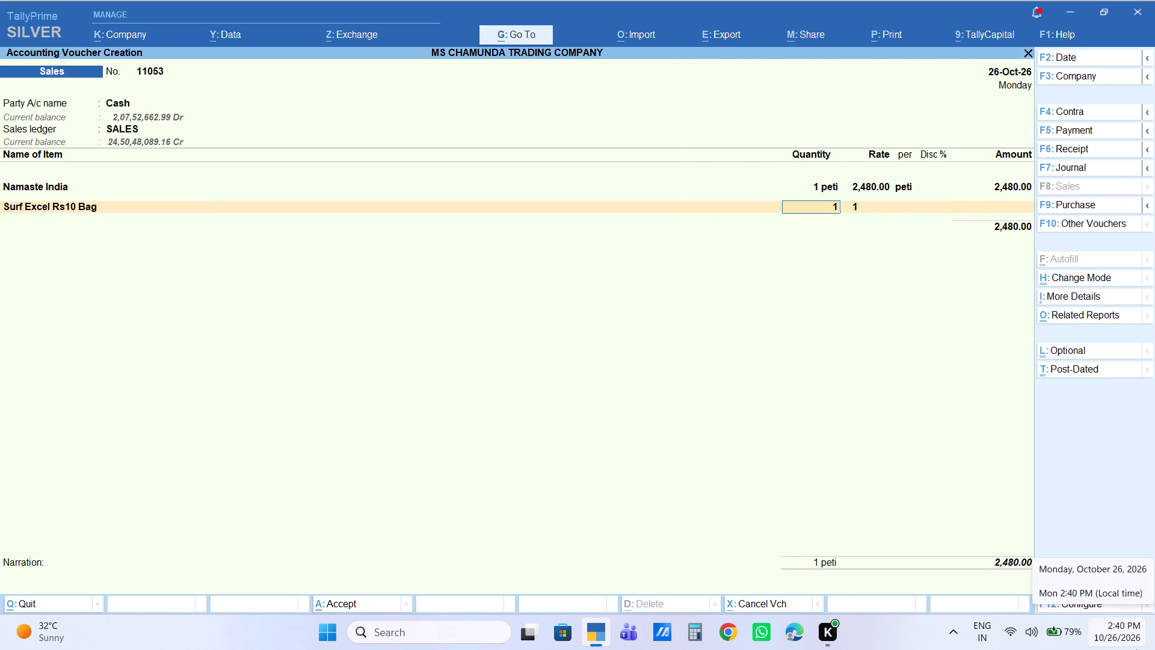
pyautogui.press('Return')
pyautogui.press('Return')
pyautogui.press('Return')
pyautogui.press('Return')
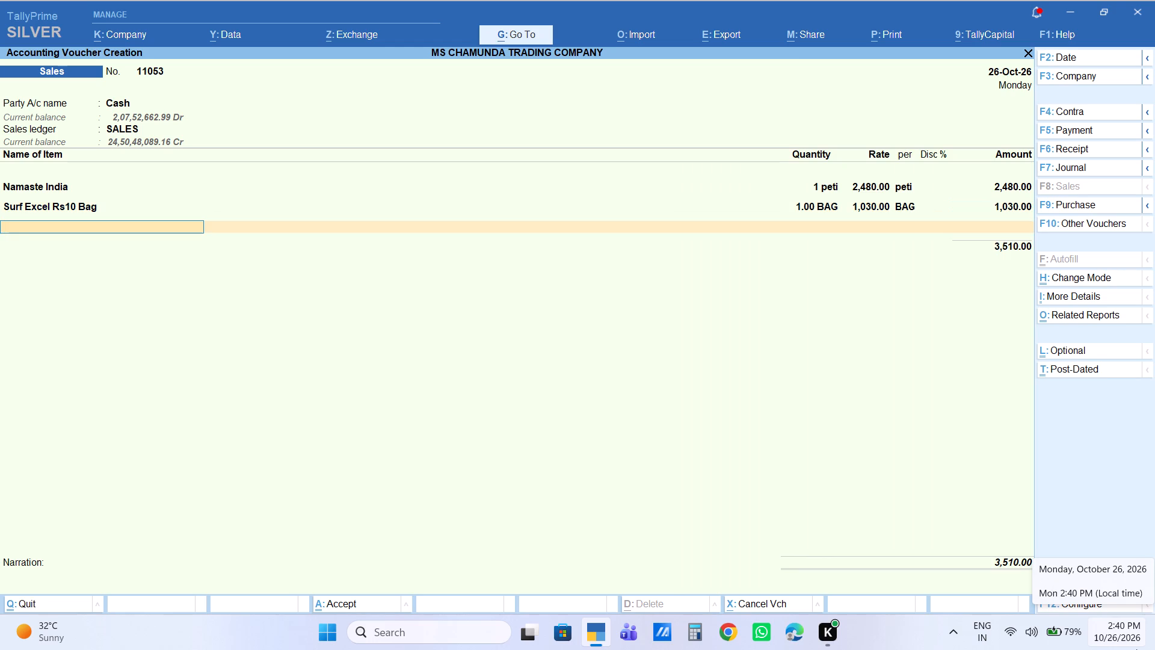
# Add the DHARA 1L item to voucher 11053 with a quantity of 1 peti at 2,305.
pyautogui.write('dshr')
pyautogui.press('BackSpace')
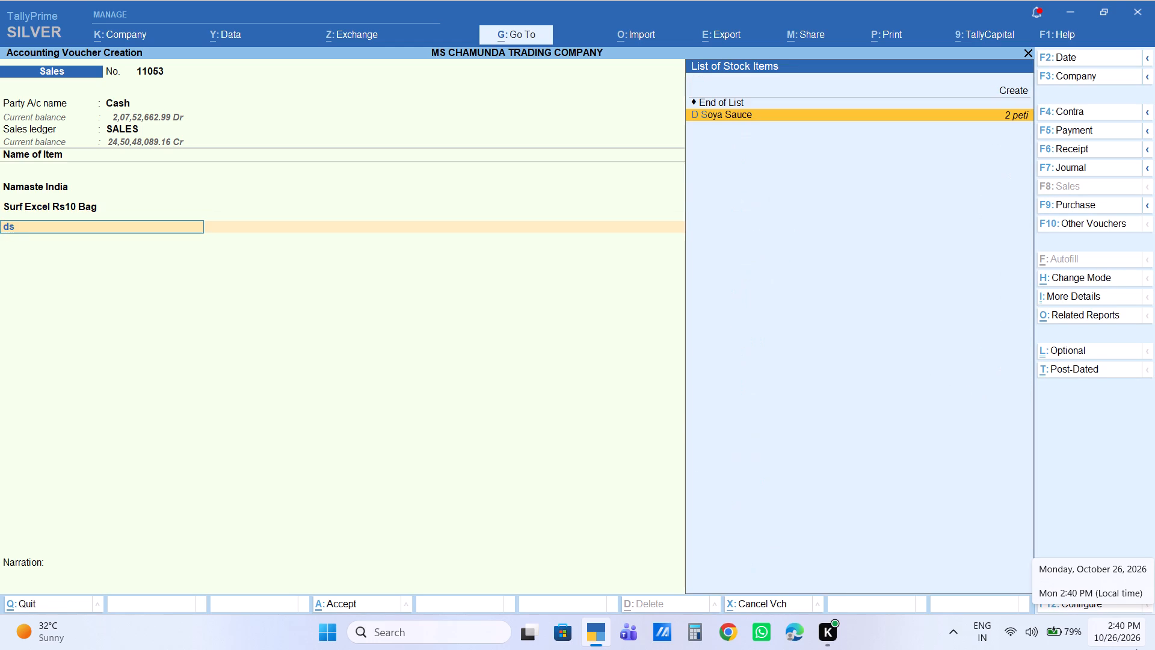
pyautogui.press('BackSpace')
pyautogui.write('hara')
pyautogui.press('Down')
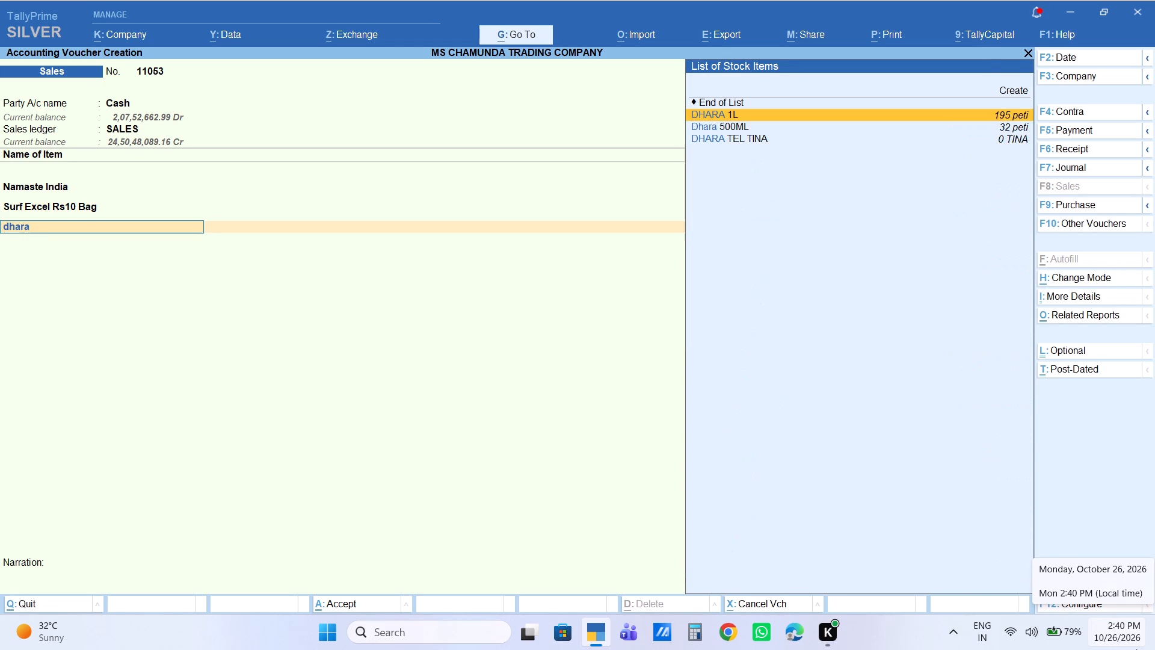
pyautogui.press('Return')
pyautogui.press('1')
pyautogui.press('Return')
pyautogui.press('Return')
pyautogui.press('Return')
pyautogui.press('Return')
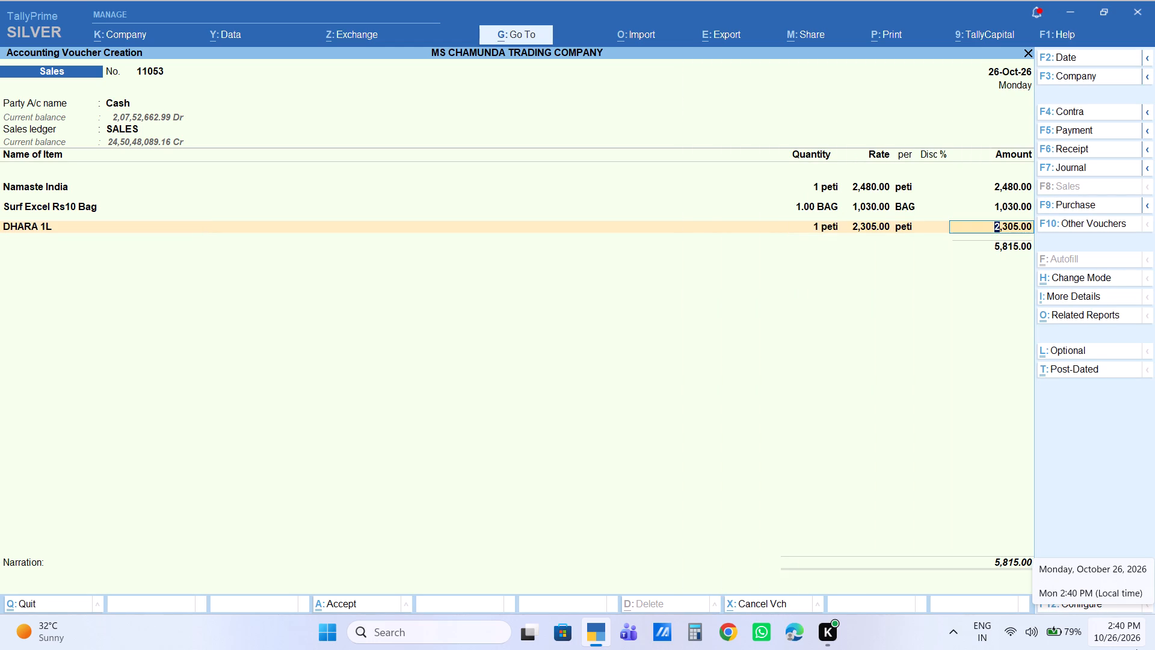
pyautogui.press('Return')
# Add the FORTUNE 1L PETI item with a quantity of 1 peti and set its amount to 2,640.
pyautogui.write('fort')
pyautogui.press('Down')
pyautogui.press('Down')
pyautogui.press('Return')
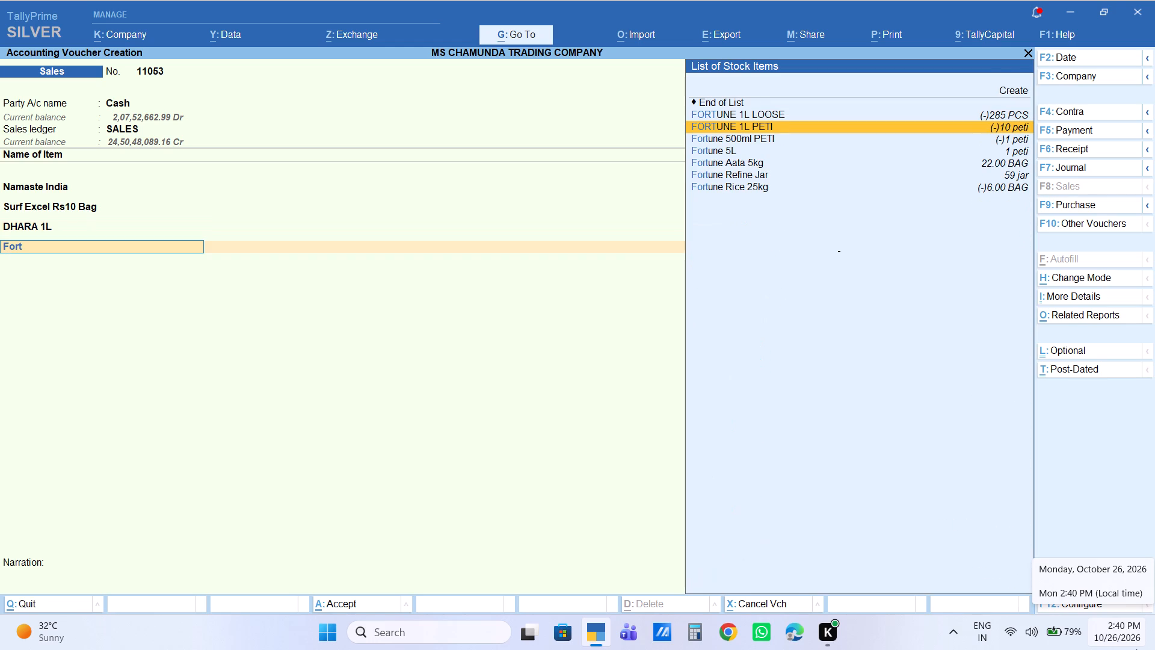
pyautogui.press('1')
pyautogui.press('Return')
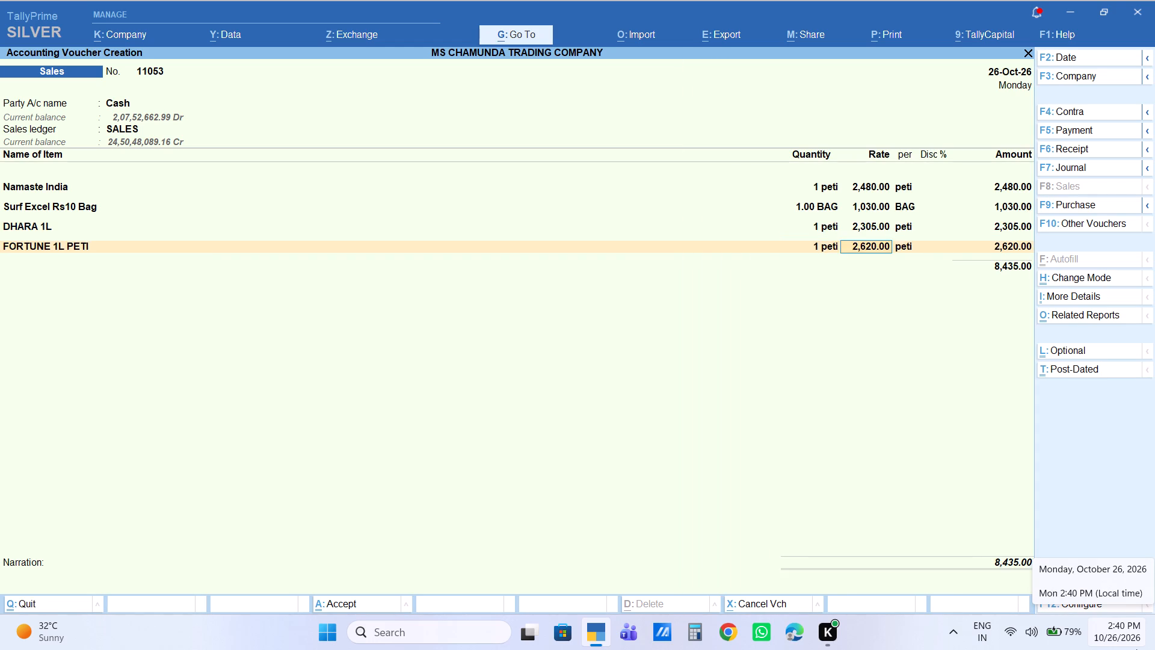
pyautogui.press('Return')
pyautogui.press('Return')
pyautogui.press('Return')
pyautogui.write('2640')
pyautogui.press('Return')
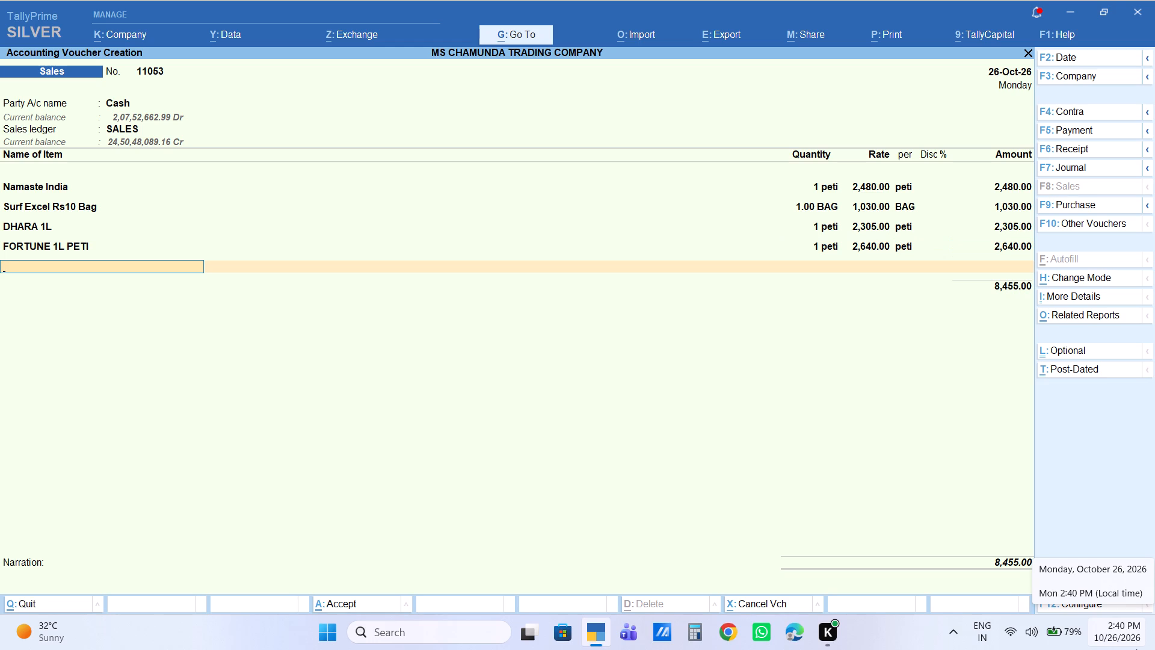
# Add the SONAMOTI 20kg item to voucher 11053 with a quantity of 2 bags at 630.
pyautogui.write('sonamo')
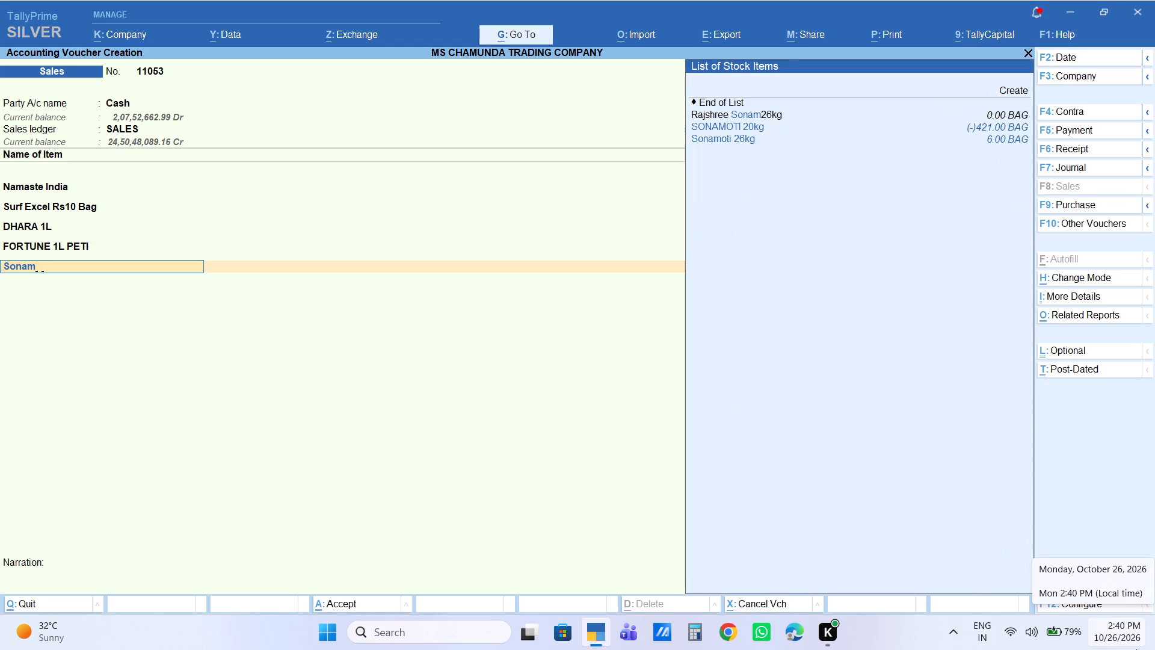
pyautogui.press('Down')
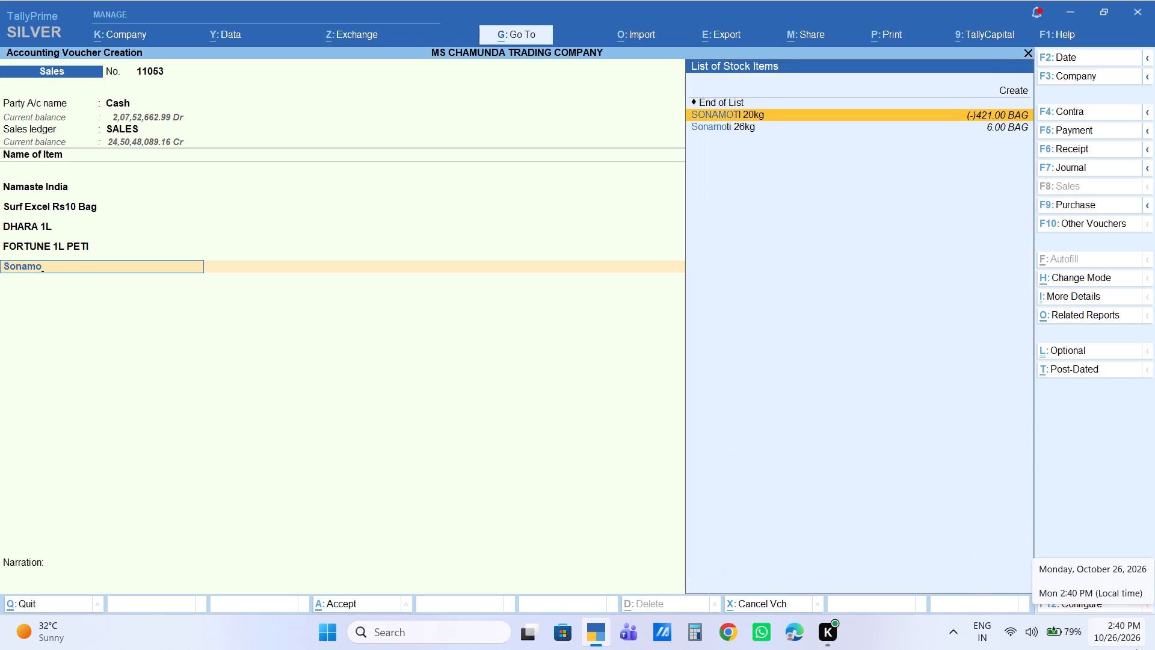
pyautogui.press('Return')
pyautogui.press('2')
pyautogui.press('Return')
pyautogui.press('Return')
pyautogui.press('Return')
pyautogui.press('Return')
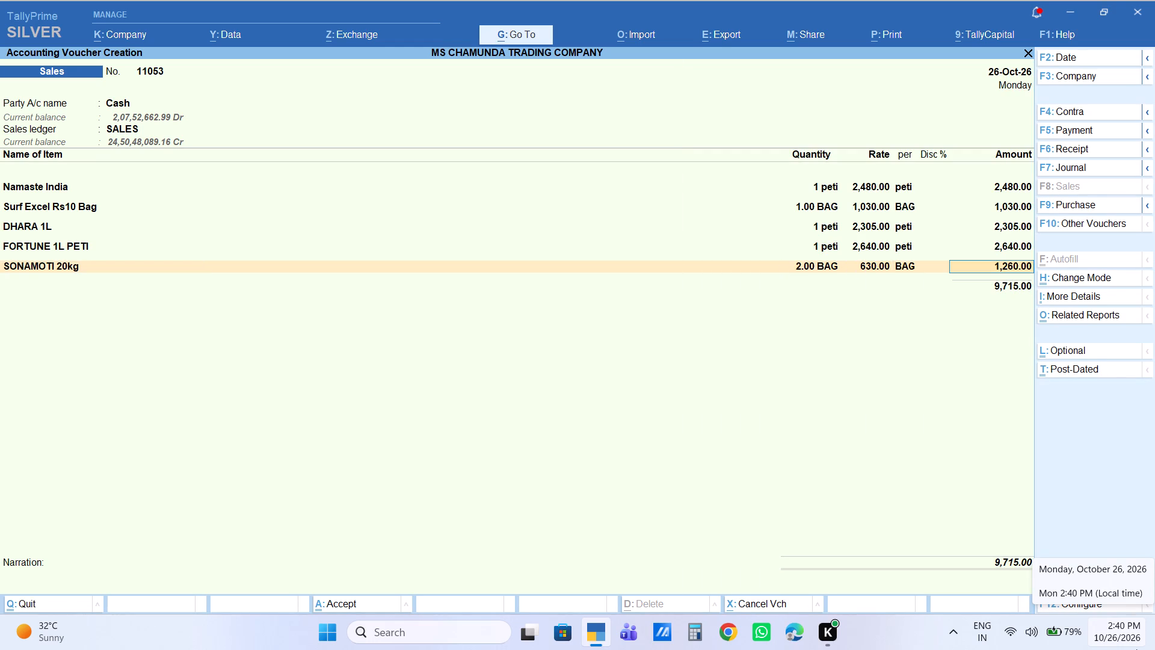
pyautogui.press('Return')
# Add the R Gold Chai250g item to voucher 11053 with a quantity of 2 kg at 485.
pyautogui.write('r go')
pyautogui.press('Return')
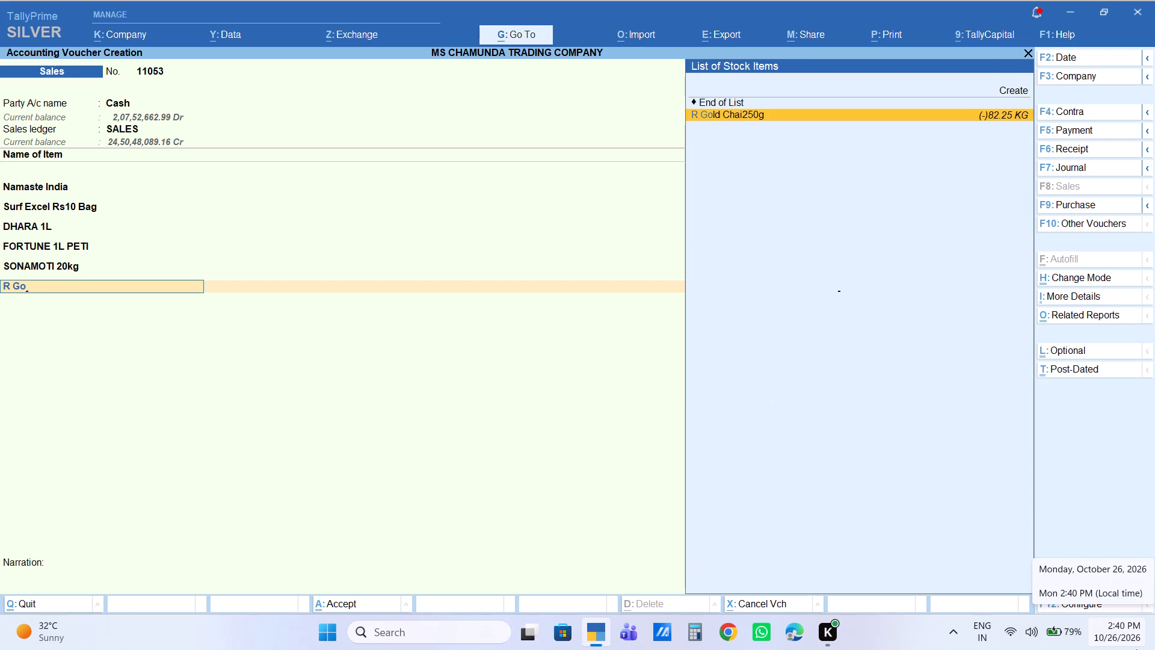
pyautogui.press('2')
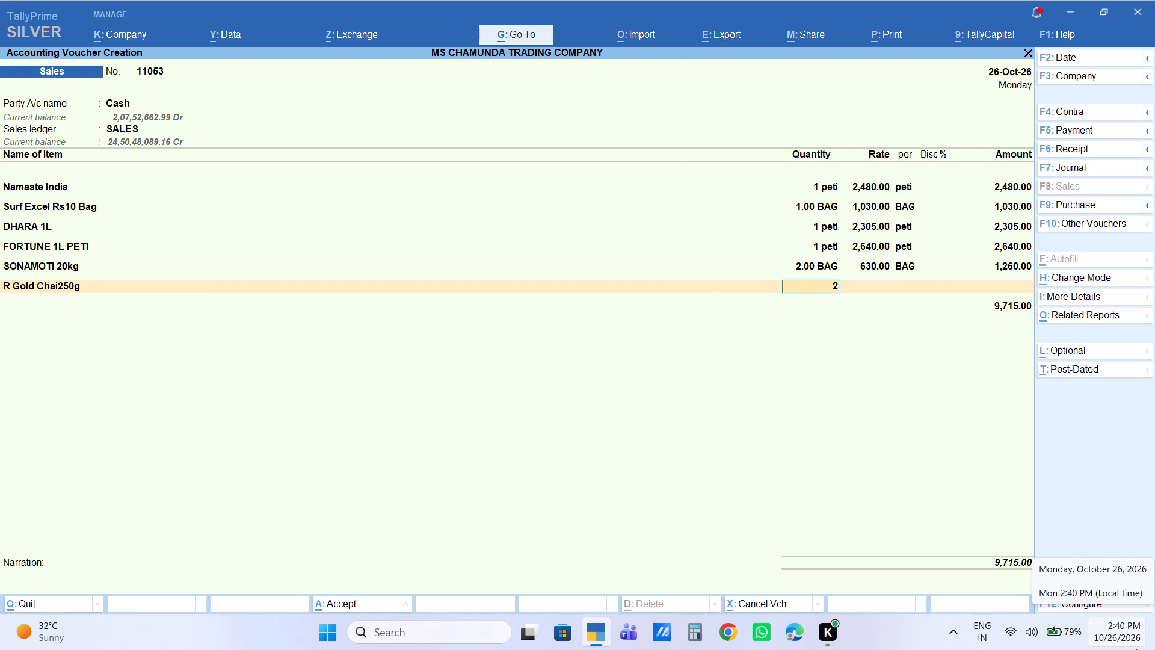
pyautogui.press('Return')
pyautogui.press('Return')
pyautogui.press('Return')
pyautogui.press('Return')
pyautogui.press('Return')
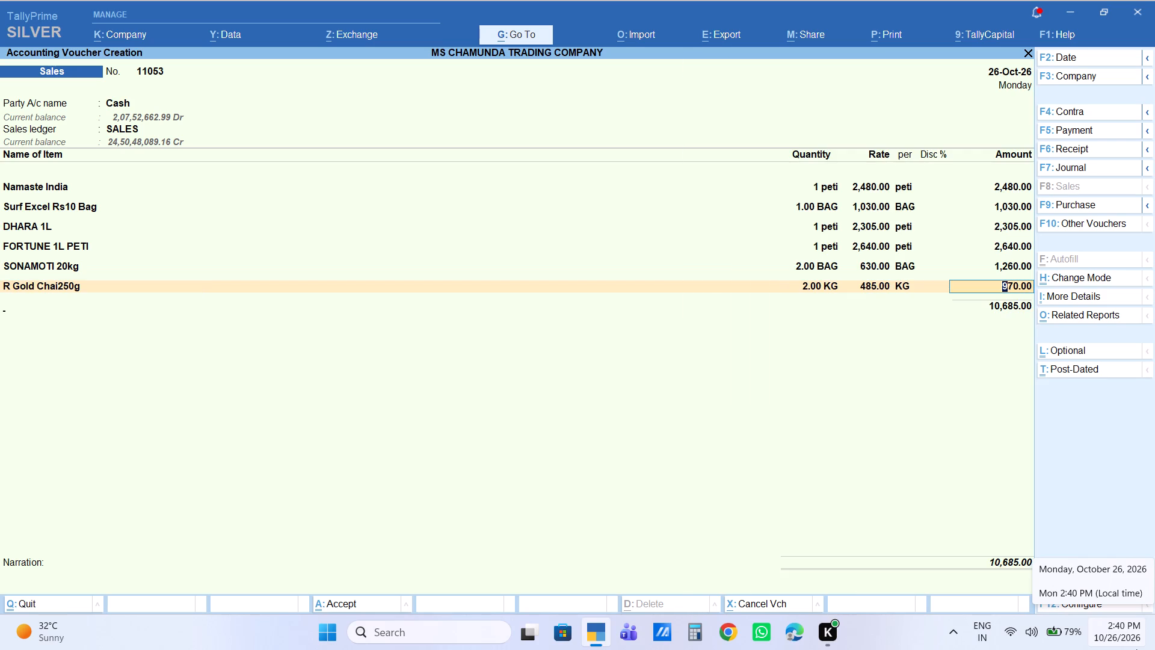
# Add the Best Choice Tina item to voucher 11053 with a quantity of 1 tina at 2,450.
pyautogui.write('best')
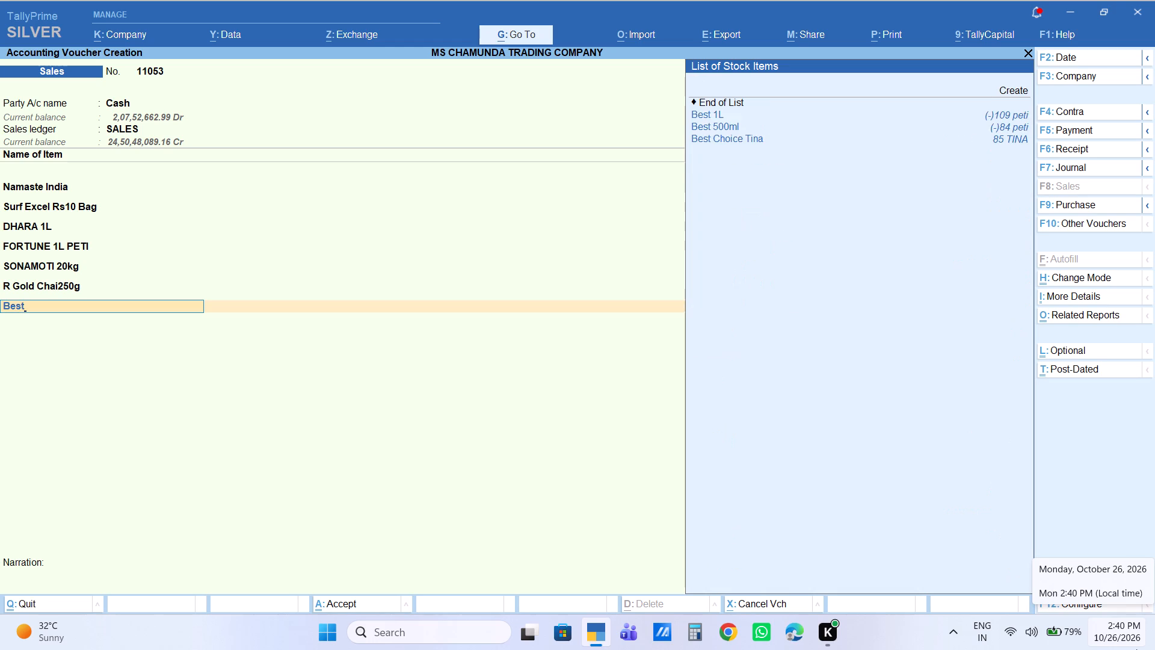
pyautogui.press('Down')
pyautogui.press('Down')
pyautogui.press('Down')
pyautogui.press('Return')
pyautogui.press('1')
pyautogui.press('Return')
pyautogui.press('Return')
pyautogui.press('Return')
pyautogui.press('Return')
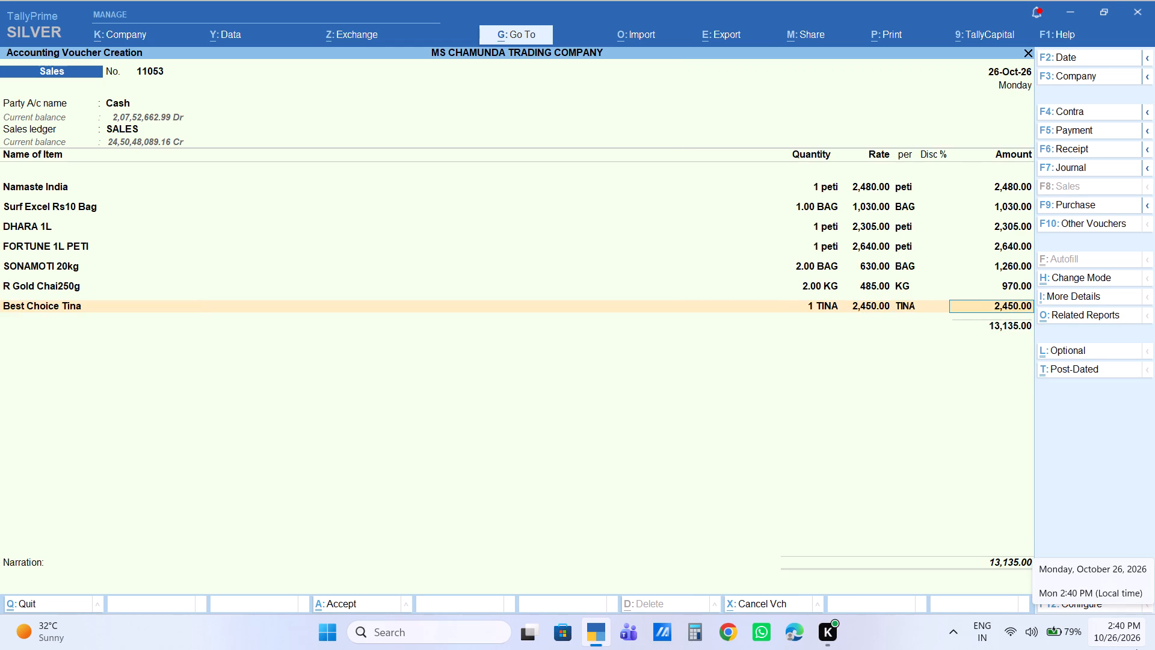
pyautogui.press('Return')
# Add the Bombay Choice 1 L item with a quantity of 1 peti and set its amount to 1,150.
pyautogui.write('bomba')
pyautogui.press('Down')
pyautogui.press('Down')
pyautogui.press('Return')
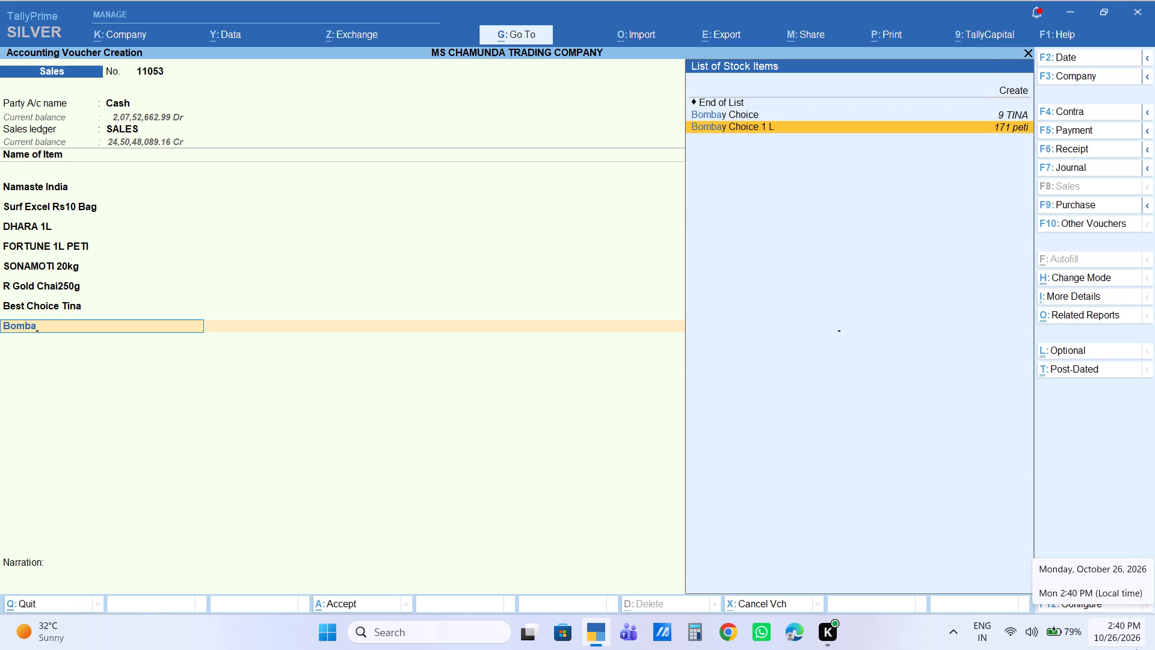
pyautogui.press('1')
pyautogui.press('Return')
pyautogui.press('Return')
pyautogui.press('Return')
pyautogui.press('Return')
pyautogui.write('1150')
pyautogui.press('Return')
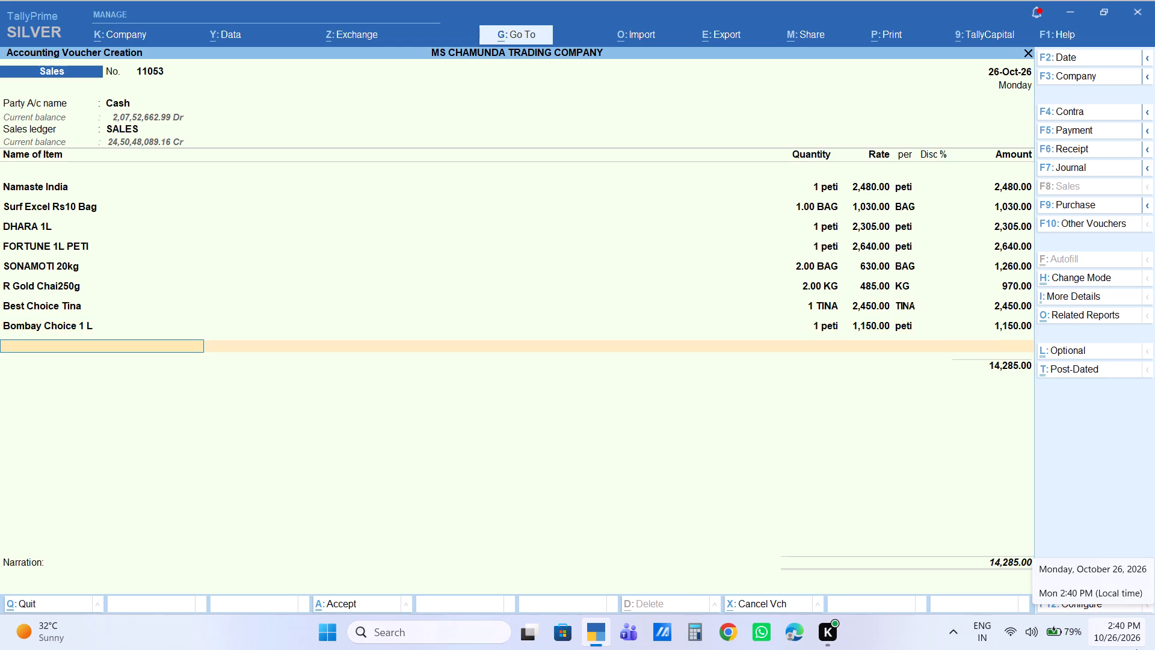
# Add the B Marrie Gold Rs5 item to voucher 11053 with a quantity of 1 peti at 620.
pyautogui.write('b mar')
pyautogui.press('Return')
pyautogui.press('1')
pyautogui.press('Return')
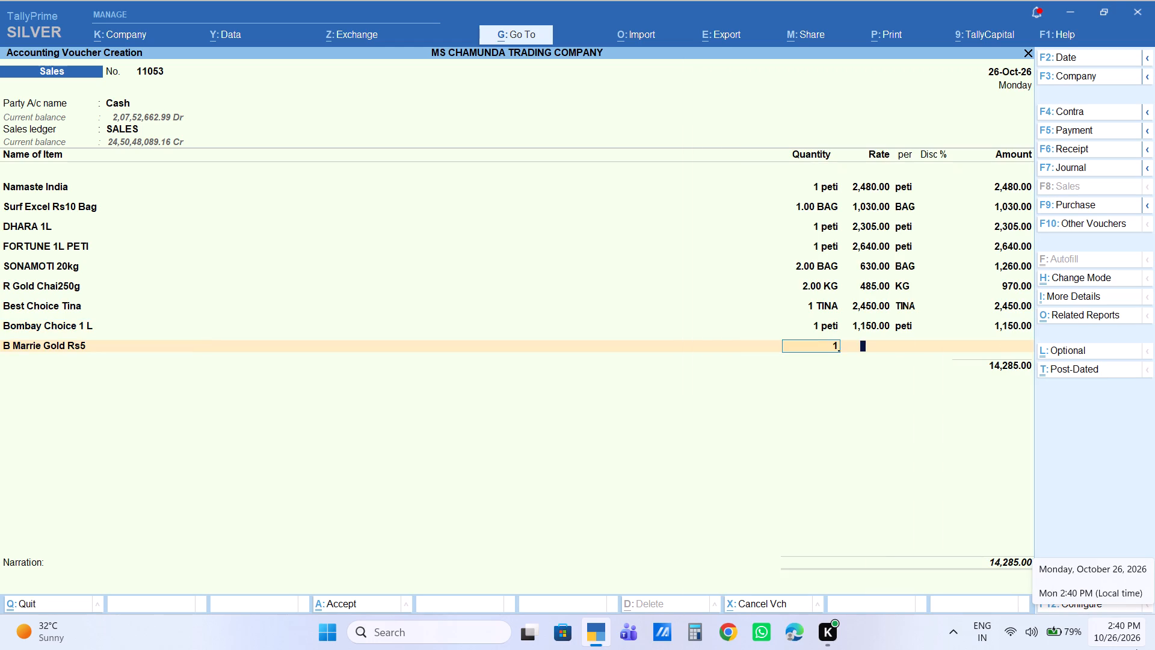
pyautogui.press('Return')
pyautogui.press('Return')
pyautogui.press('Return')
pyautogui.press('Return')
# Add the Parle G Rs3 item with a quantity of 1 peti and set its amount to 530.
pyautogui.write('parle')
pyautogui.press('Down')
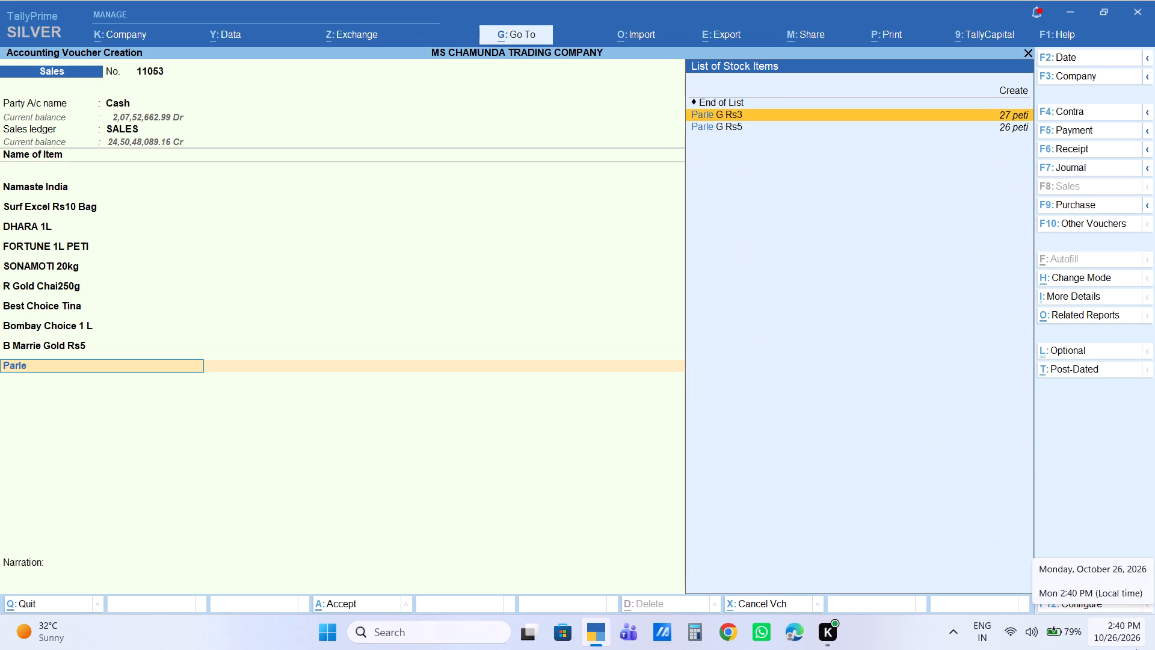
pyautogui.press('Return')
pyautogui.press('1')
pyautogui.press('Return')
pyautogui.press('Return')
pyautogui.press('Return')
pyautogui.press('Return')
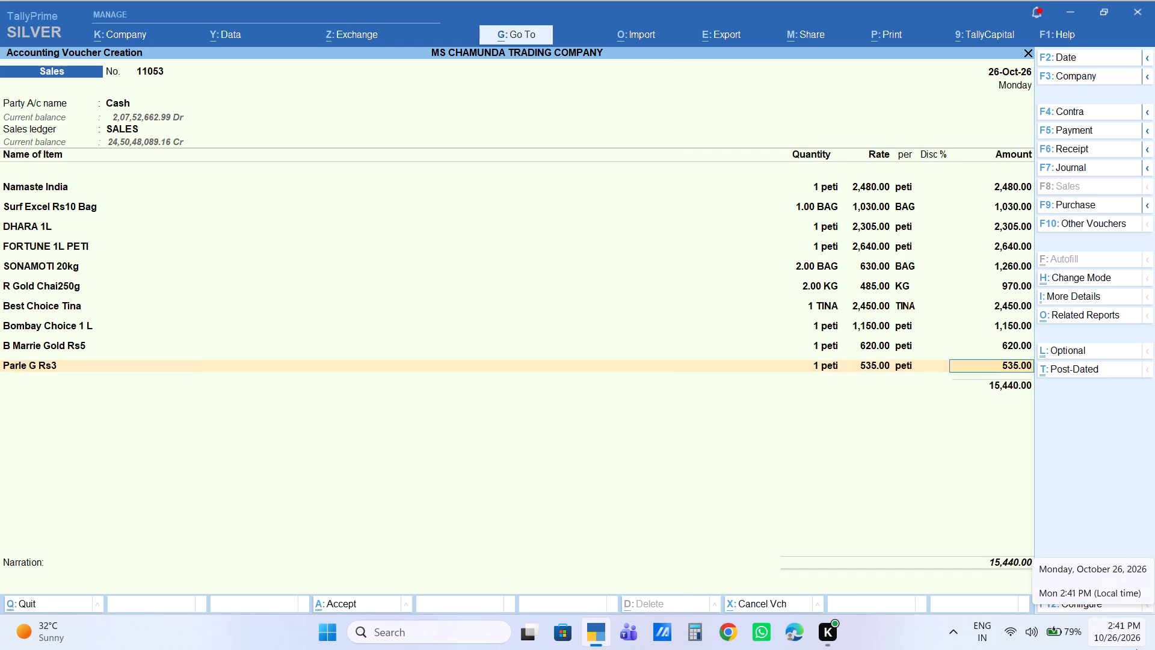
pyautogui.write('530')
pyautogui.press('Return')
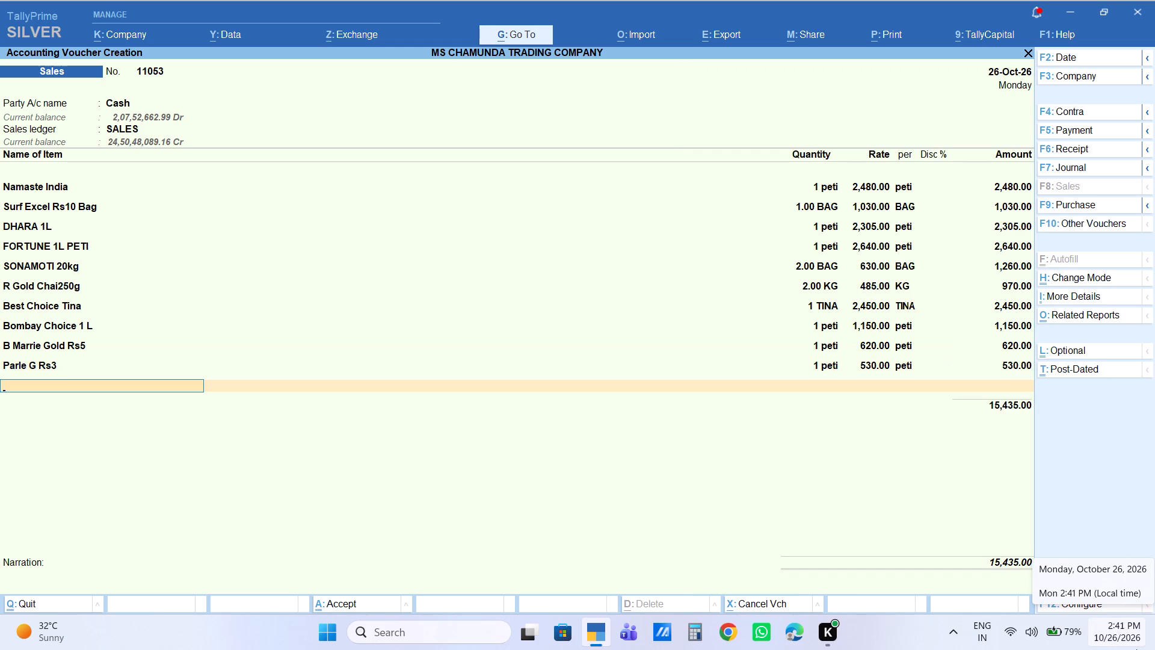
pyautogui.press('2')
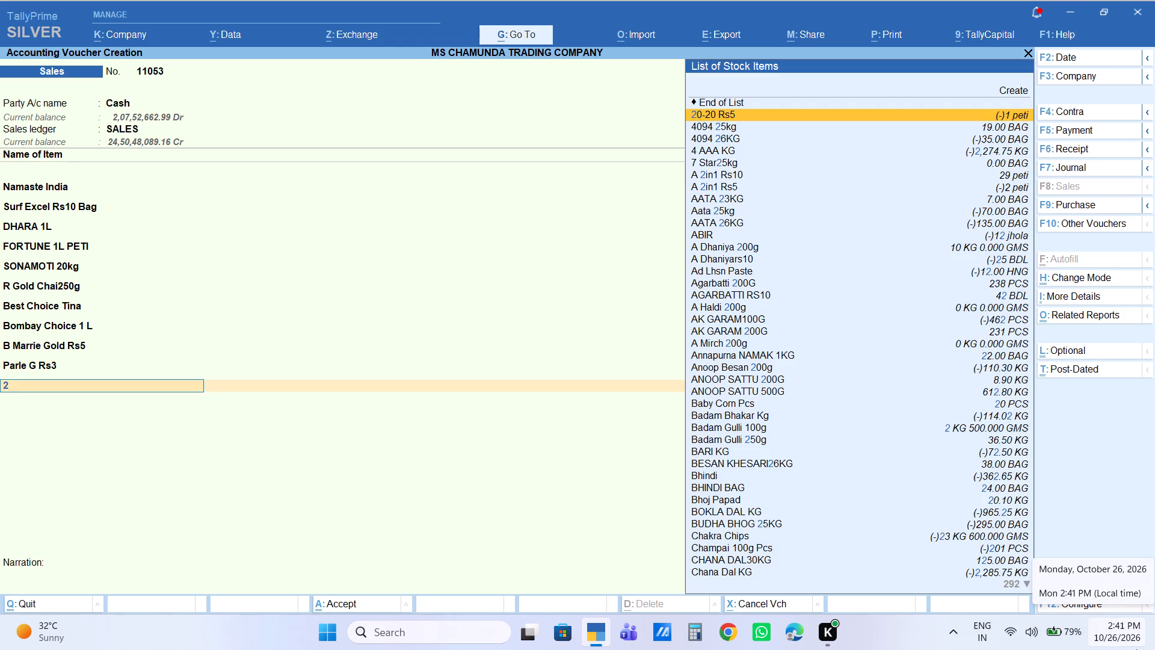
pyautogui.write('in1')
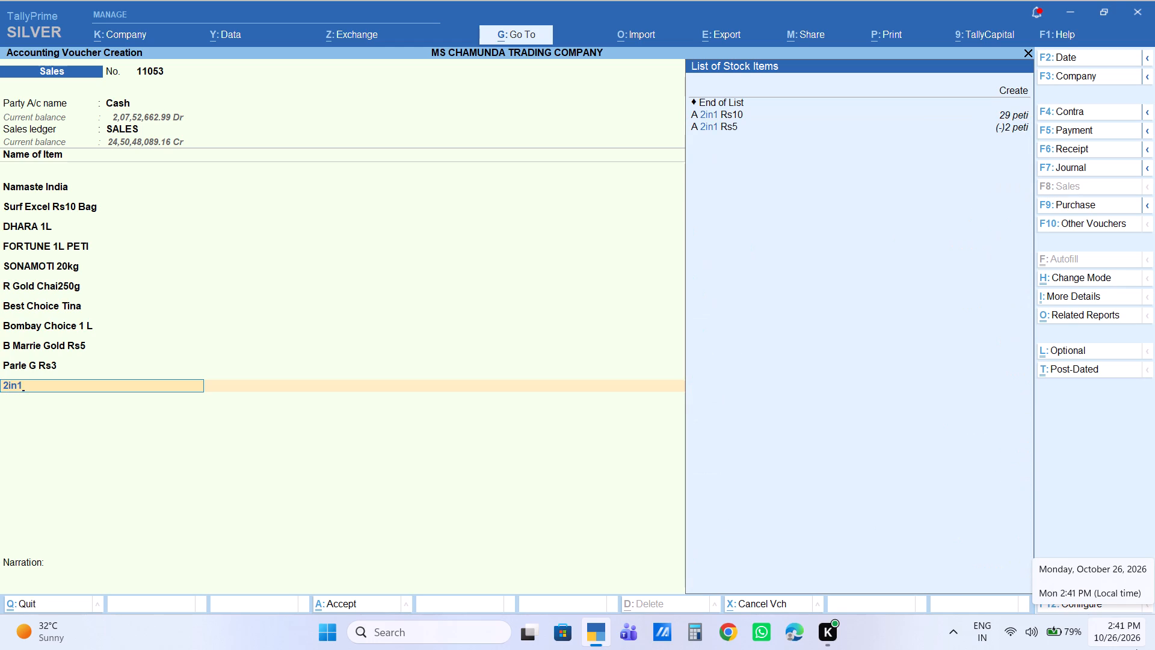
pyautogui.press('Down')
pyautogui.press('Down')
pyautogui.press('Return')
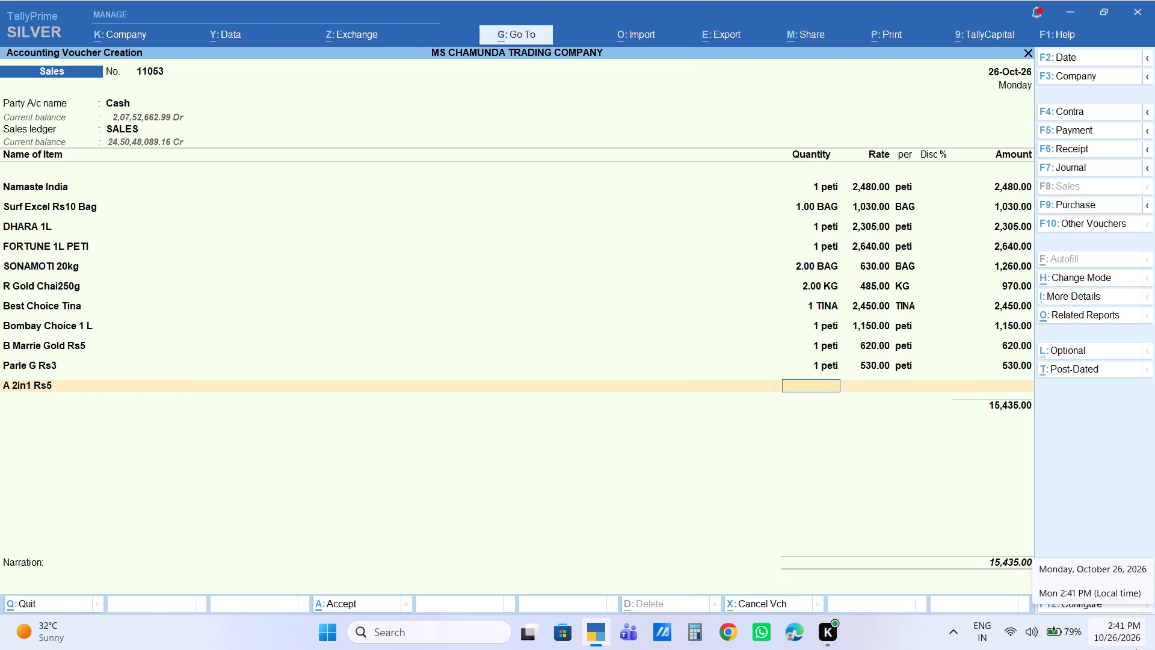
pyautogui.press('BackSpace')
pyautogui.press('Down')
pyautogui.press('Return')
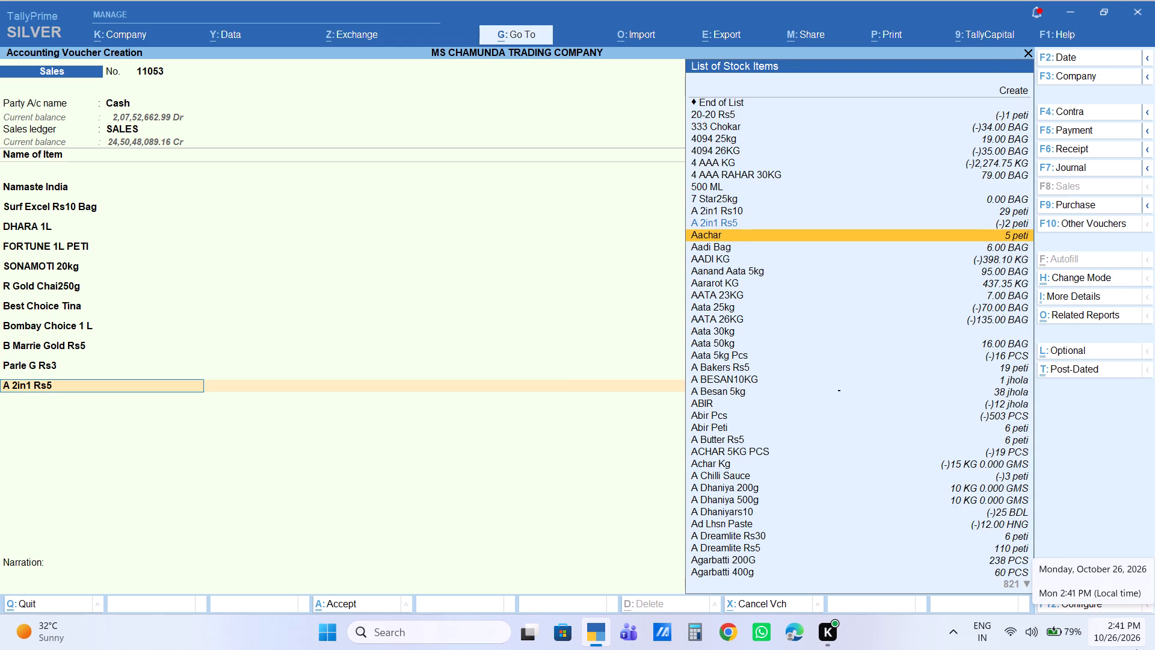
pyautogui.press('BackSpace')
# Add the A 2in1 Rs10 item to voucher 11053 with a quantity of 1 peti at 250.
pyautogui.write('2in1')
pyautogui.press('Down')
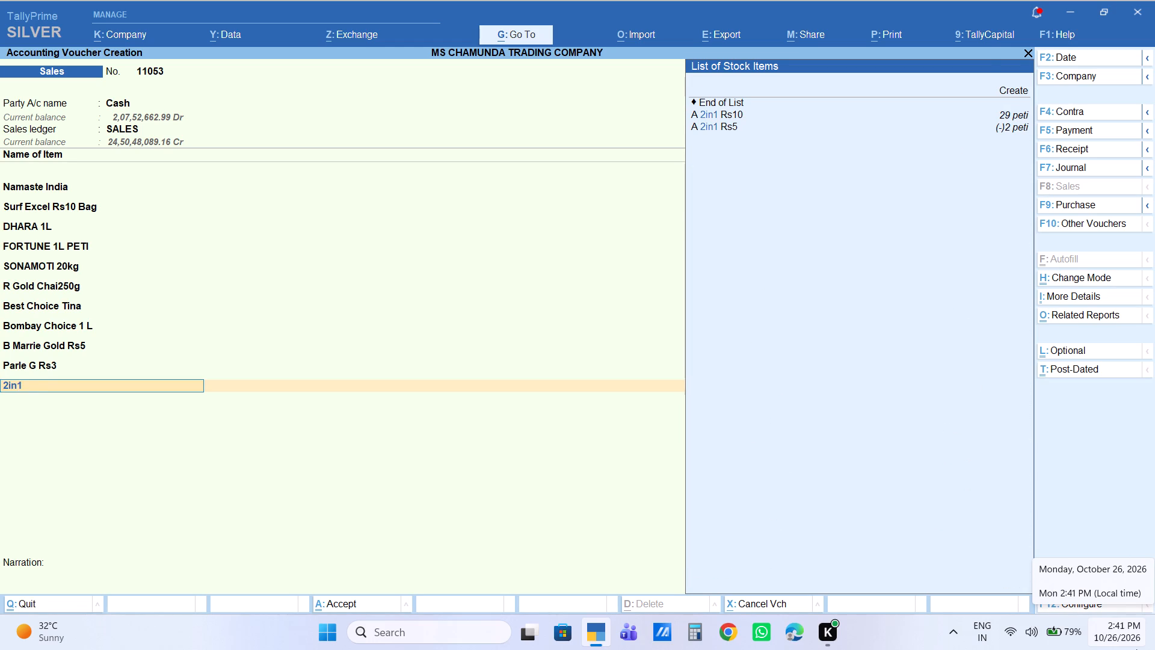
pyautogui.press('Return')
pyautogui.press('1')
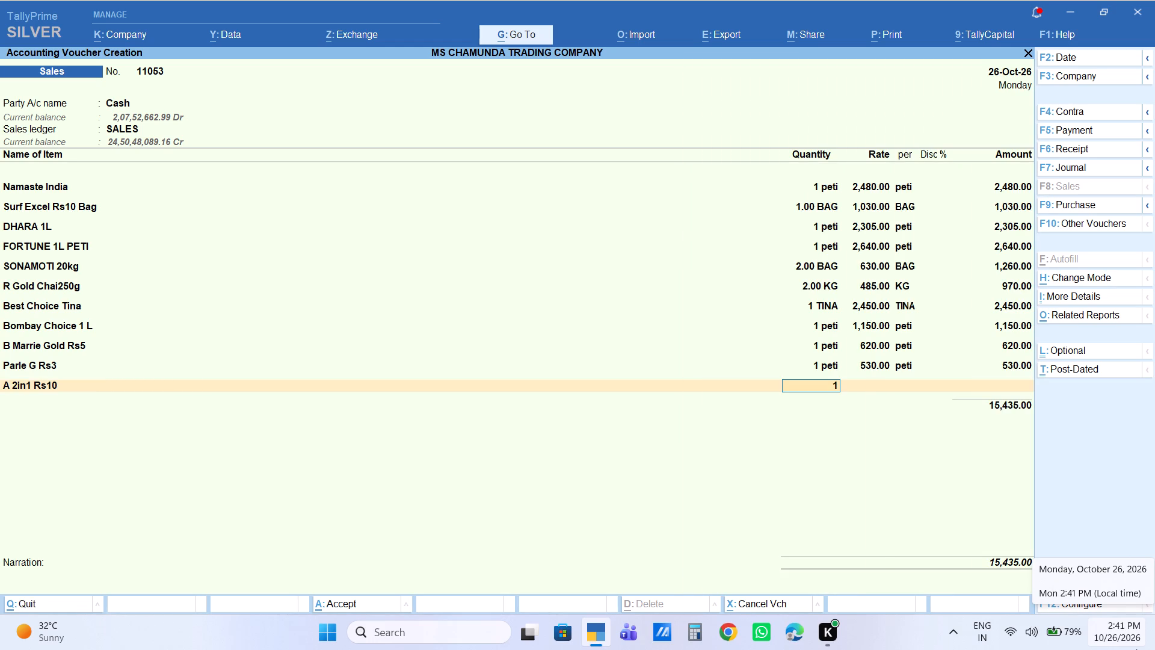
pyautogui.press('Return')
pyautogui.press('Return')
pyautogui.press('Return')
pyautogui.press('Return')
pyautogui.press('Return')
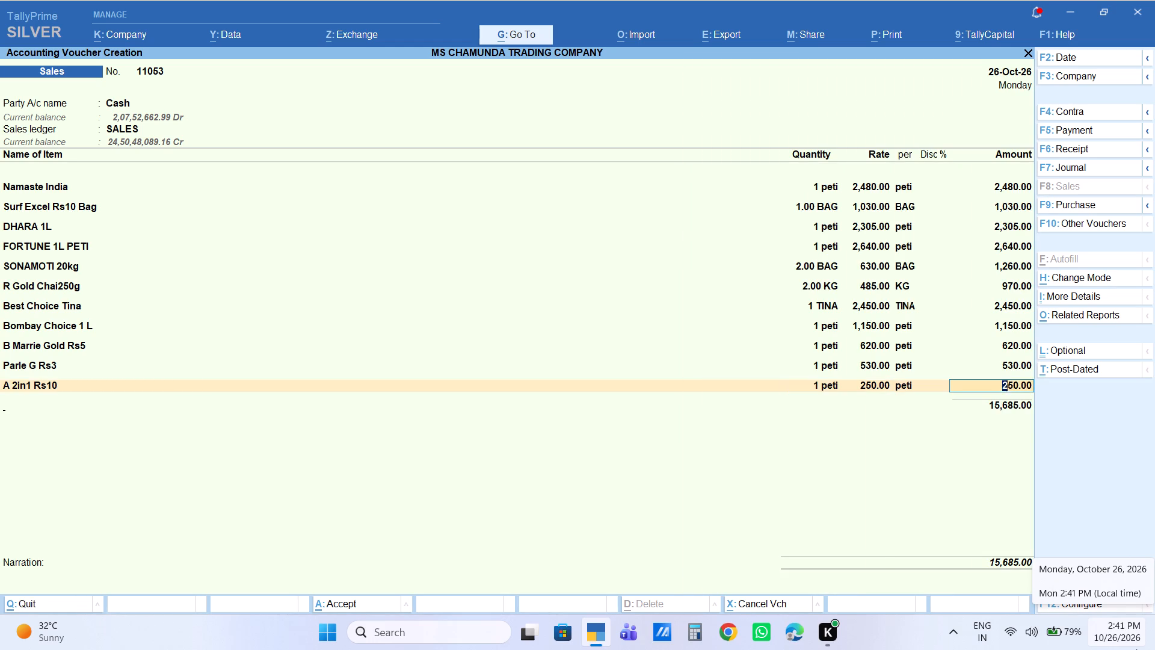
# End the item list, add a Labour Charge of 30 and save sales voucher 11053.
pyautogui.press('Return')
pyautogui.write('la')
pyautogui.press('Return')
pyautogui.press('Return')
pyautogui.press('3')
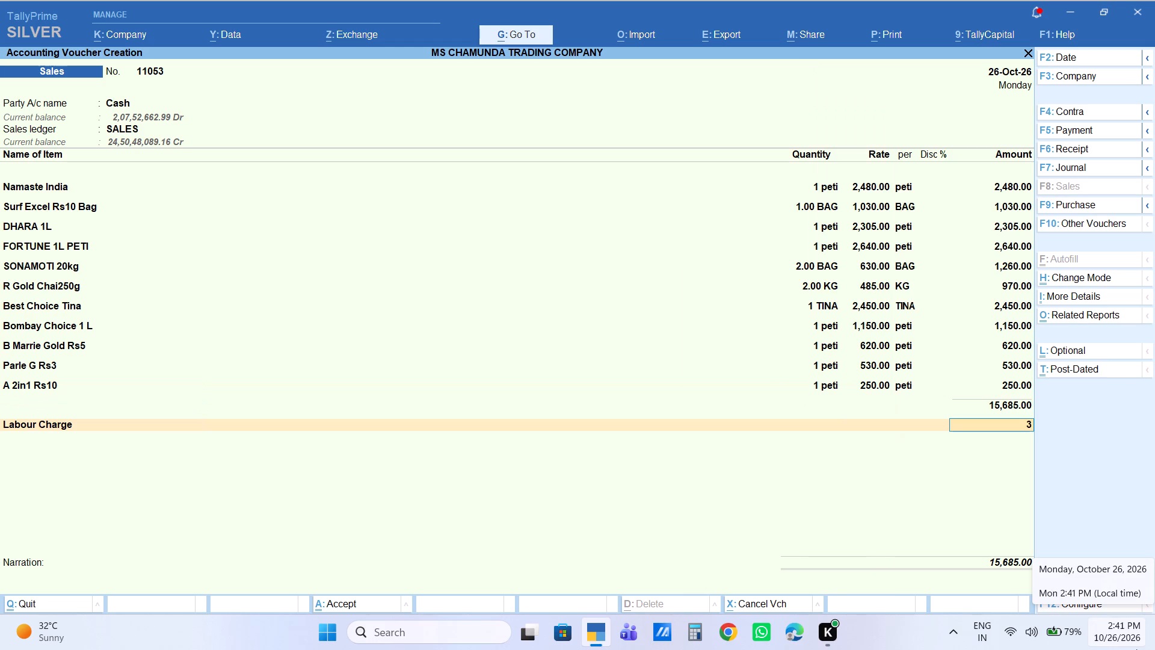
pyautogui.press('0')
pyautogui.press('Return')
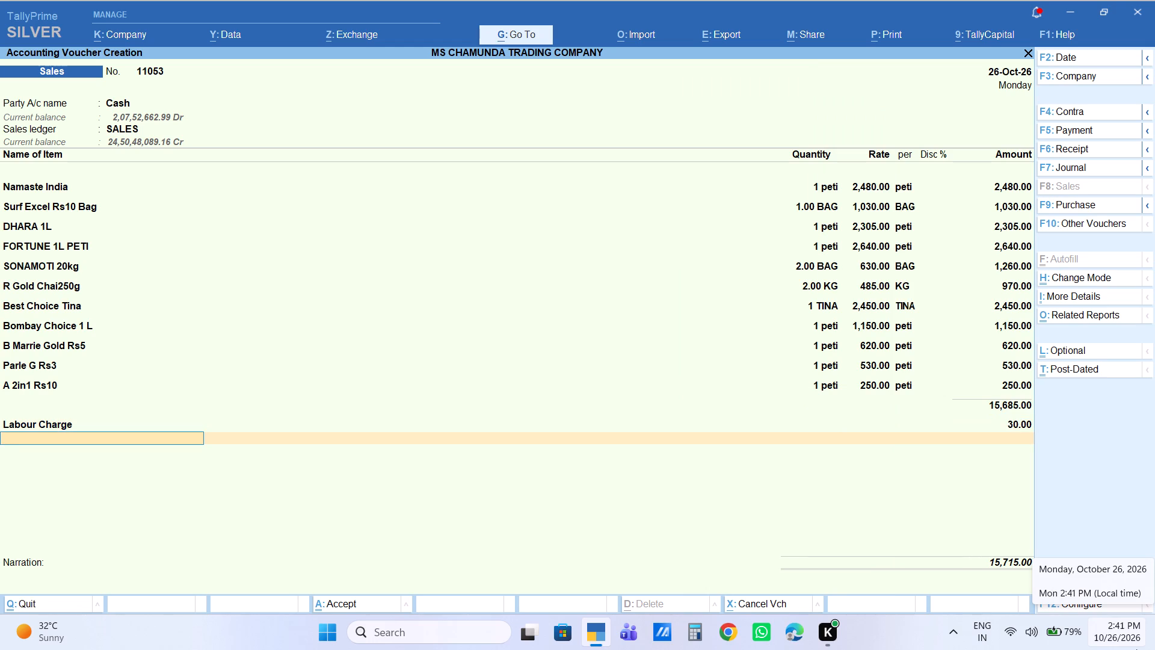
pyautogui.press('Return')
pyautogui.press('Return')
pyautogui.press('Return')
pyautogui.press('Return')
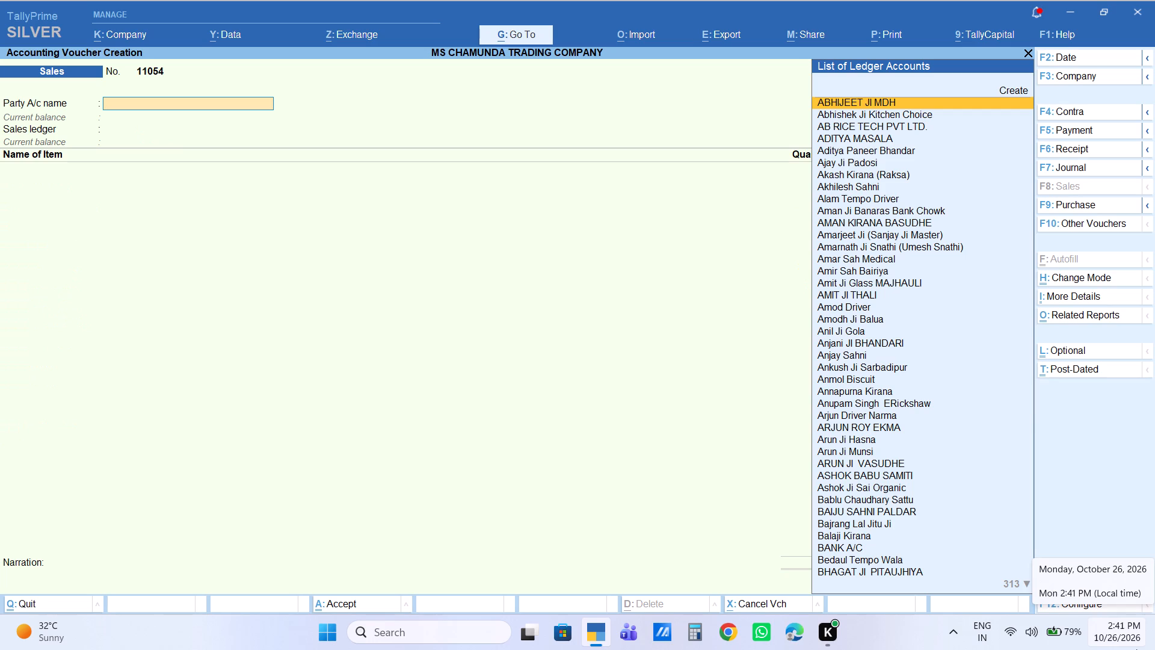
# Start sales voucher 11054 with Cash as the party, default party details and the SALES ledger.
pyautogui.write('cas')
pyautogui.press('Return')
pyautogui.press('Return')
pyautogui.press('Return')
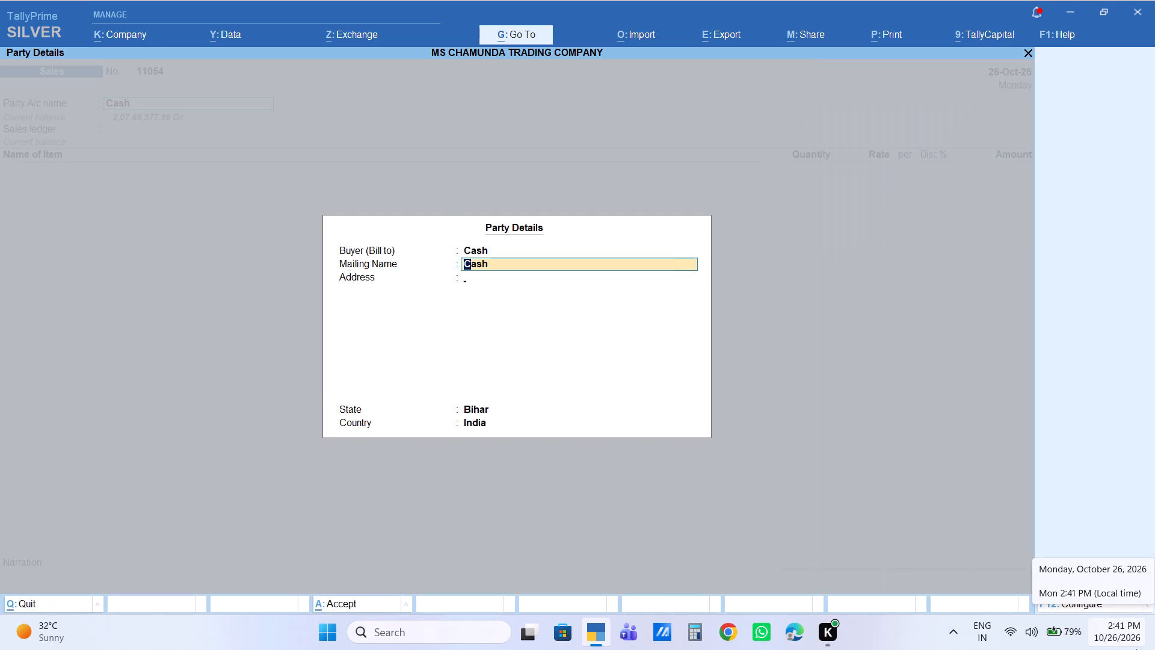
pyautogui.press('Return')
pyautogui.press('Return')
pyautogui.press('Return')
# Choose Ripuraj Sonashakti26kg as the first item of voucher 11054.
pyautogui.write('ripu')
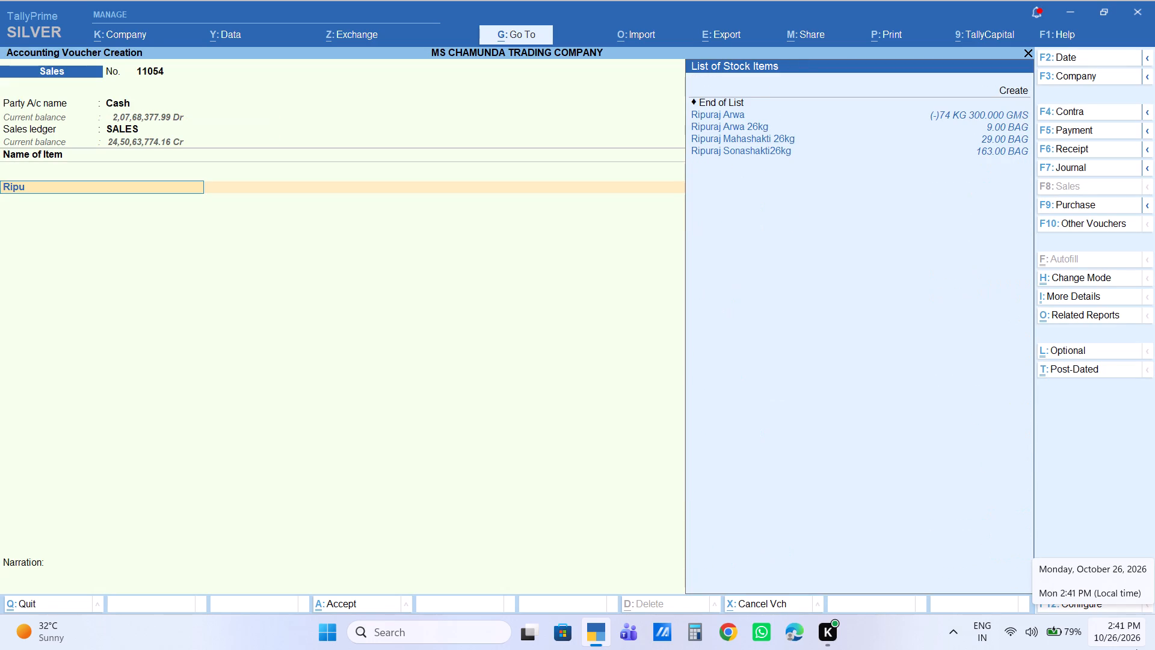
pyautogui.press('Down')
pyautogui.press('Down')
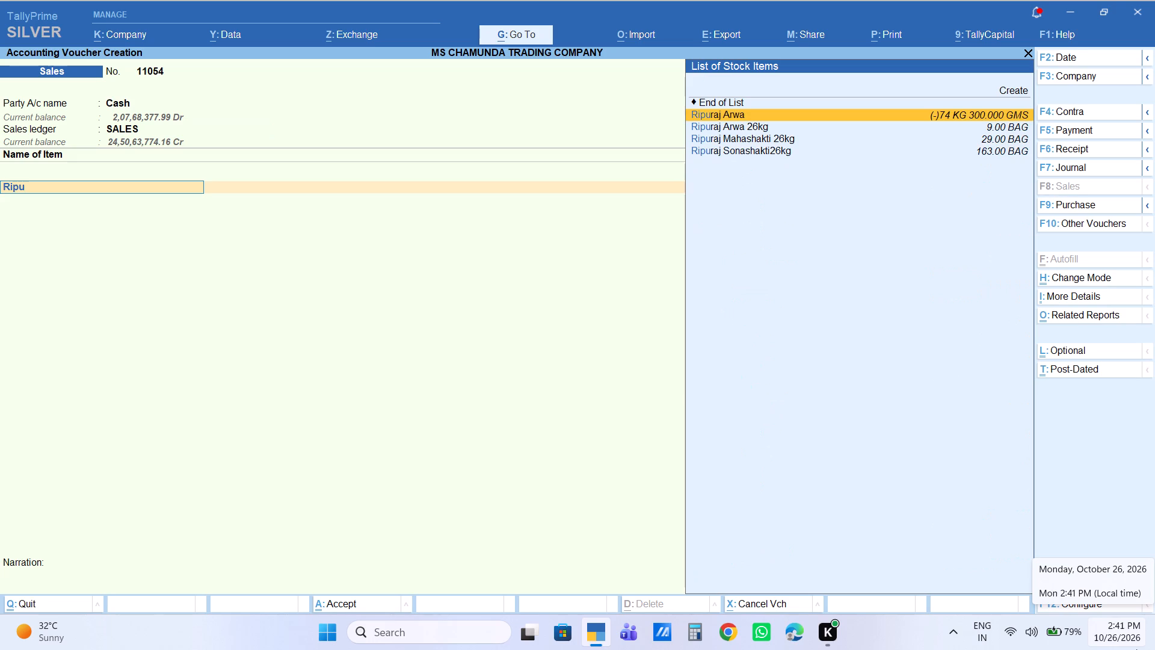
pyautogui.press('Down')
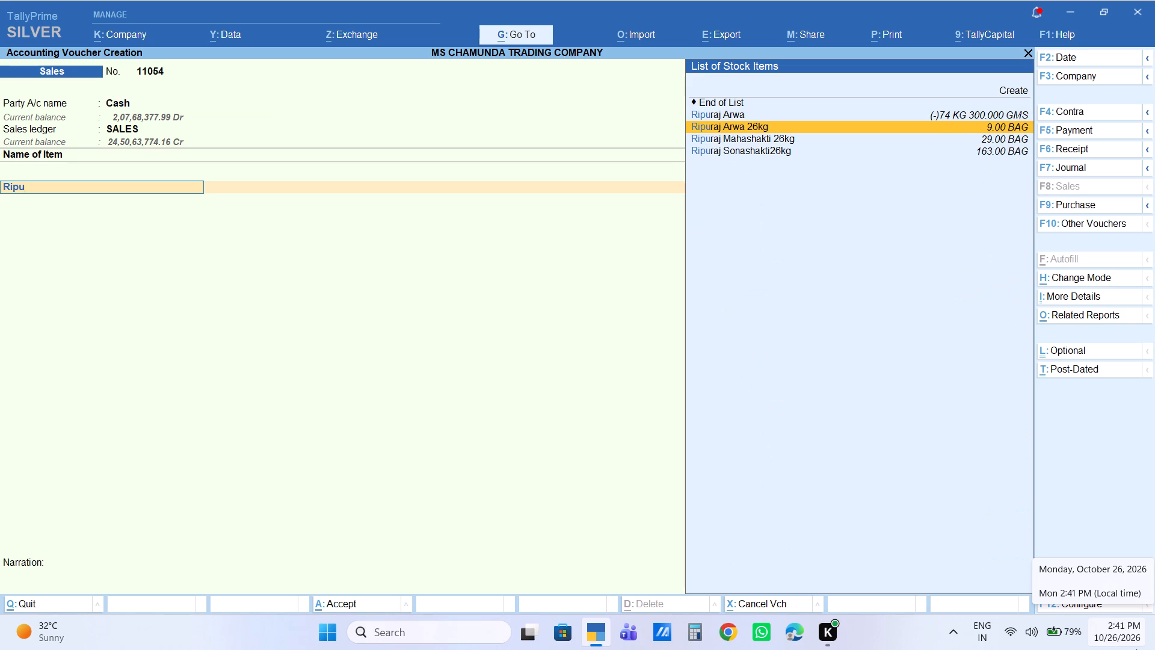
pyautogui.press('Down')
pyautogui.press('Return')
# Reopen the party details of voucher 11054 and set the bill-to buyer to the ledger account matching "Rishu".
pyautogui.press('BackSpace')
pyautogui.press('BackSpace')
pyautogui.press('BackSpace')
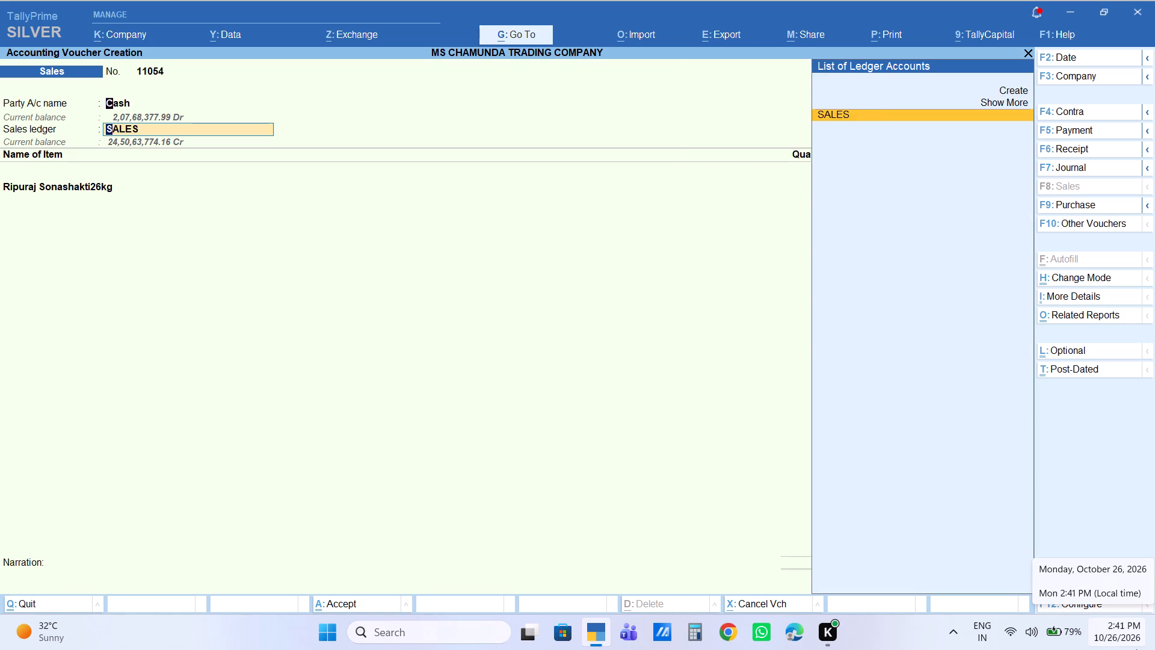
pyautogui.press('Return')
pyautogui.write('rishu')
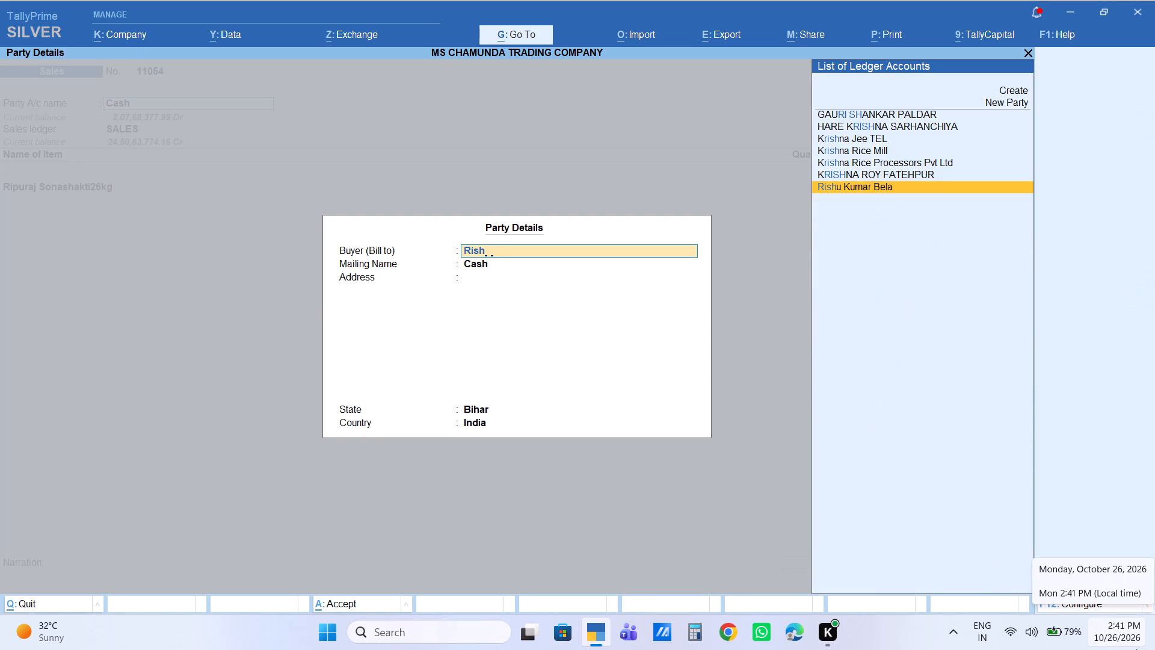
pyautogui.press('Return')
pyautogui.press('Return')
pyautogui.press('Return')
pyautogui.press('Return')
pyautogui.press('Return')
pyautogui.press('Return')
pyautogui.press('Return')
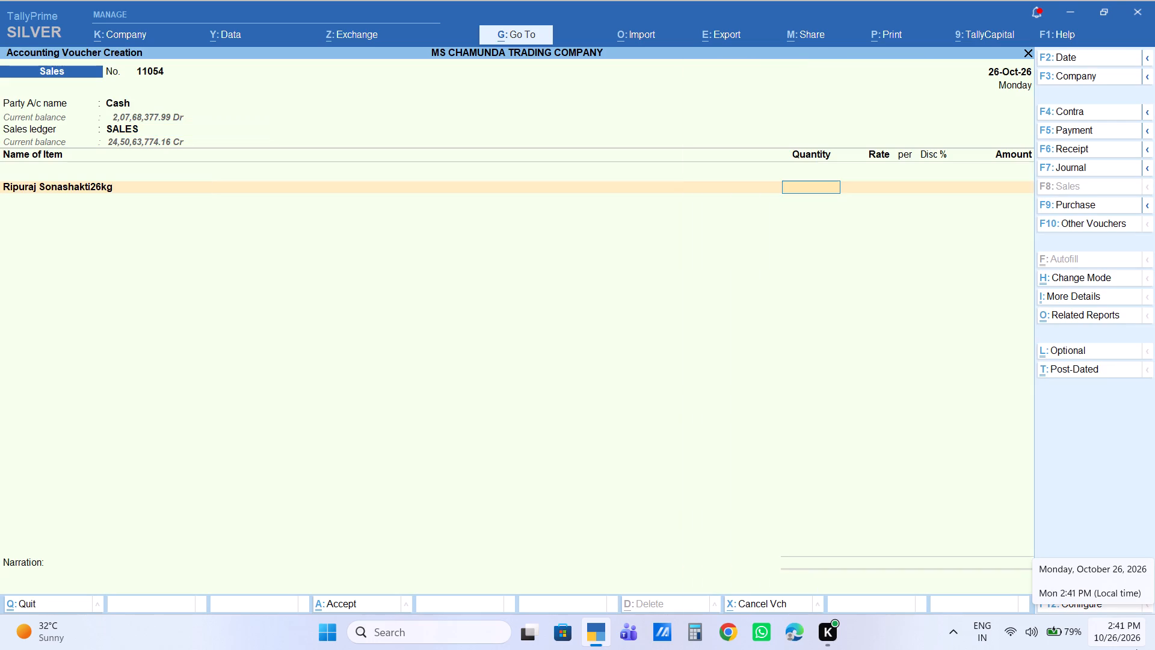
# Set the Ripuraj Sonashakti26kg quantity to 1 bag and its amount to 1,820.
pyautogui.press('Return')
pyautogui.press('BackSpace')
pyautogui.press('1')
pyautogui.press('Return')
pyautogui.press('Return')
pyautogui.press('Return')
pyautogui.press('Return')
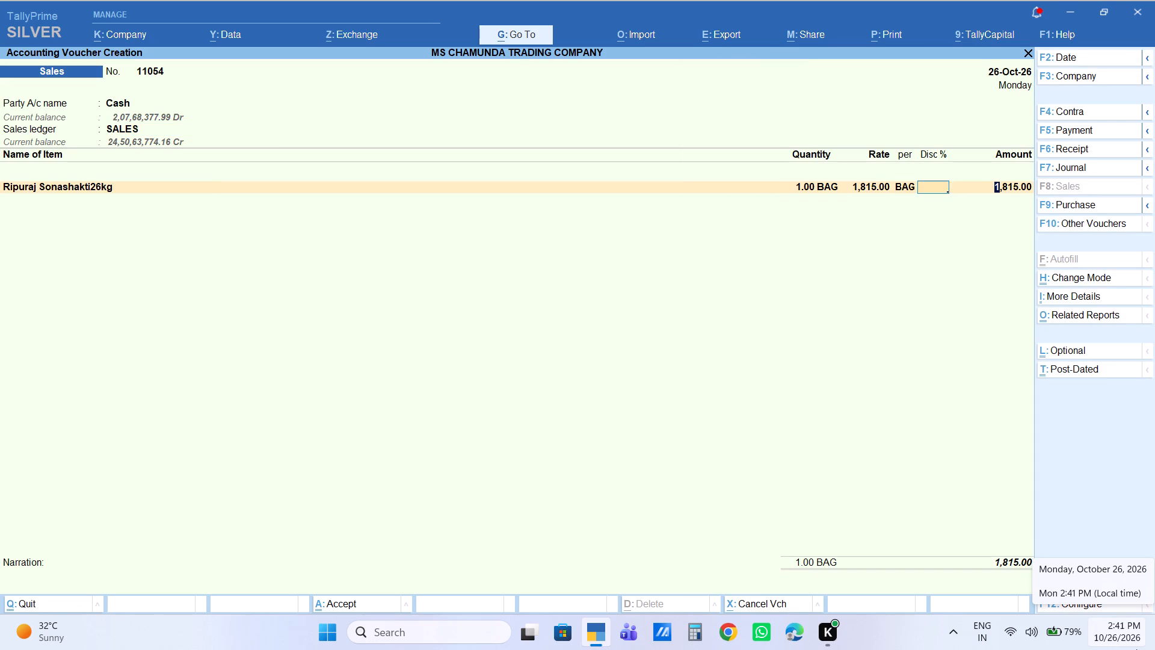
pyautogui.write('1820')
pyautogui.press('Return')
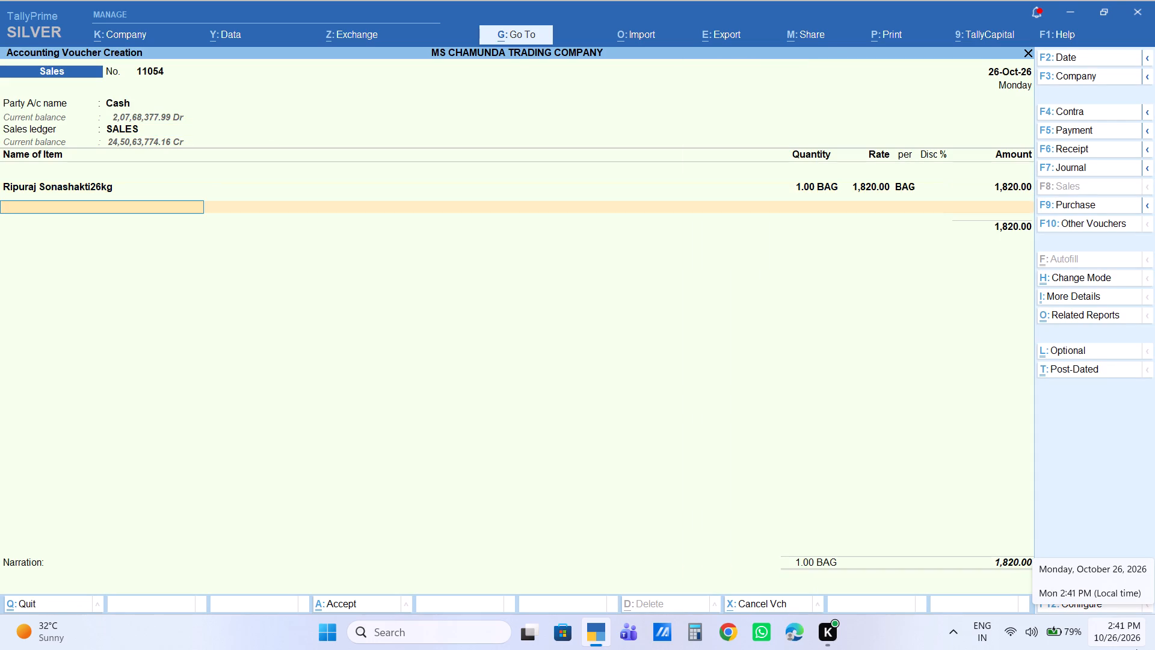
# Add Nutrella 1kg as the second item of voucher 11054 with quantity 1 PCS at the default rate of 120.
pyautogui.write('nutre')
pyautogui.press('Down')
pyautogui.press('Return')
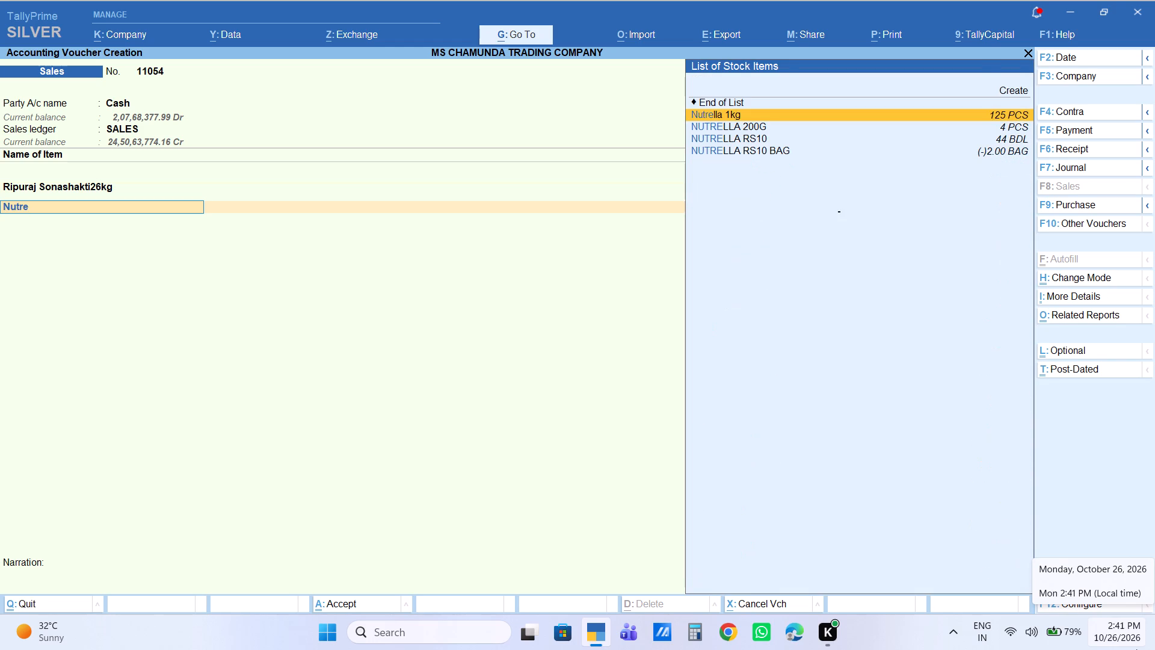
pyautogui.press('1')
pyautogui.press('Return')
pyautogui.press('Return')
pyautogui.press('Return')
pyautogui.press('Return')
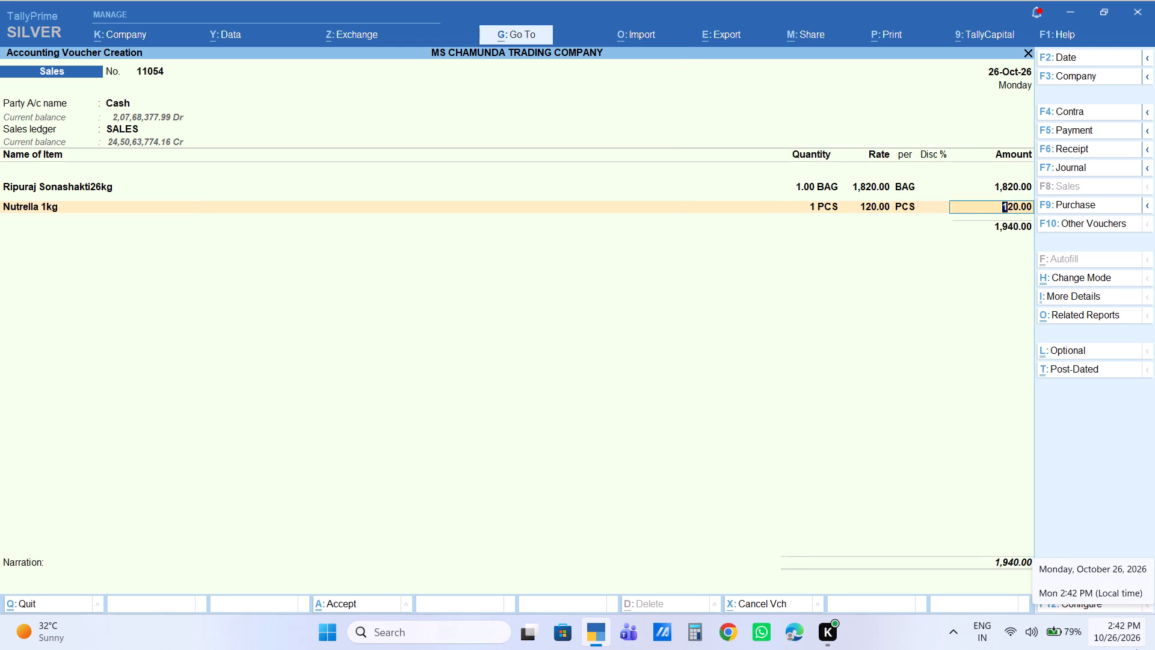
pyautogui.press('Return')
# Add 4 AAA KG as the third item of voucher 11054 with quantity 5 KG at the default rate of 140.
pyautogui.write('4aa')
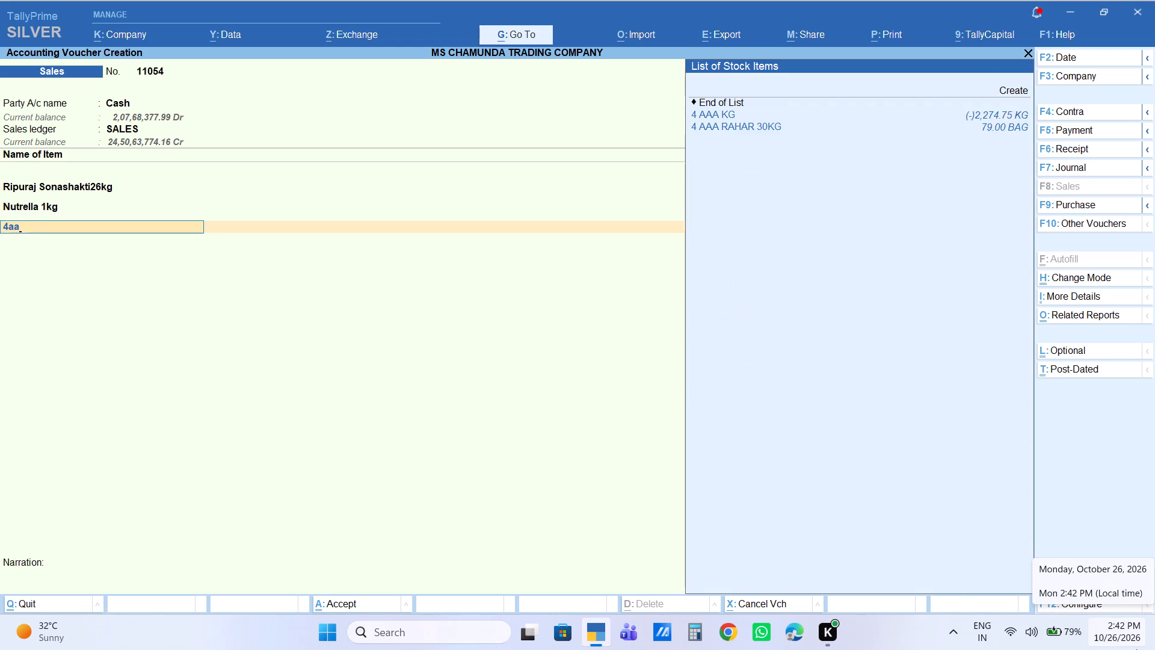
pyautogui.press('Down')
pyautogui.press('Return')
pyautogui.press('5')
pyautogui.press('Return')
pyautogui.press('Return')
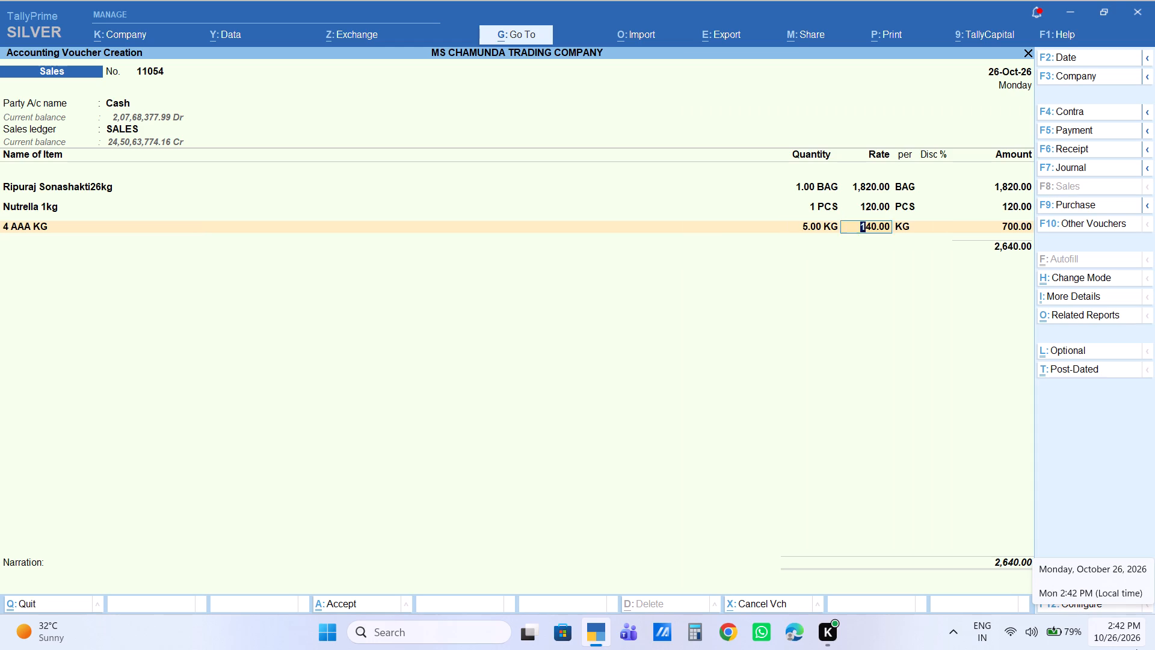
pyautogui.press('Return')
pyautogui.press('Return')
pyautogui.press('Return')
# End the item list of voucher 11054 and save the voucher without a narration.
pyautogui.press('Return')
pyautogui.press('Return')
pyautogui.press('Return')
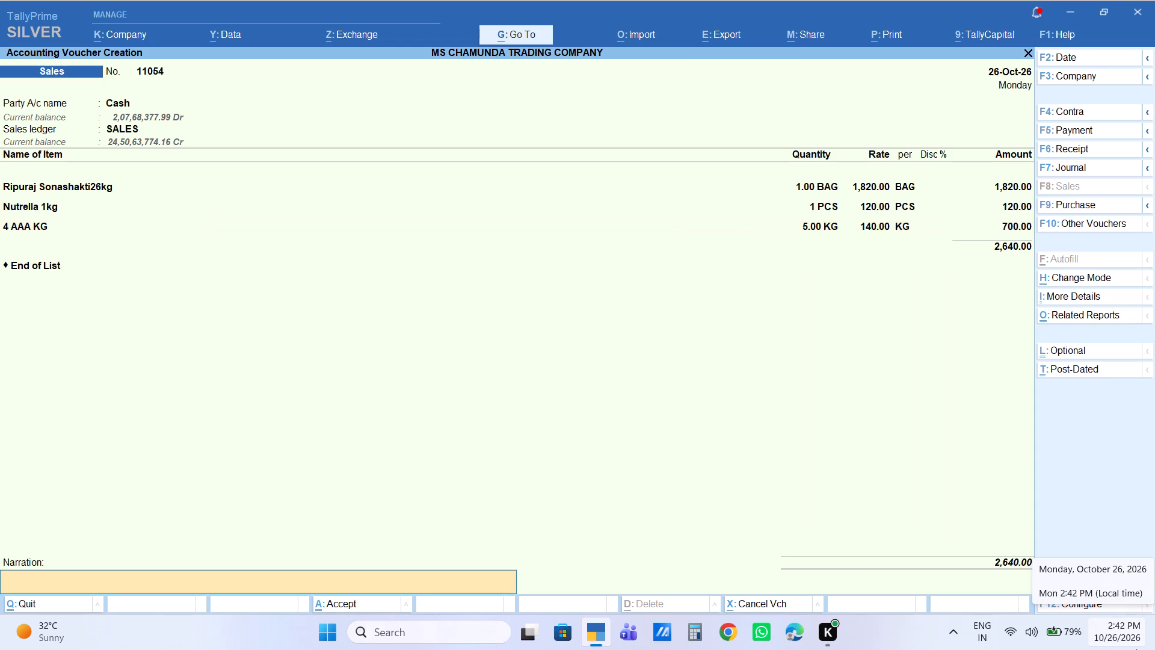
pyautogui.press('Return')
pyautogui.press('Return')
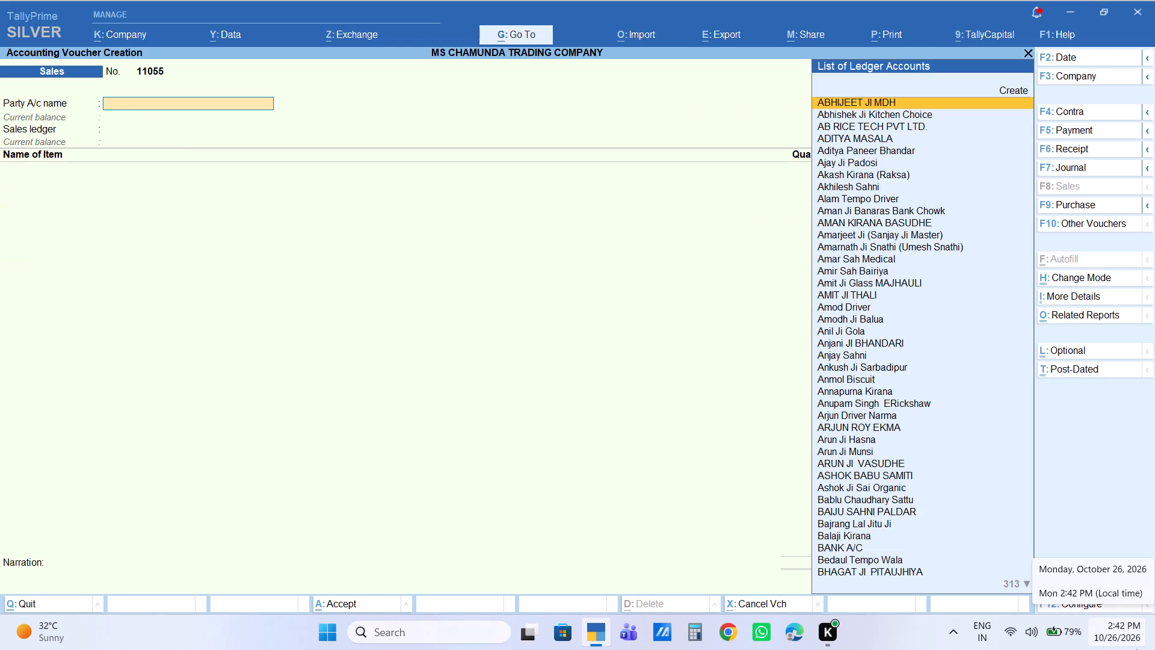
# Start sales voucher 11055 for the Ganjbazar ledger account matching "Nage", with default party details and the SALES ledger.
pyautogui.write('nage')
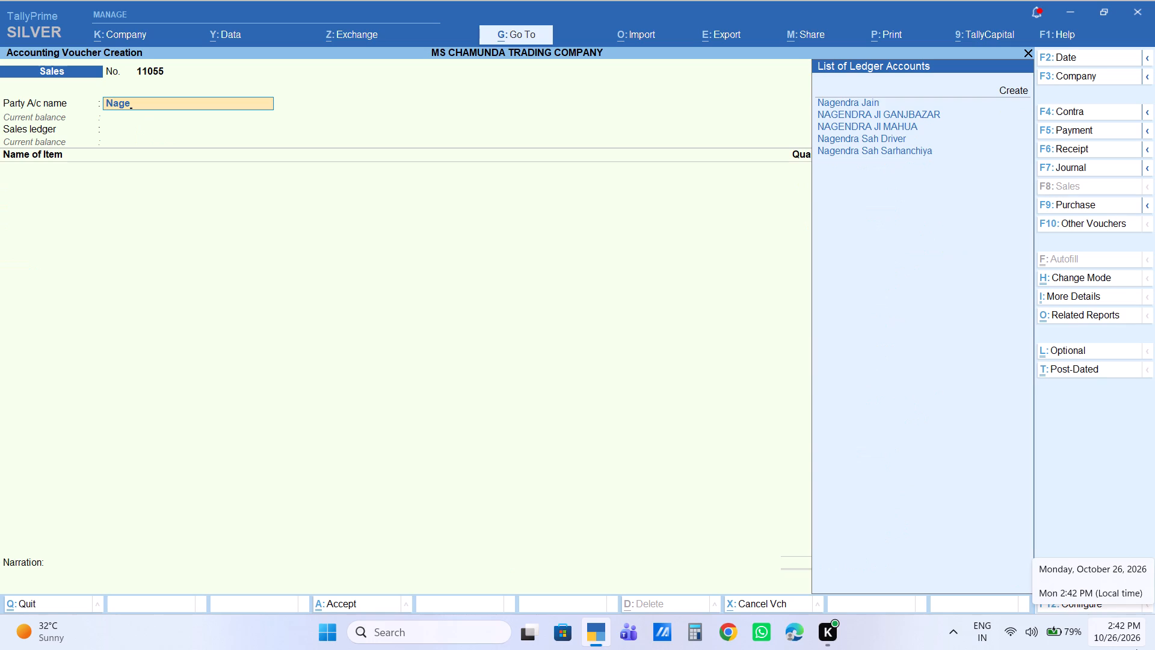
pyautogui.press('Down')
pyautogui.press('Down')
pyautogui.press('Return')
pyautogui.press('Return')
pyautogui.press('Return')
pyautogui.press('Return')
pyautogui.press('Return')
pyautogui.press('Return')
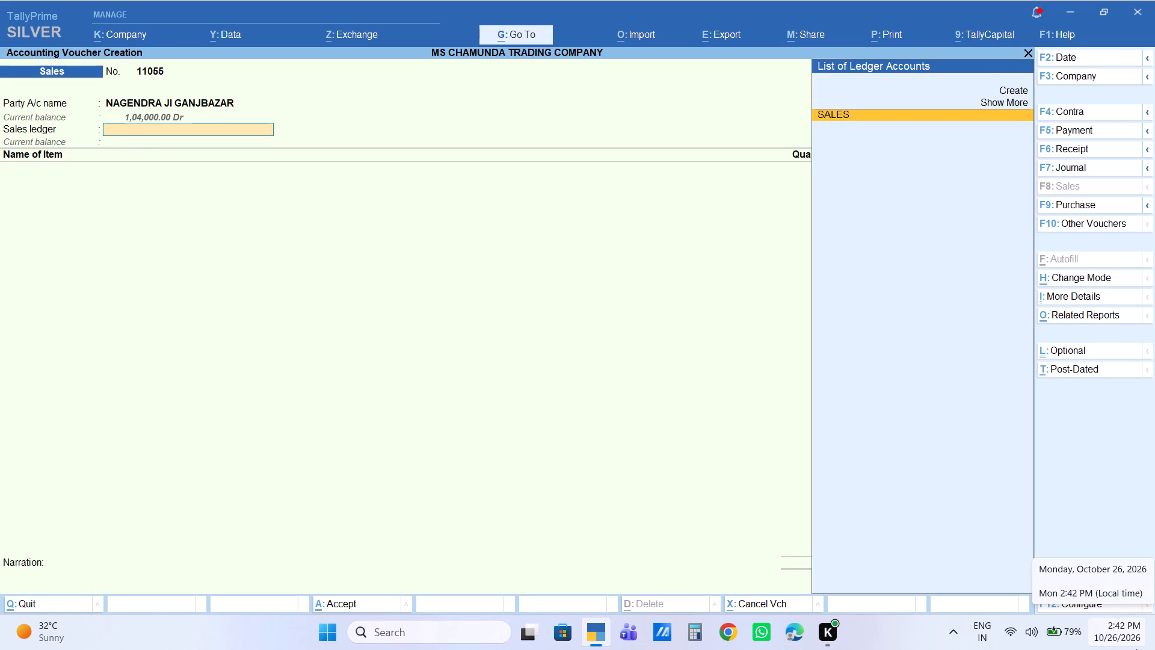
pyautogui.press('Return')
# Add TATA Namak 1kg Bag as the first item of voucher 11055 with quantity 1 bag and amount 1,360.
pyautogui.write('tata na')
pyautogui.press('Down')
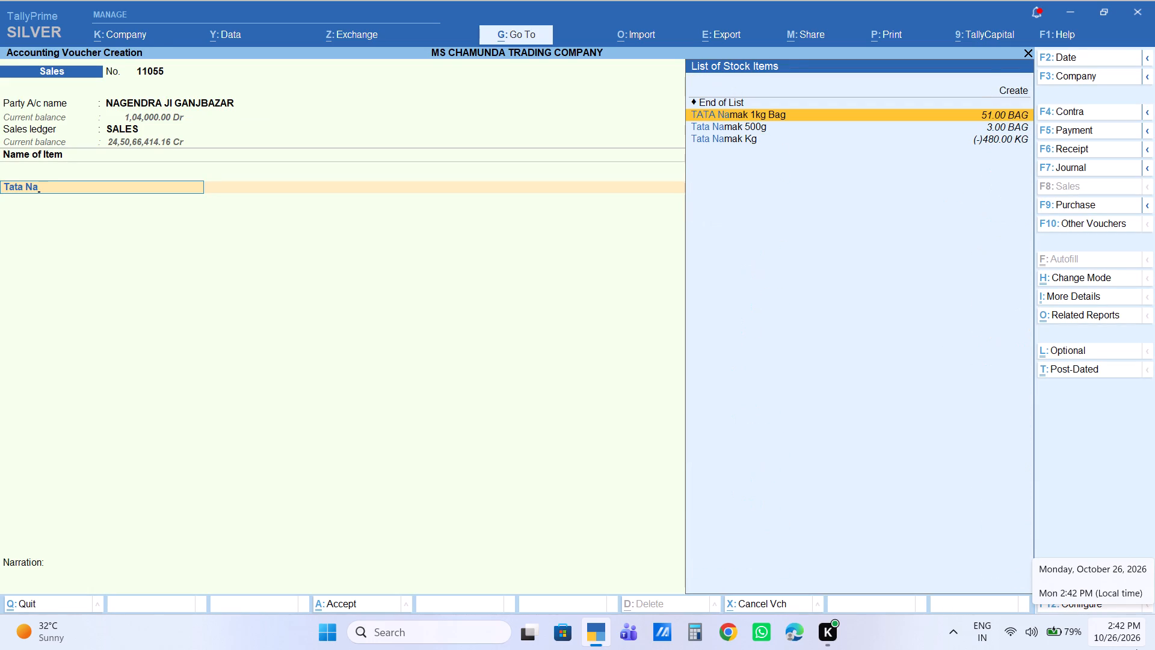
pyautogui.press('Return')
pyautogui.press('1')
pyautogui.press('Return')
pyautogui.press('Return')
pyautogui.press('Return')
pyautogui.press('Return')
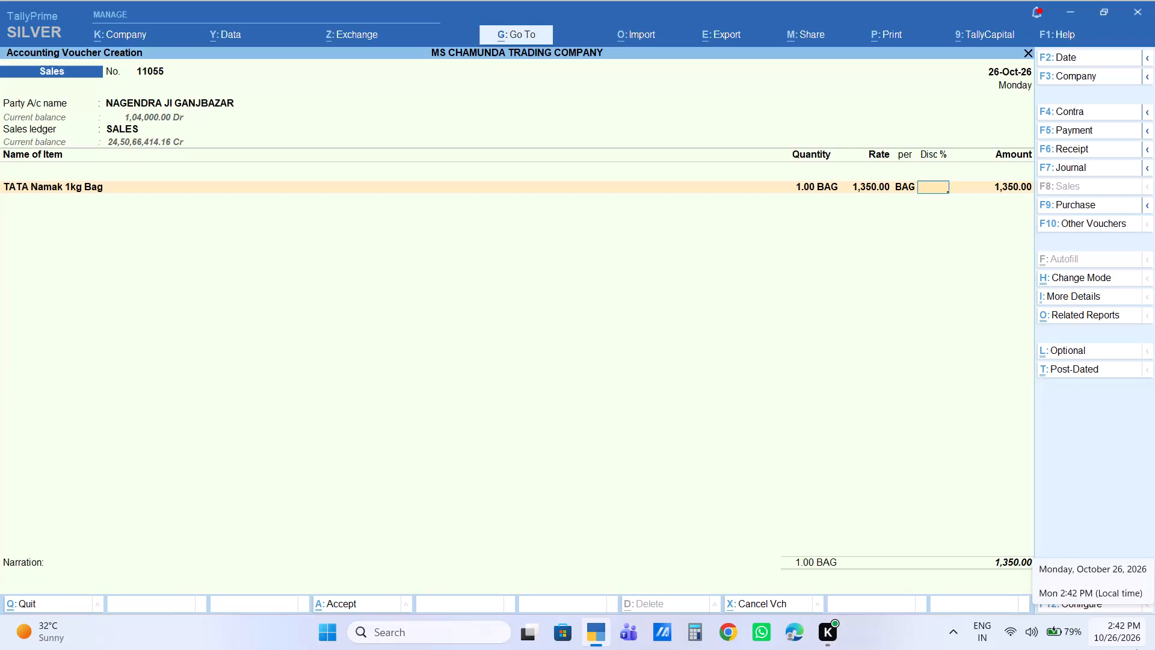
pyautogui.write('1360')
pyautogui.press('Return')
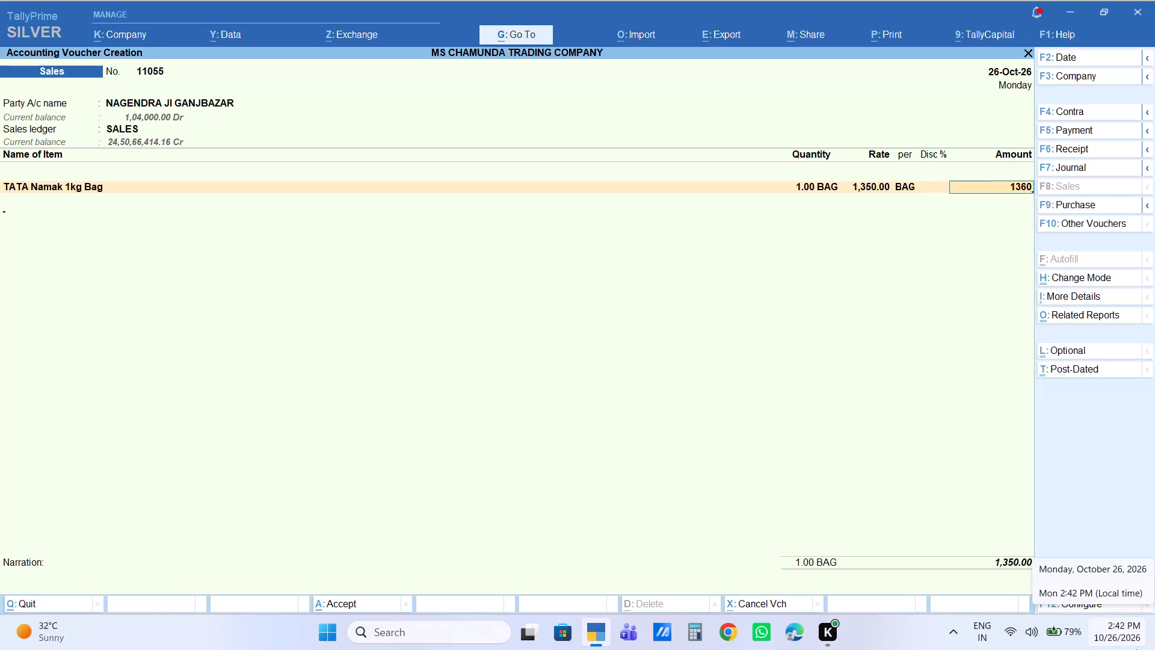
# Add Chura Indrason 26kg to voucher 11055 with quantity 1 bag and amount 1,092.
pyautogui.write('chura i')
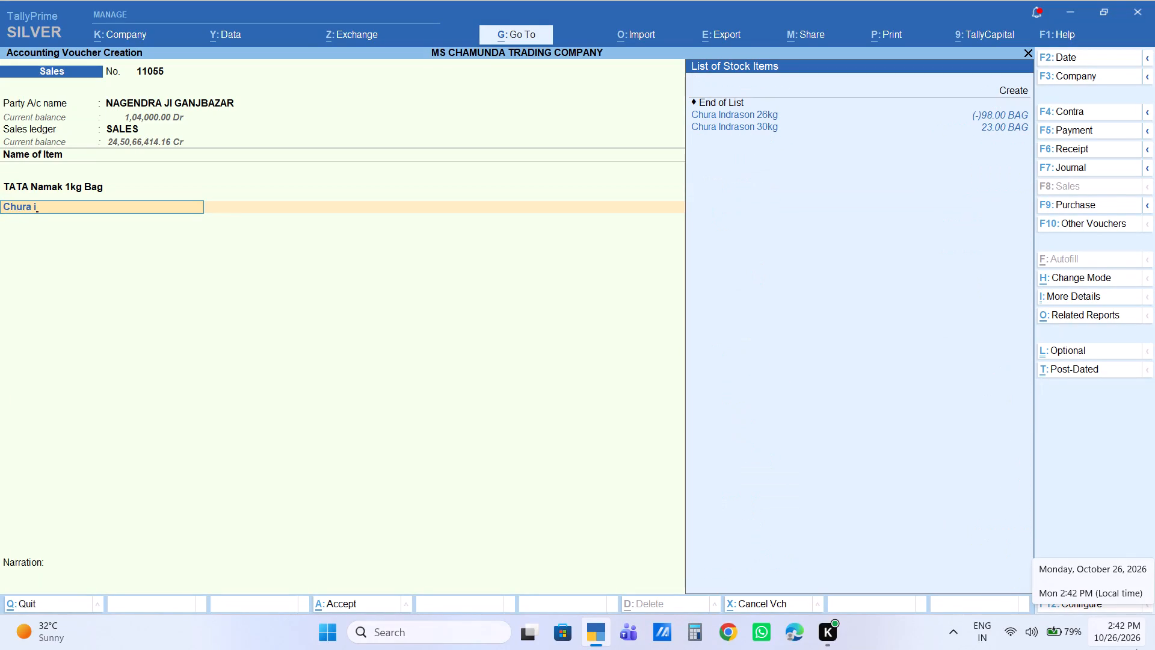
pyautogui.press('Down')
pyautogui.press('Return')
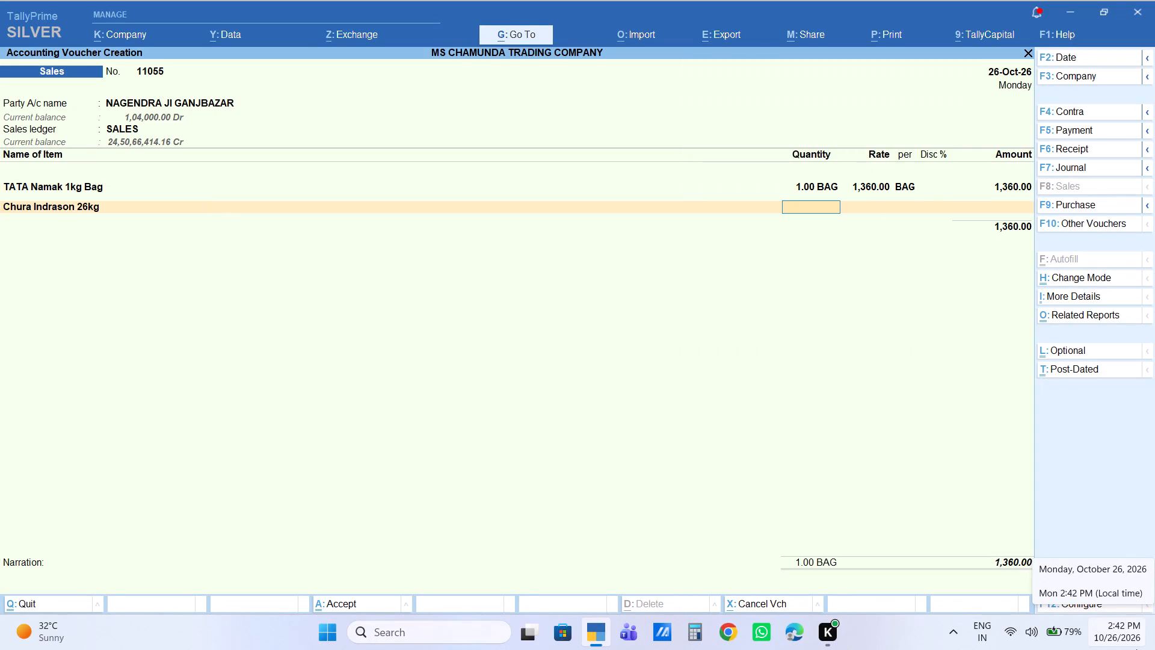
pyautogui.press('1')
pyautogui.press('Return')
pyautogui.press('Return')
pyautogui.press('Return')
pyautogui.press('Return')
pyautogui.write('1092')
pyautogui.press('Return')
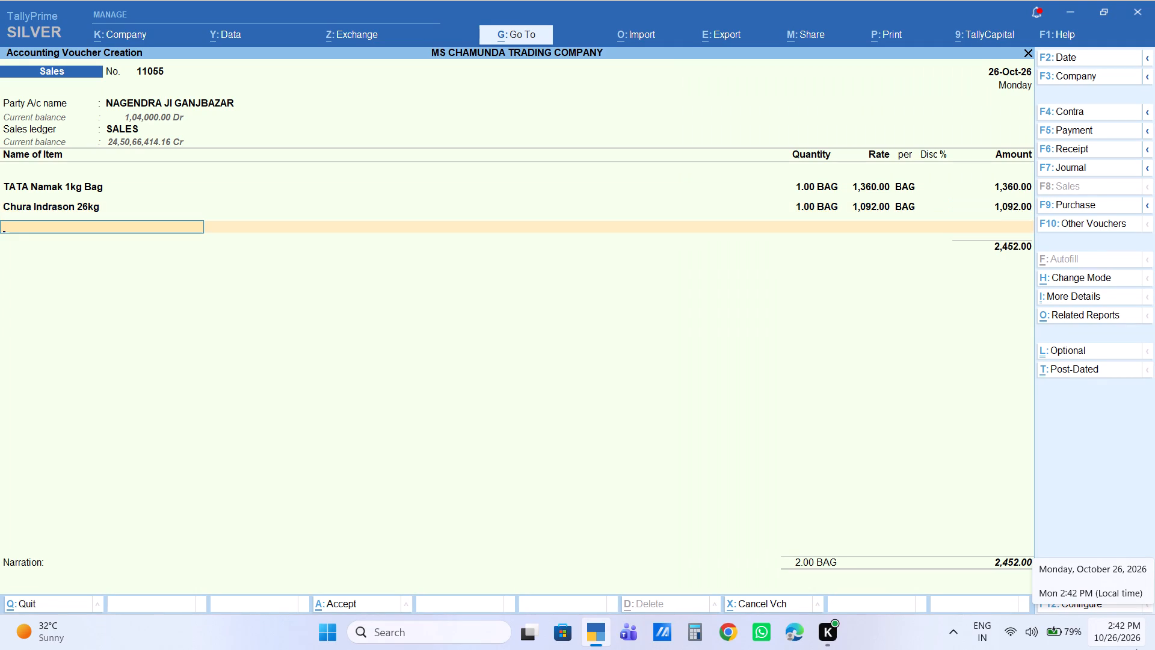
# Add INDIA GATE DUBAR BAG to voucher 11055 with quantity 1 bag at the default rate of 2,240.
pyautogui.write('dubar')
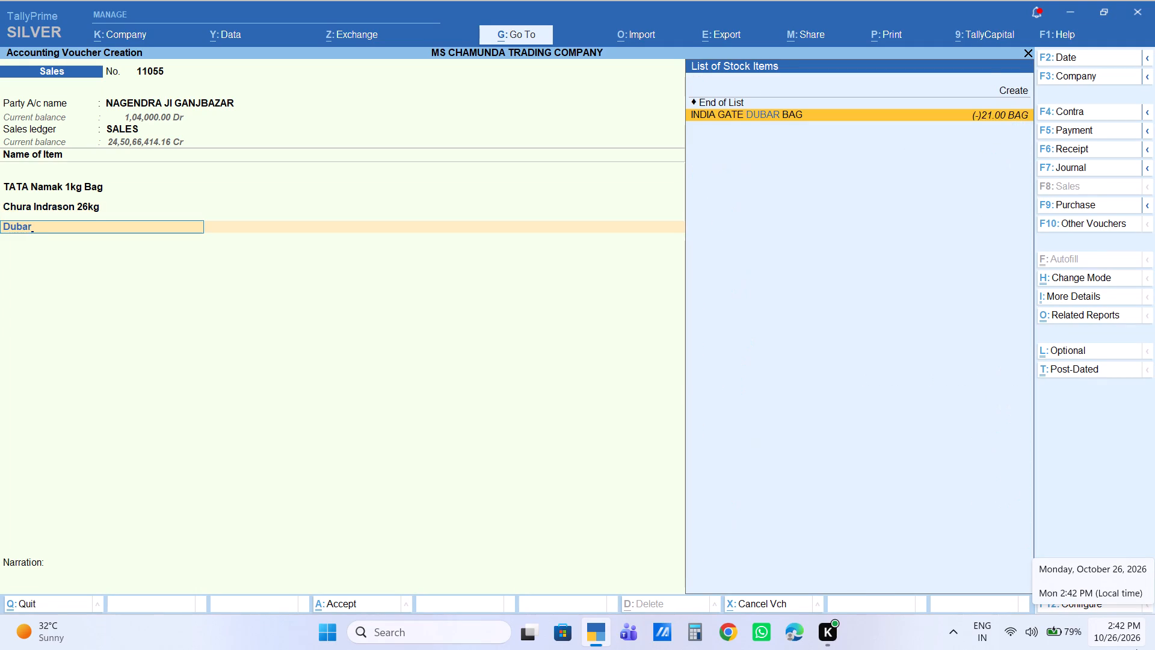
pyautogui.press('Return')
pyautogui.press('1')
pyautogui.press('Return')
pyautogui.press('Return')
pyautogui.press('Return')
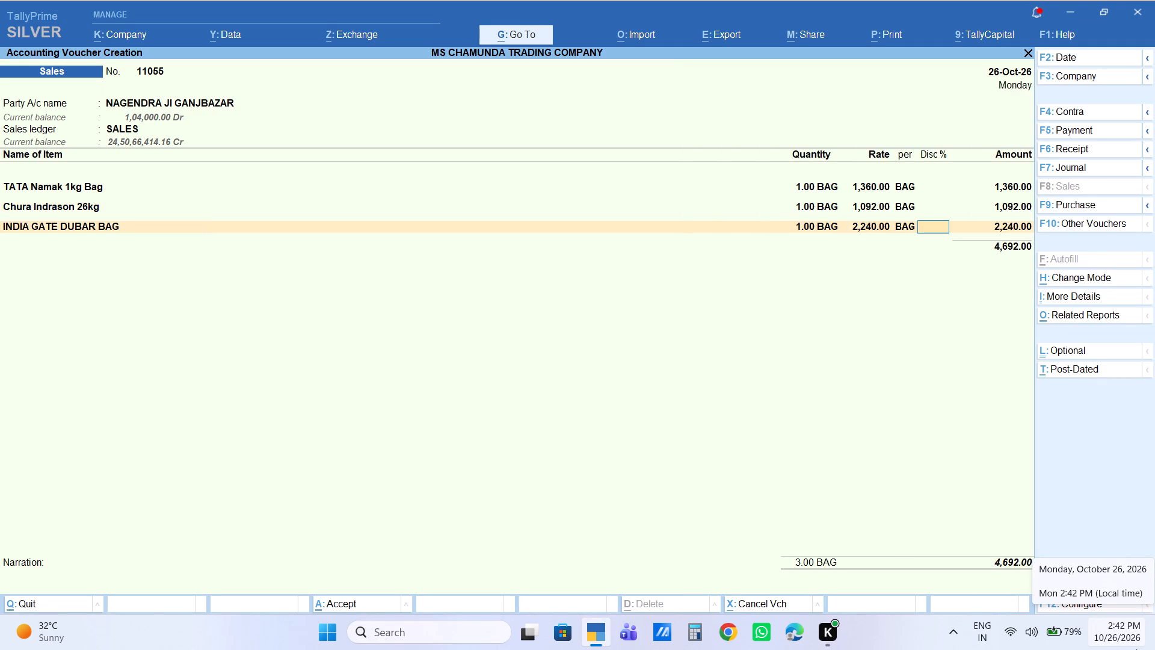
pyautogui.press('Return')
pyautogui.press('Return')
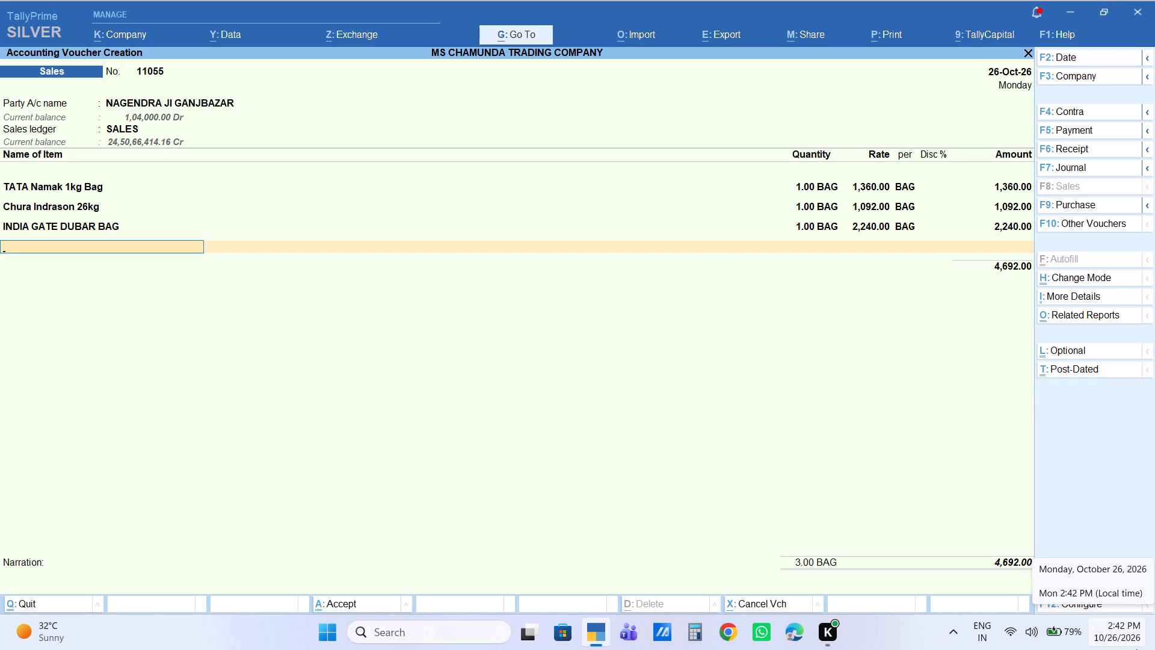
# Add Nobel Peti to voucher 11055 with quantity 2 peti at the default rate of 1,480.
pyautogui.write('np')
pyautogui.press('BackSpace')
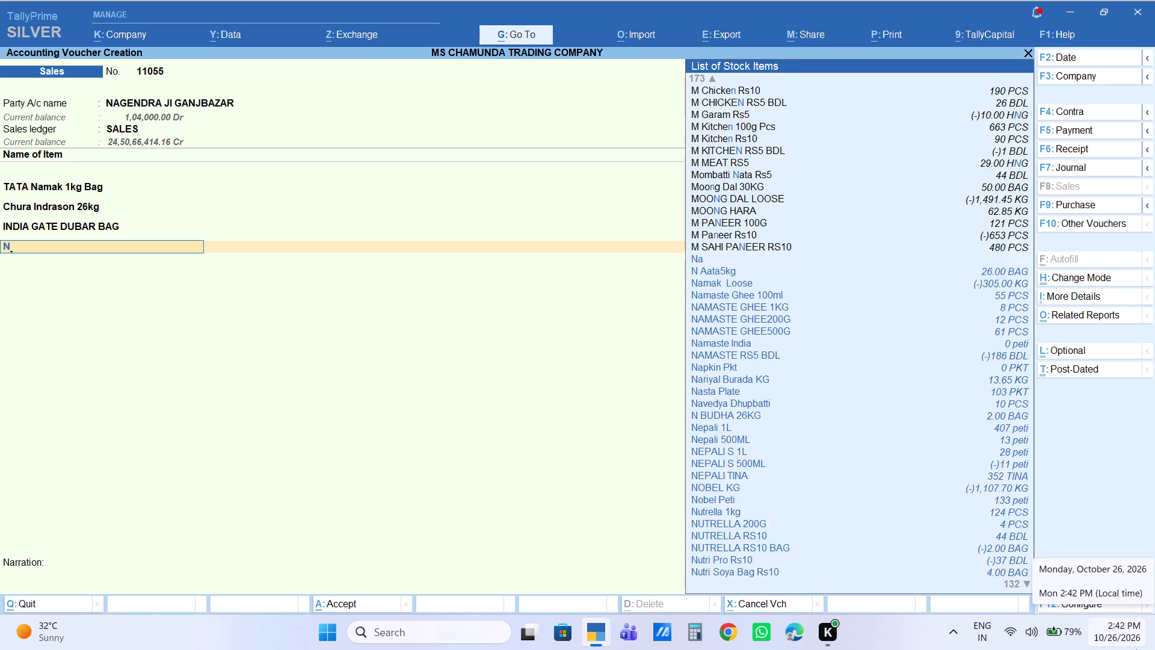
pyautogui.write('obe')
pyautogui.press('Down')
pyautogui.press('Down')
pyautogui.press('Return')
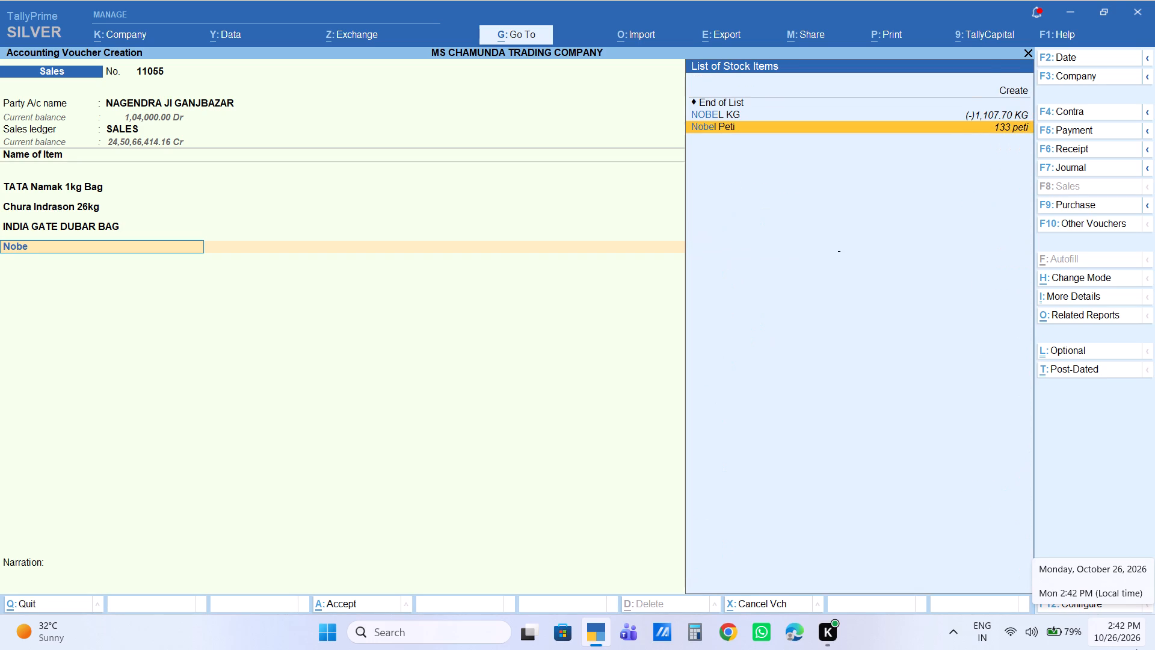
pyautogui.press('2')
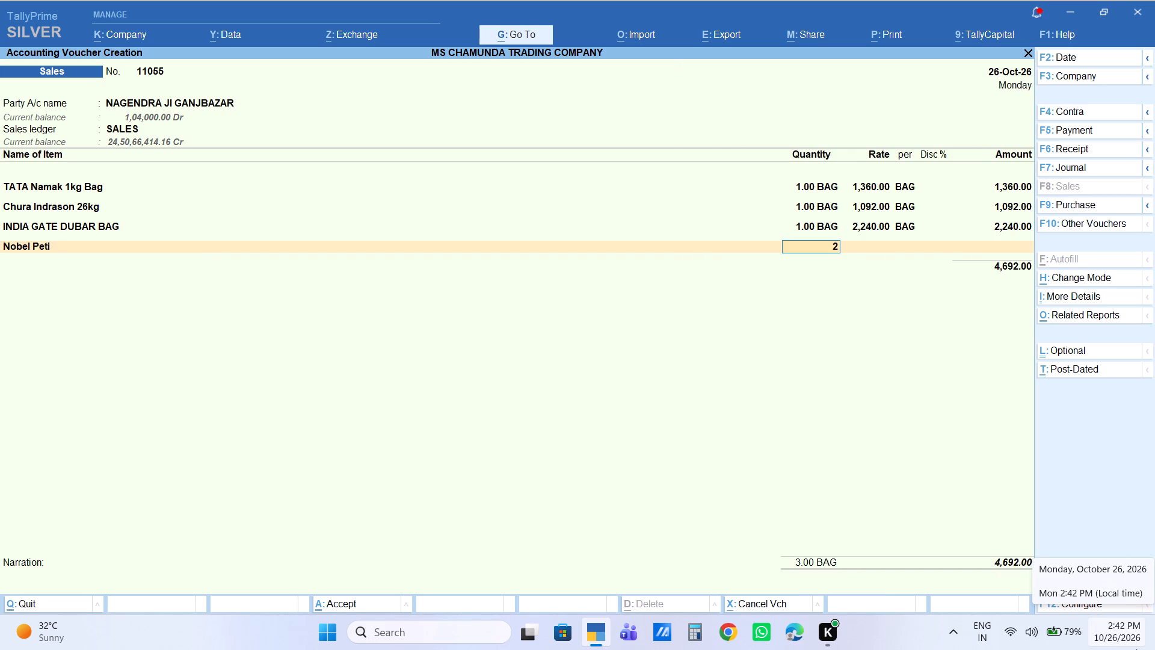
pyautogui.press('Return')
pyautogui.press('Return')
pyautogui.press('Return')
pyautogui.press('Return')
pyautogui.press('Return')
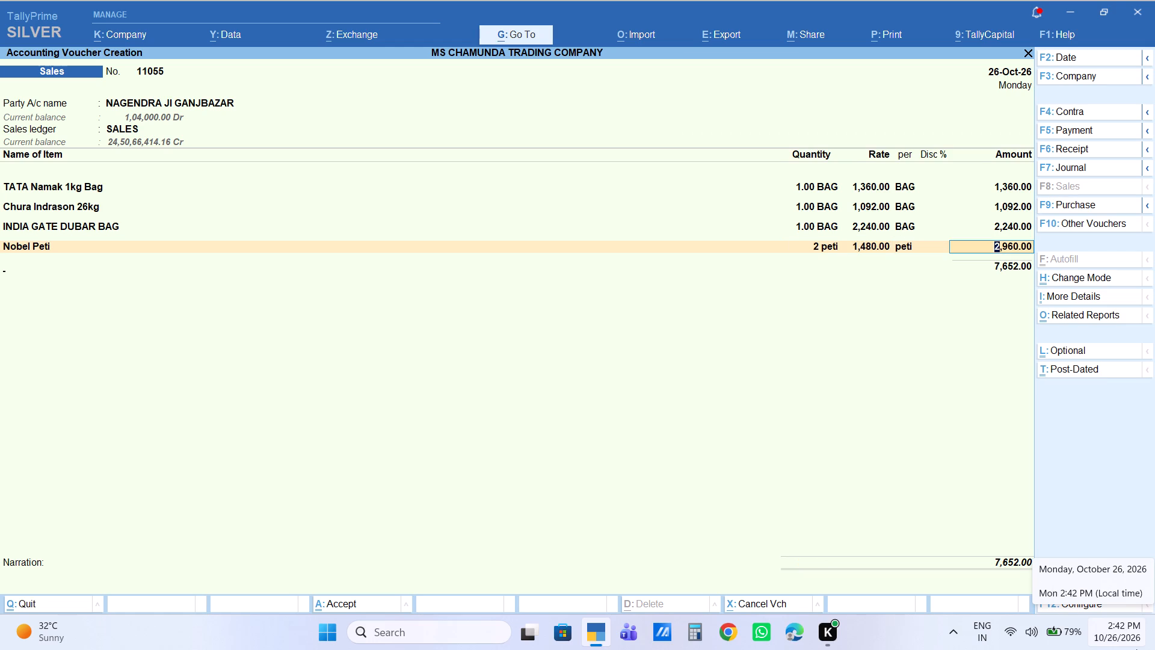
# Add BHINDI BAG to voucher 11055 with quantity 1 bag at the default rate of 800.
pyautogui.write('bhin')
pyautogui.press('i')
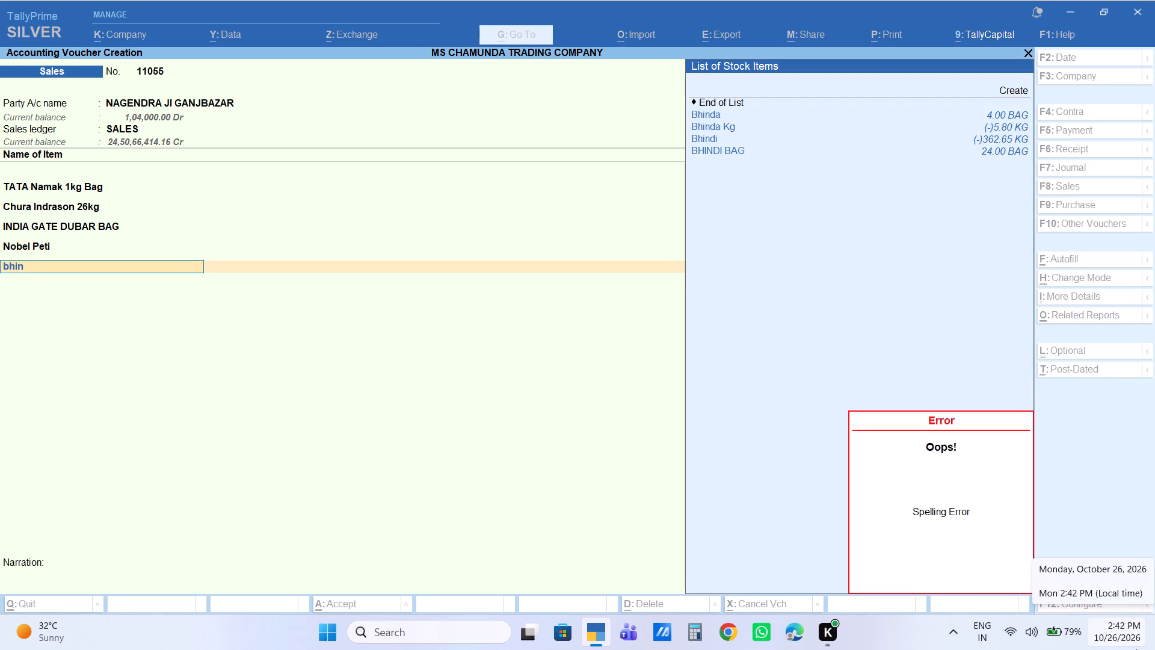
pyautogui.press('Down')
pyautogui.press('Down')
pyautogui.press('Down')
pyautogui.press('Down')
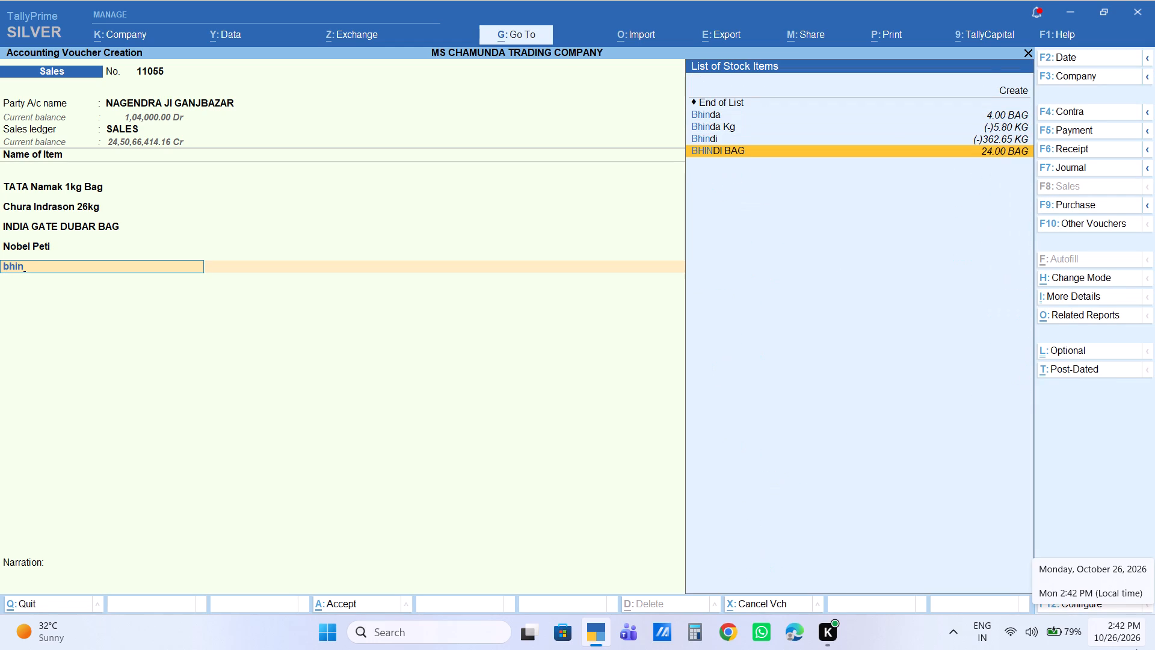
pyautogui.press('Return')
pyautogui.press('1')
pyautogui.press('Return')
pyautogui.press('Return')
pyautogui.press('Return')
pyautogui.press('Return')
pyautogui.press('Return')
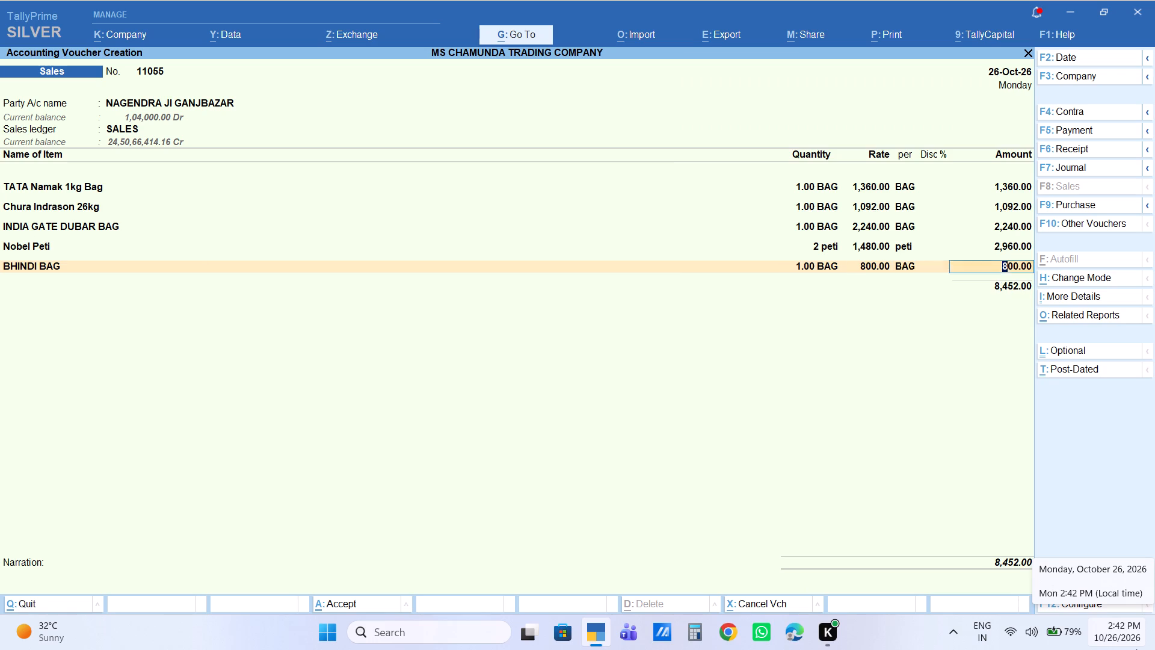
# Add B Marrie Gold Rs5 to voucher 11055 with quantity 1 peti at the default rate of 620.
pyautogui.write('b mar')
pyautogui.press('Return')
pyautogui.press('1')
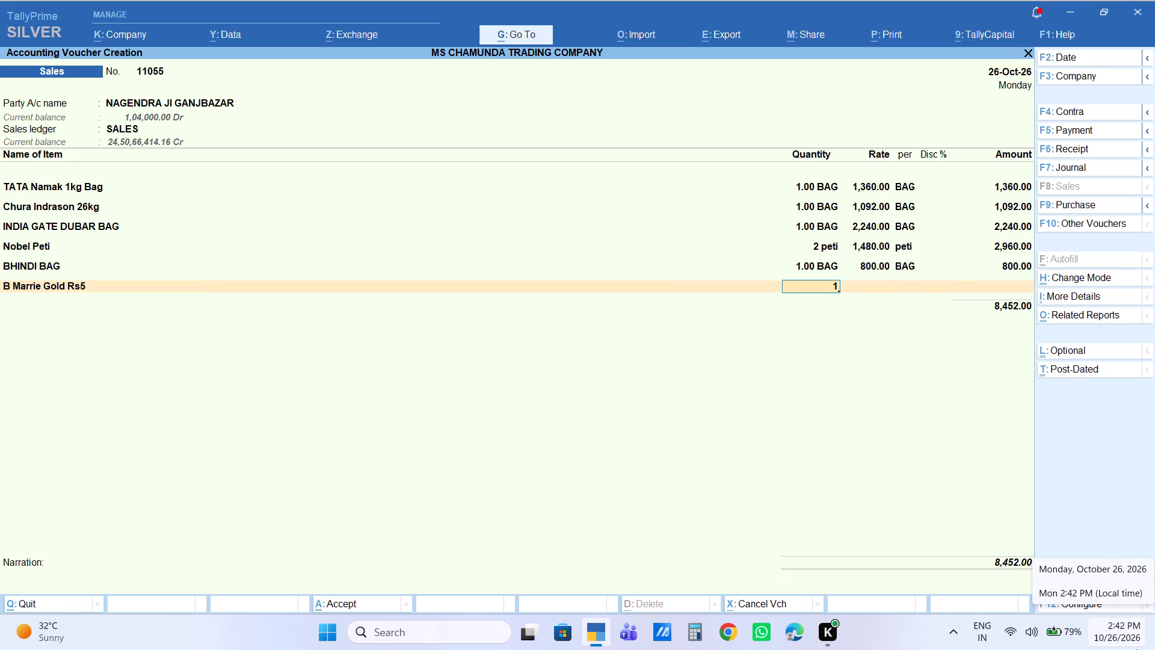
pyautogui.press('Return')
pyautogui.press('Return')
pyautogui.press('Return')
pyautogui.press('Return')
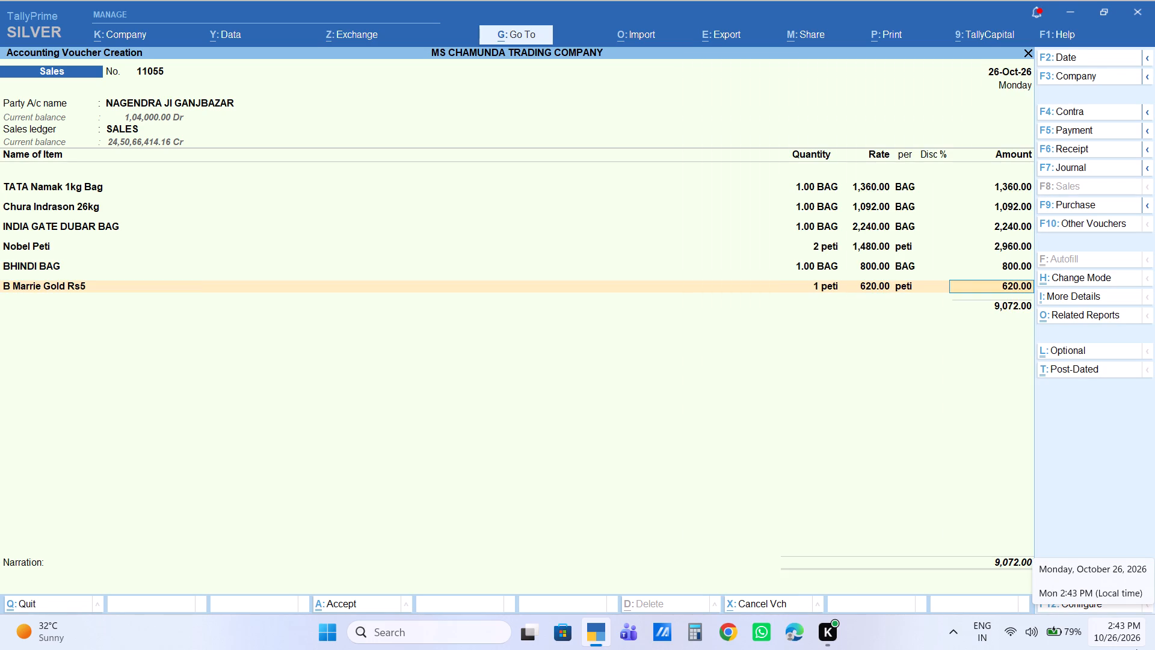
pyautogui.press('Return')
# Add Surf Excel 500g to voucher 11055 with quantity 1 bag at the default rate of 1,580.
pyautogui.write('ec')
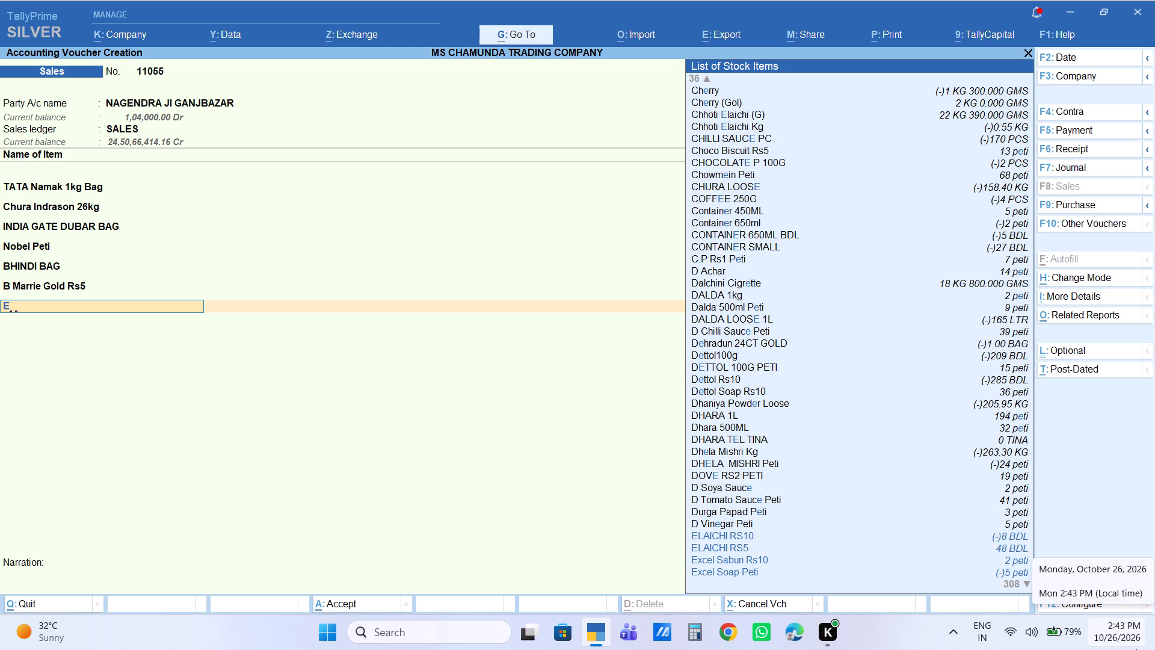
pyautogui.press('BackSpace')
pyautogui.write('xce')
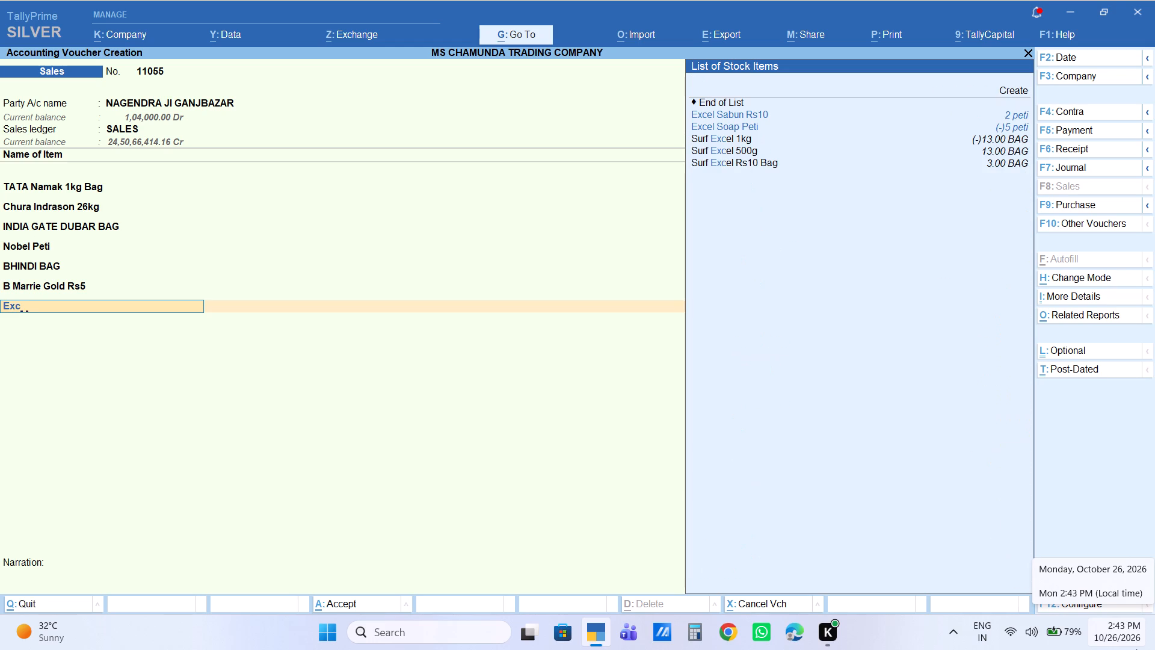
pyautogui.press('Down')
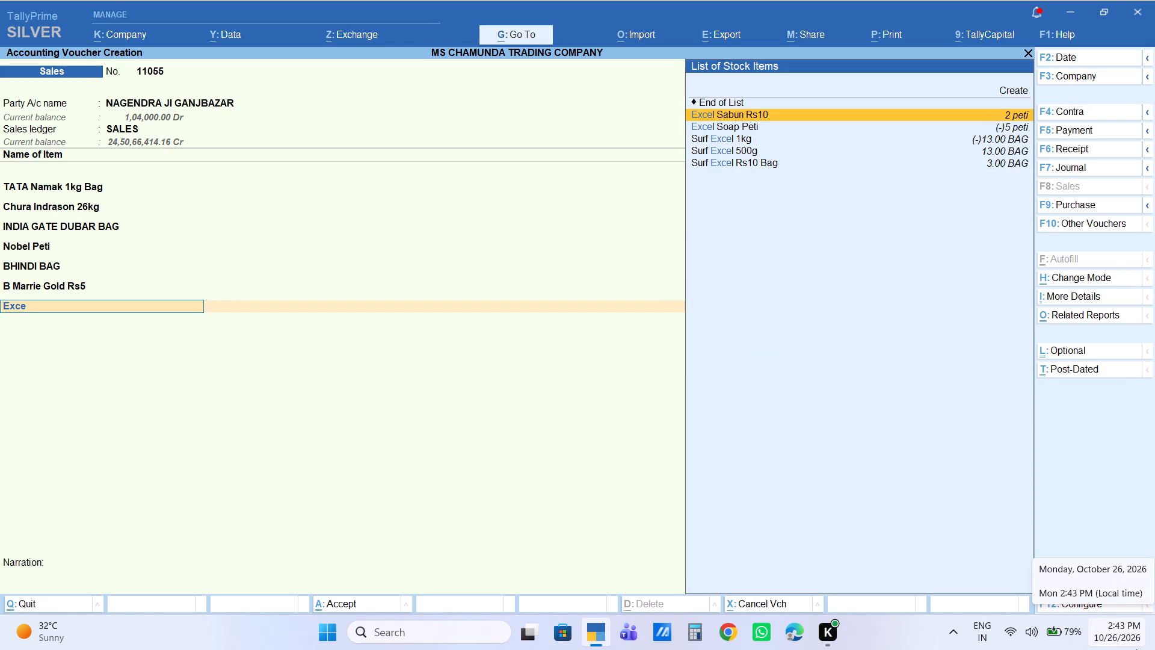
pyautogui.press('Down')
pyautogui.press('Down')
pyautogui.press('Down')
pyautogui.press('Return')
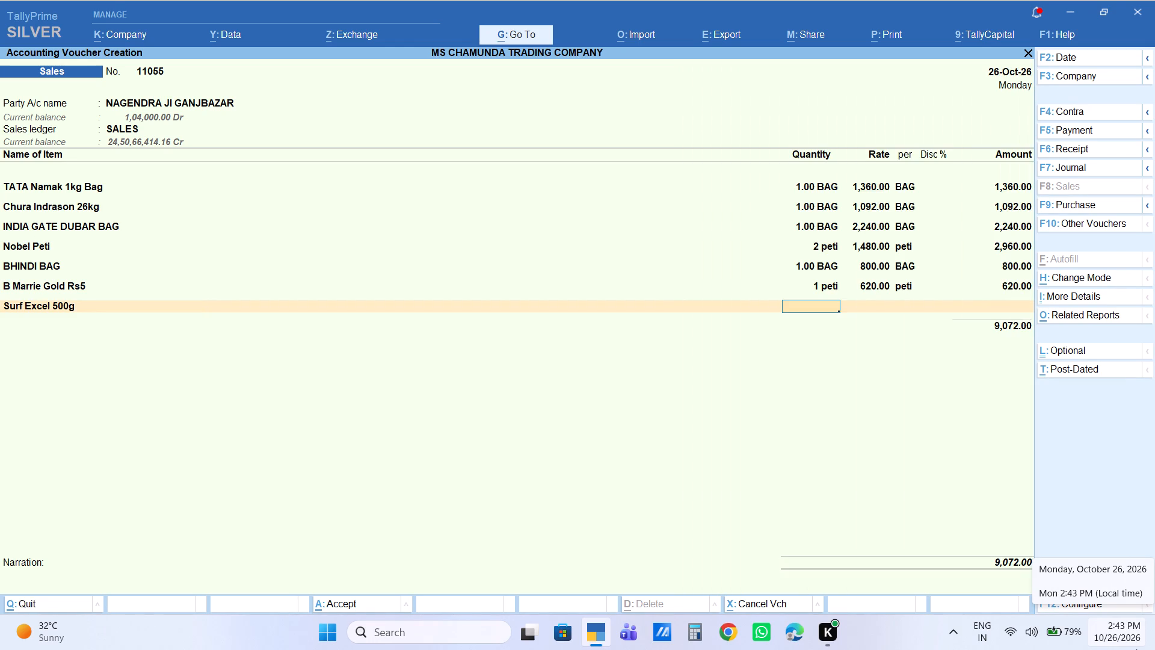
pyautogui.press('1')
pyautogui.press('Return')
pyautogui.press('Return')
pyautogui.press('Return')
pyautogui.press('Return')
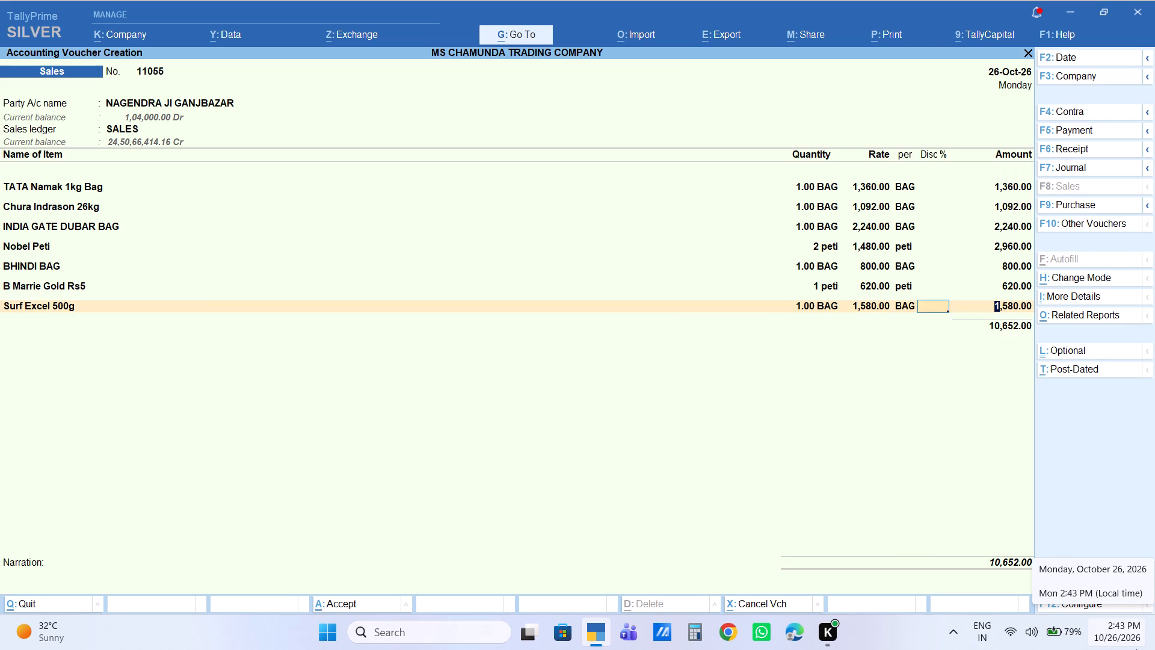
pyautogui.press('Return')
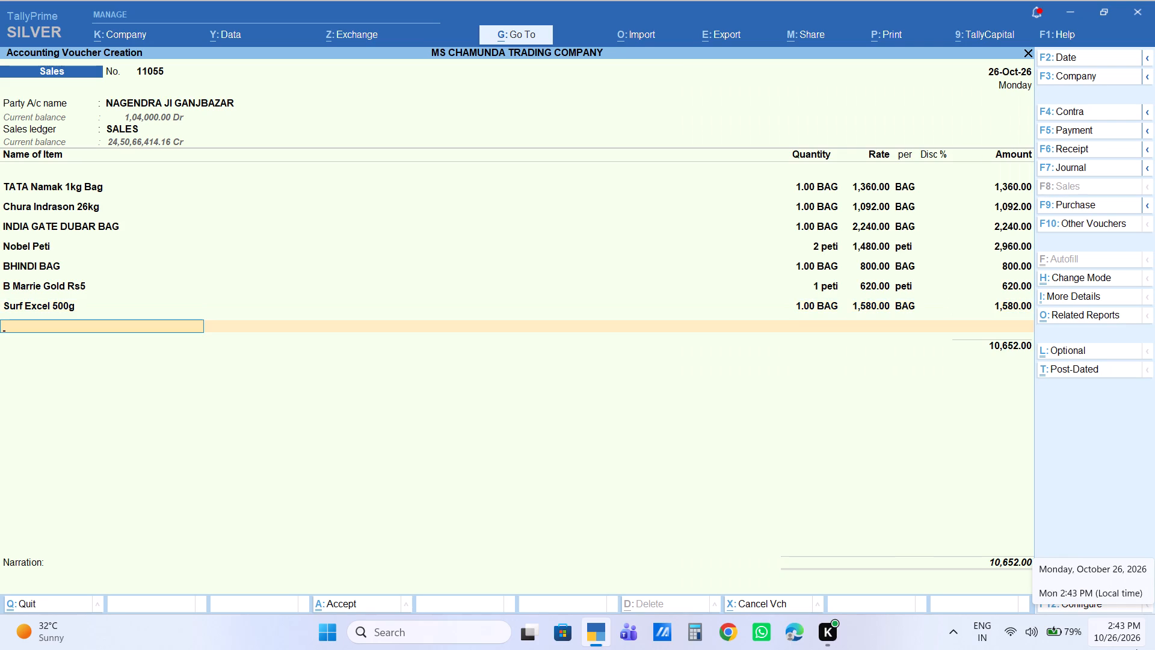
# Add Soyabin 20kg to voucher 11055 with quantity 2 bags and set its amount to 2,880.
pyautogui.write('soyab')
pyautogui.press('Down')
pyautogui.press('Return')
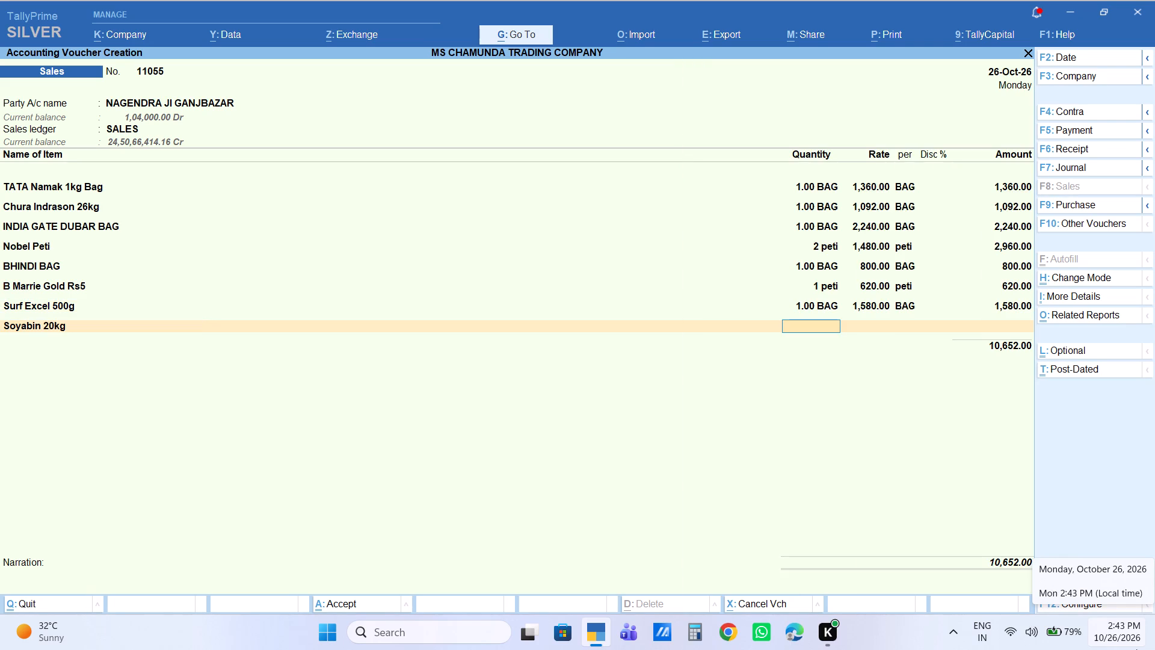
pyautogui.press('2')
pyautogui.press('Return')
pyautogui.press('Return')
pyautogui.press('Return')
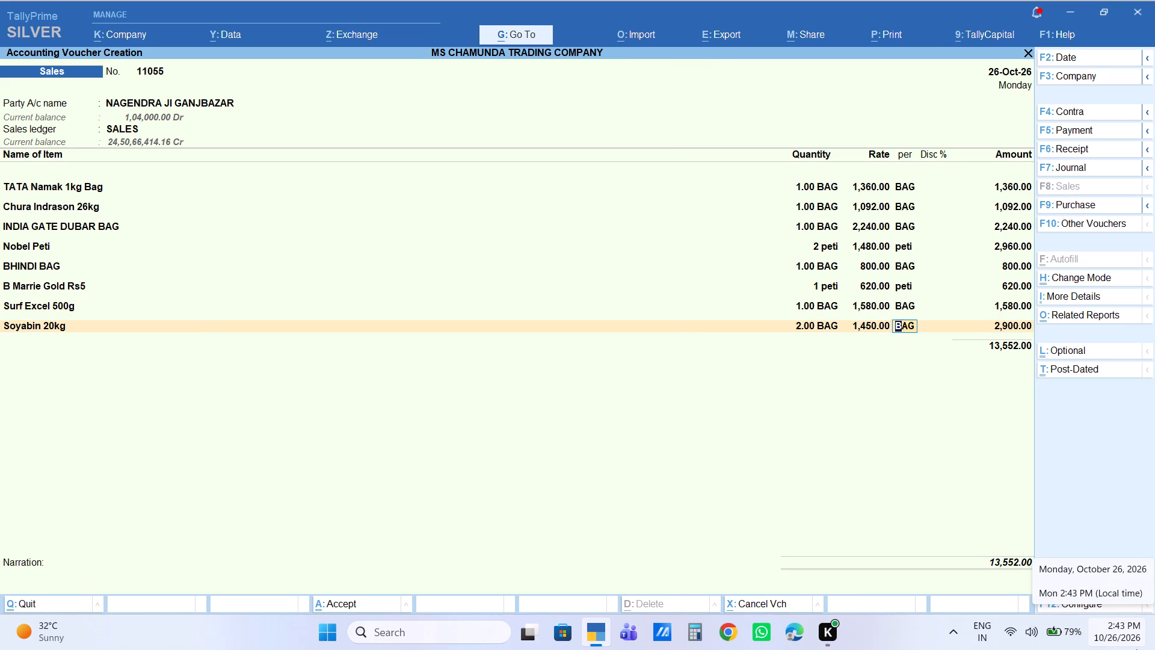
pyautogui.press('Return')
pyautogui.press('Return')
pyautogui.press('BackSpace')
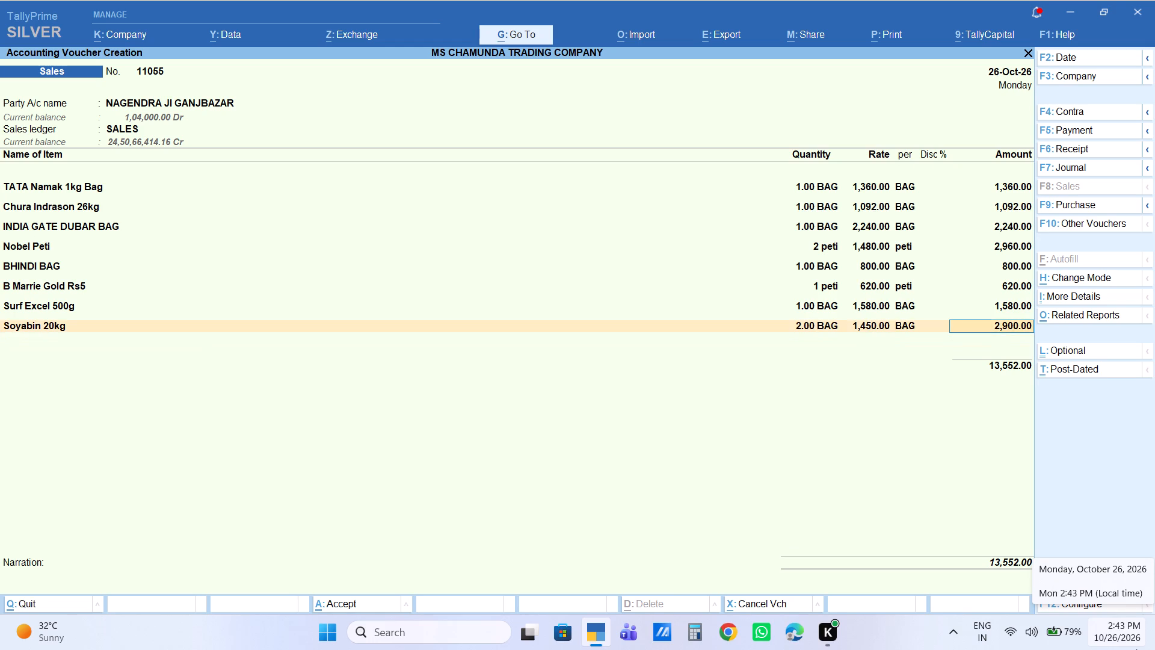
pyautogui.write('2880')
pyautogui.press('Return')
pyautogui.press('Return')
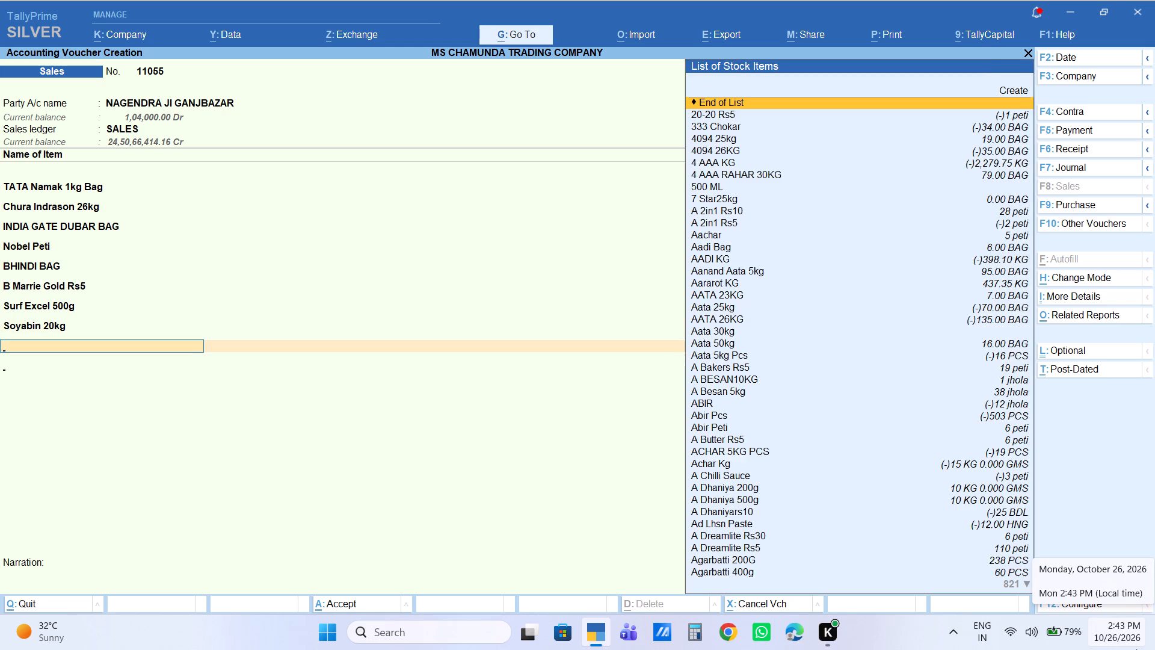
pyautogui.press('BackSpace')
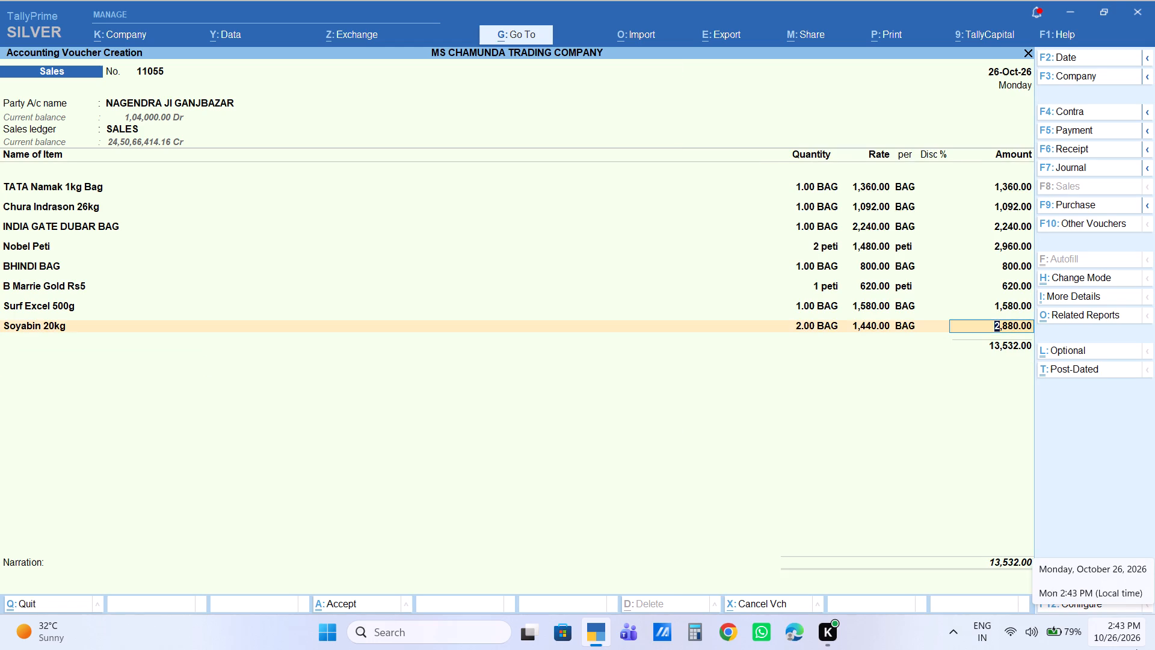
pyautogui.press('Return')
# End the item list of voucher 11055 and add a Labour Charge of 25.
pyautogui.press('Return')
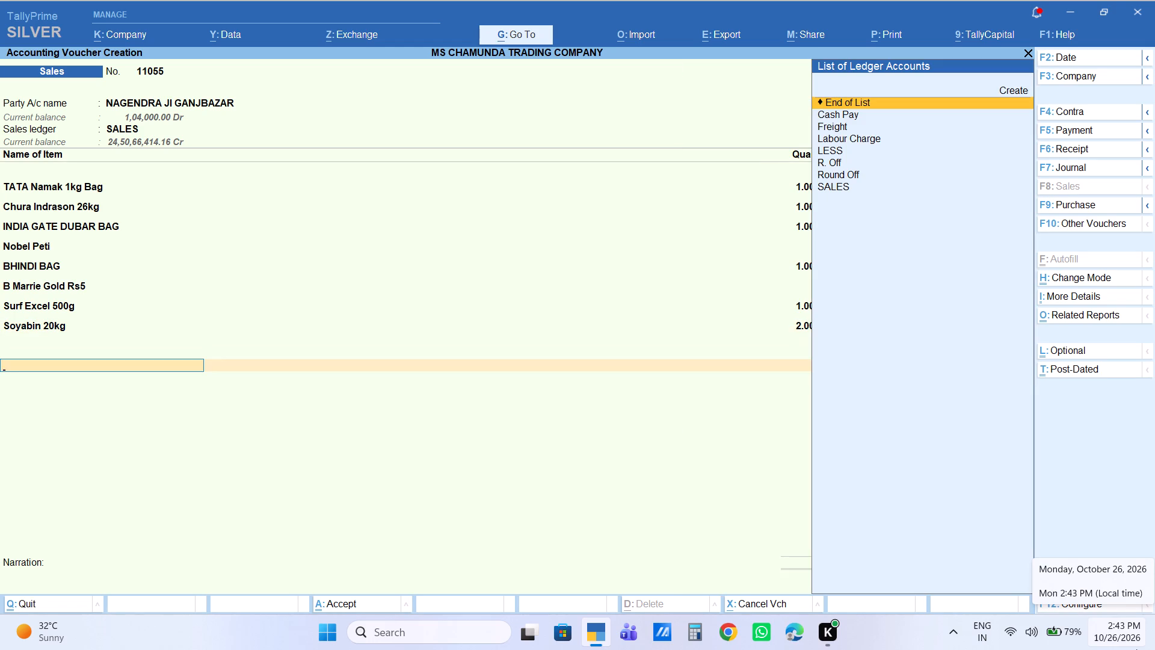
pyautogui.write('la')
pyautogui.press('Return')
pyautogui.press('Return')
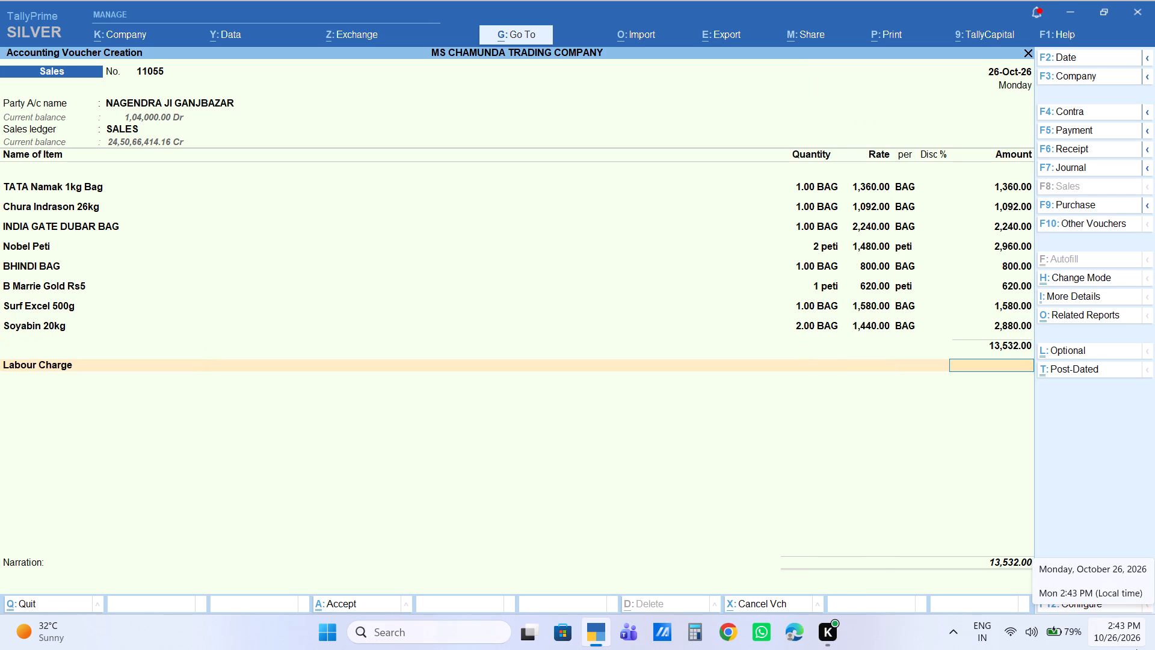
pyautogui.write('25')
pyautogui.press('Return')
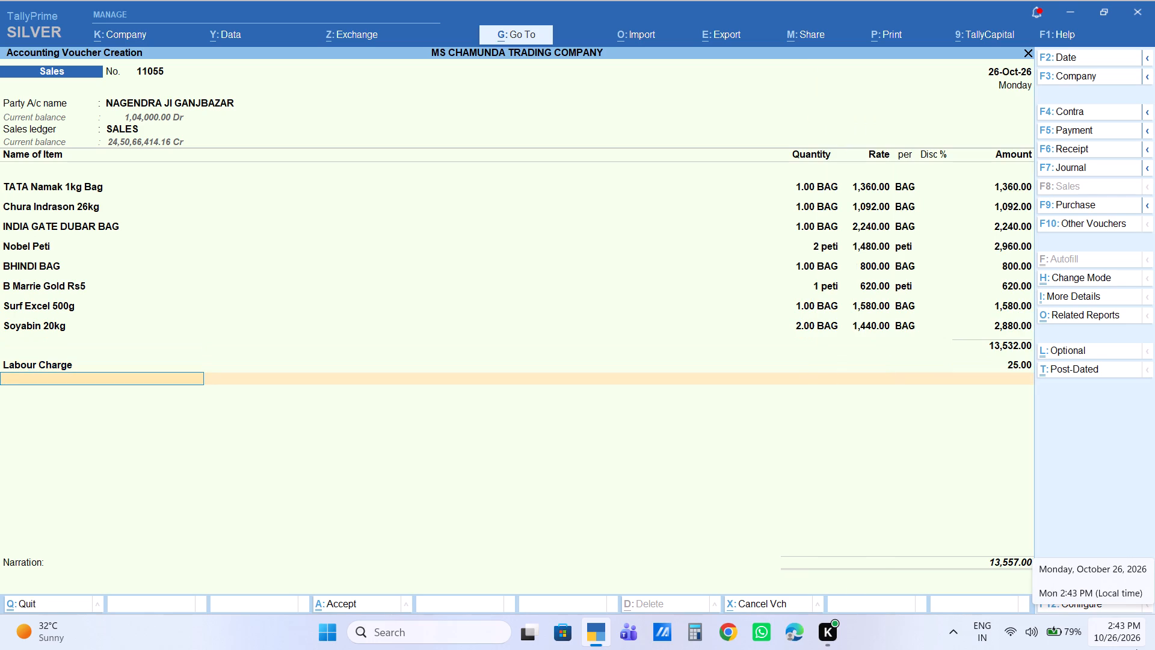
# Go back to the item list of voucher 11055 and add BARI KG with quantity 25 kg at the default rate of 125.
pyautogui.press('BackSpace')
pyautogui.press('BackSpace')
pyautogui.press('BackSpace')
pyautogui.press('BackSpace')
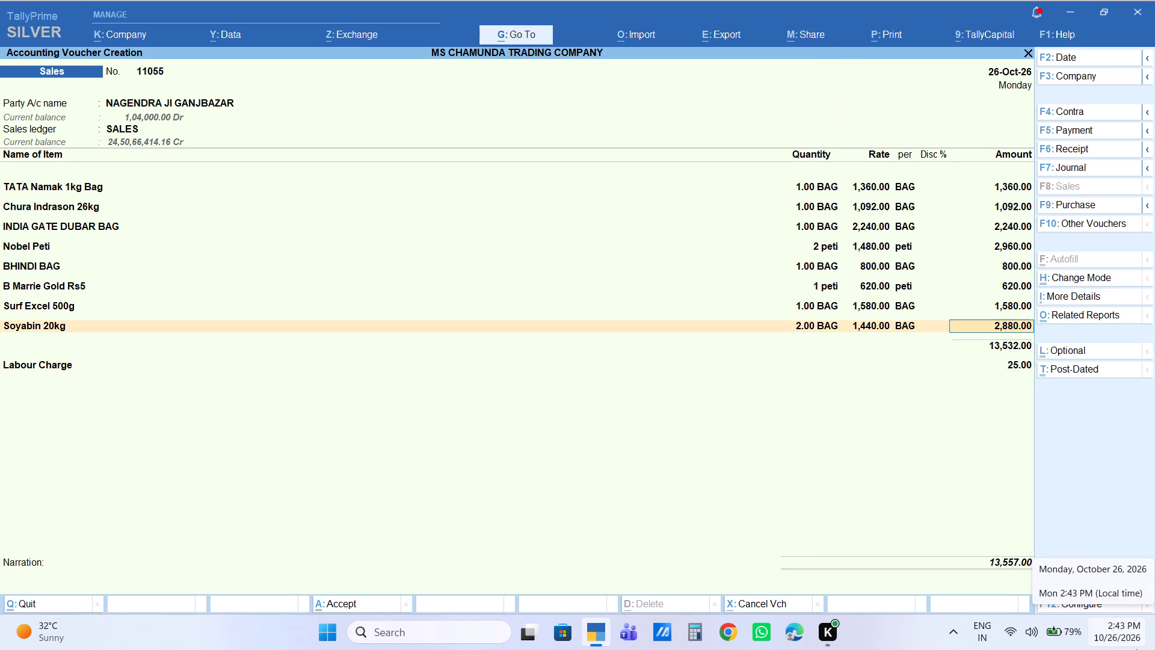
pyautogui.press('Return')
pyautogui.write('bari')
pyautogui.press('Down')
pyautogui.press('Down')
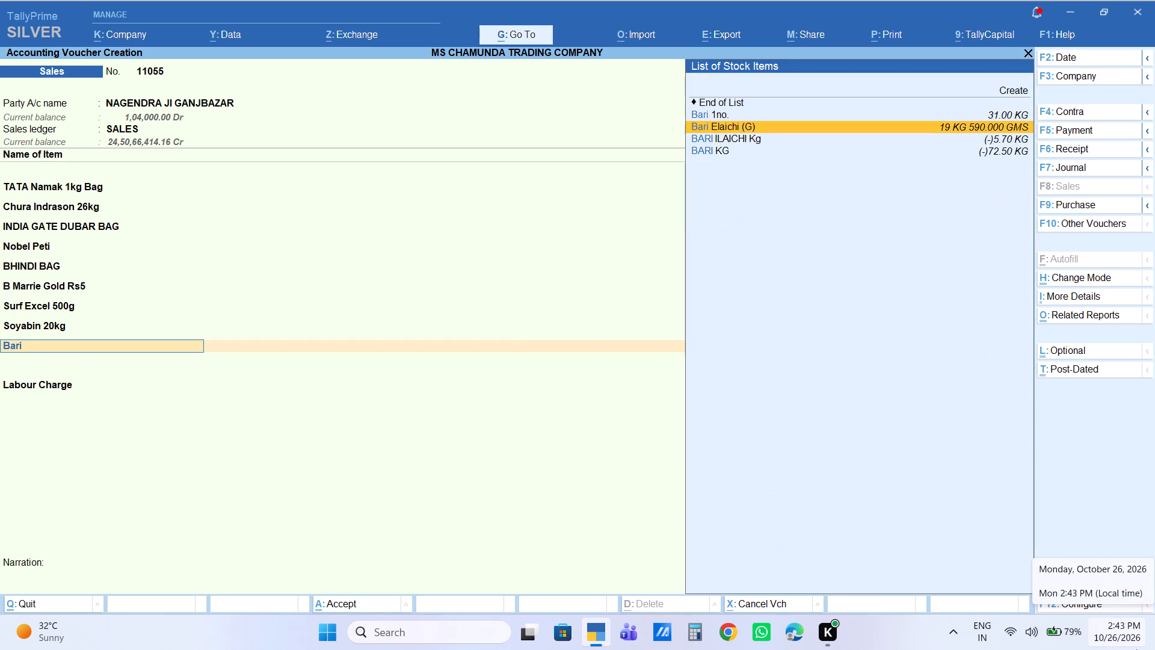
pyautogui.press('Down')
pyautogui.press('Down')
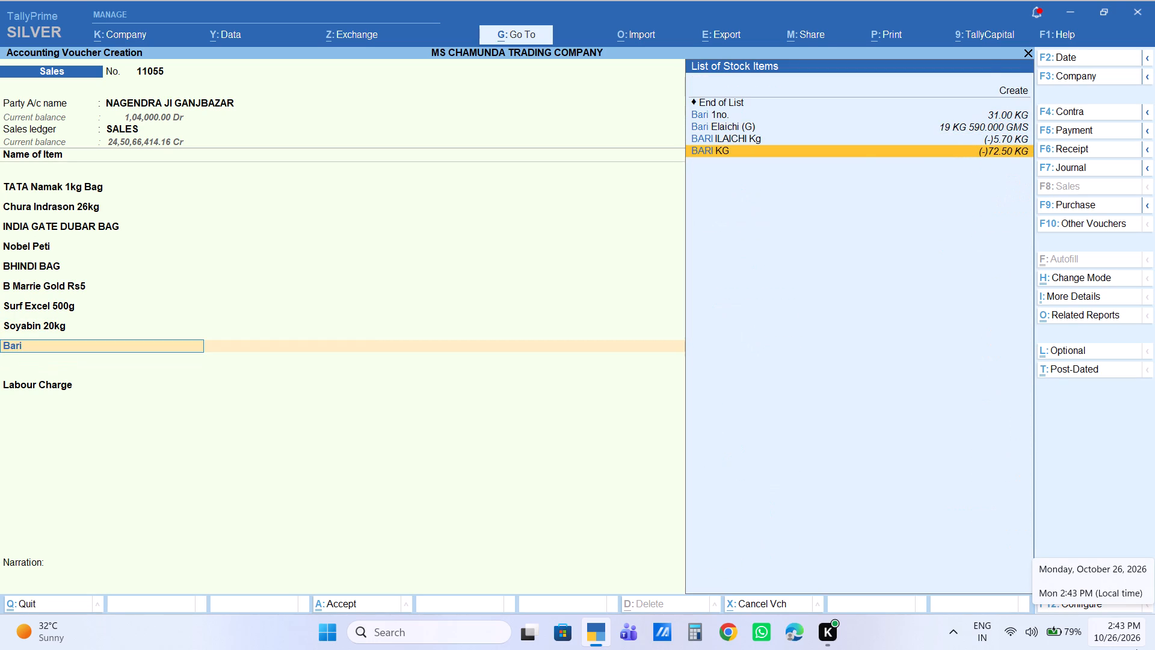
pyautogui.press('Return')
pyautogui.write('25')
pyautogui.press('Return')
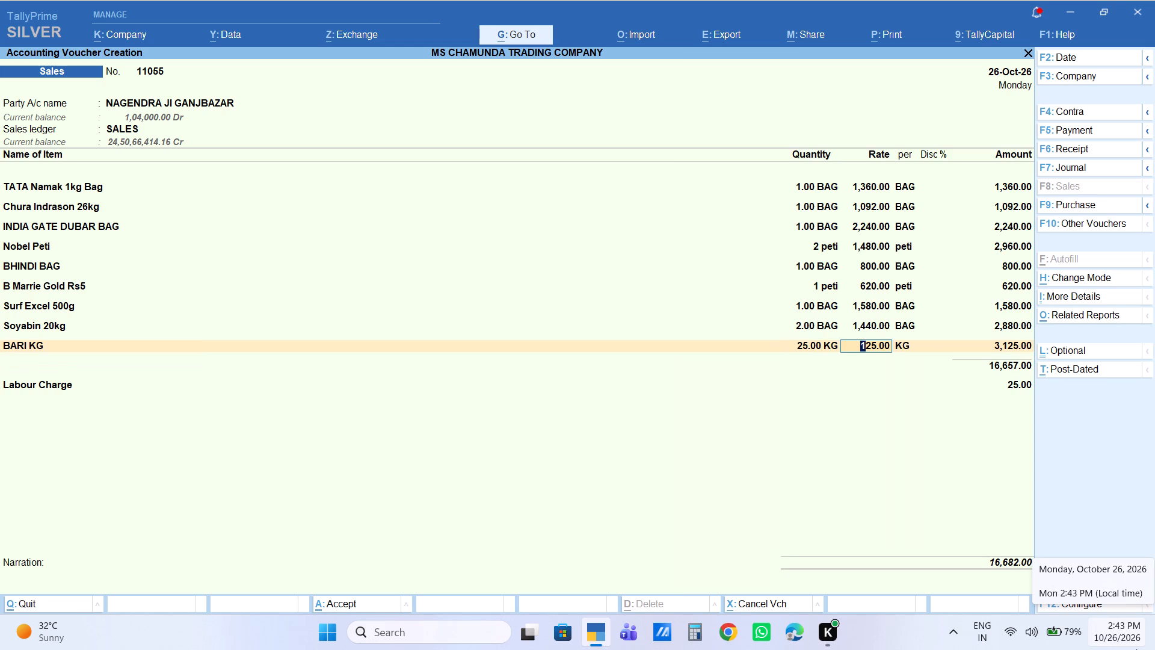
pyautogui.press('Return')
pyautogui.press('Return')
pyautogui.press('Return')
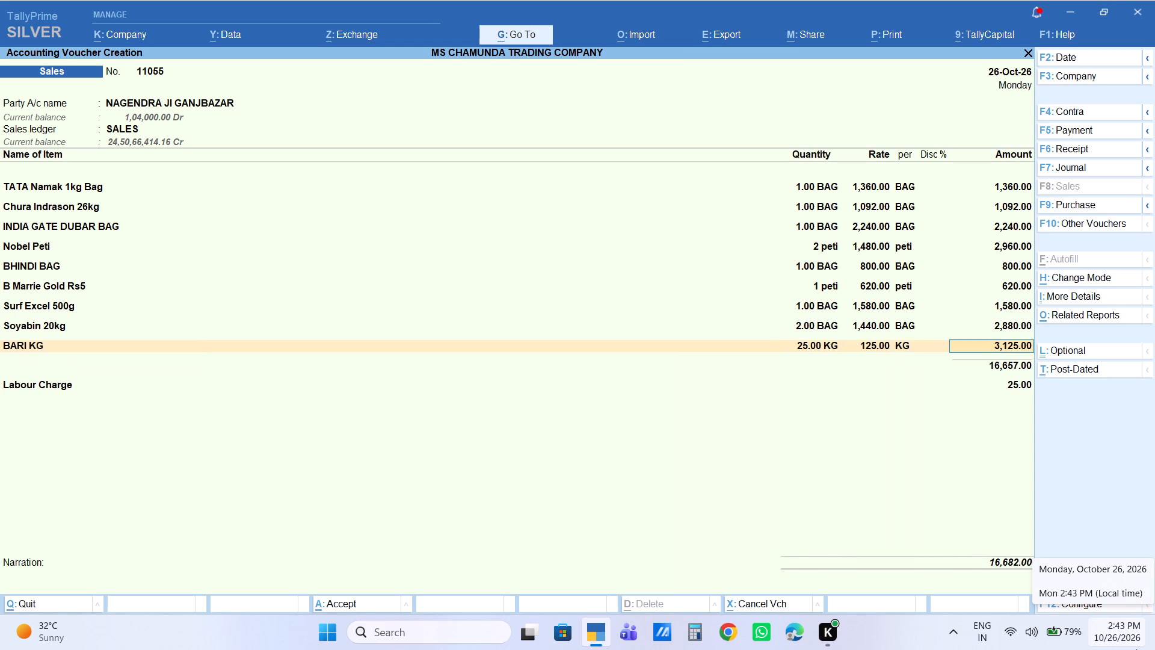
pyautogui.press('Return')
# Finish sales voucher 11055 with its bill-wise New Ref 11055 for the full amount and save it.
pyautogui.press('Return')
pyautogui.press('Return')
pyautogui.press('Return')
pyautogui.press('Return')
pyautogui.press('Return')
pyautogui.press('Return')
pyautogui.press('Return')
pyautogui.press('Return')
pyautogui.press('Return')
pyautogui.press('Return')
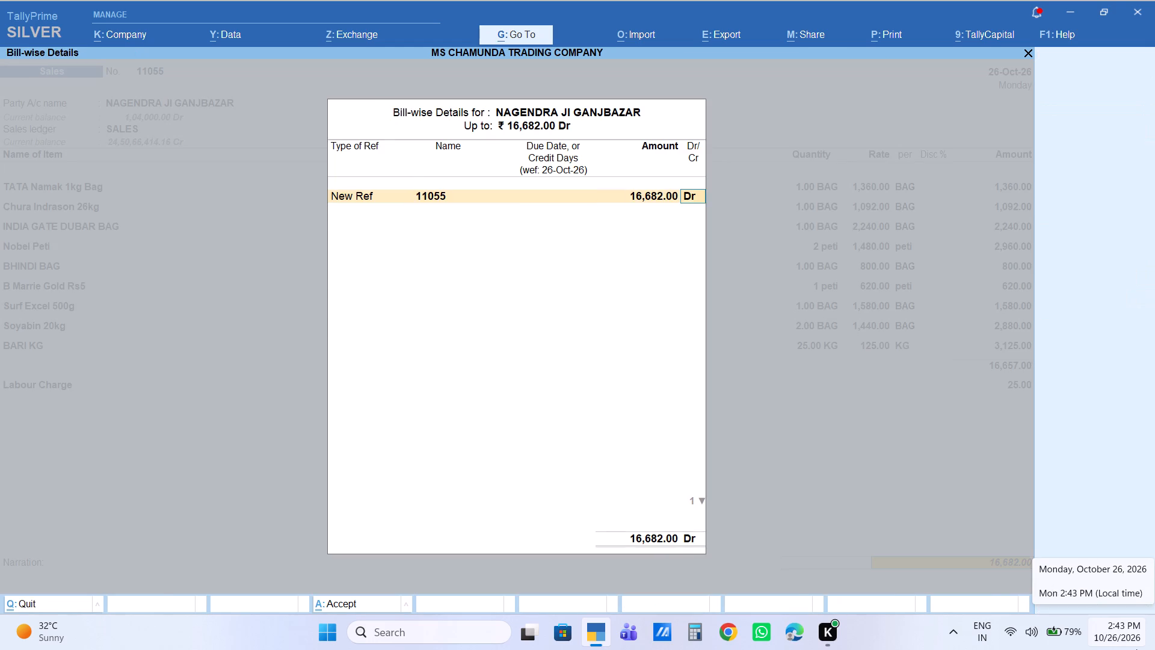
pyautogui.press('Return')
pyautogui.press('Return')
pyautogui.press('Return')
# Start a Cash receipt voucher for the Ganjbazar party of voucher 11055 and allocate it as Agst Ref to bill 11055.
pyautogui.press('F6')
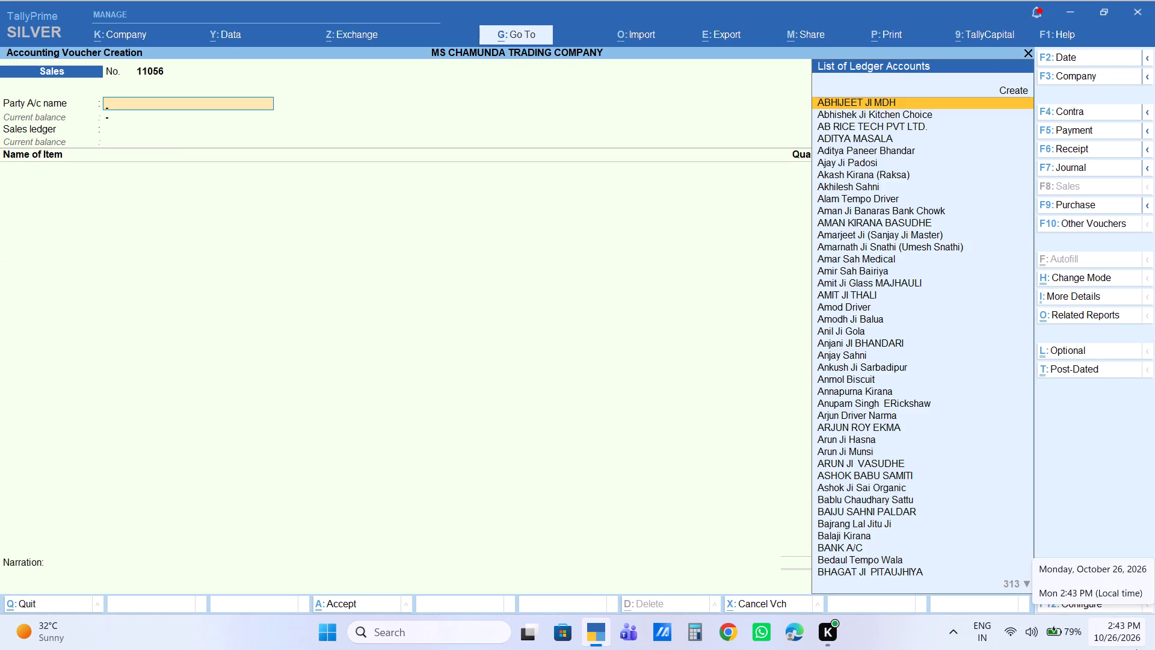
pyautogui.write('cas')
pyautogui.press('Return')
pyautogui.write('nage')
pyautogui.press('Down')
pyautogui.press('Down')
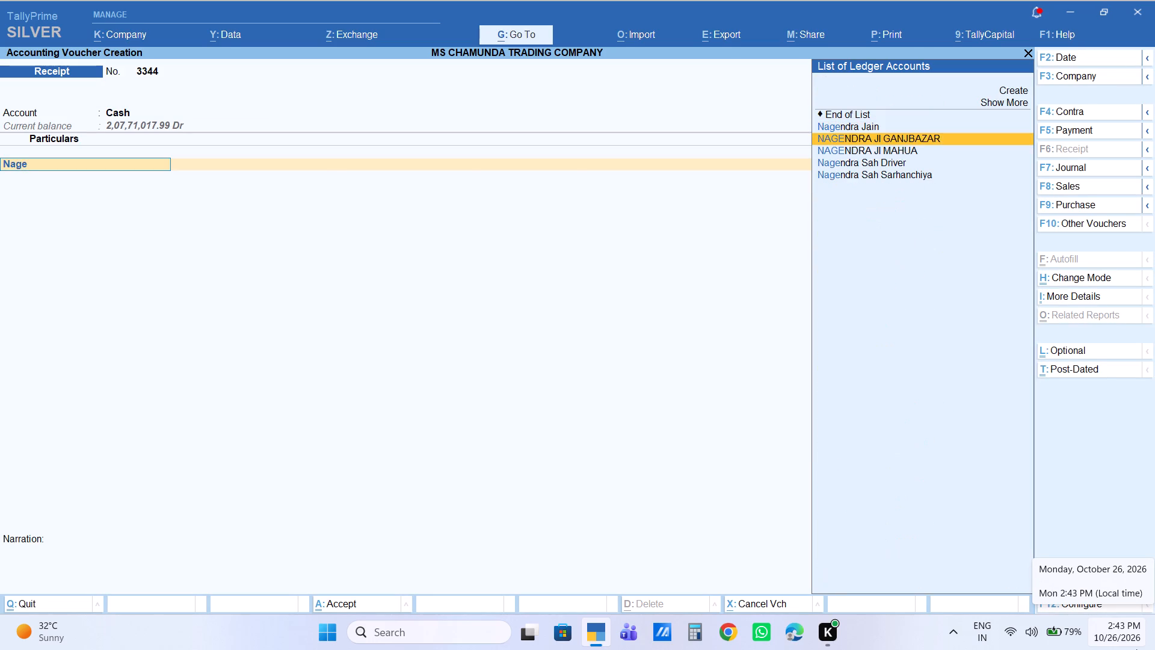
pyautogui.press('Return')
pyautogui.press('Return')
pyautogui.press('Return')
pyautogui.press('BackSpace')
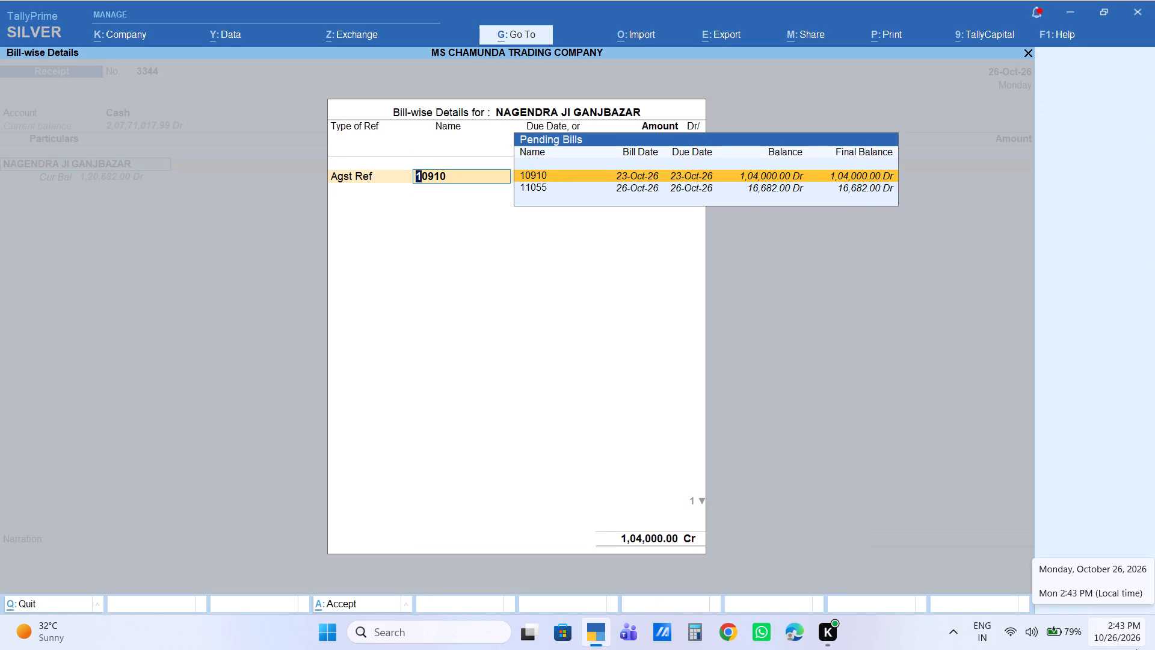
pyautogui.press('Down')
pyautogui.press('Return')
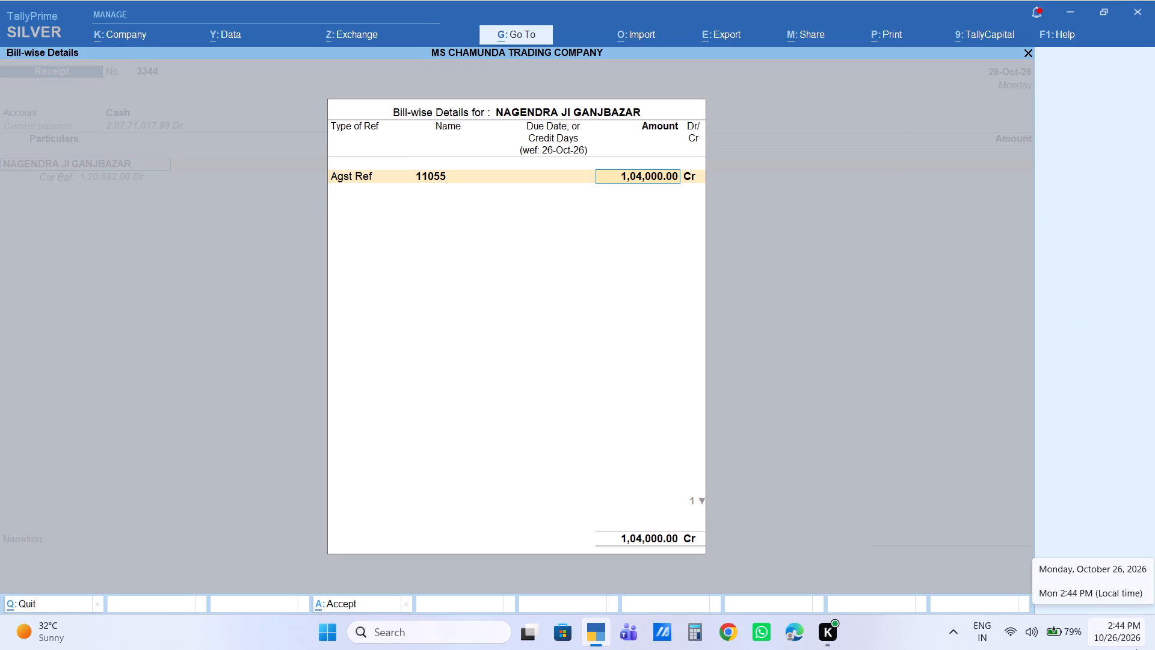
pyautogui.press('BackSpace')
pyautogui.press('Return')
# Set the amount received against bill 11055 to 11,000 and save the receipt voucher.
pyautogui.write('11000')
pyautogui.press('Return')
pyautogui.press('Return')
pyautogui.press('Return')
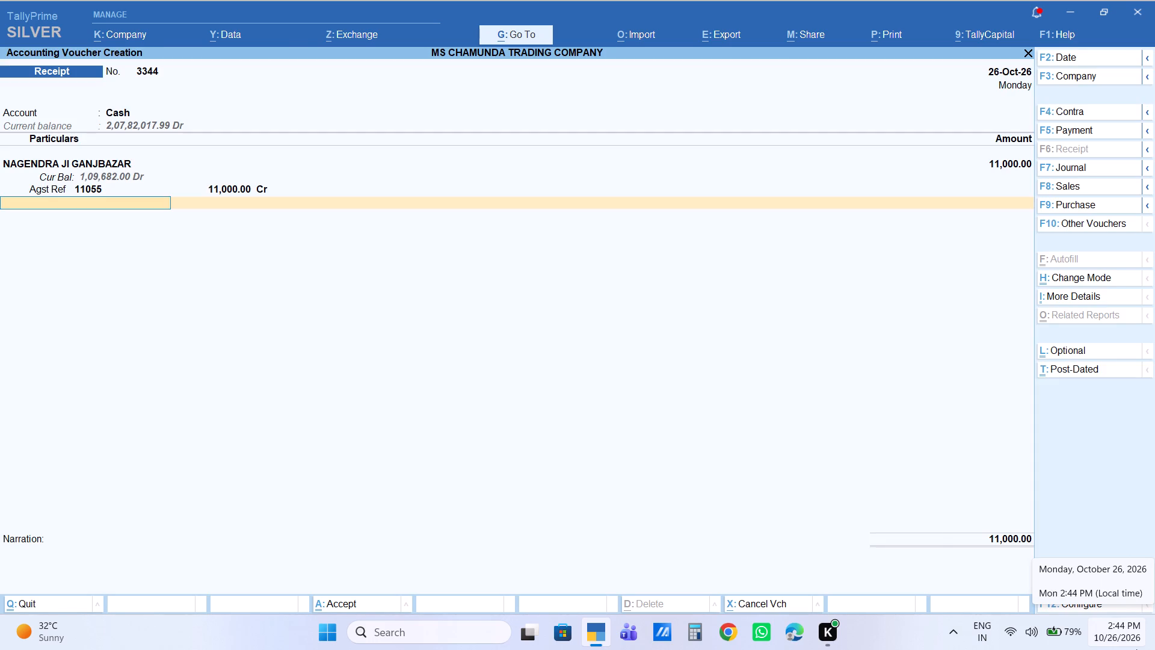
pyautogui.press('Return')
pyautogui.press('Return')
pyautogui.press('Return')
# Check the Ganjbazar party's pending bills through another Cash receipt voucher, and discard that voucher without saving.
pyautogui.write('cas')
pyautogui.press('Return')
pyautogui.press('Return')
pyautogui.press('BackSpace')
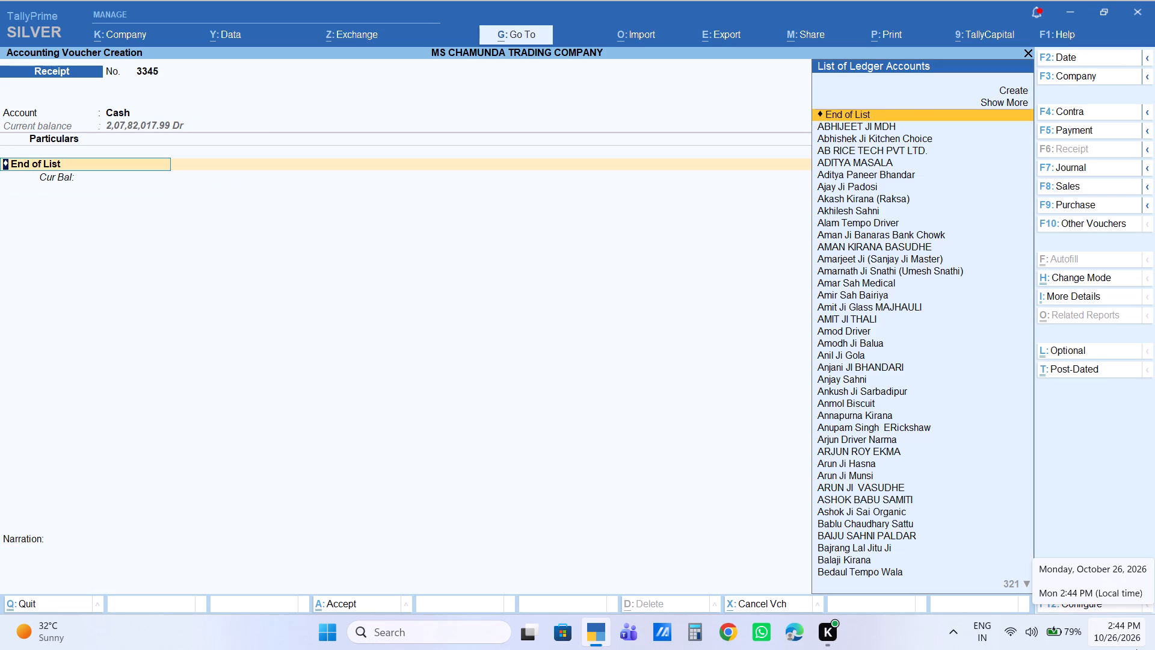
pyautogui.write('nage')
pyautogui.press('Down')
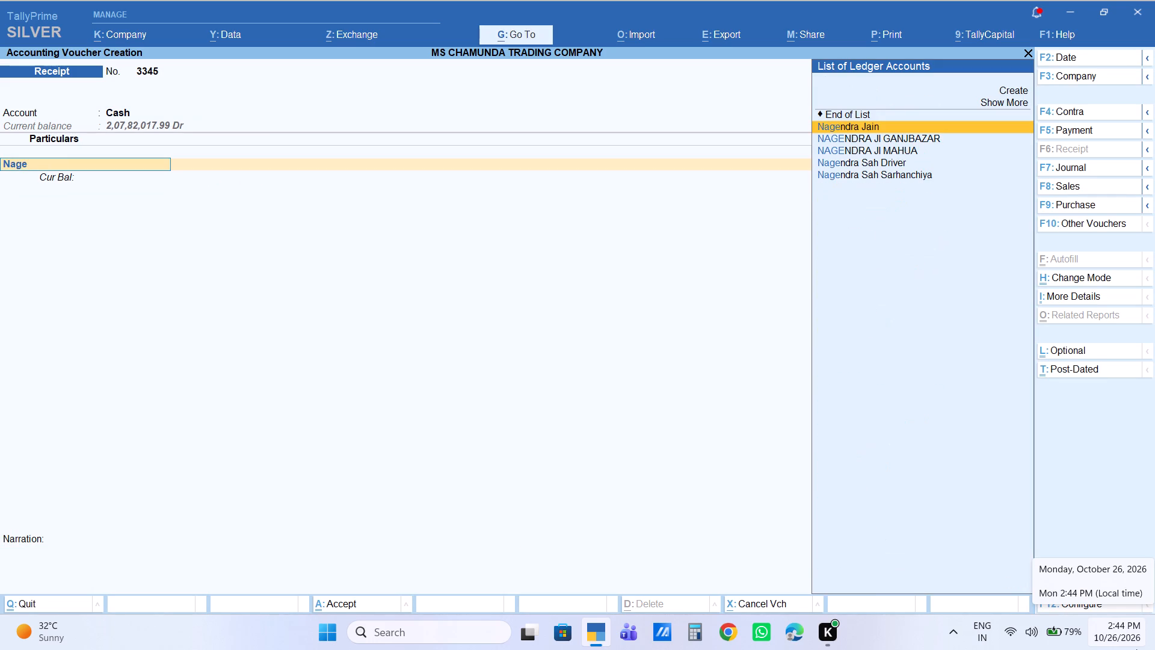
pyautogui.press('Down')
pyautogui.press('Return')
pyautogui.press('Return')
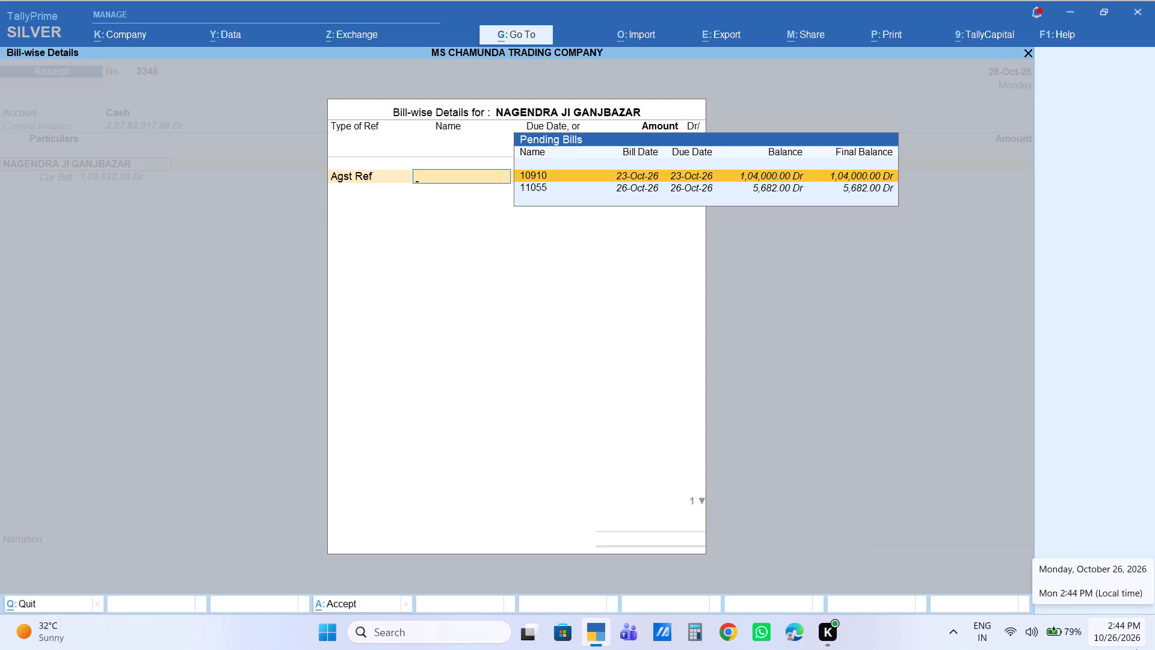
pyautogui.press('Escape')
pyautogui.press('Escape')
pyautogui.press('Escape')
pyautogui.press('Escape')
pyautogui.press('Escape')
pyautogui.press('Return')
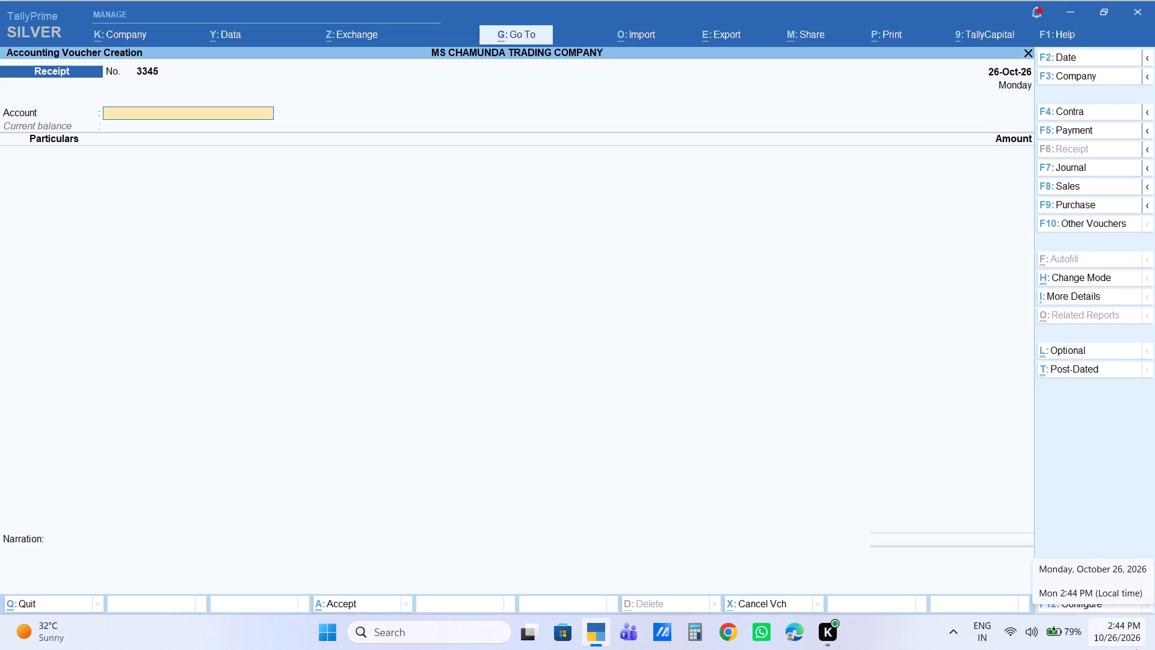
# Start a new sales voucher.
pyautogui.press('F8')
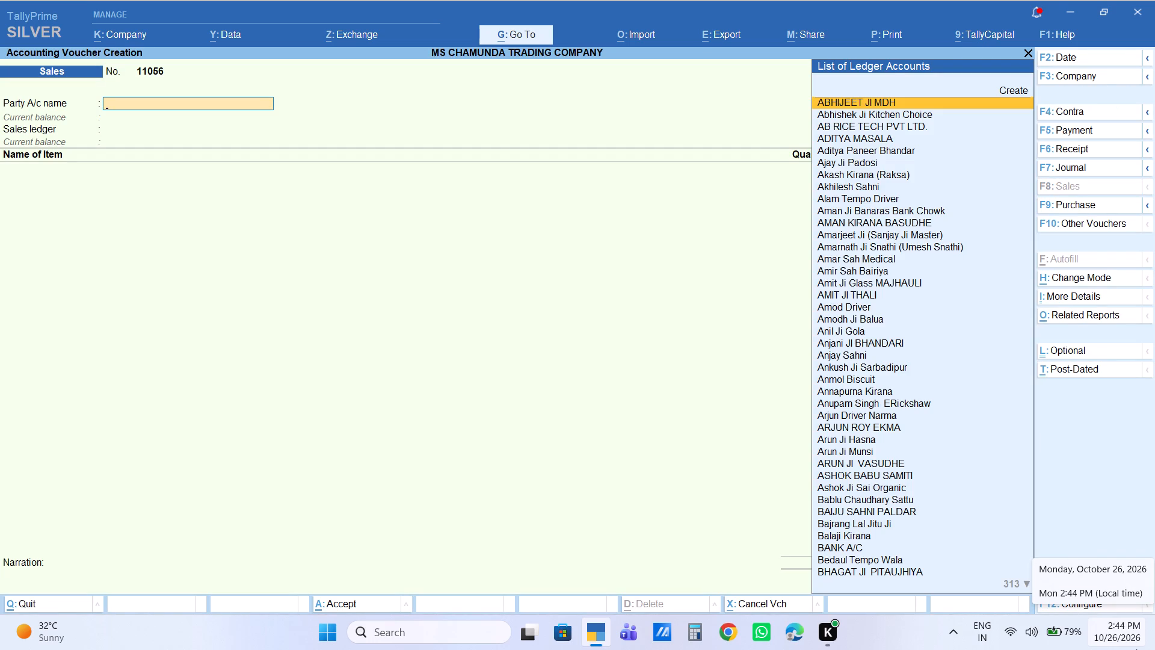